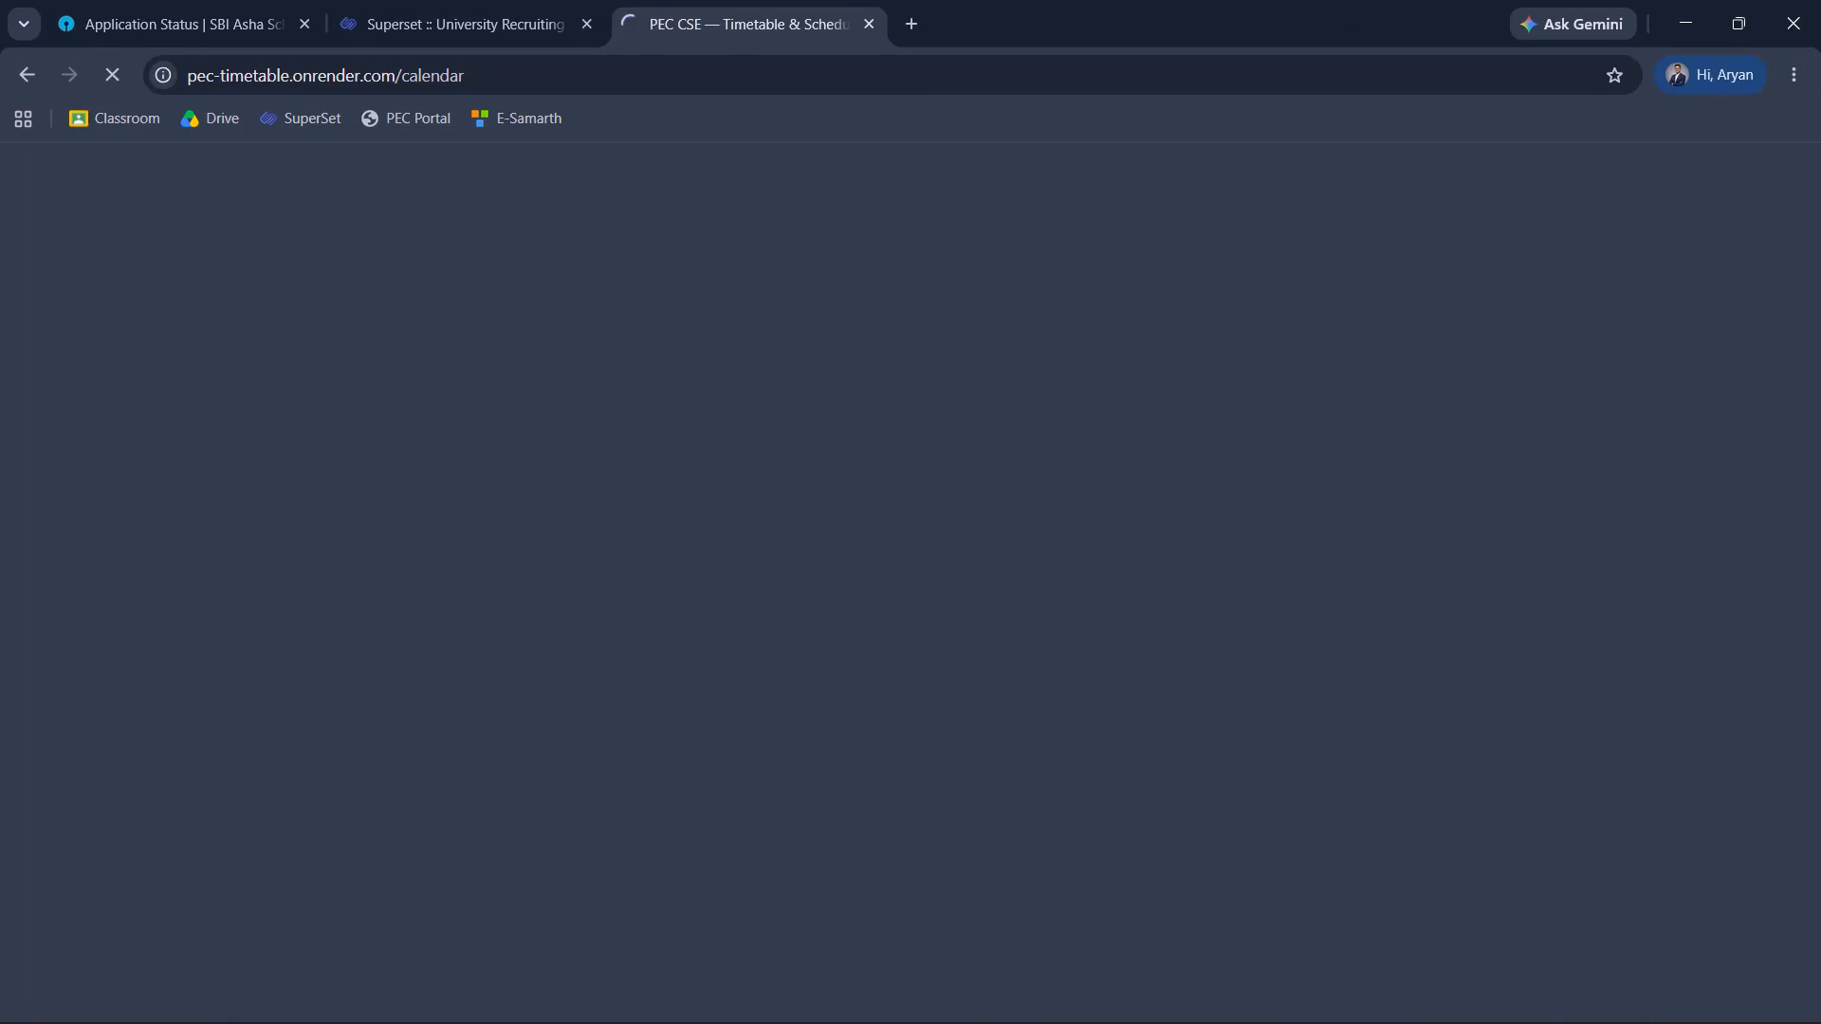
Open Google Drive in a new browser tab and open the Attendance 2026-27-1 spreadsheet.
{"action": "left_click", "coordinate": [900, 20]}
{"action": "left_click", "coordinate": [213, 127]}
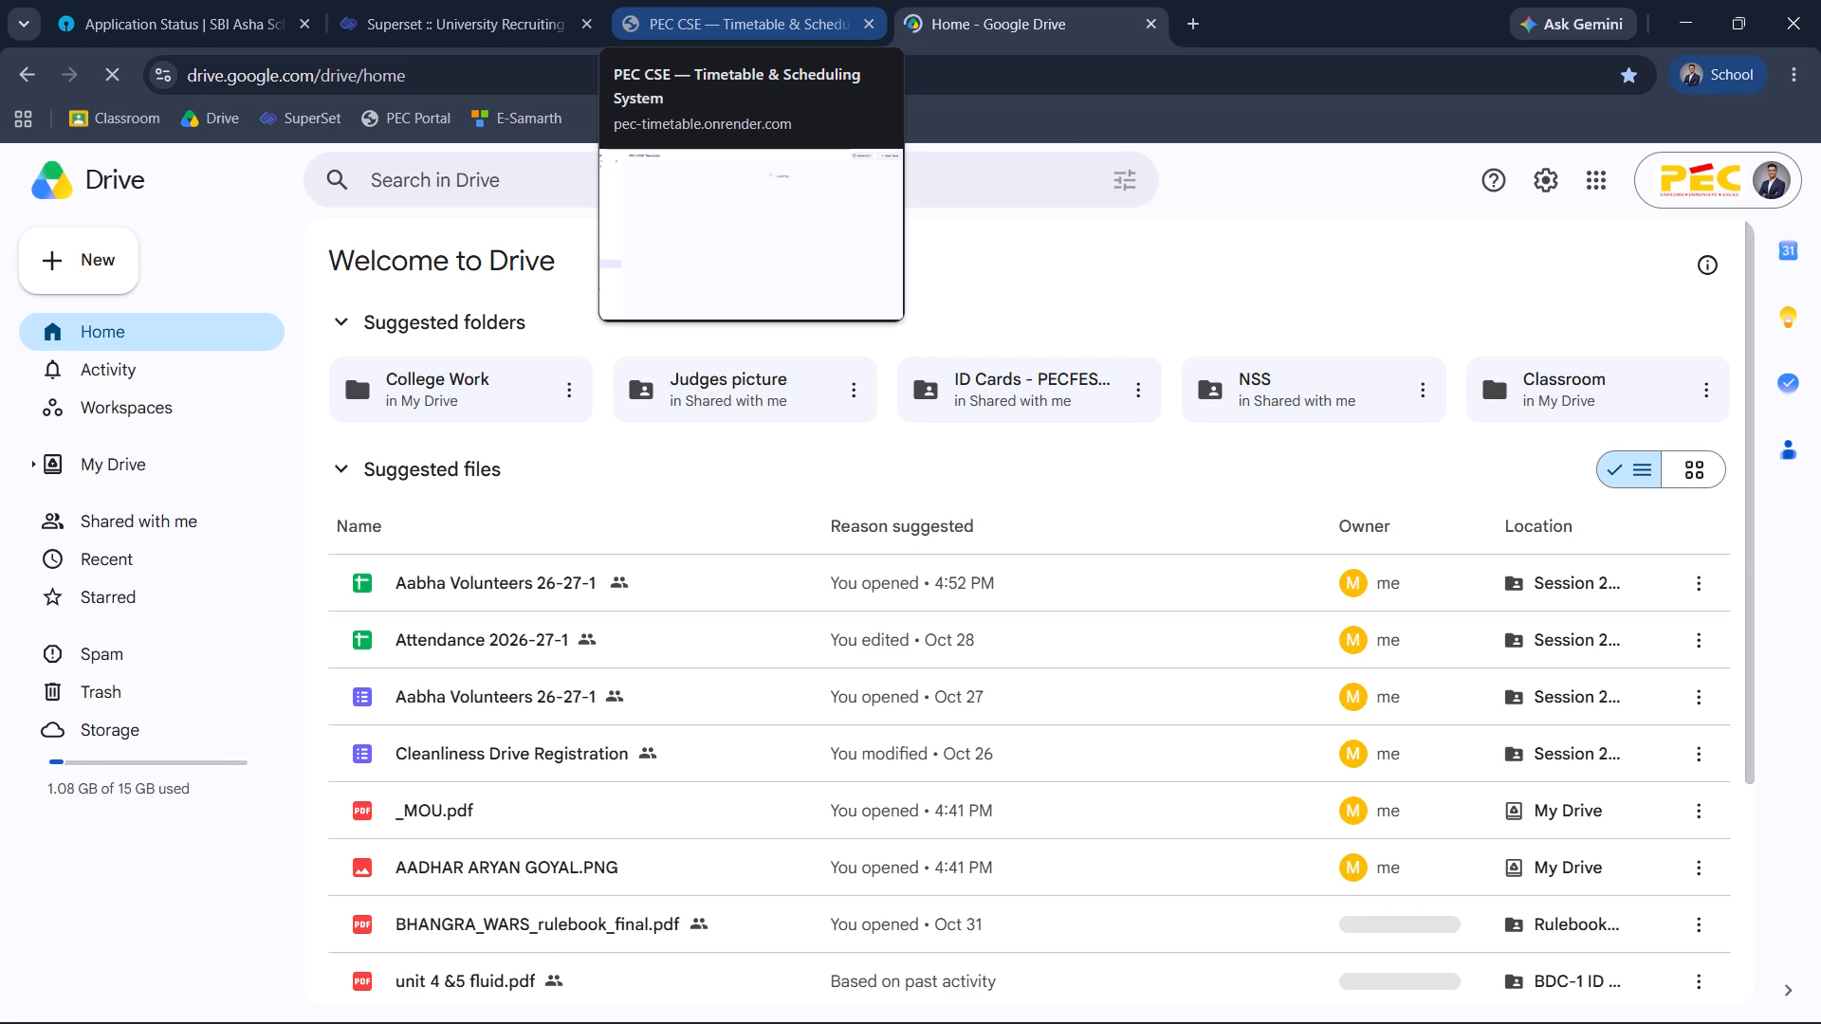
{"action": "double_click", "coordinate": [567, 631]}
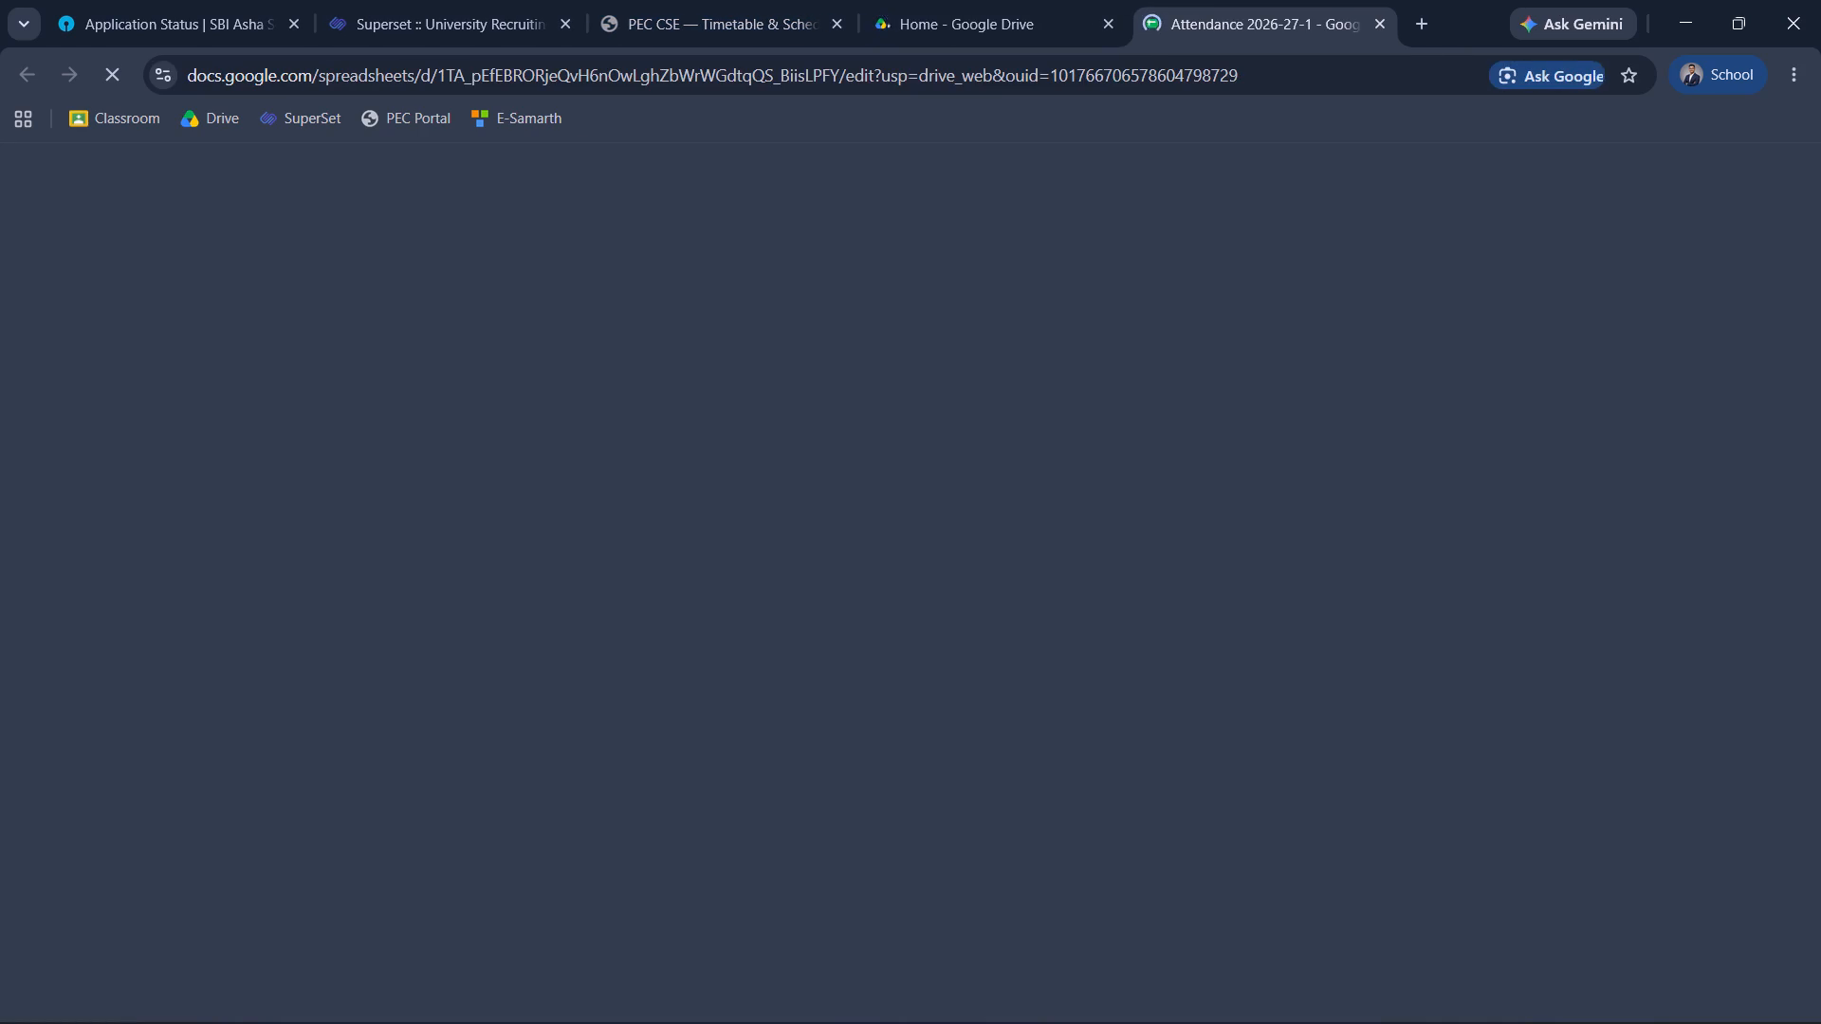
{"action": "scroll", "coordinate": [567, 631], "scroll_direction": "down", "scroll_amount": 1}
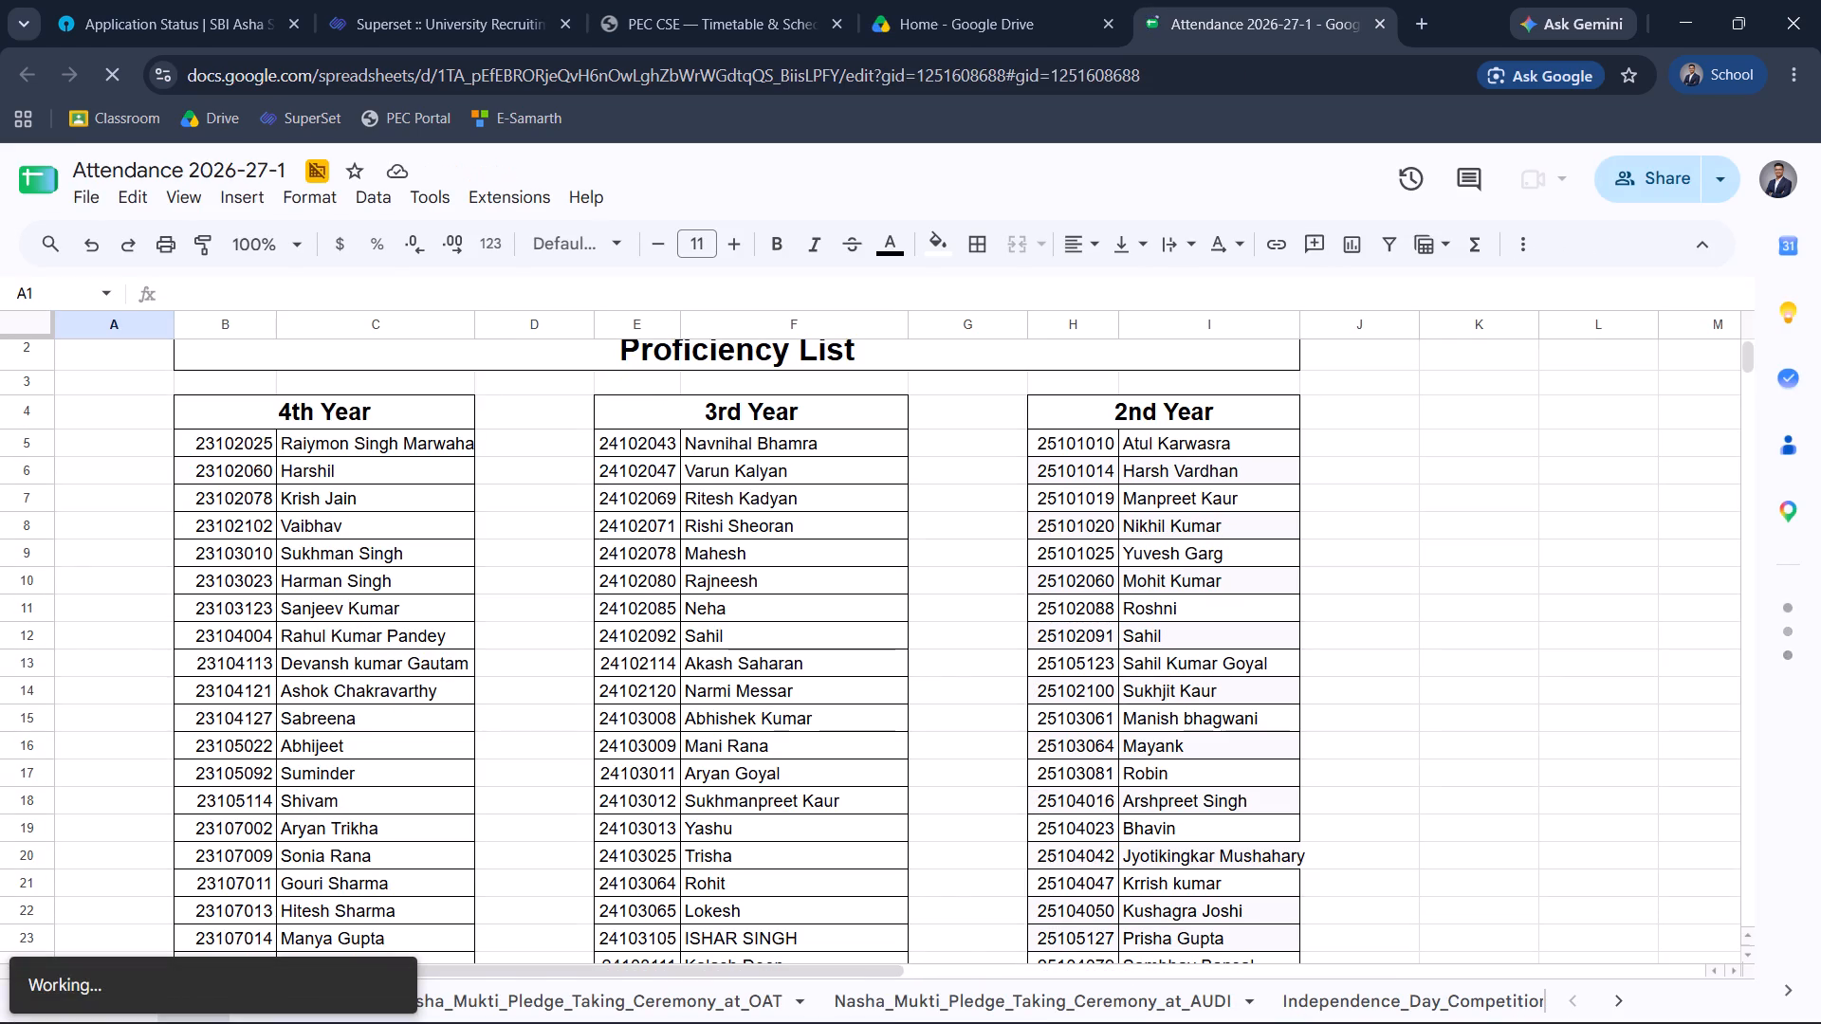
Move the BDC26-27-1 sheet to the end of the sheet order, after Independence_Day_Competition.
{"action": "left_click", "coordinate": [336, 998]}
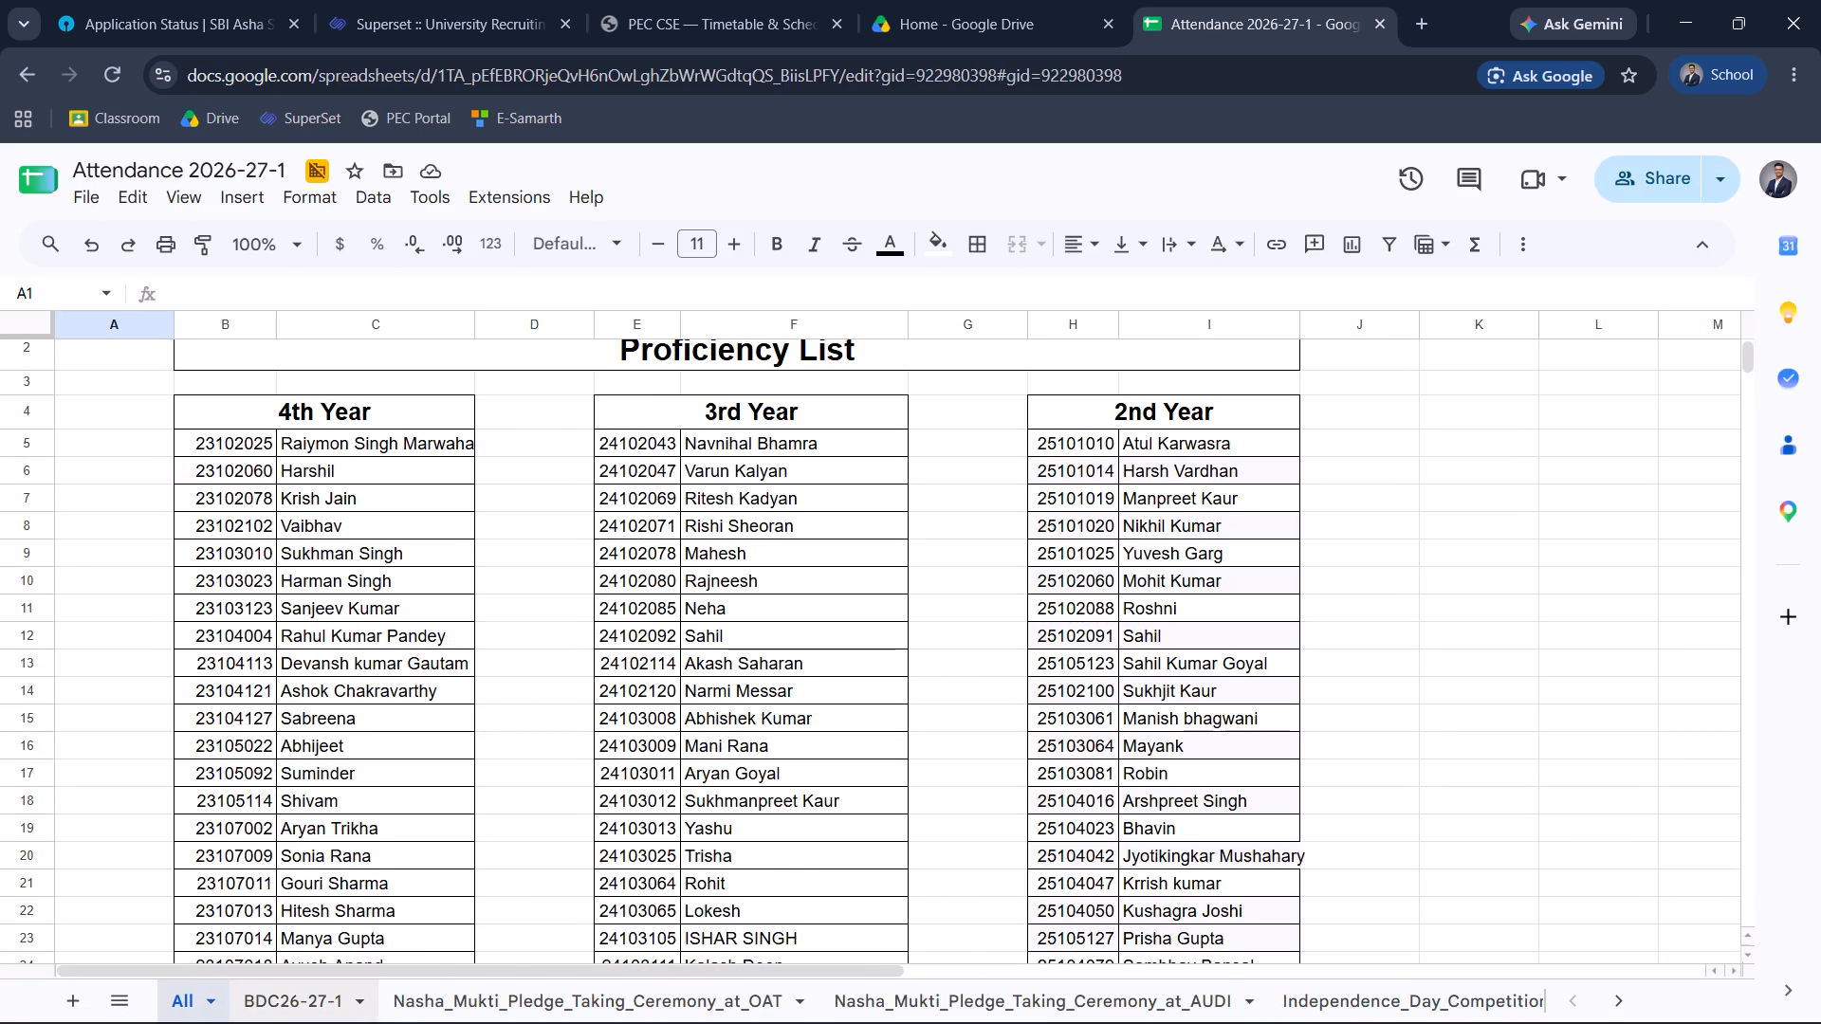
{"action": "scroll", "coordinate": [410, 881], "scroll_direction": "down", "scroll_amount": 4}
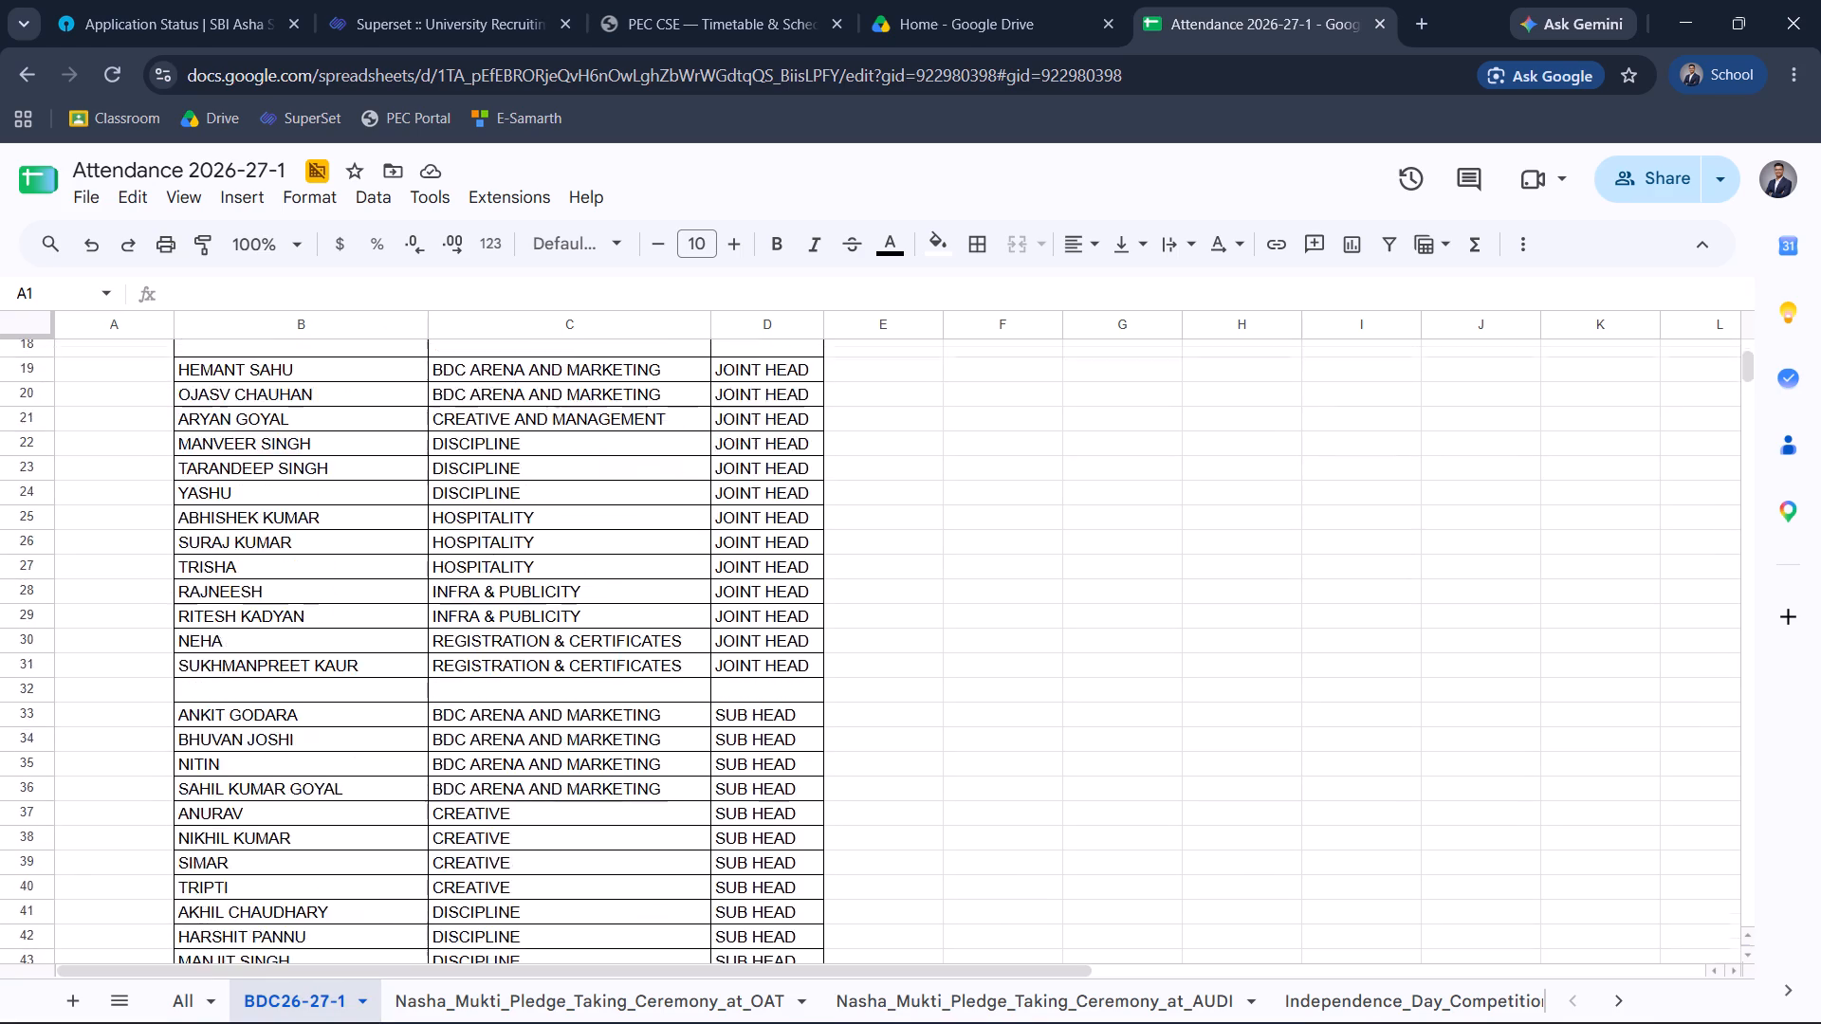
{"action": "scroll", "coordinate": [410, 881], "scroll_direction": "down", "scroll_amount": 1}
{"action": "scroll", "coordinate": [410, 881], "scroll_direction": "up", "scroll_amount": 7}
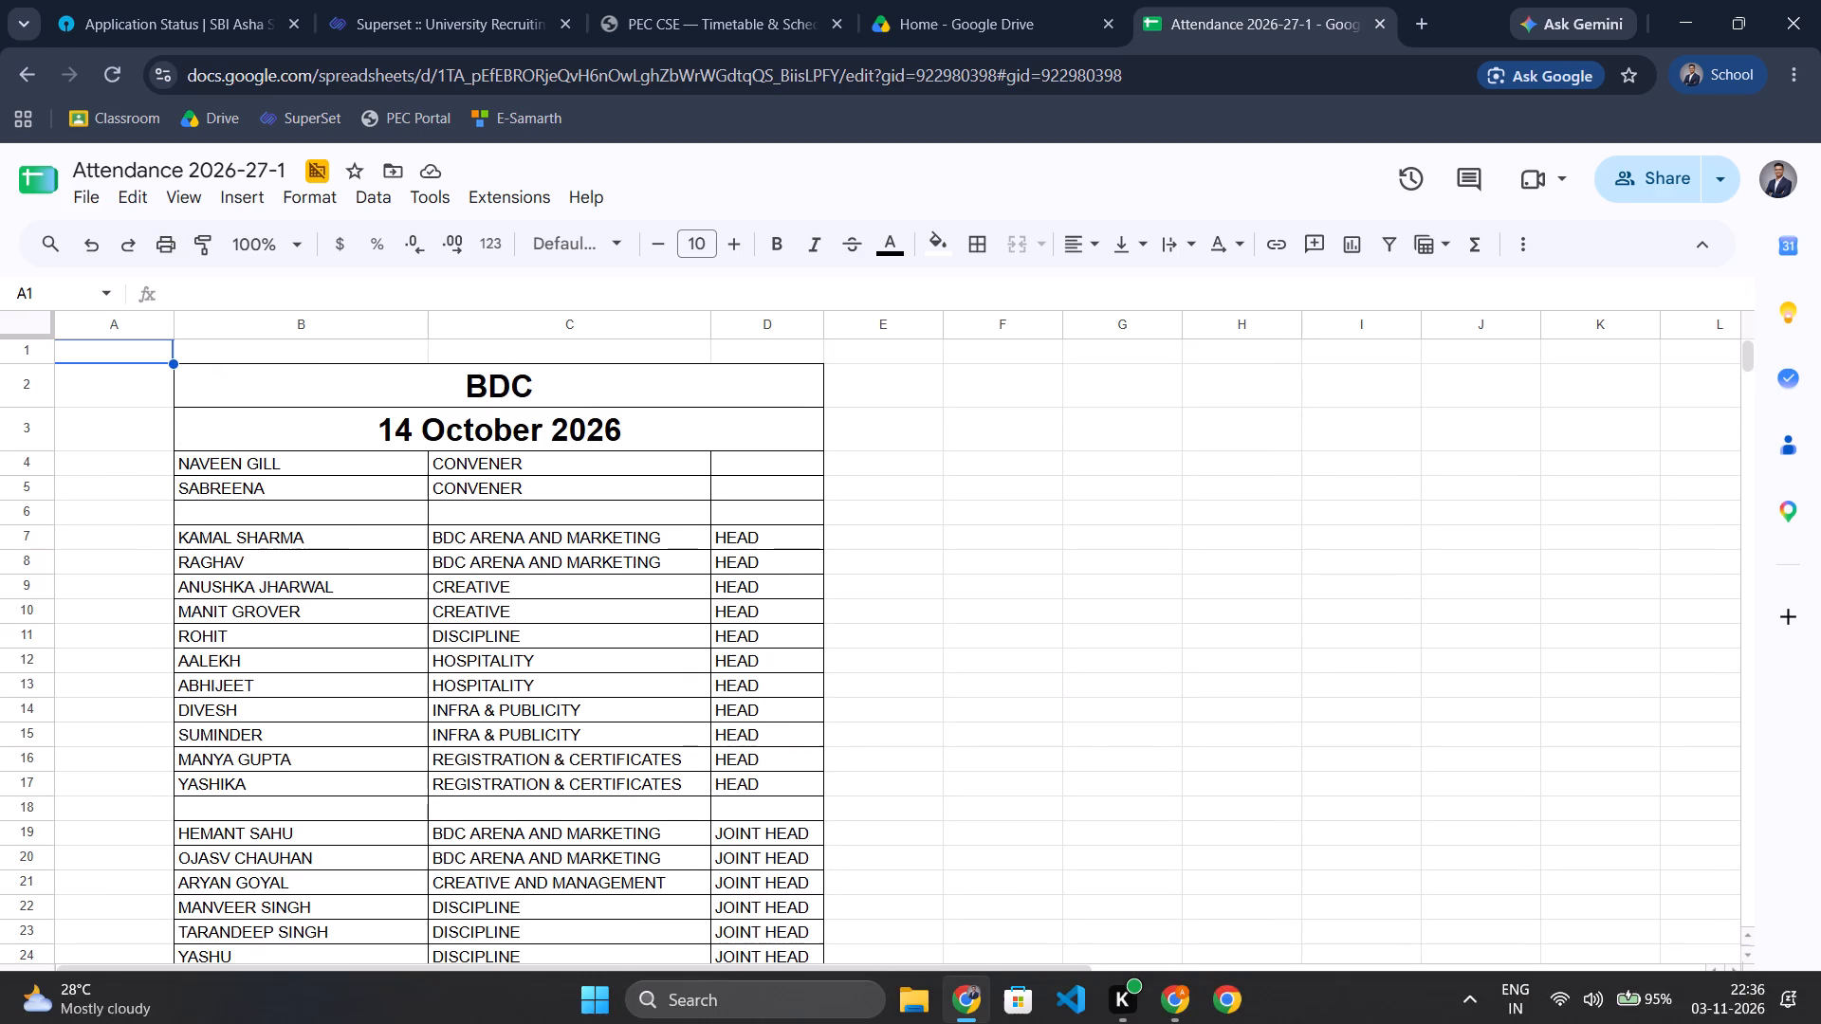
{"action": "left_click_drag", "start_coordinate": [322, 997], "coordinate": [455, 1006]}
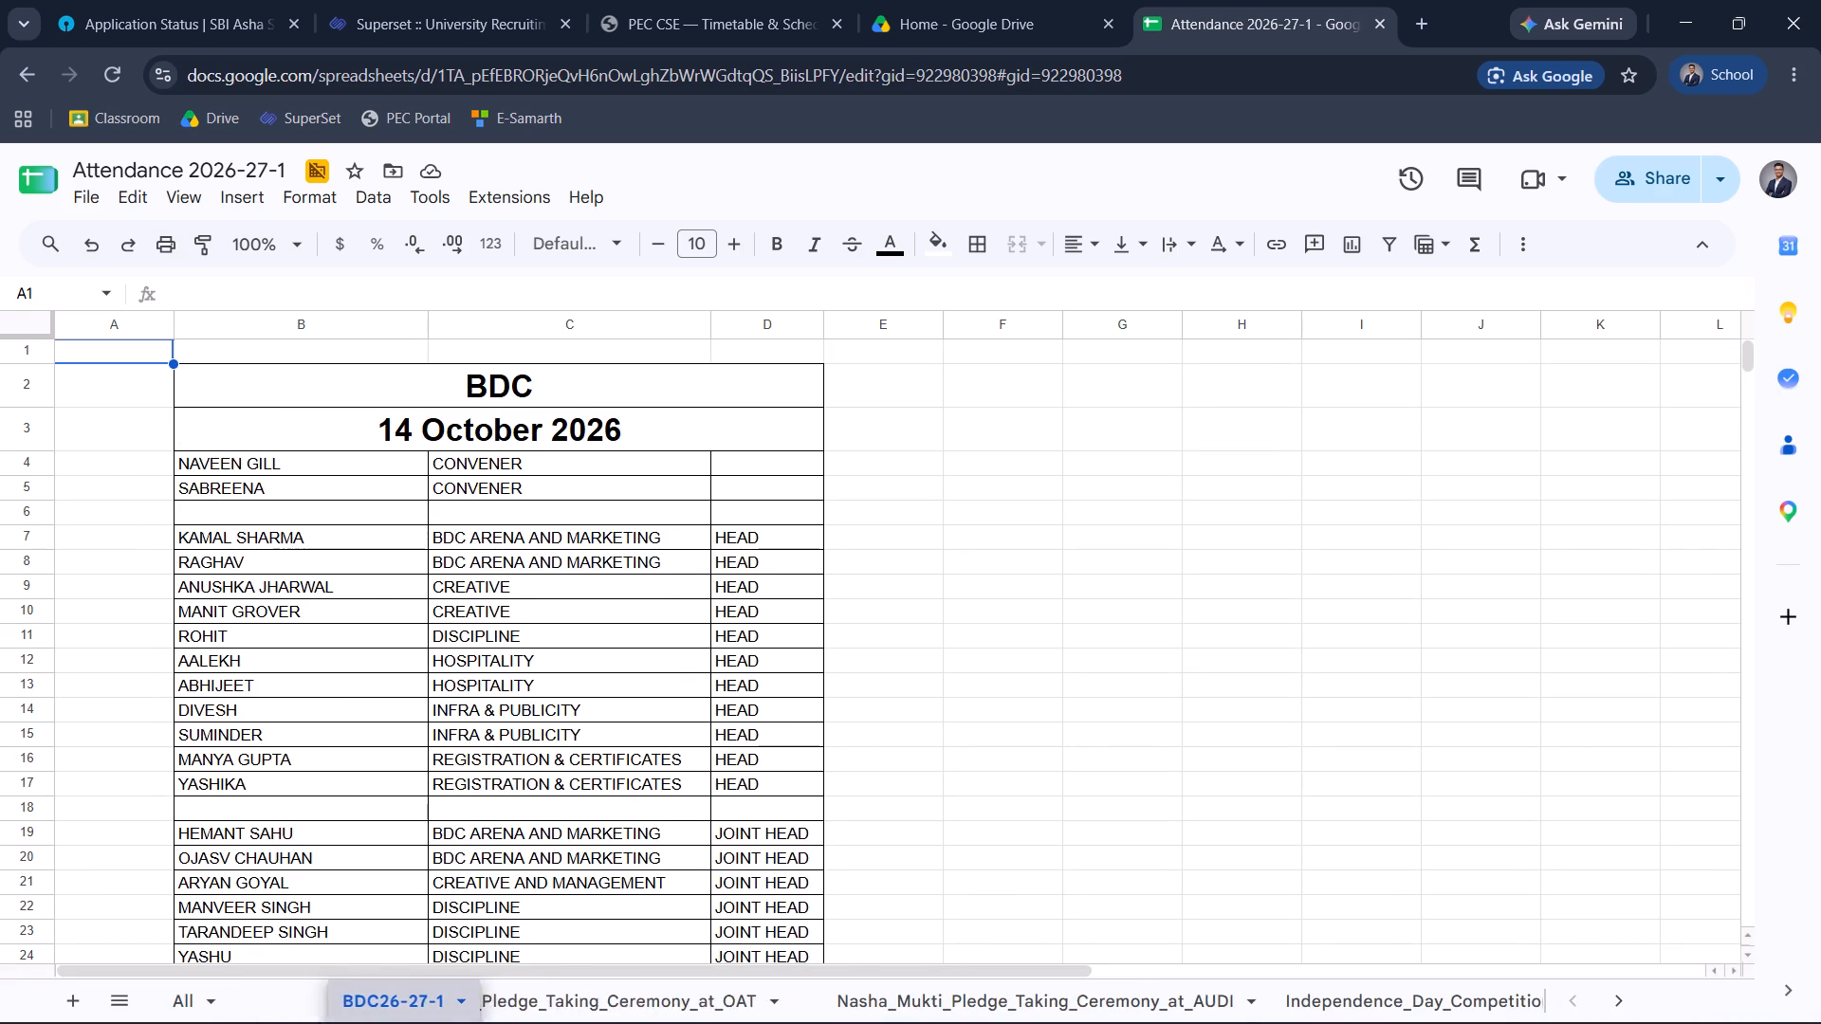
{"action": "left_click_drag", "start_coordinate": [455, 1006], "coordinate": [1581, 1021]}
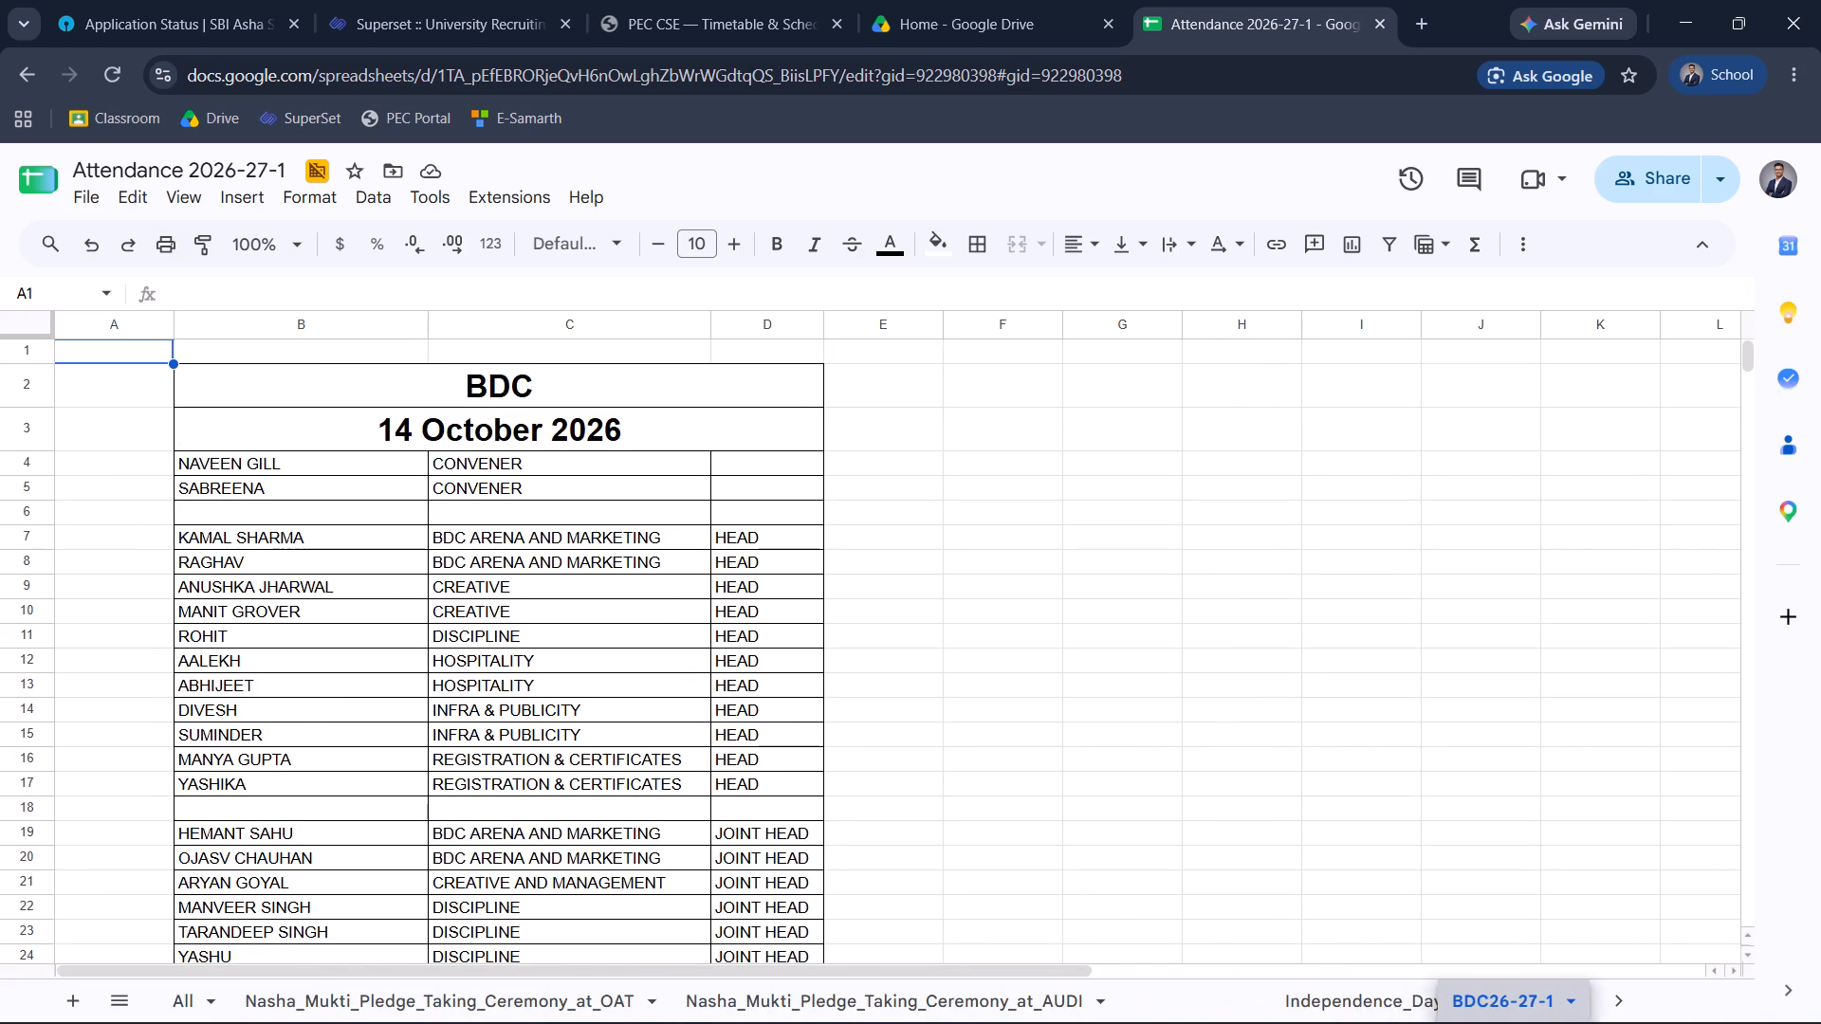
{"action": "left_click_drag", "start_coordinate": [1581, 1021], "coordinate": [1576, 1017]}
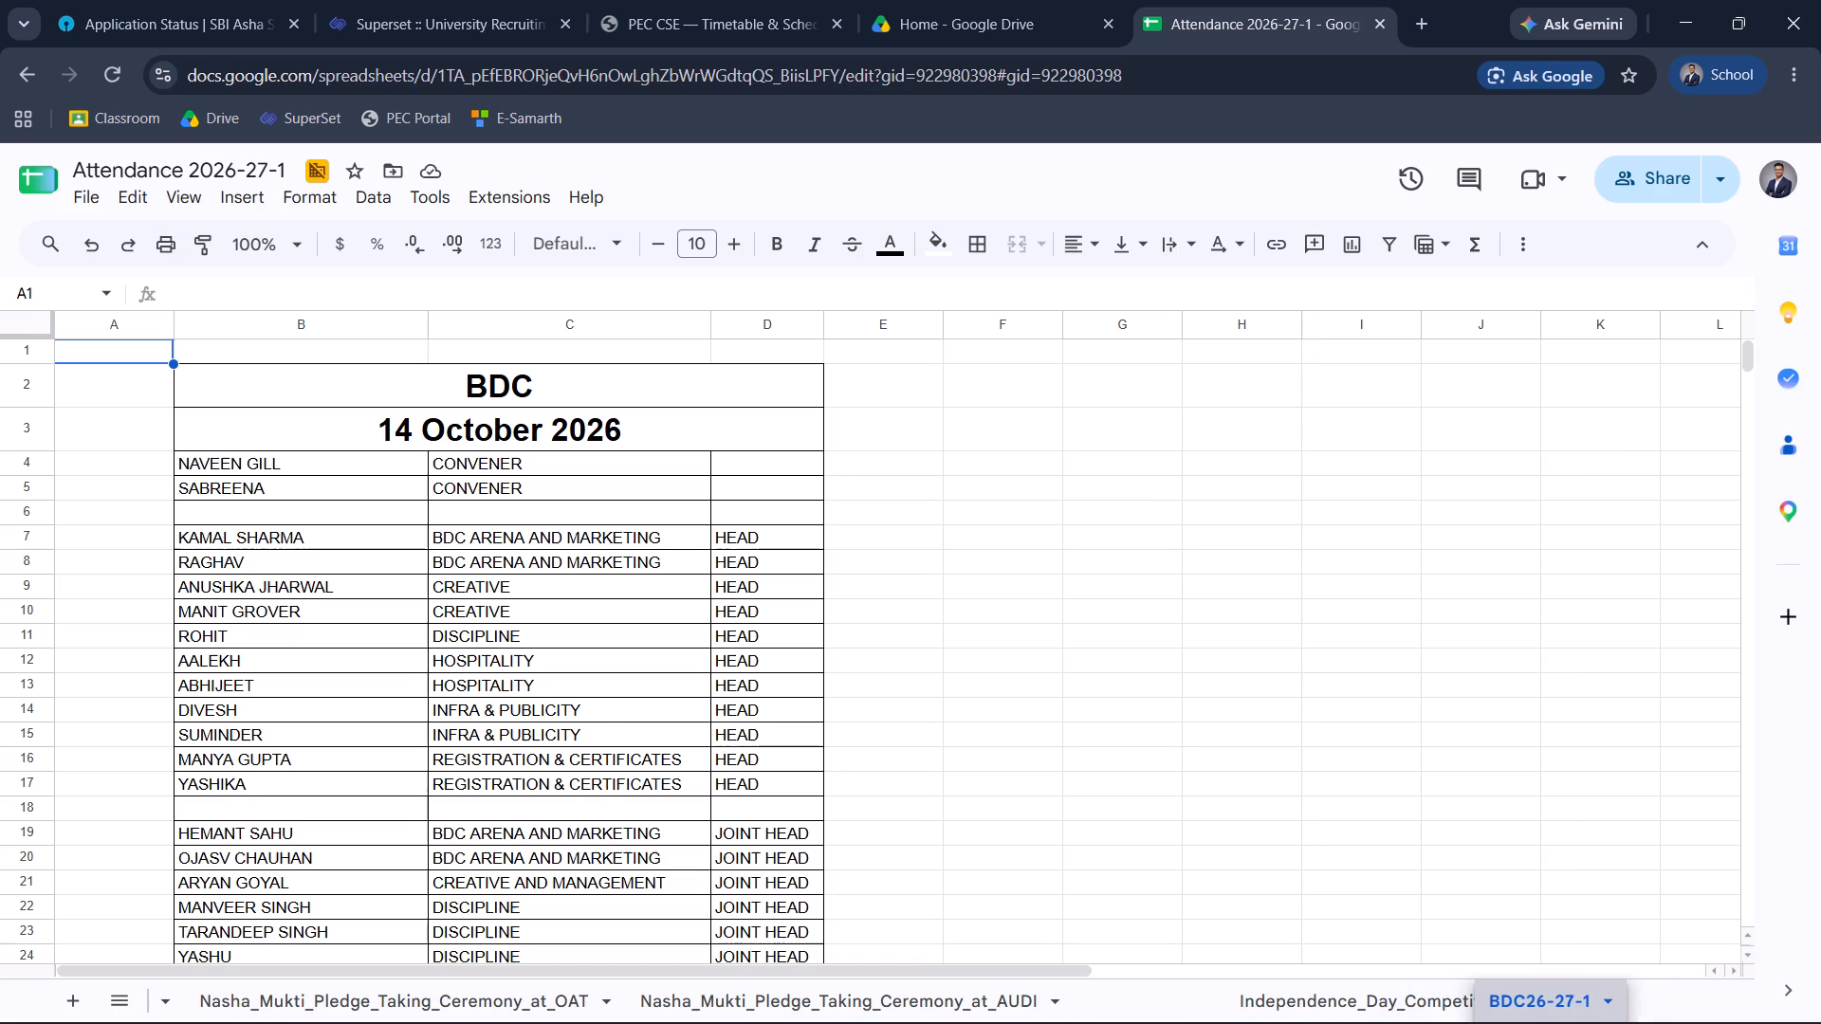
{"action": "left_click_drag", "start_coordinate": [1576, 1017], "coordinate": [1597, 1019]}
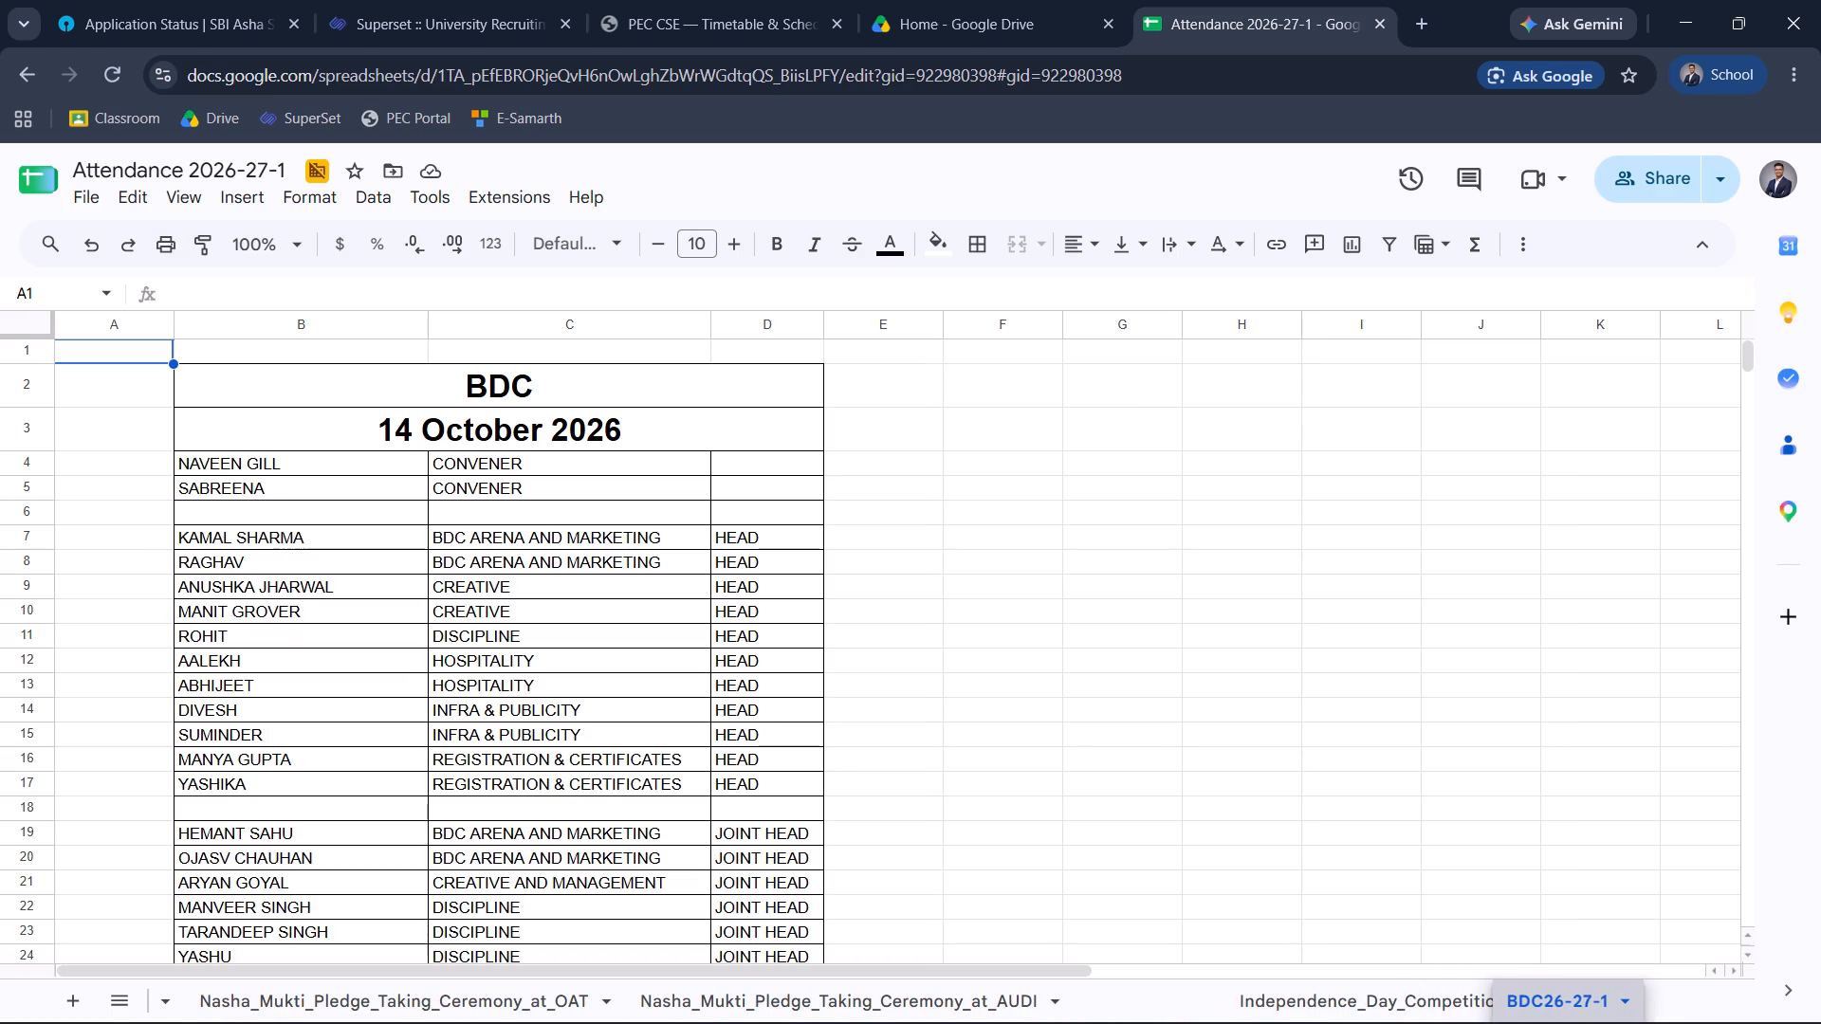
{"action": "left_click_drag", "start_coordinate": [1597, 1019], "coordinate": [1609, 1019]}
{"action": "left_click_drag", "start_coordinate": [1356, 994], "coordinate": [1223, 1002]}
{"action": "left_click", "coordinate": [1463, 1017]}
Duplicate the Independence_Day_Competition sheet.
{"action": "left_click", "coordinate": [1281, 1007]}
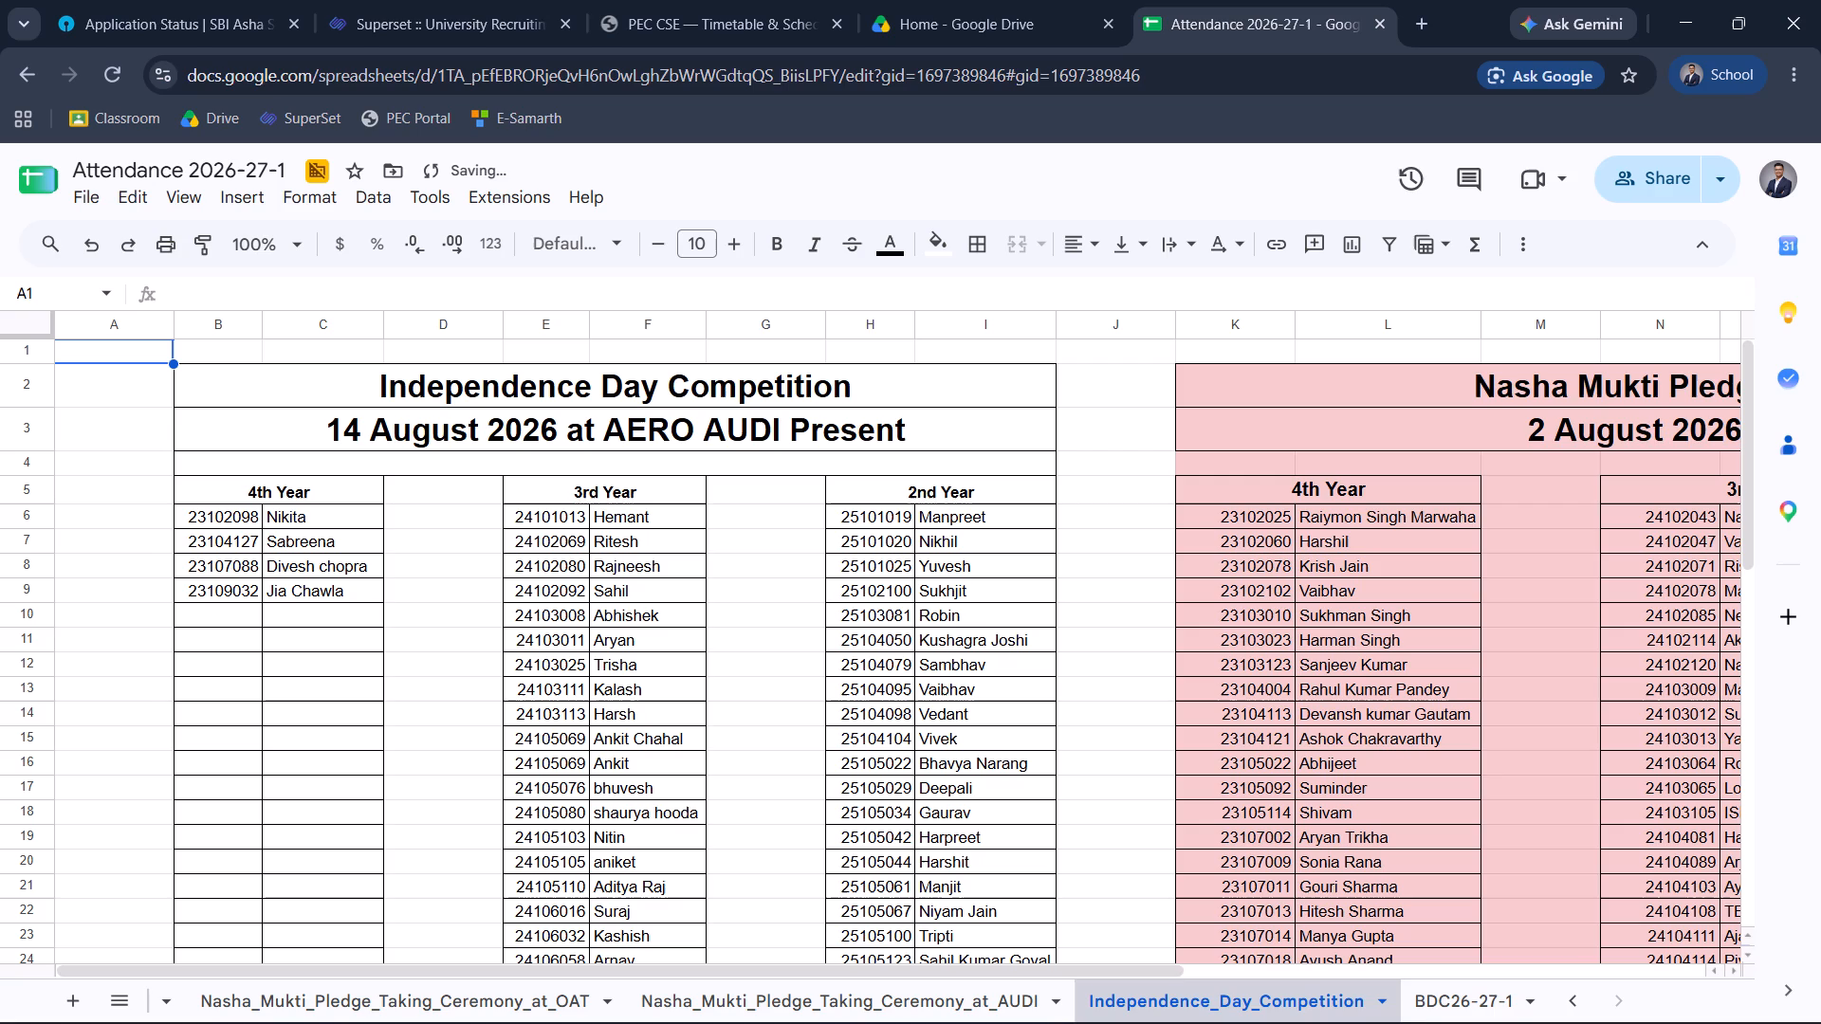
{"action": "right_click", "coordinate": [1281, 1007]}
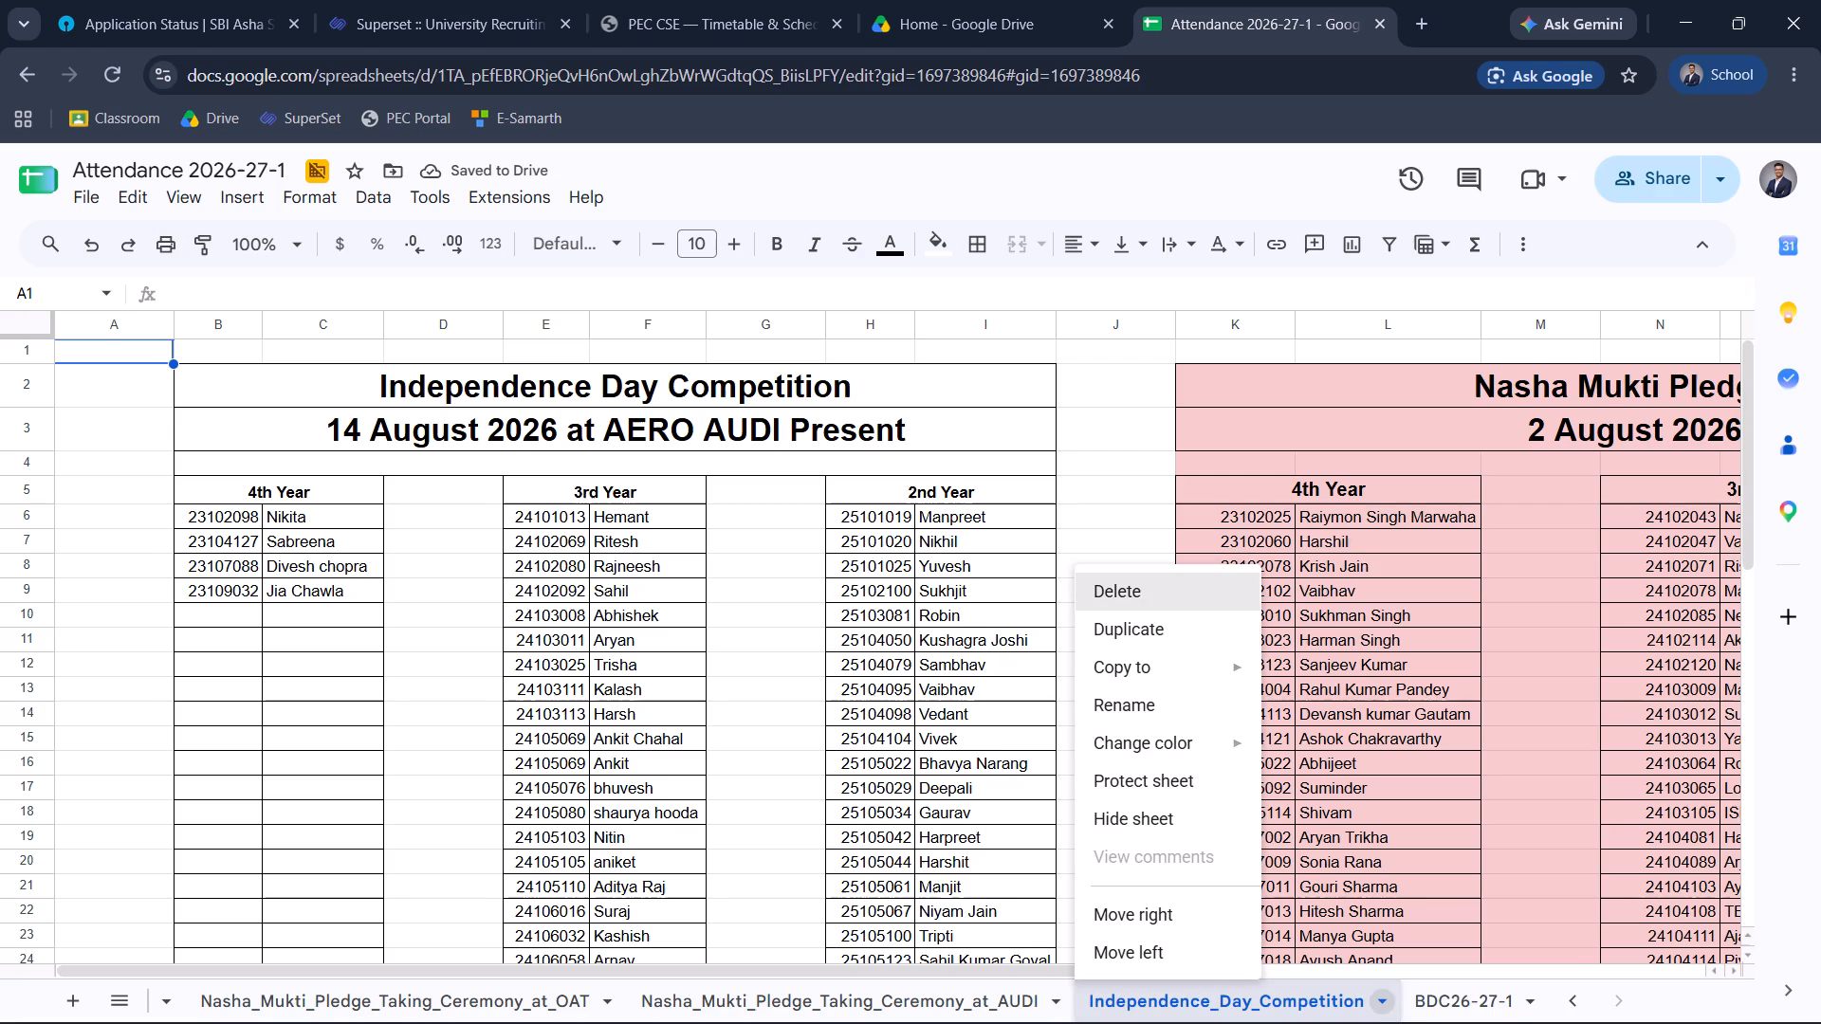
{"action": "left_click", "coordinate": [1058, 487]}
{"action": "scroll", "coordinate": [1058, 487], "scroll_direction": "down", "scroll_amount": 5}
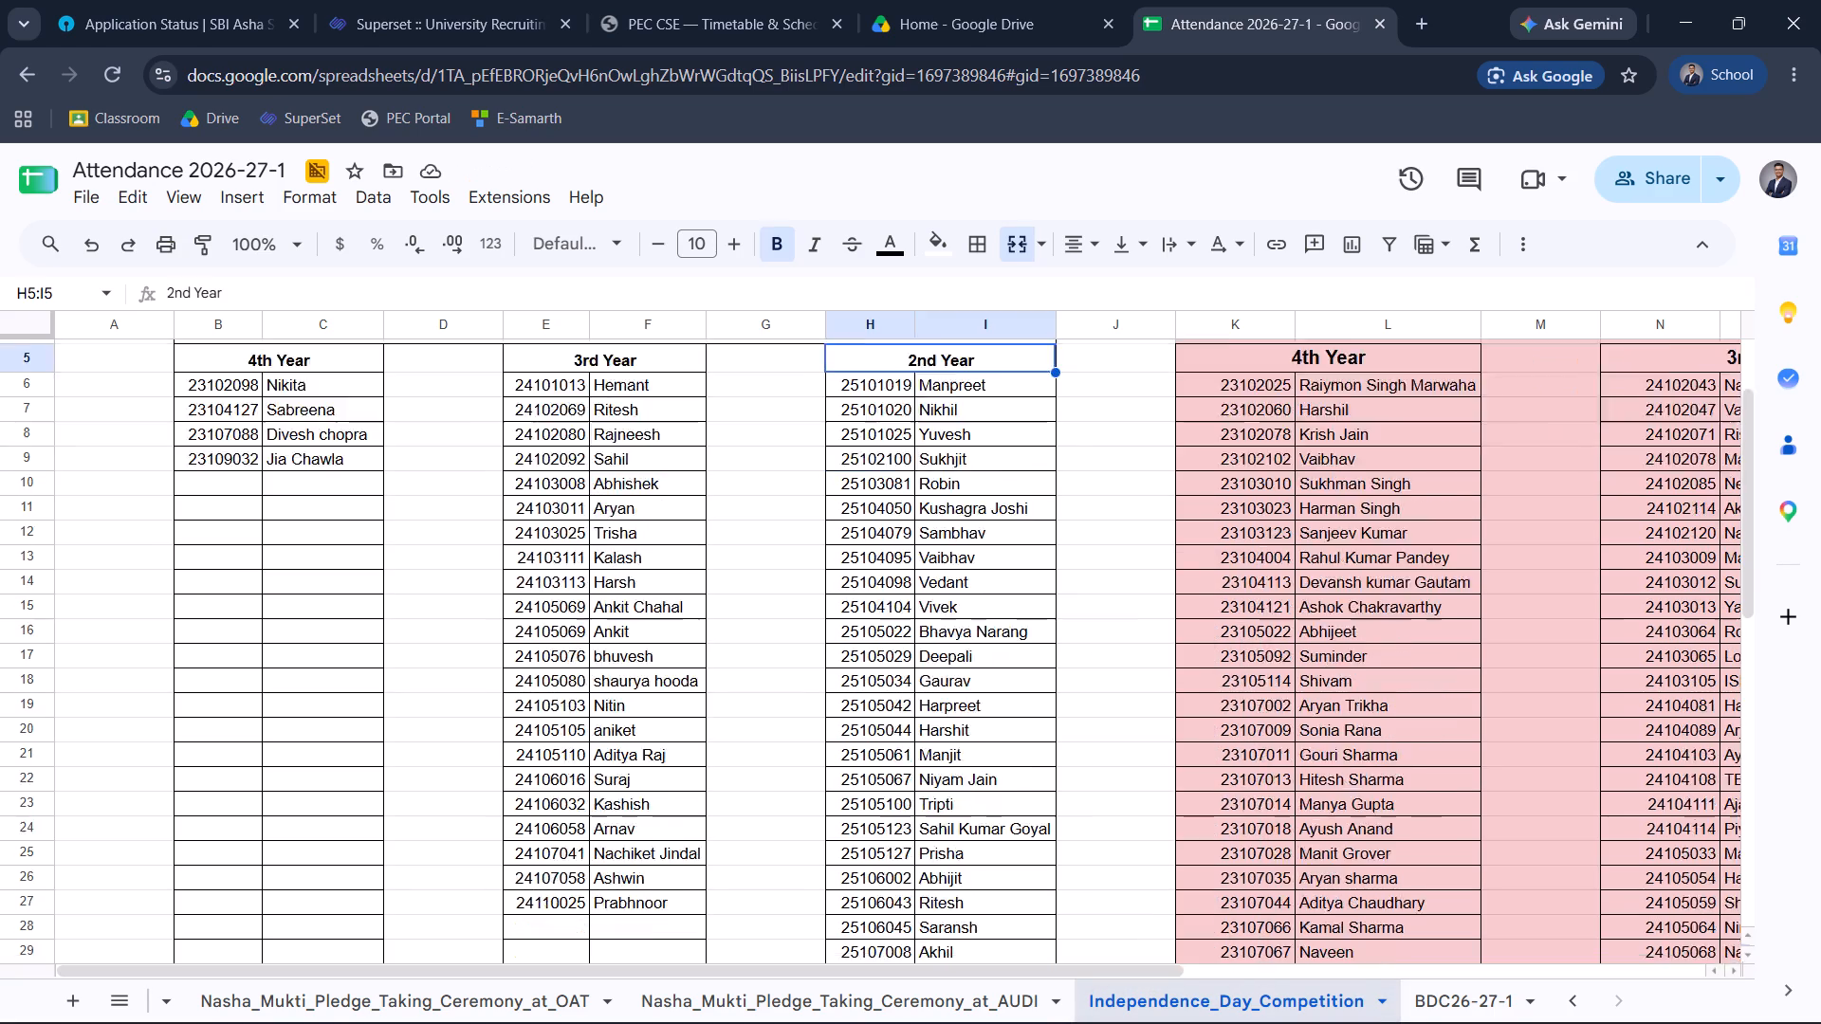
{"action": "scroll", "coordinate": [1058, 487], "scroll_direction": "down", "scroll_amount": 11}
{"action": "scroll", "coordinate": [1058, 487], "scroll_direction": "up", "scroll_amount": 9}
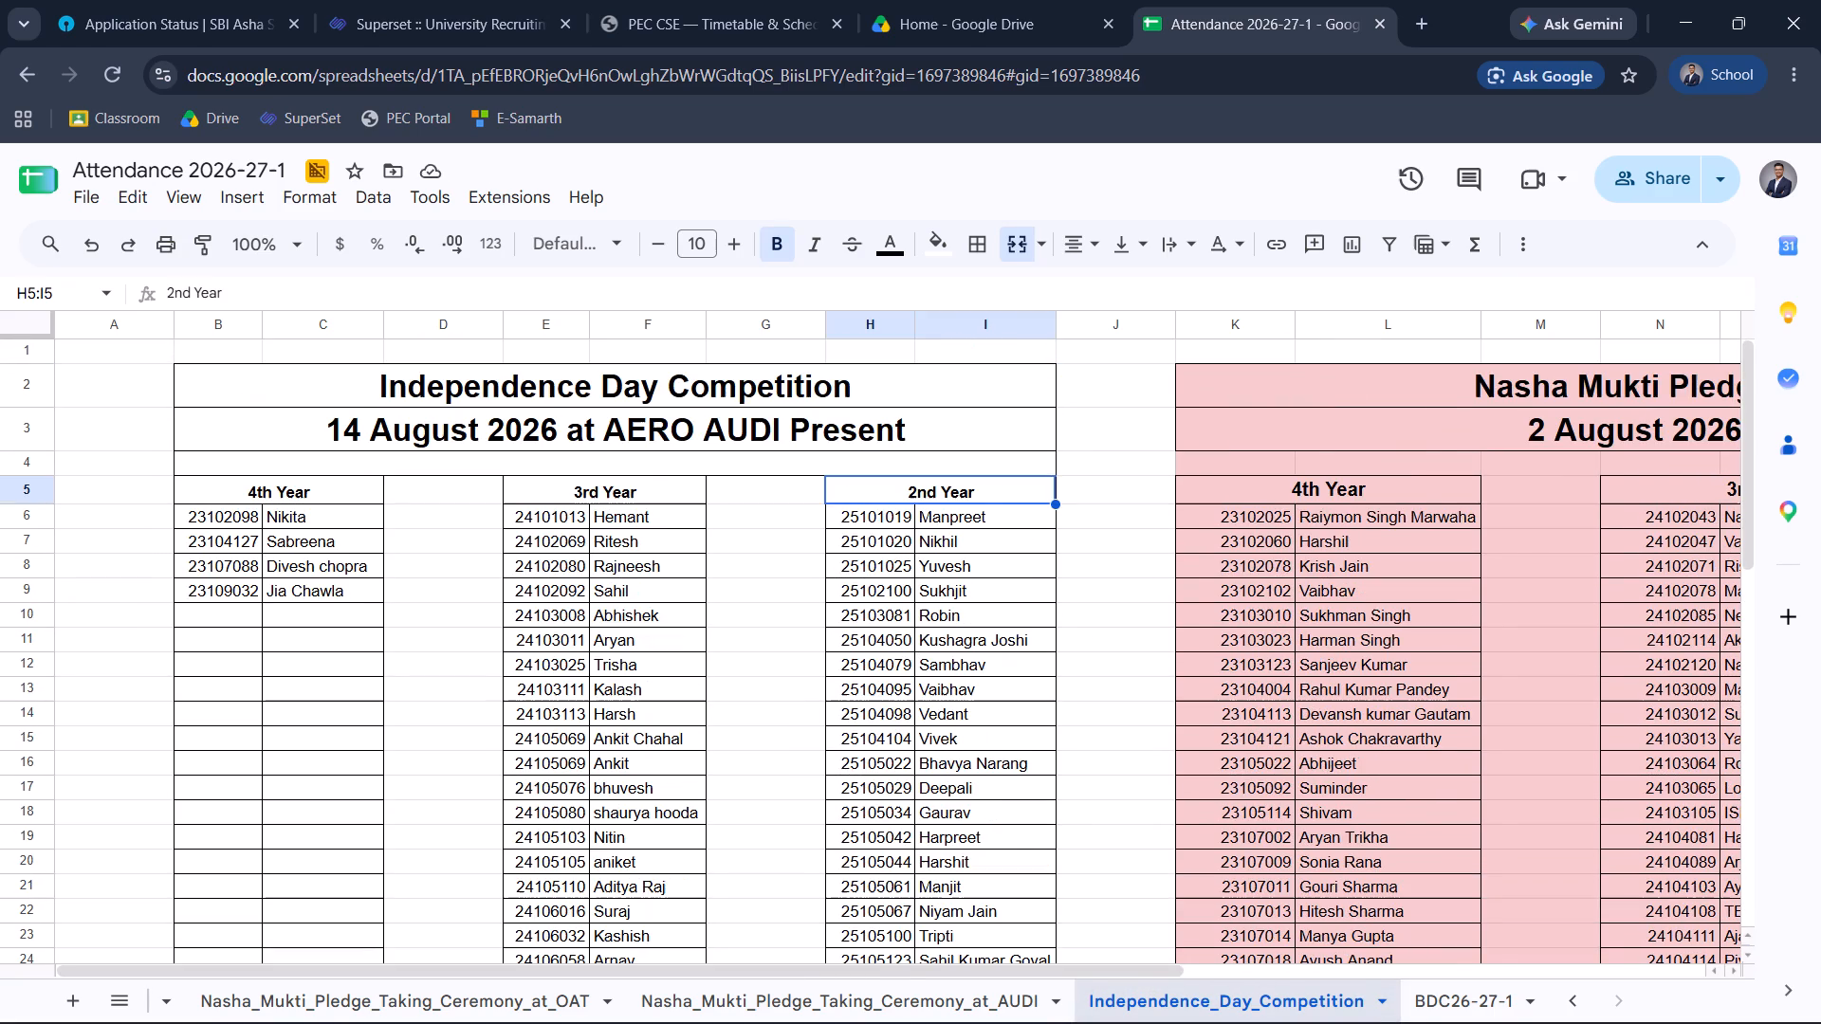
{"action": "right_click", "coordinate": [1113, 496]}
{"action": "left_click_drag", "start_coordinate": [1113, 496], "coordinate": [1050, 580]}
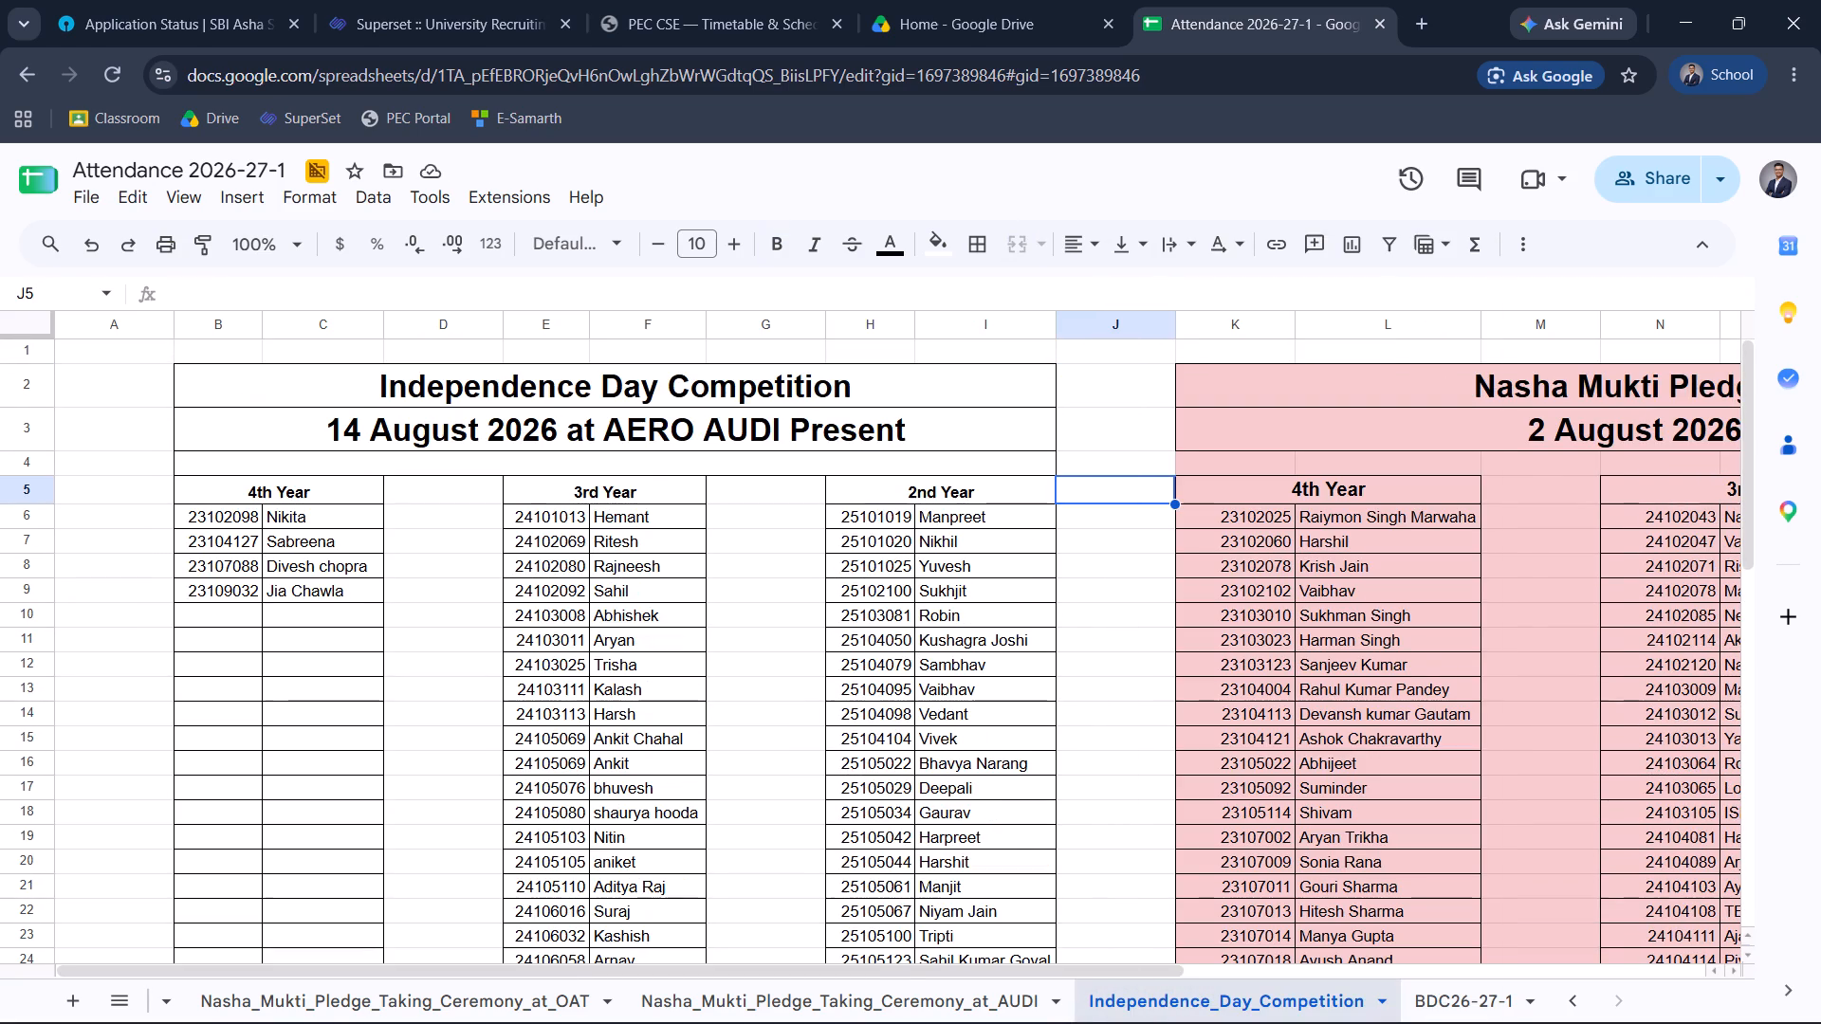
{"action": "right_click", "coordinate": [1178, 996]}
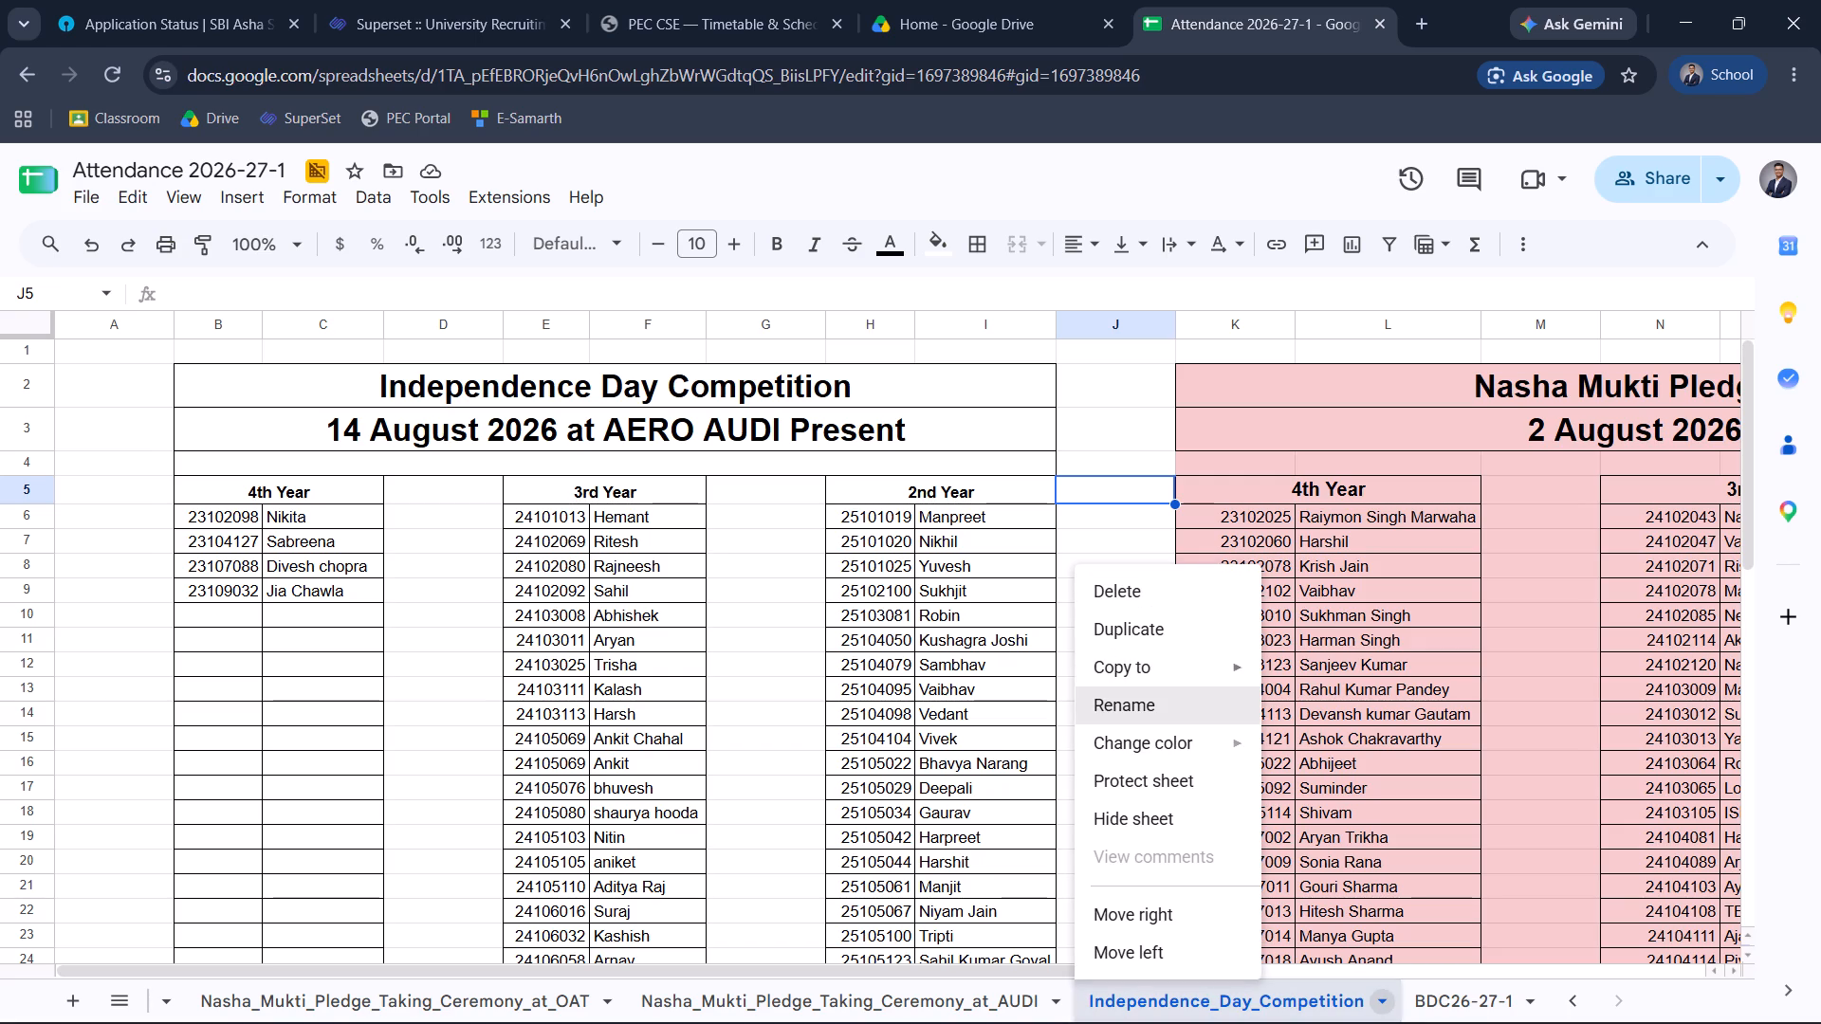
{"action": "left_click", "coordinate": [1175, 642]}
Rename the copied Independence_Day_Competition sheet as Cleanliness Drive.
{"action": "left_click", "coordinate": [1238, 994]}
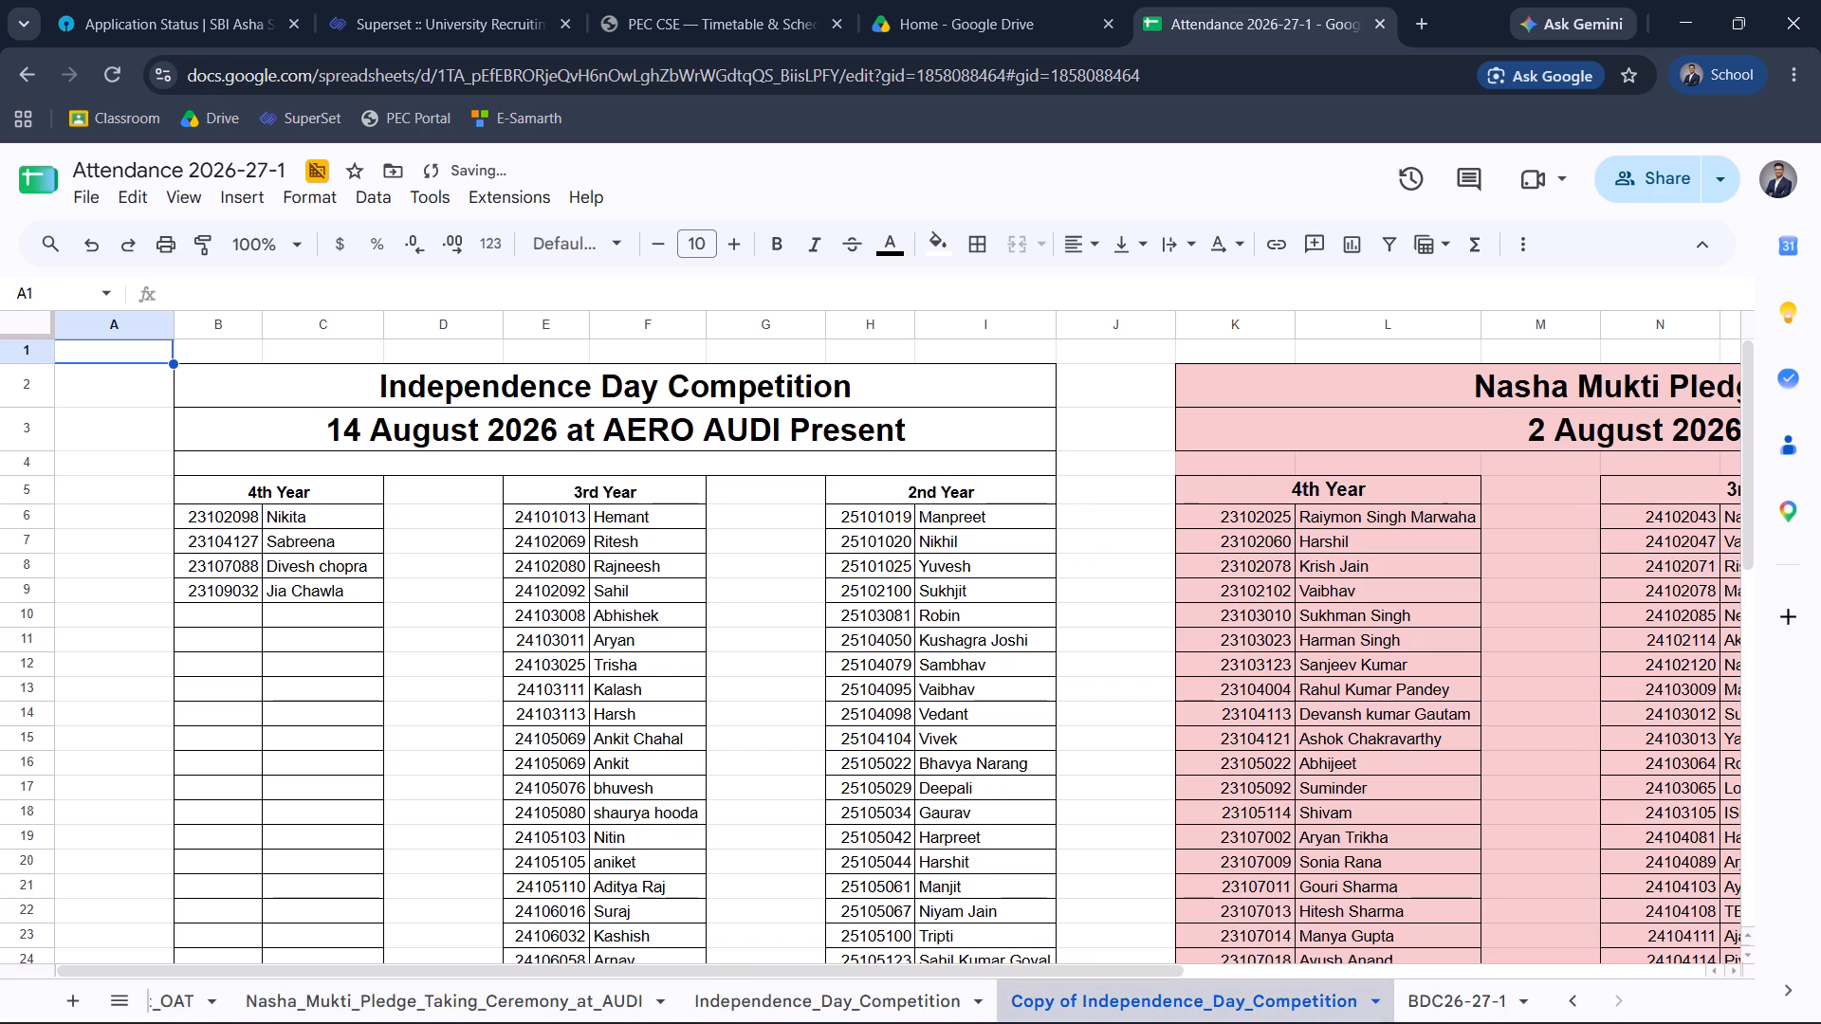
{"action": "double_click", "coordinate": [1196, 996]}
{"action": "key", "text": "BackSpace"}
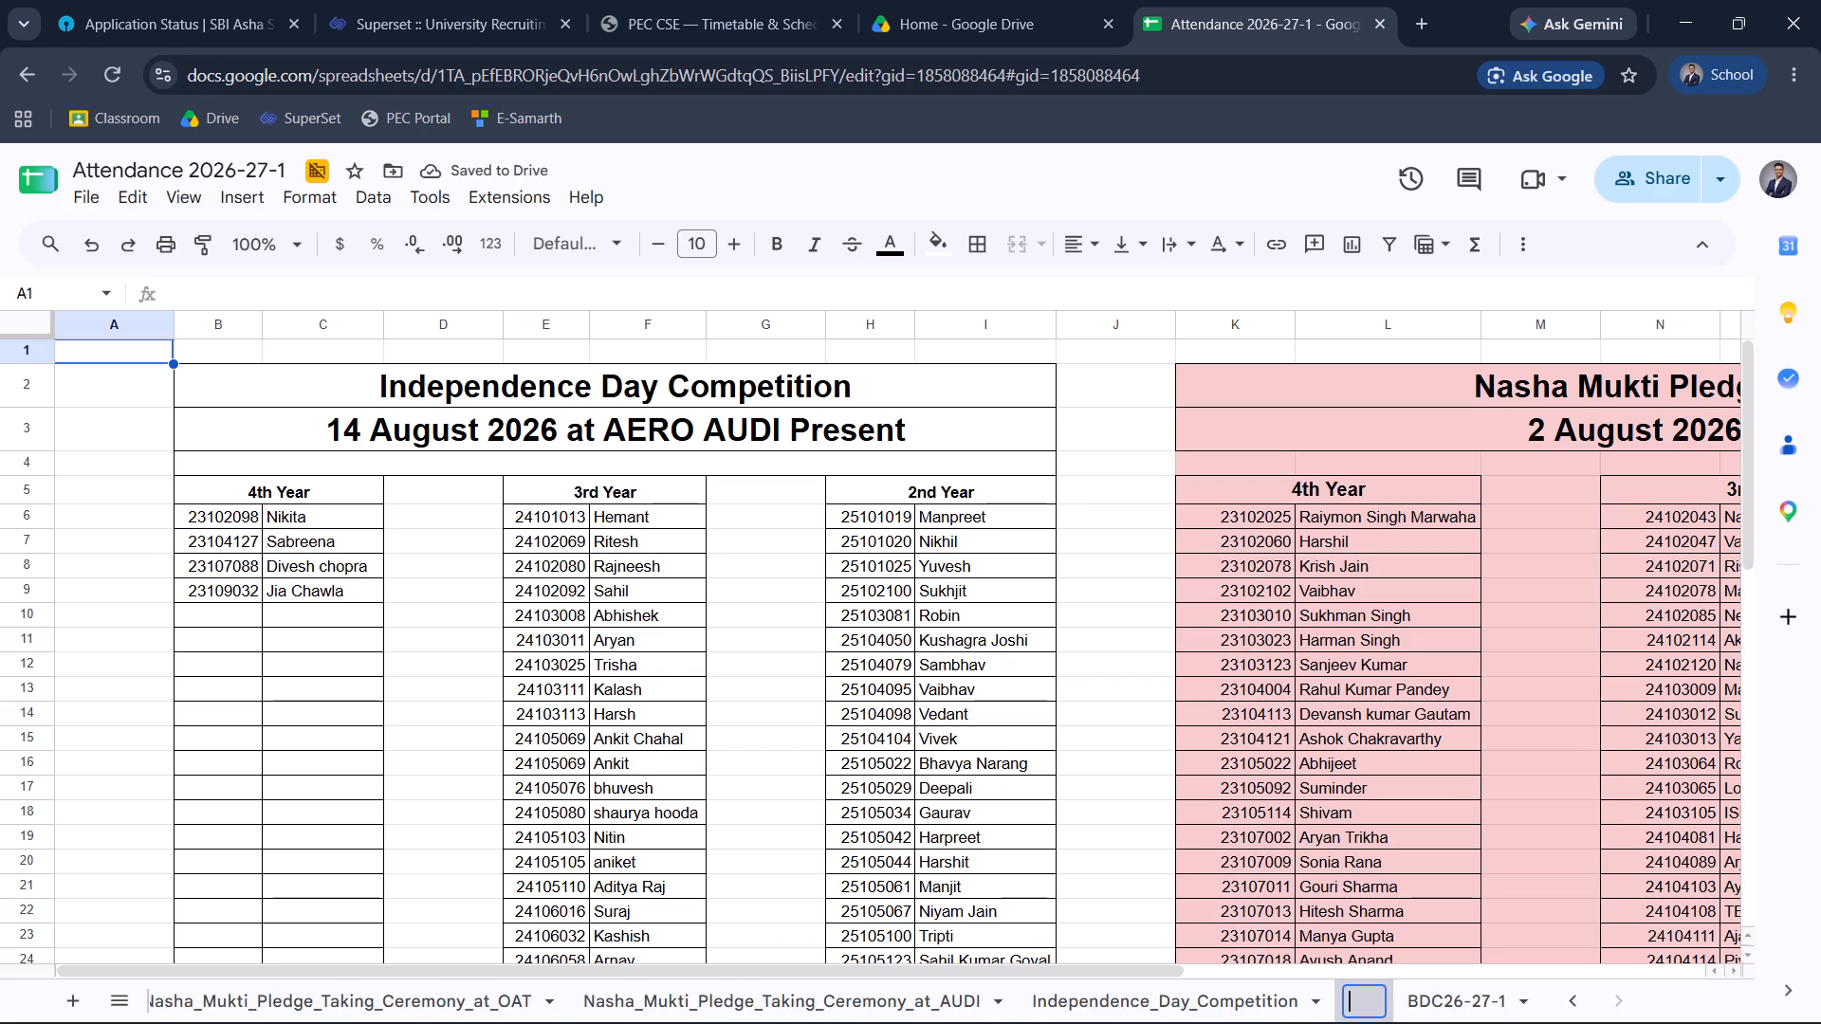
{"action": "type", "text": "Cleanliness Drive"}
{"action": "key", "text": "Return"}
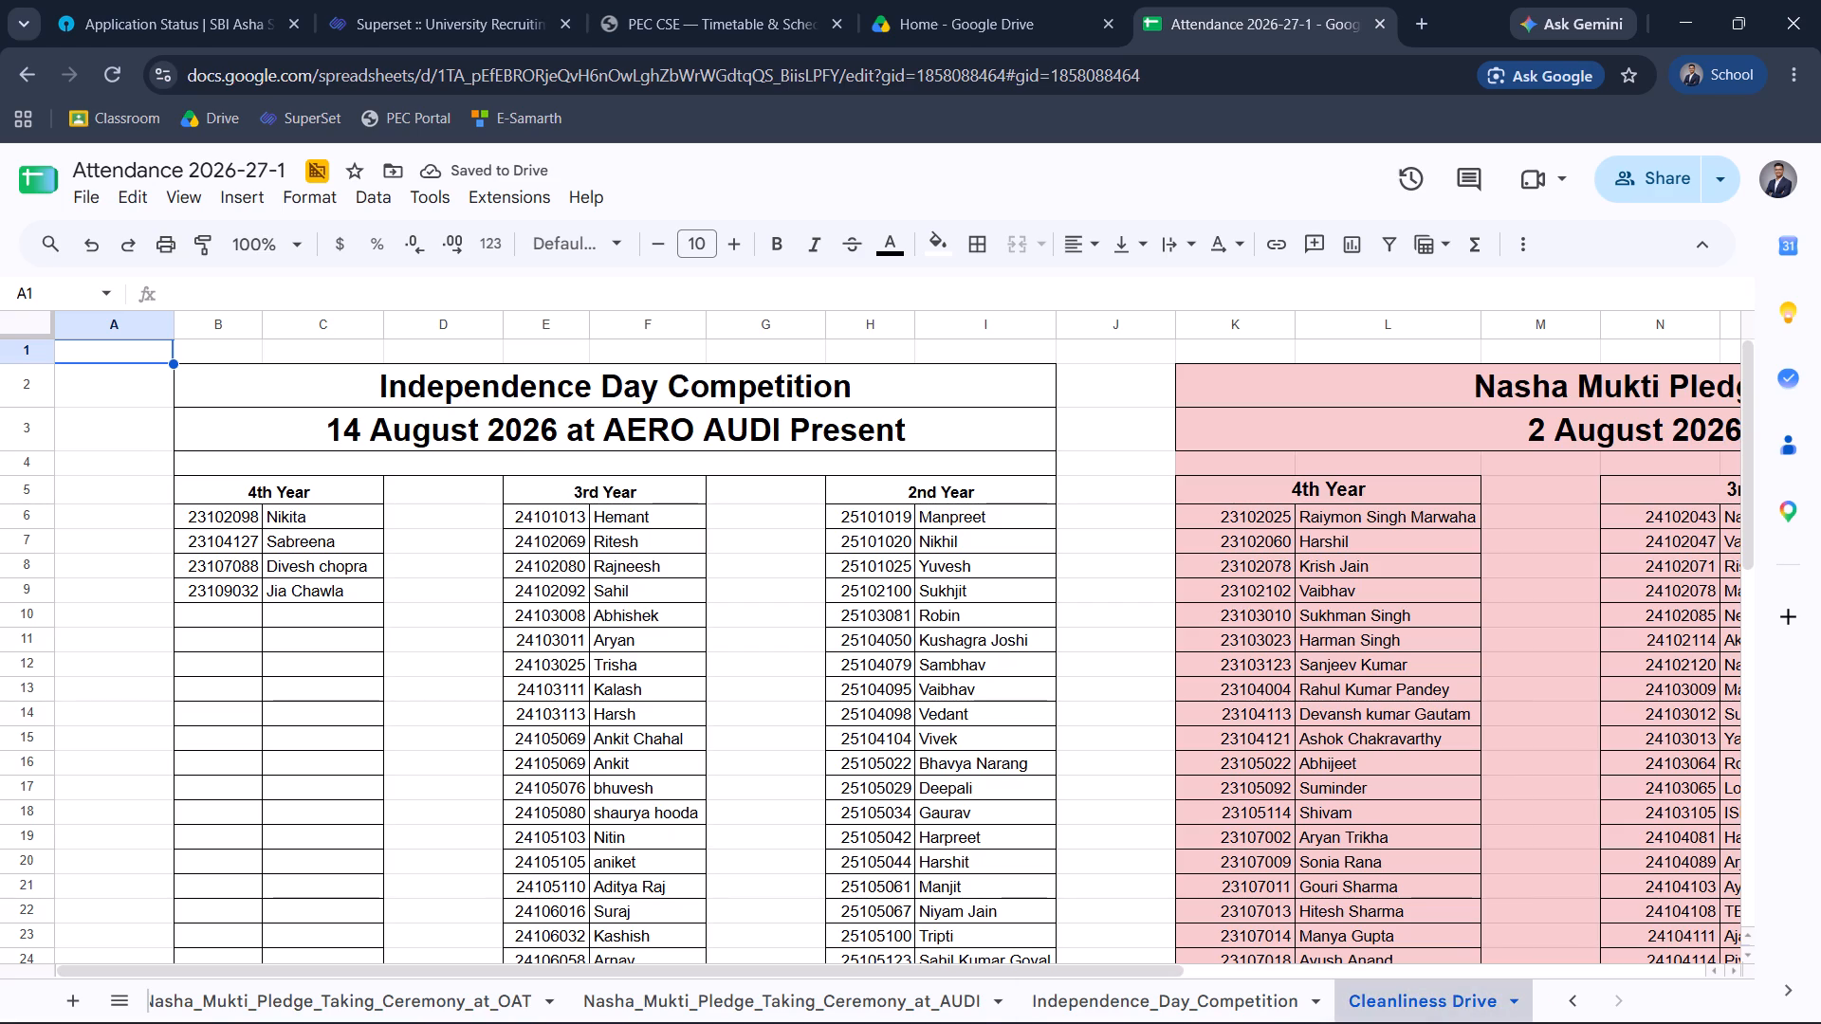
Move the Cleanliness Drive sheet to the end, after BDC26-27-1.
{"action": "left_click", "coordinate": [1481, 1001]}
{"action": "left_click_drag", "start_coordinate": [1481, 1001], "coordinate": [1545, 1006]}
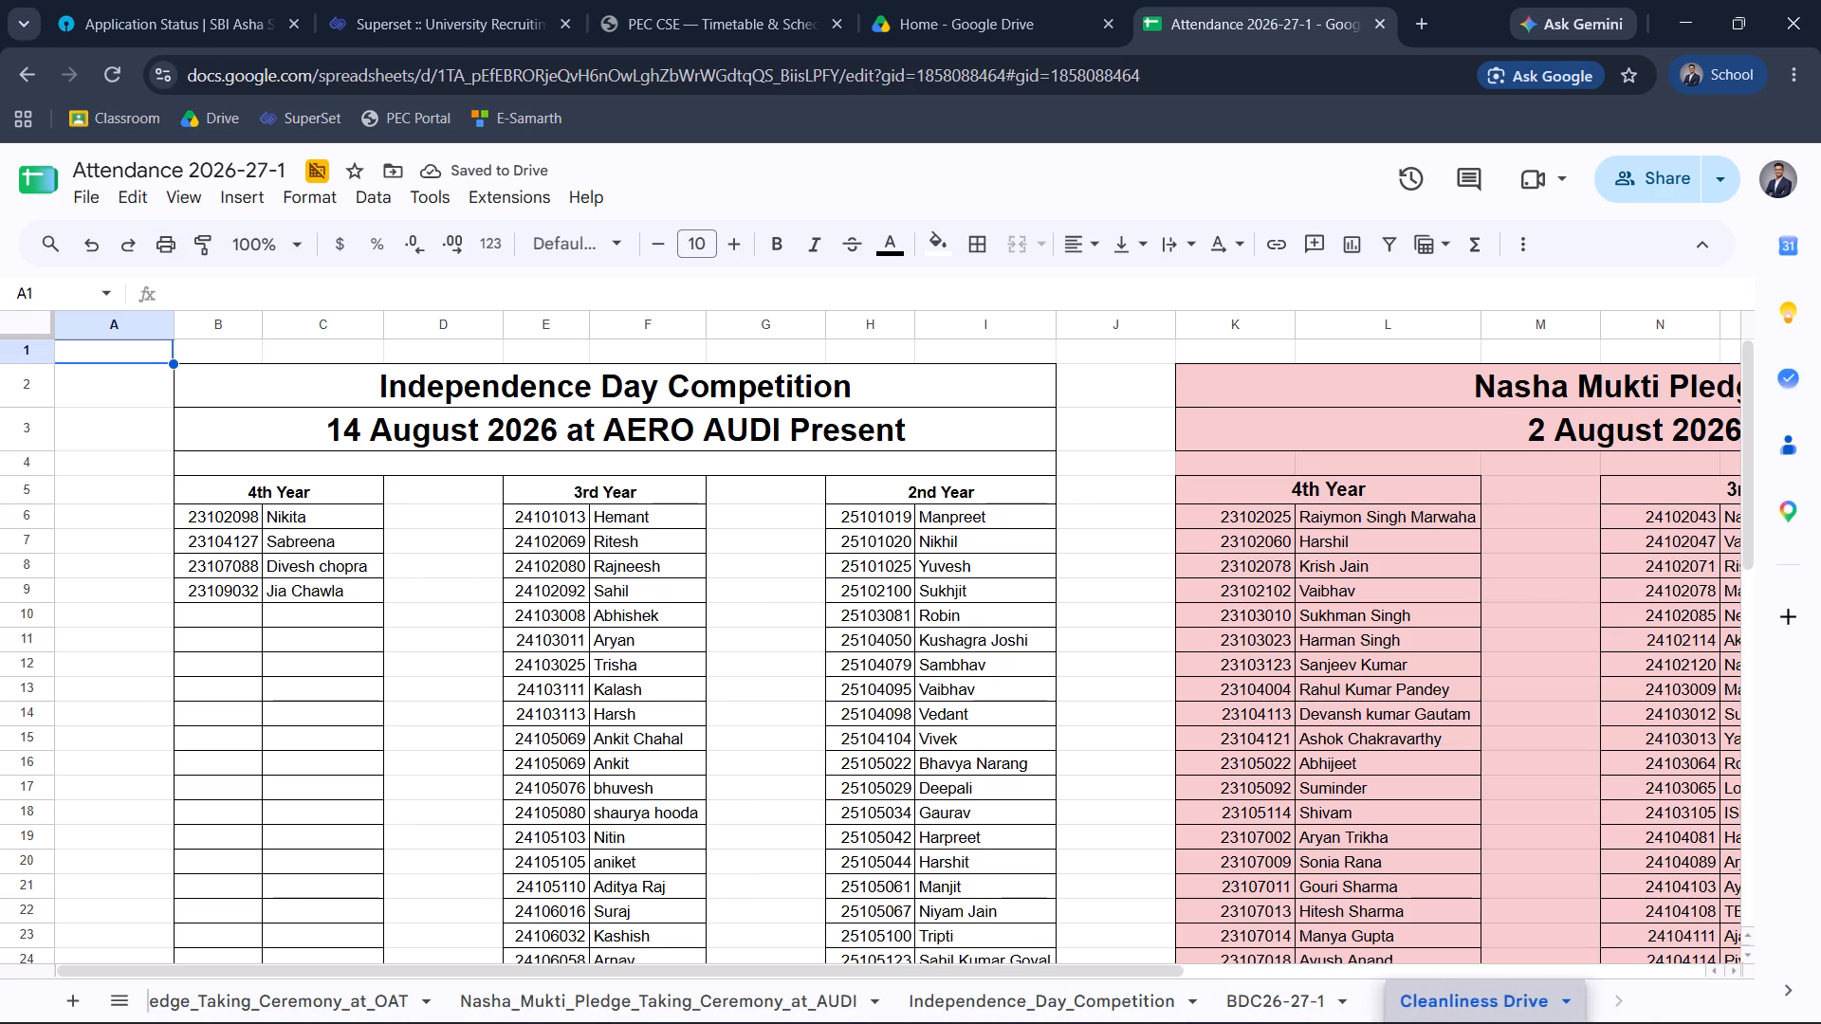
Clear the roll numbers and names in rows 9 and 6 of the 4th Year list.
{"action": "left_click_drag", "start_coordinate": [234, 520], "coordinate": [323, 592]}
{"action": "left_click", "coordinate": [335, 568]}
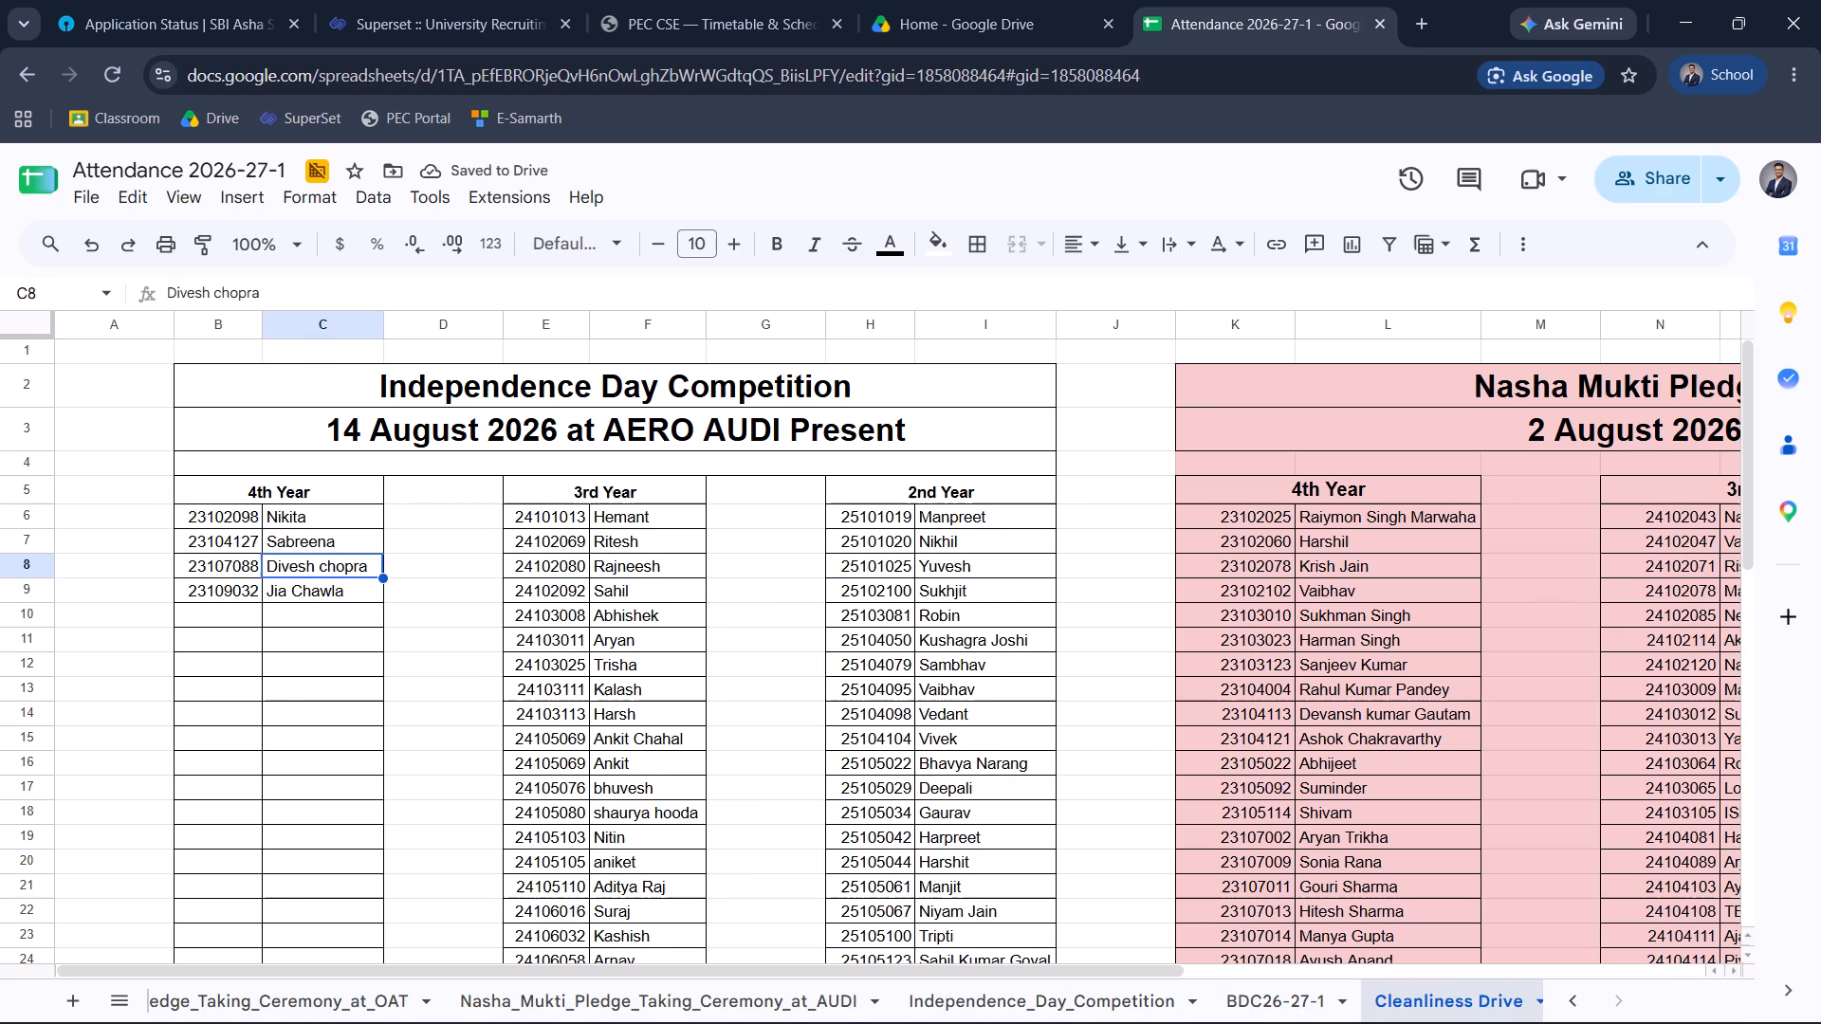
{"action": "key", "text": "Down"}
{"action": "key", "text": "shift+Left"}
{"action": "key", "text": "BackSpace"}
{"action": "key", "text": "Up"}
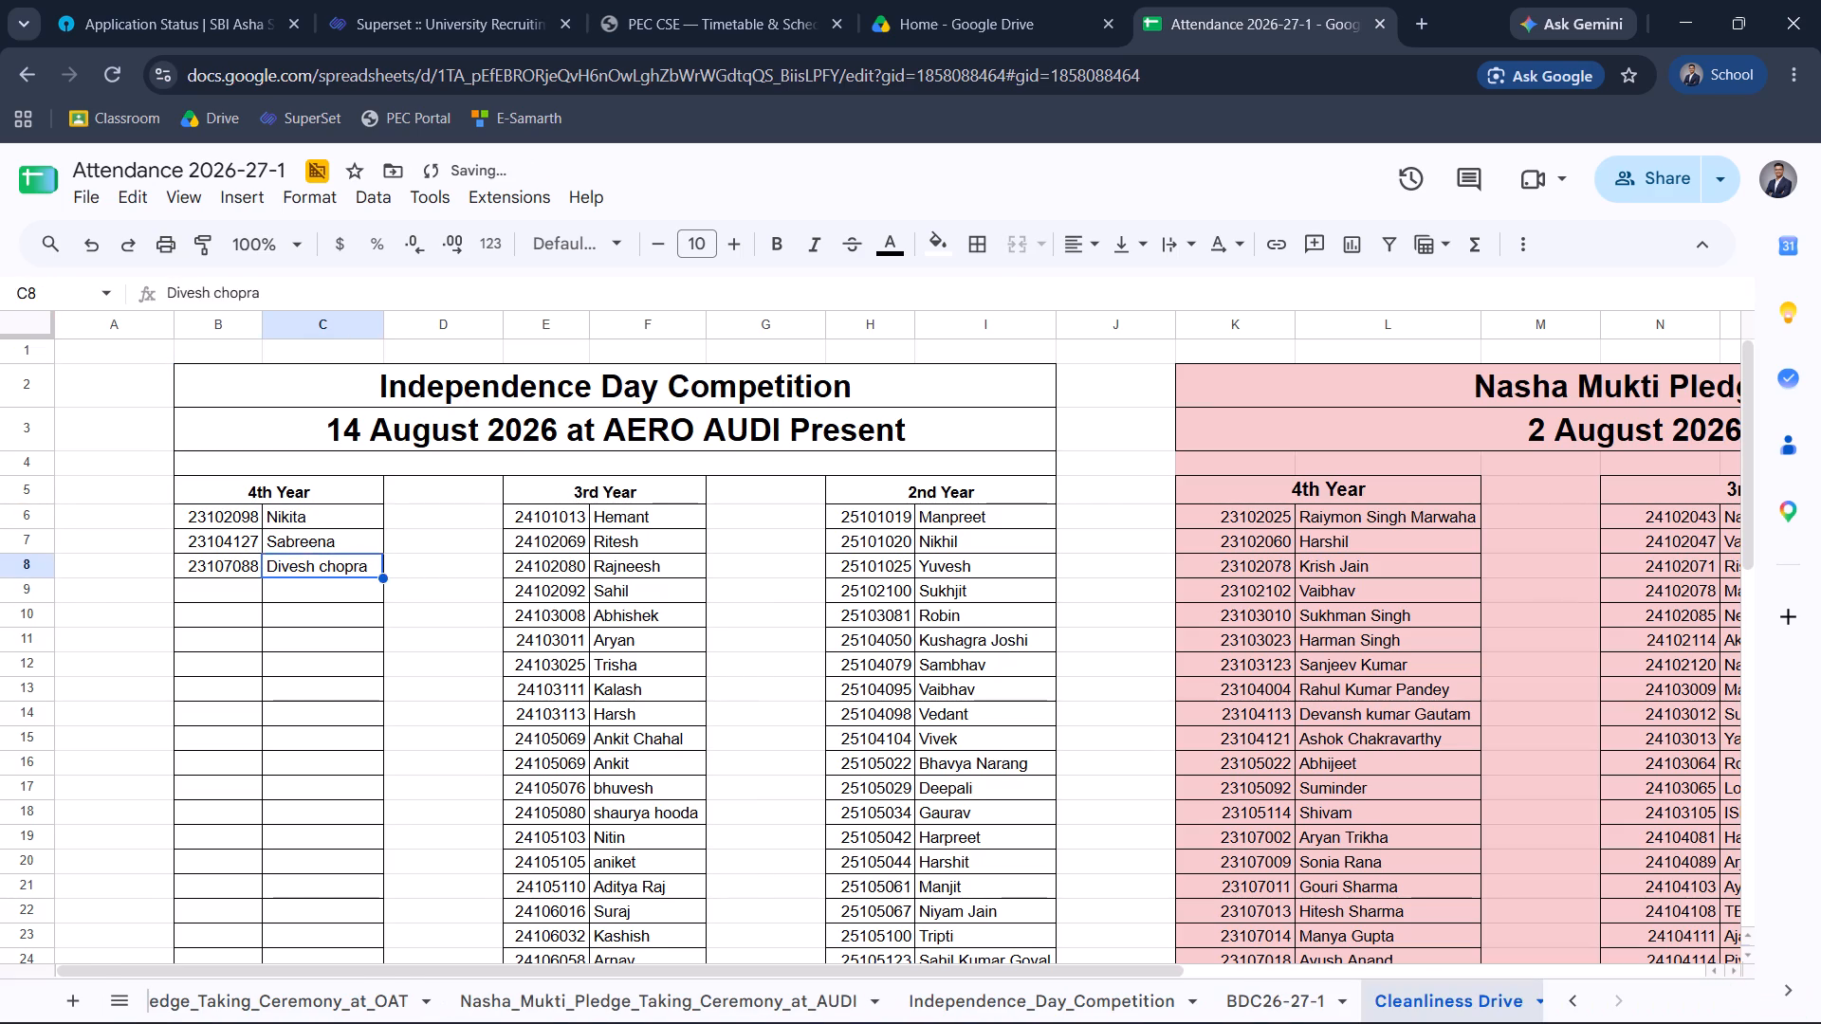
{"action": "key", "text": "Up"}
{"action": "key", "text": "Up"}
{"action": "key", "text": "shift+Left"}
{"action": "key", "text": "BackSpace"}
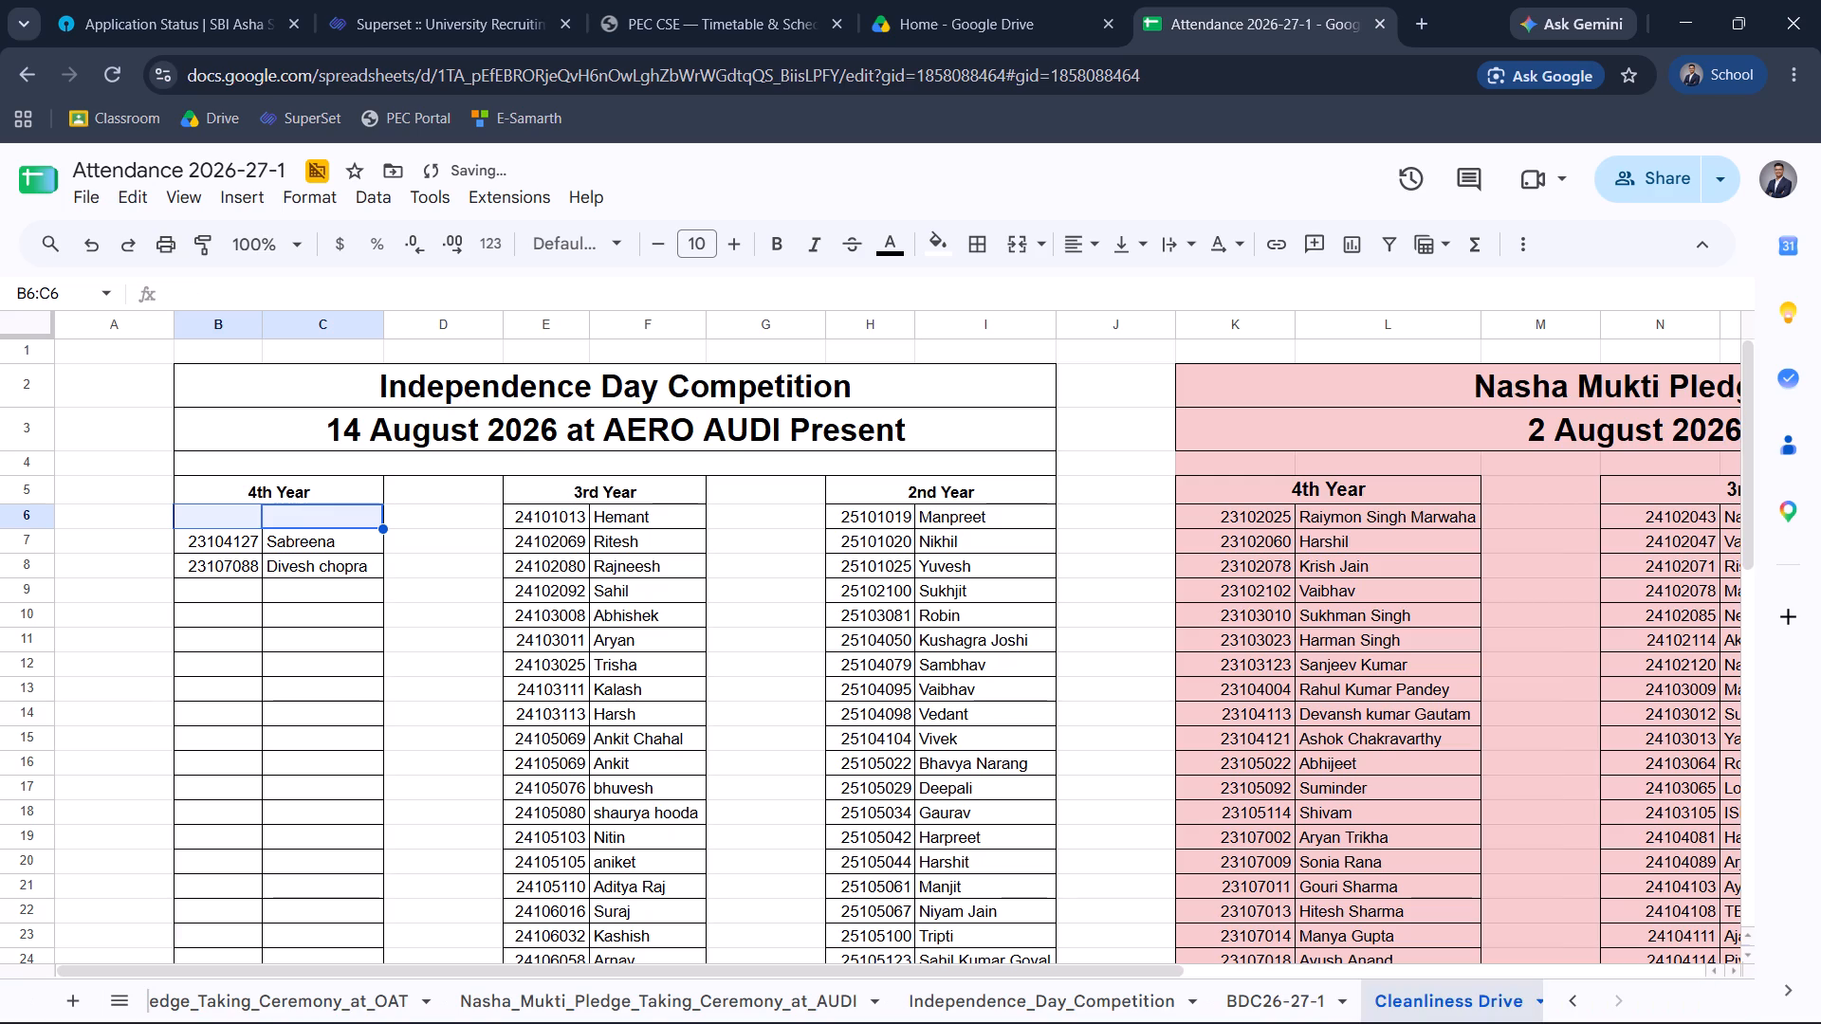
Clear all roll numbers and names from the 3rd Year list, range E6:F31.
{"action": "left_click_drag", "start_coordinate": [553, 518], "coordinate": [670, 985]}
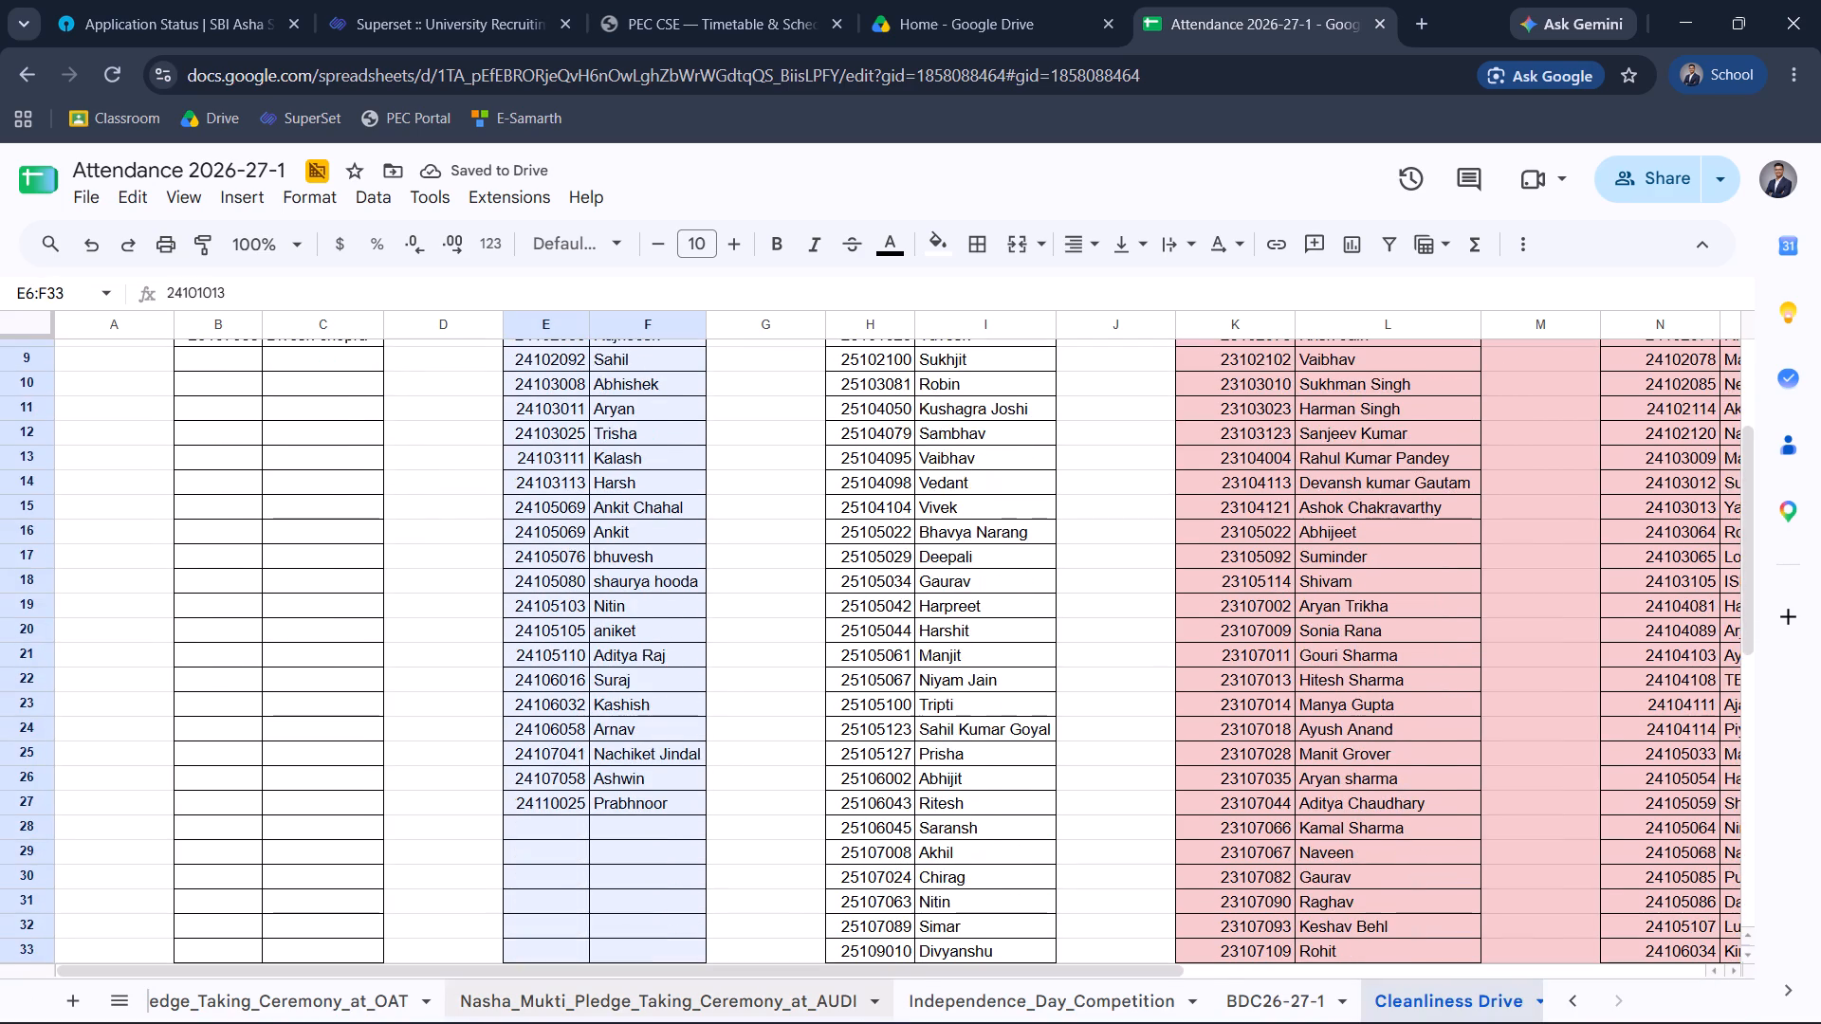
{"action": "left_click_drag", "start_coordinate": [670, 985], "coordinate": [661, 915]}
{"action": "scroll", "coordinate": [661, 915], "scroll_direction": "up", "scroll_amount": 5}
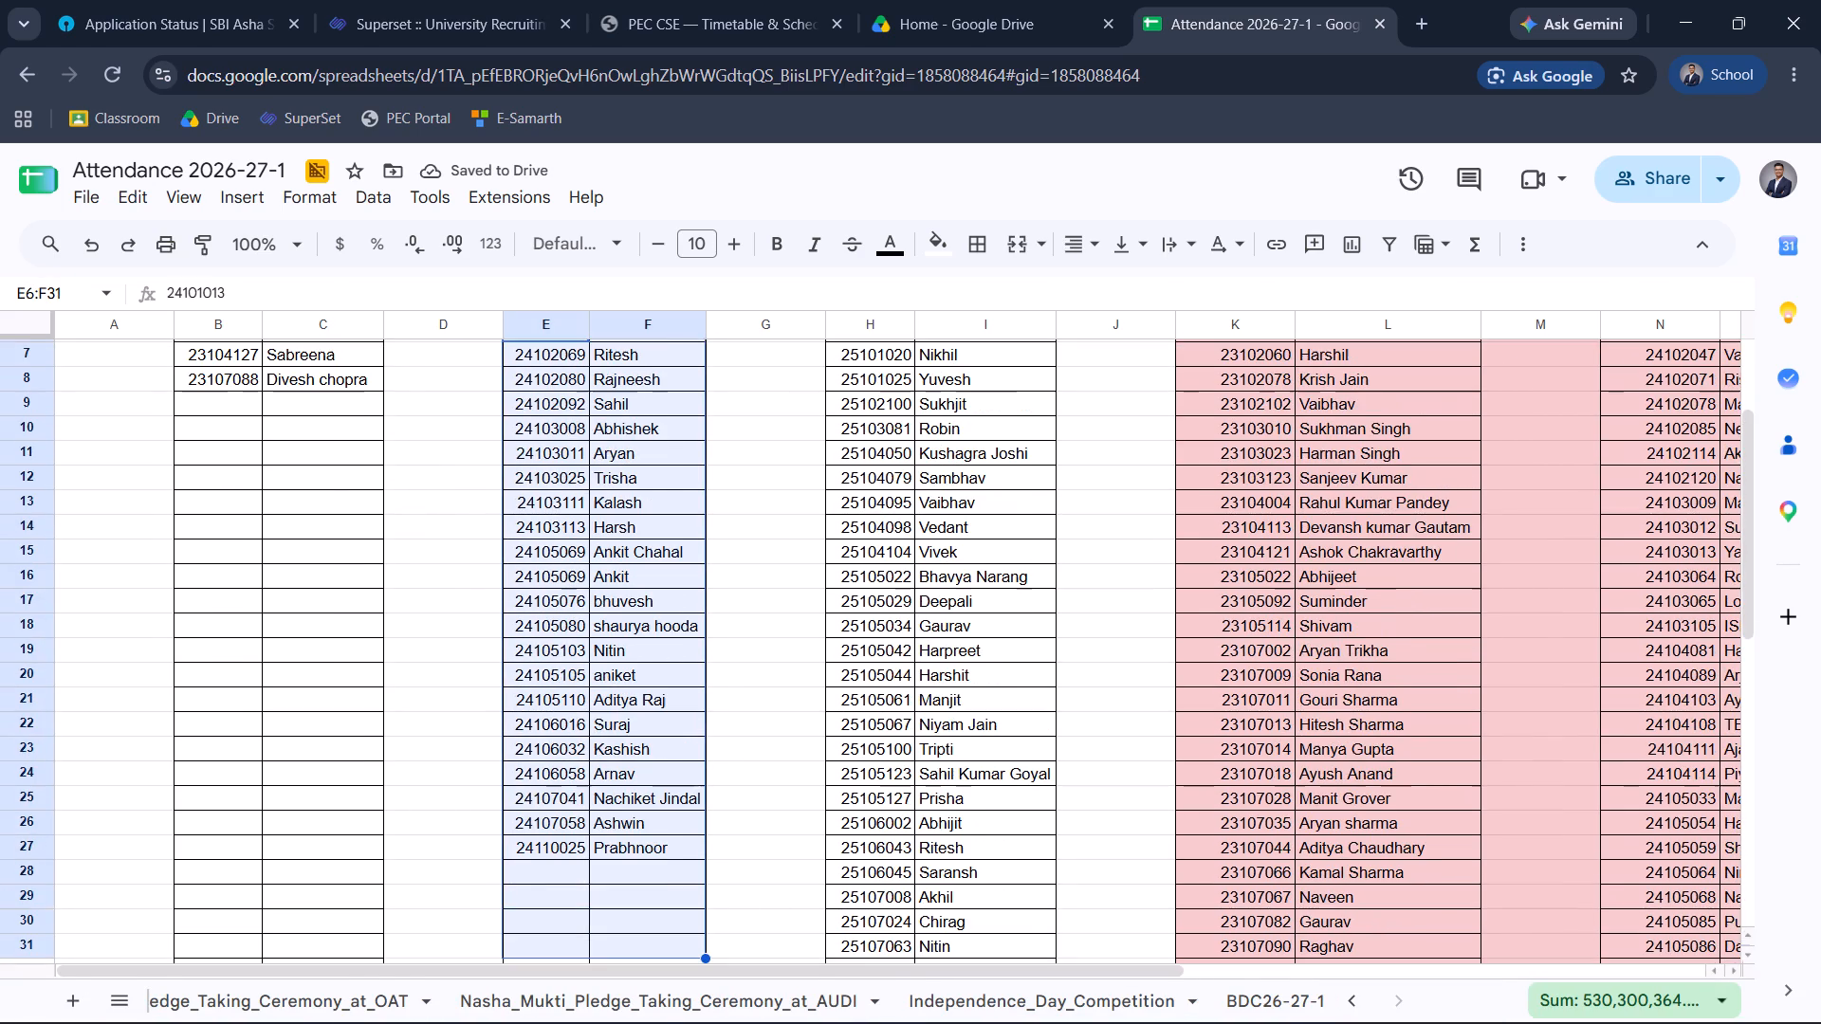
{"action": "key", "text": "BackSpace"}
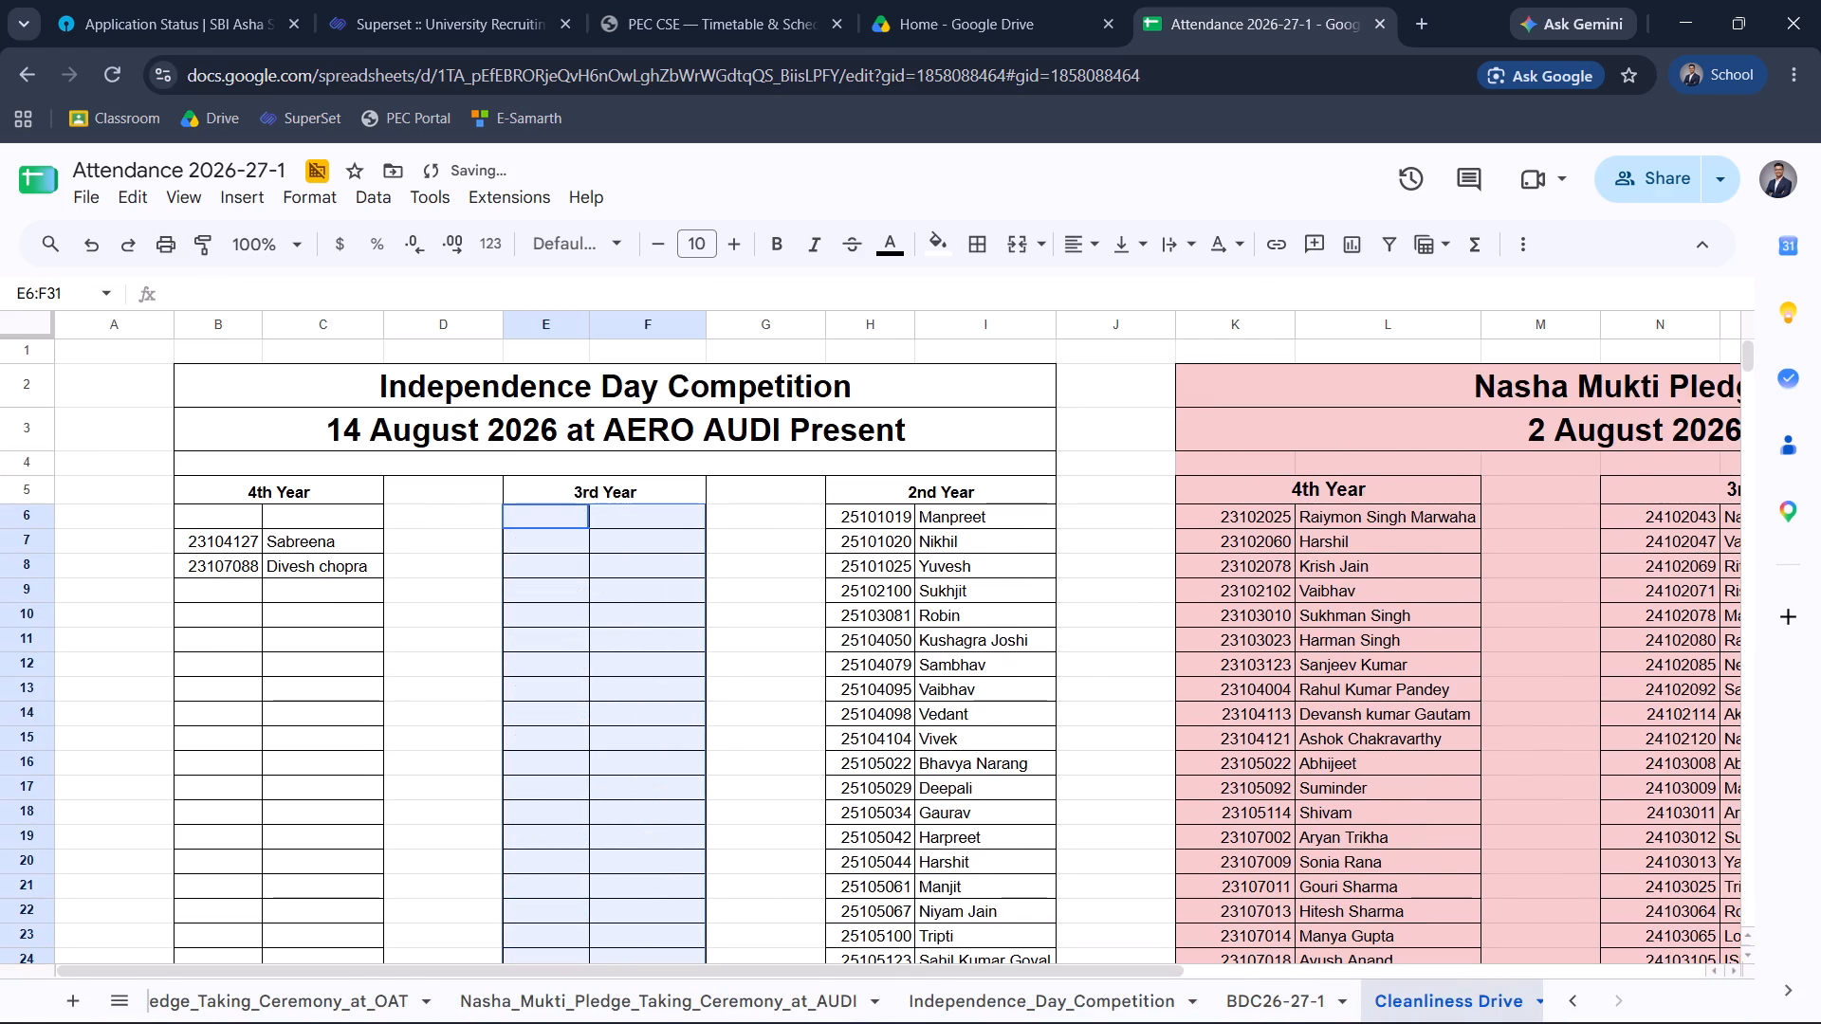
Clear all roll numbers and names from the 2nd Year list, range H6:I42.
{"action": "left_click_drag", "start_coordinate": [876, 518], "coordinate": [1026, 971]}
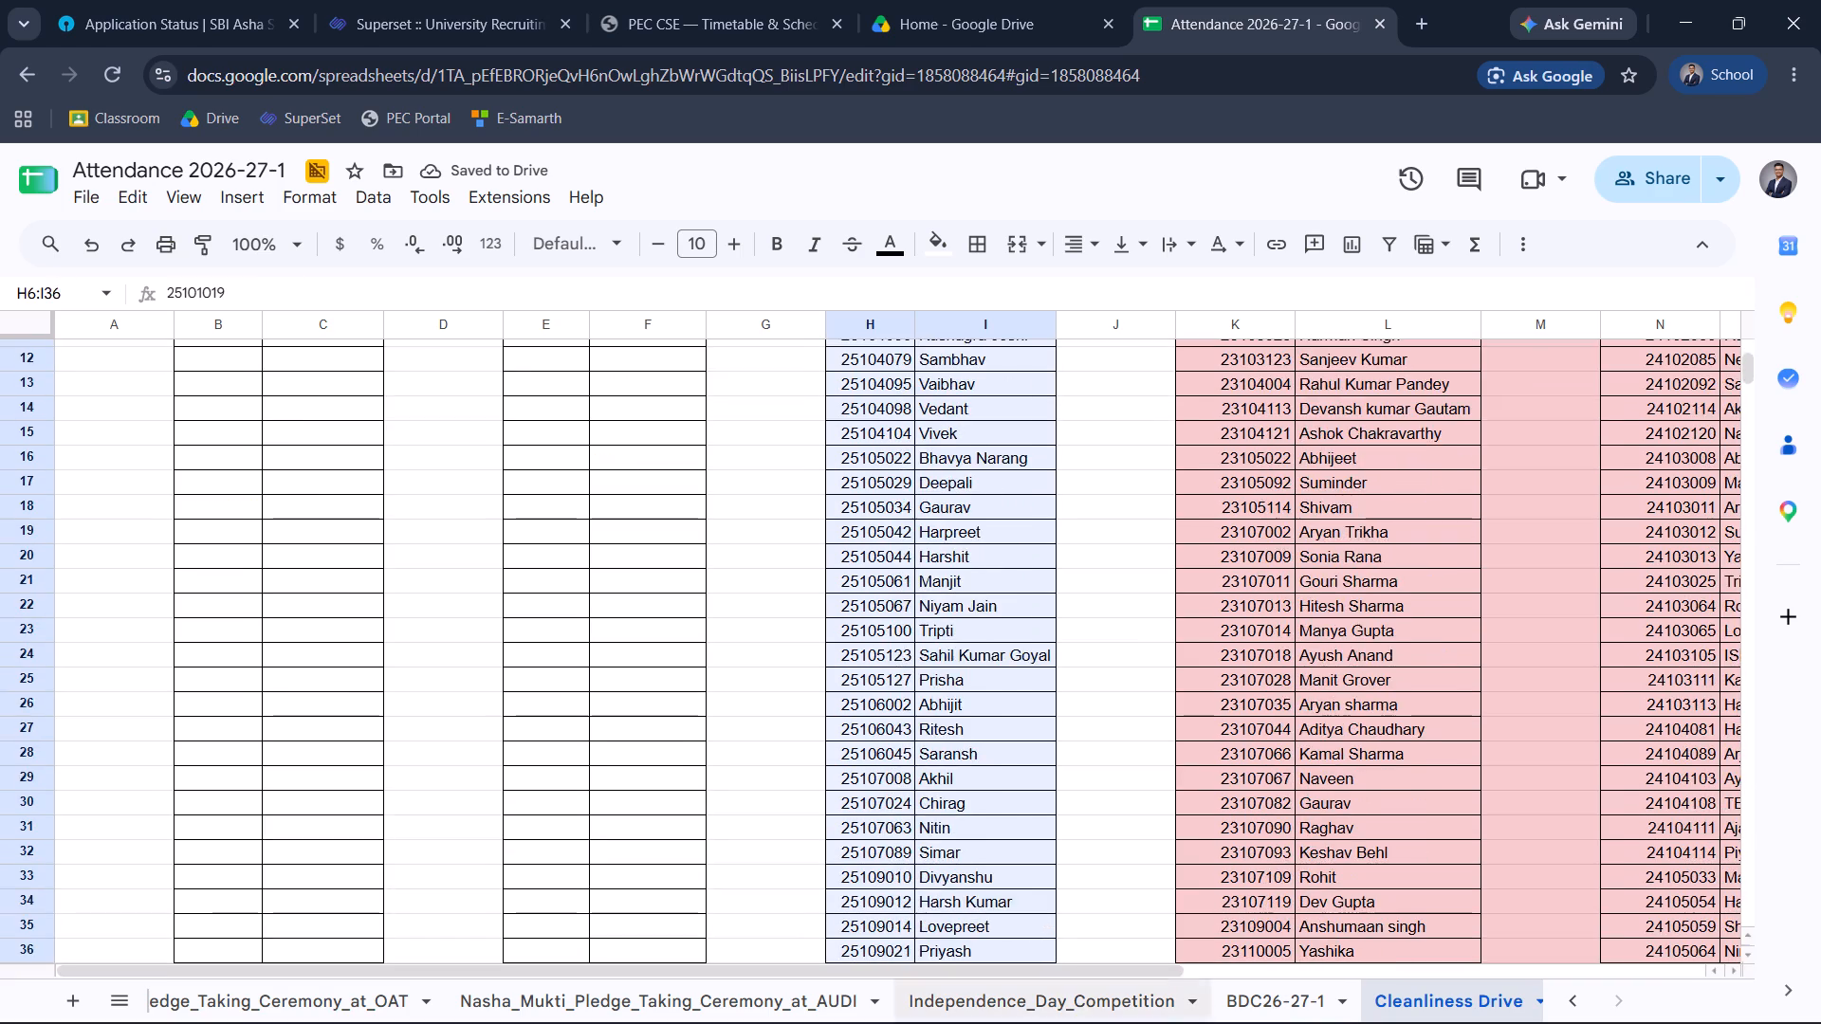
{"action": "left_click_drag", "start_coordinate": [1026, 971], "coordinate": [1027, 755]}
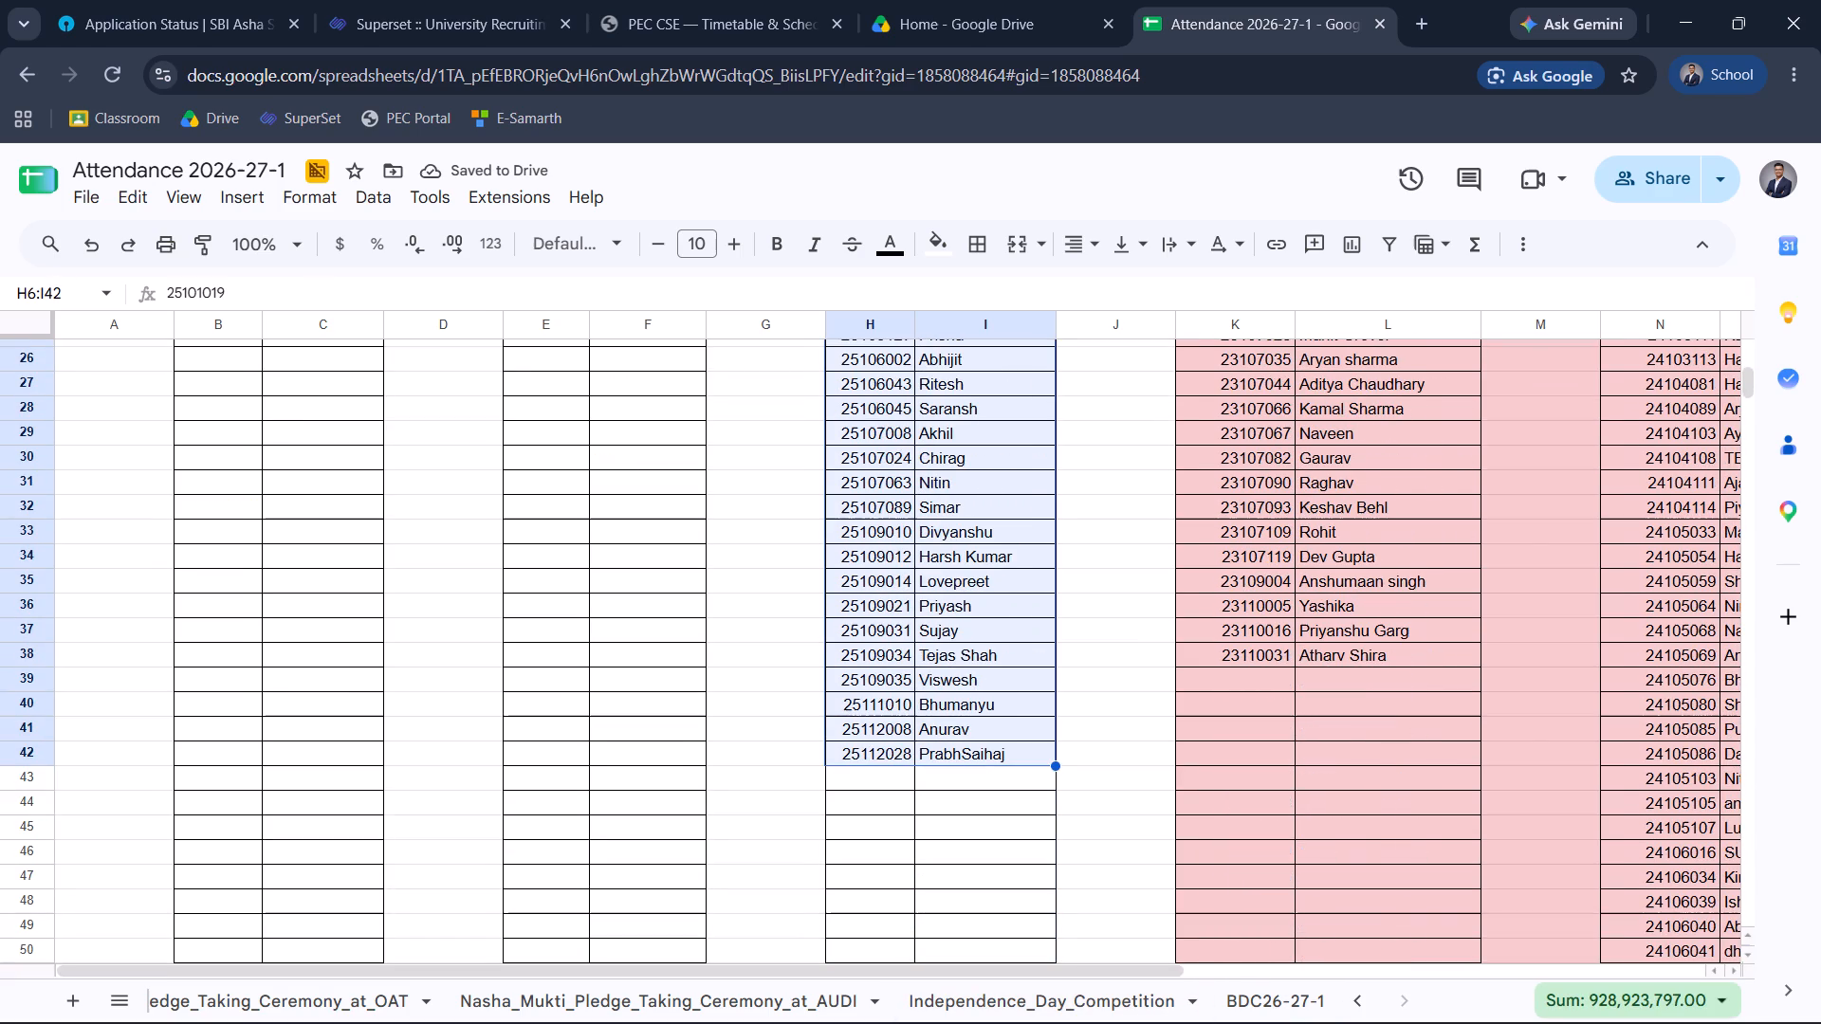
{"action": "key", "text": "BackSpace"}
{"action": "scroll", "coordinate": [1027, 755], "scroll_direction": "up", "scroll_amount": 9}
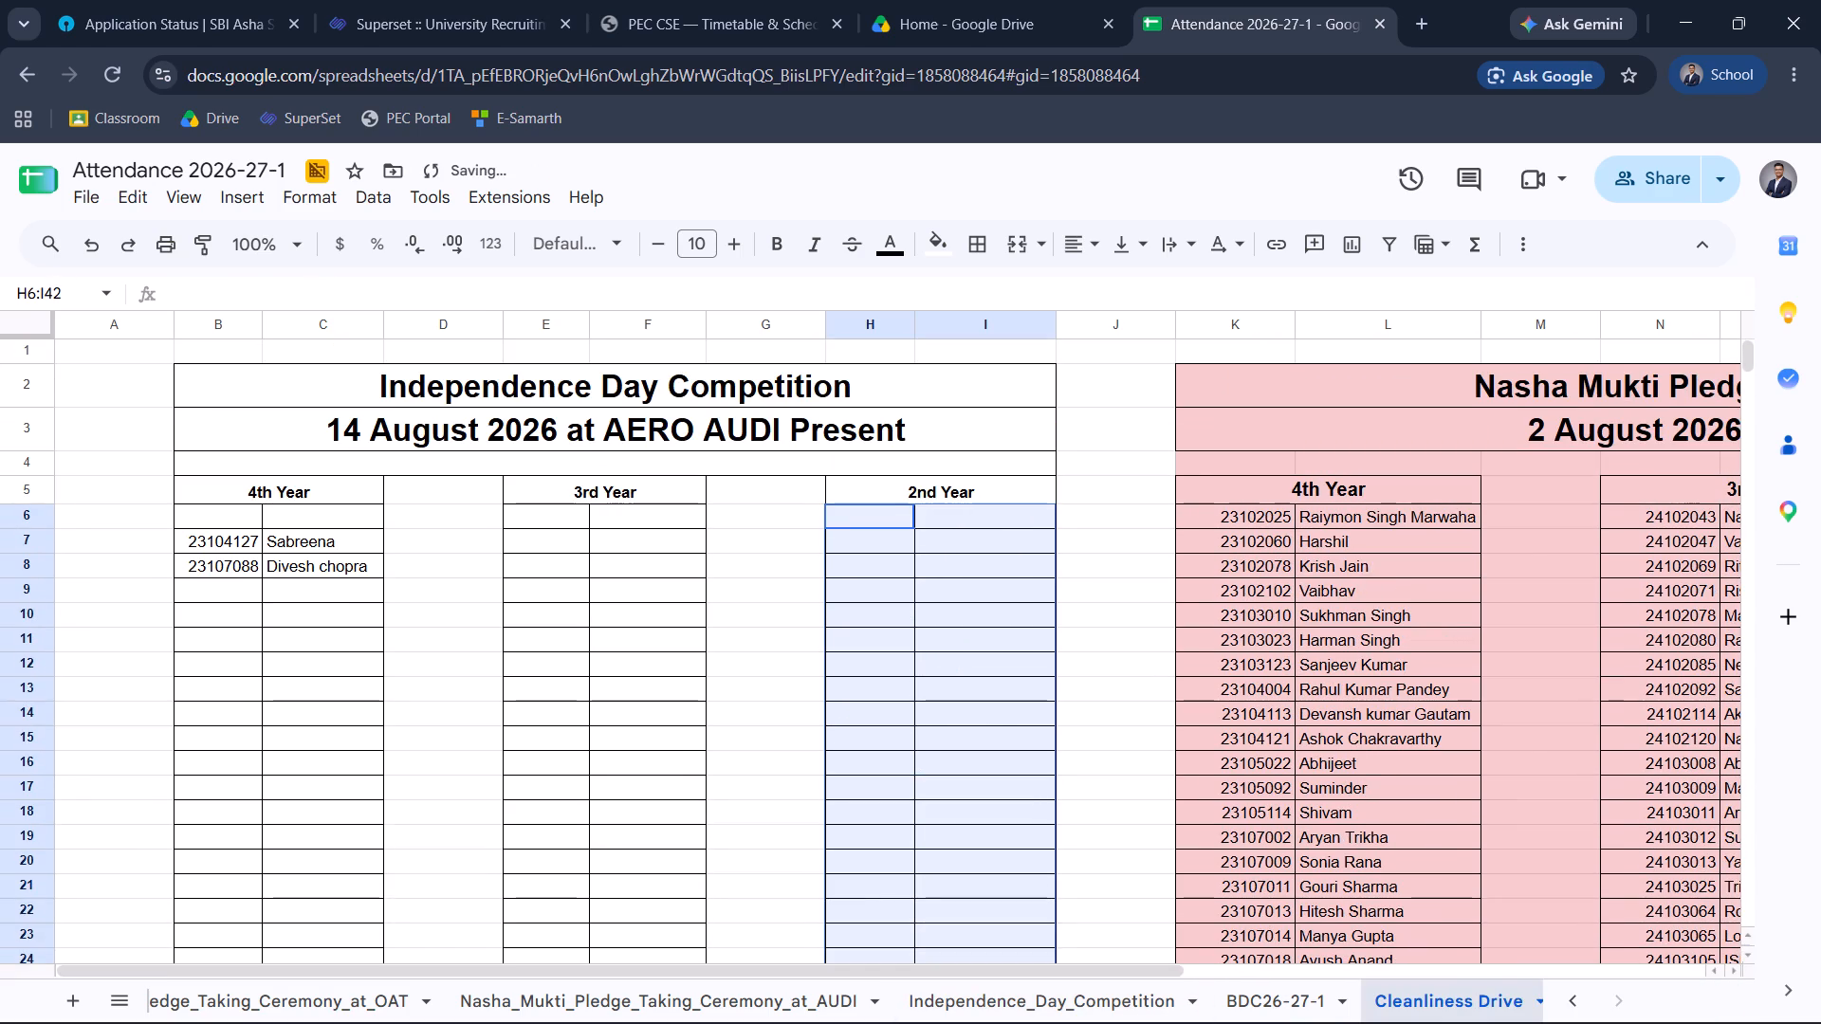
Replace the title text in the merged cell B2:I2 with Cleanliness Drive.
{"action": "double_click", "coordinate": [366, 417]}
{"action": "double_click", "coordinate": [514, 376]}
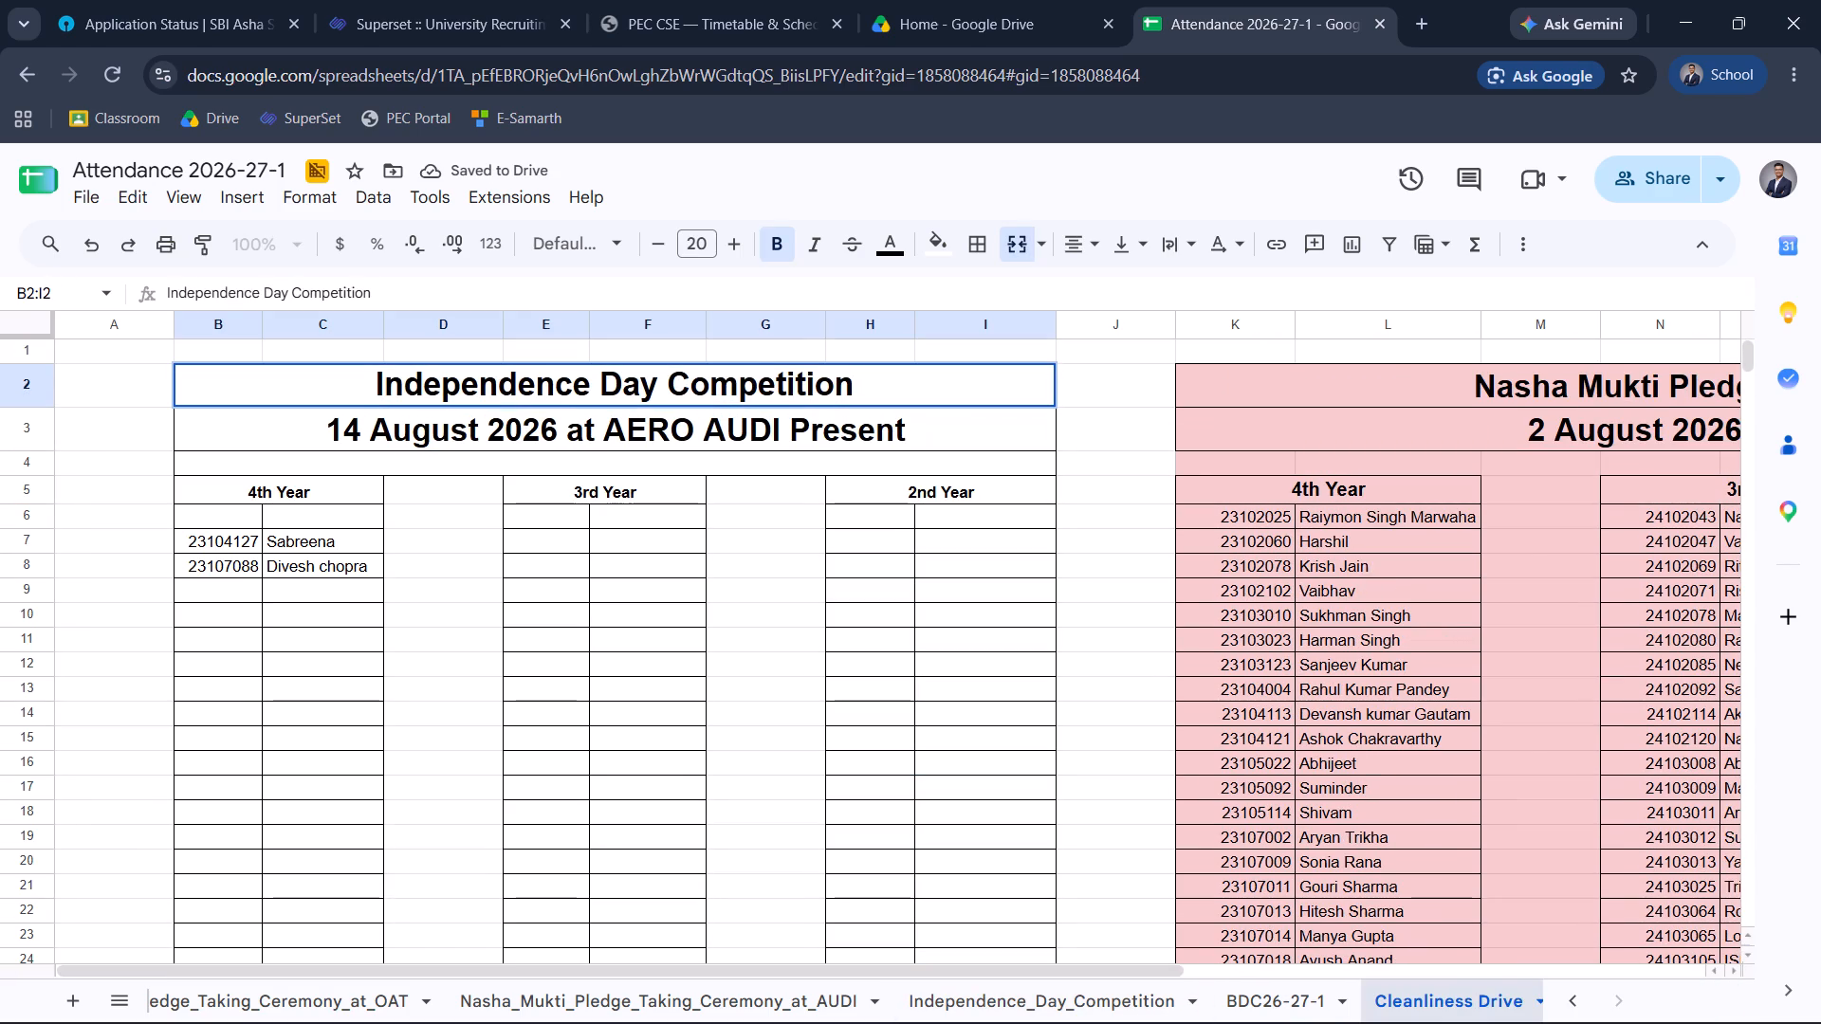
{"action": "key", "text": "BackSpace"}
{"action": "key", "text": "BackSpace"}
{"action": "key", "text": "BackSpace"}
{"action": "key", "text": "BackSpace"}
{"action": "key", "text": "BackSpace"}
{"action": "key", "text": "BackSpace"}
{"action": "key", "text": "BackSpace"}
{"action": "key", "text": "BackSpace"}
{"action": "key", "text": "BackSpace"}
{"action": "key", "text": "BackSpace"}
{"action": "key", "text": "BackSpace"}
{"action": "key", "text": "BackSpace"}
{"action": "key", "text": "BackSpace"}
{"action": "key", "text": "BackSpace"}
{"action": "key", "text": "BackSpace"}
{"action": "key", "text": "BackSpace"}
{"action": "key", "text": "BackSpace"}
{"action": "key", "text": "BackSpace"}
{"action": "key", "text": "BackSpace"}
{"action": "key", "text": "BackSpace"}
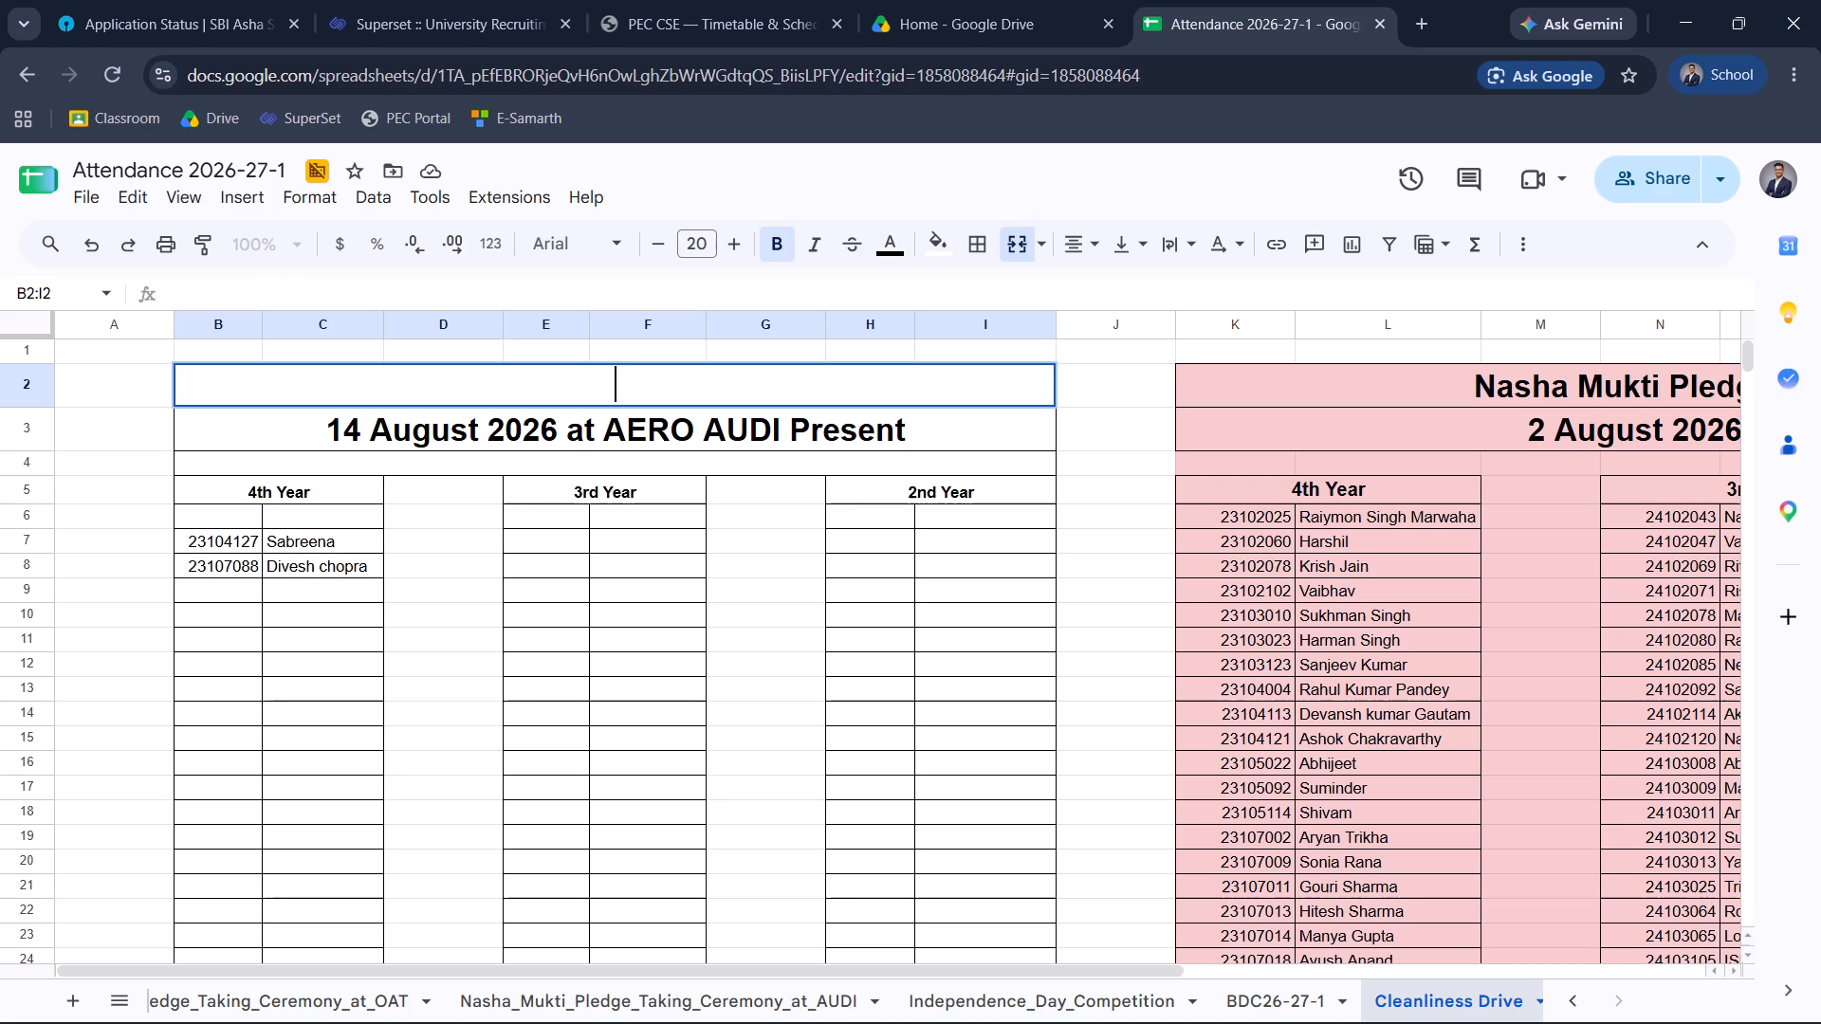
{"action": "type", "text": "Cleanliness"}
{"action": "key", "text": "space"}
{"action": "type", "text": "Drive"}
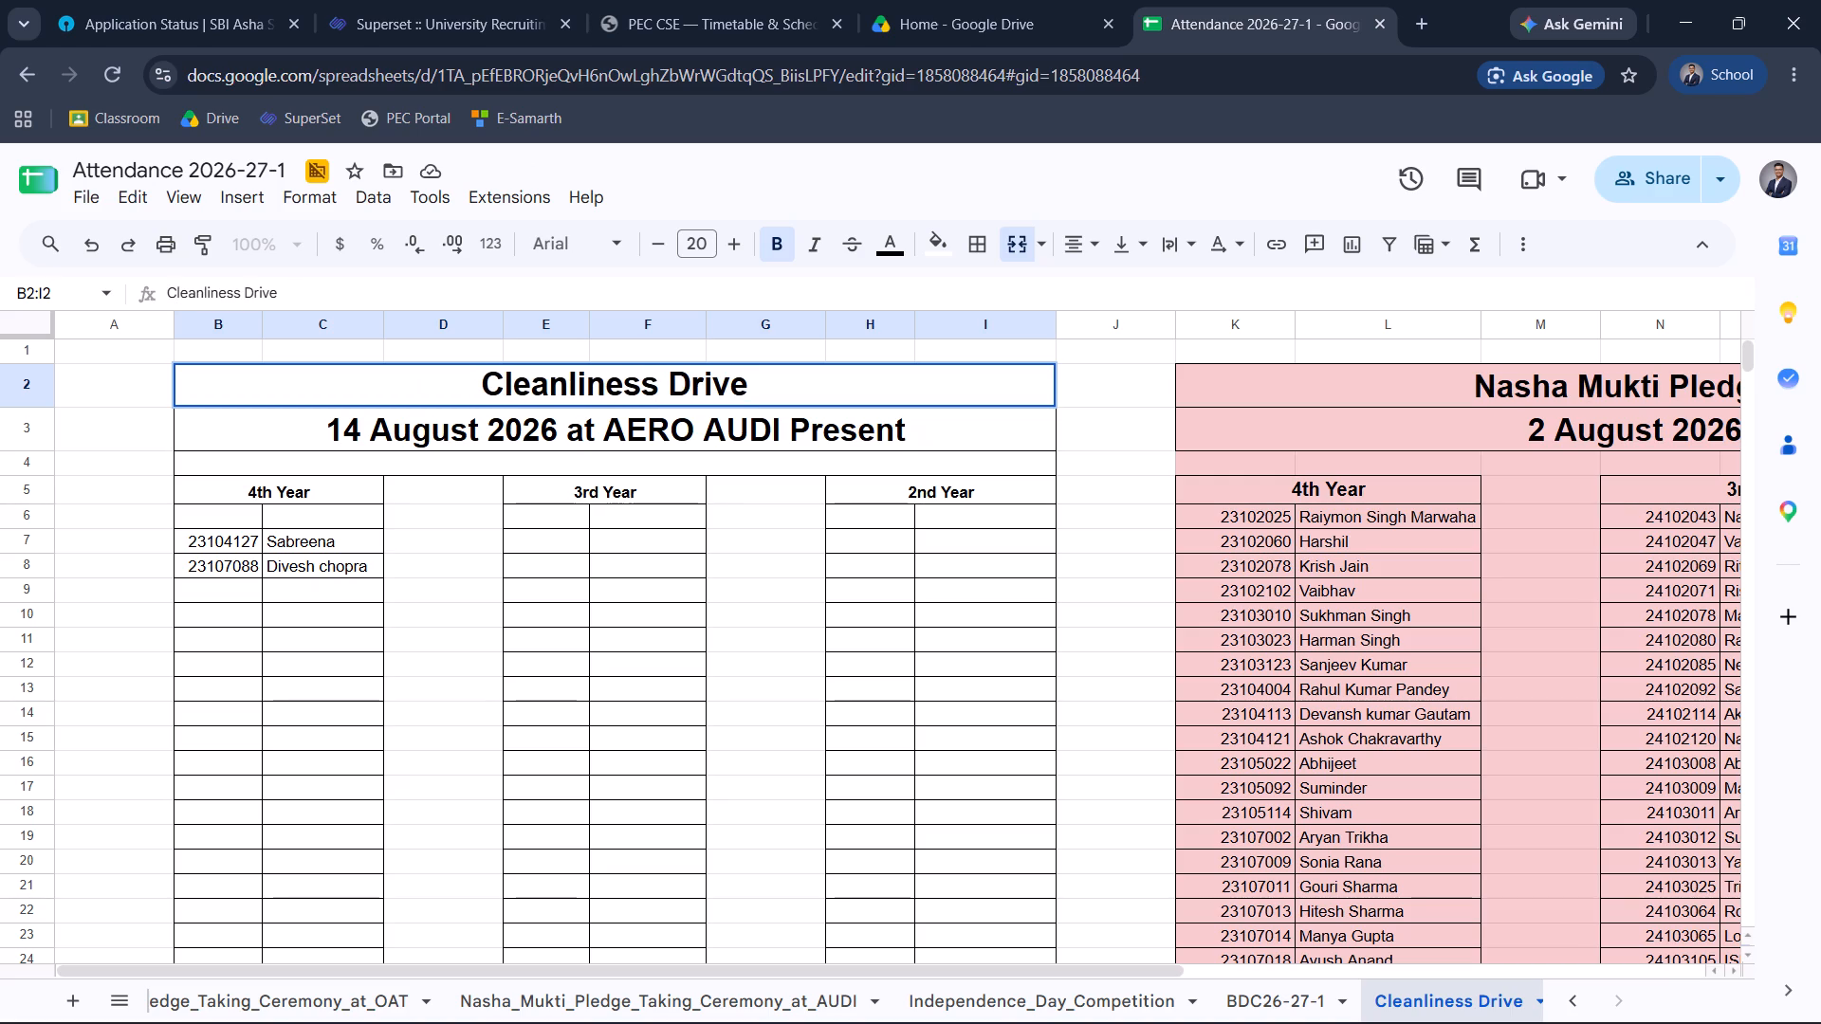
Change the day in the date line of merged cell B3:I3 to 28.
{"action": "left_click", "coordinate": [360, 431]}
{"action": "double_click", "coordinate": [360, 431]}
{"action": "left_click", "coordinate": [360, 431]}
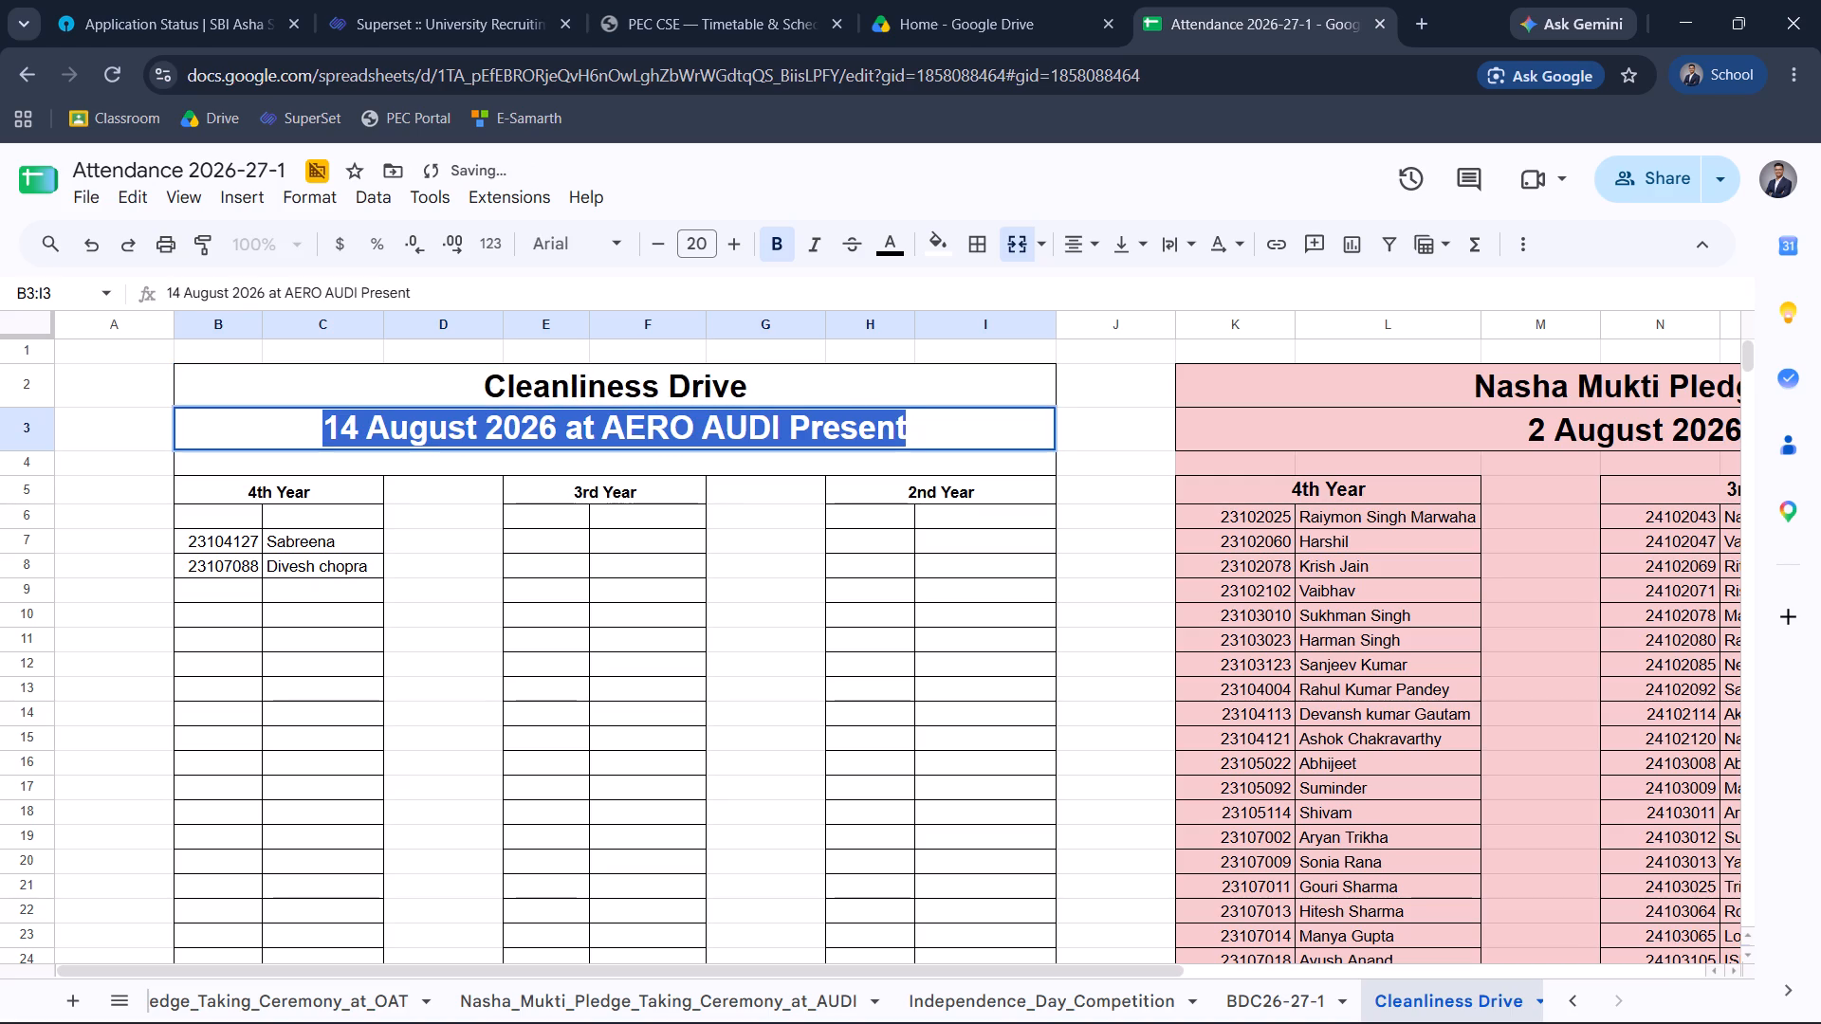
{"action": "key", "text": "BackSpace"}
{"action": "key", "text": "BackSpace"}
{"action": "type", "text": "26"}
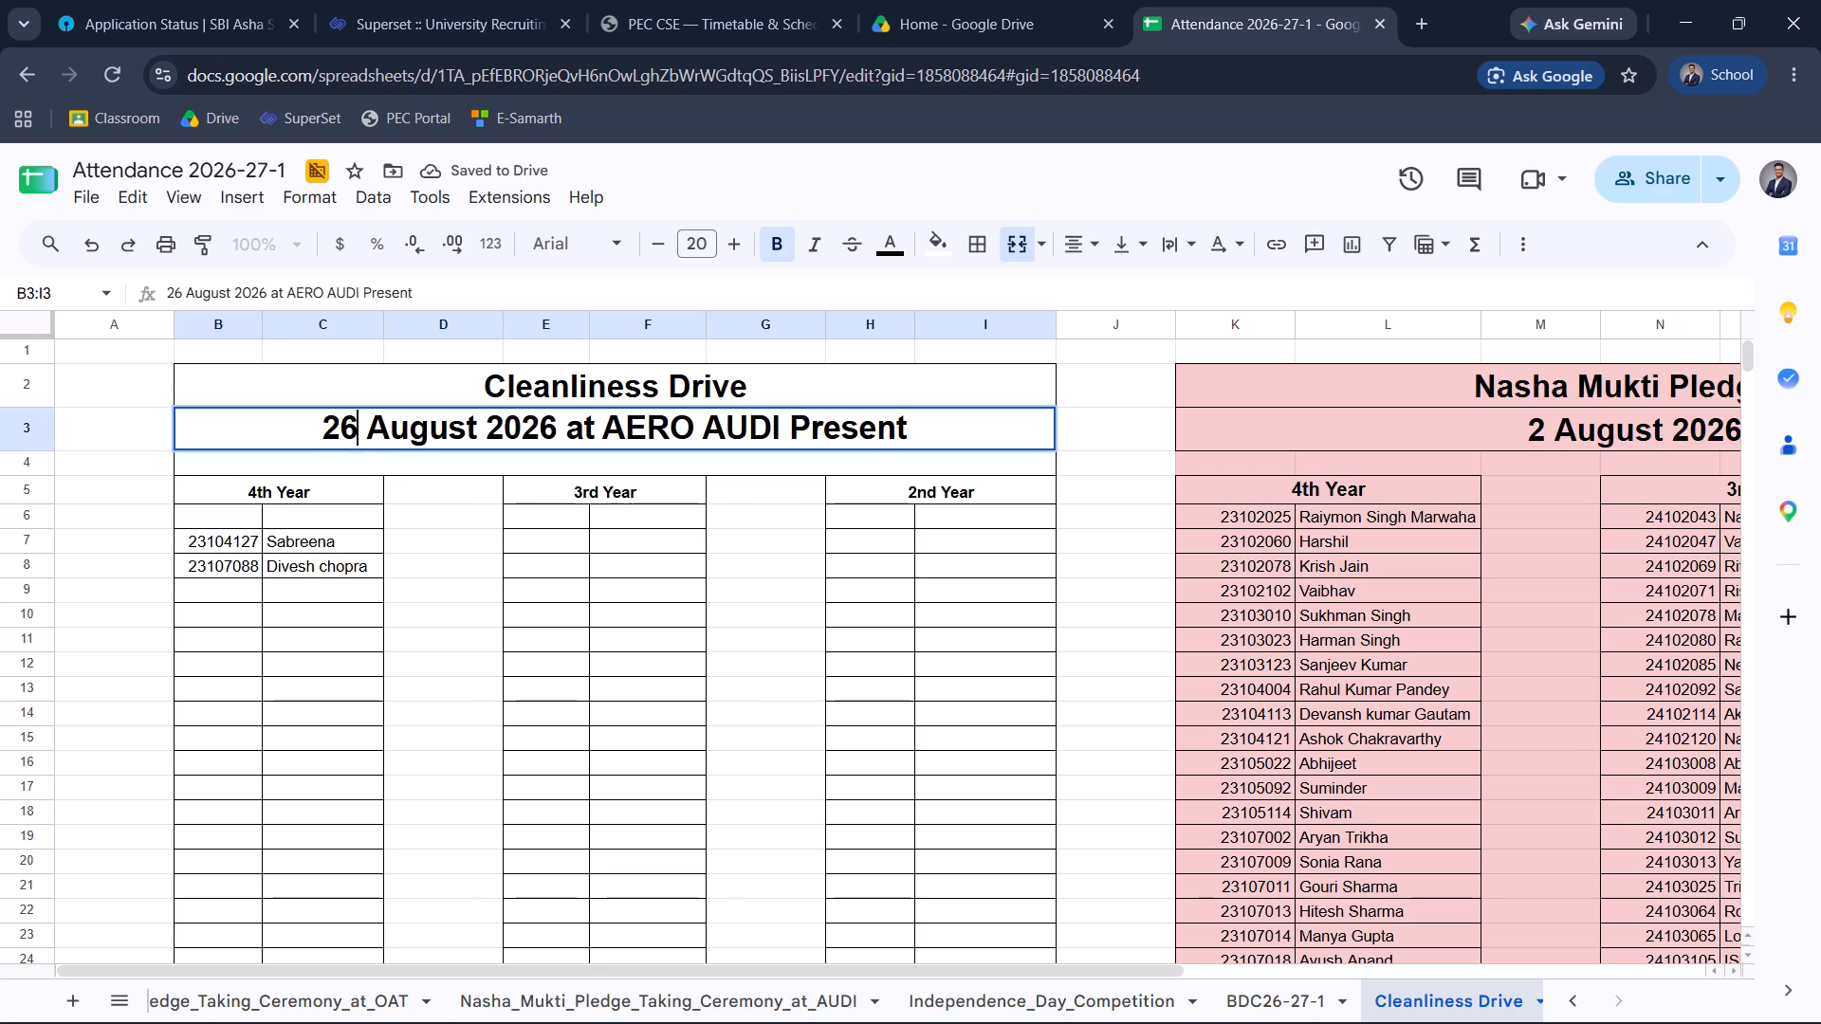
{"action": "key", "text": "BackSpace"}
{"action": "key", "text": "8"}
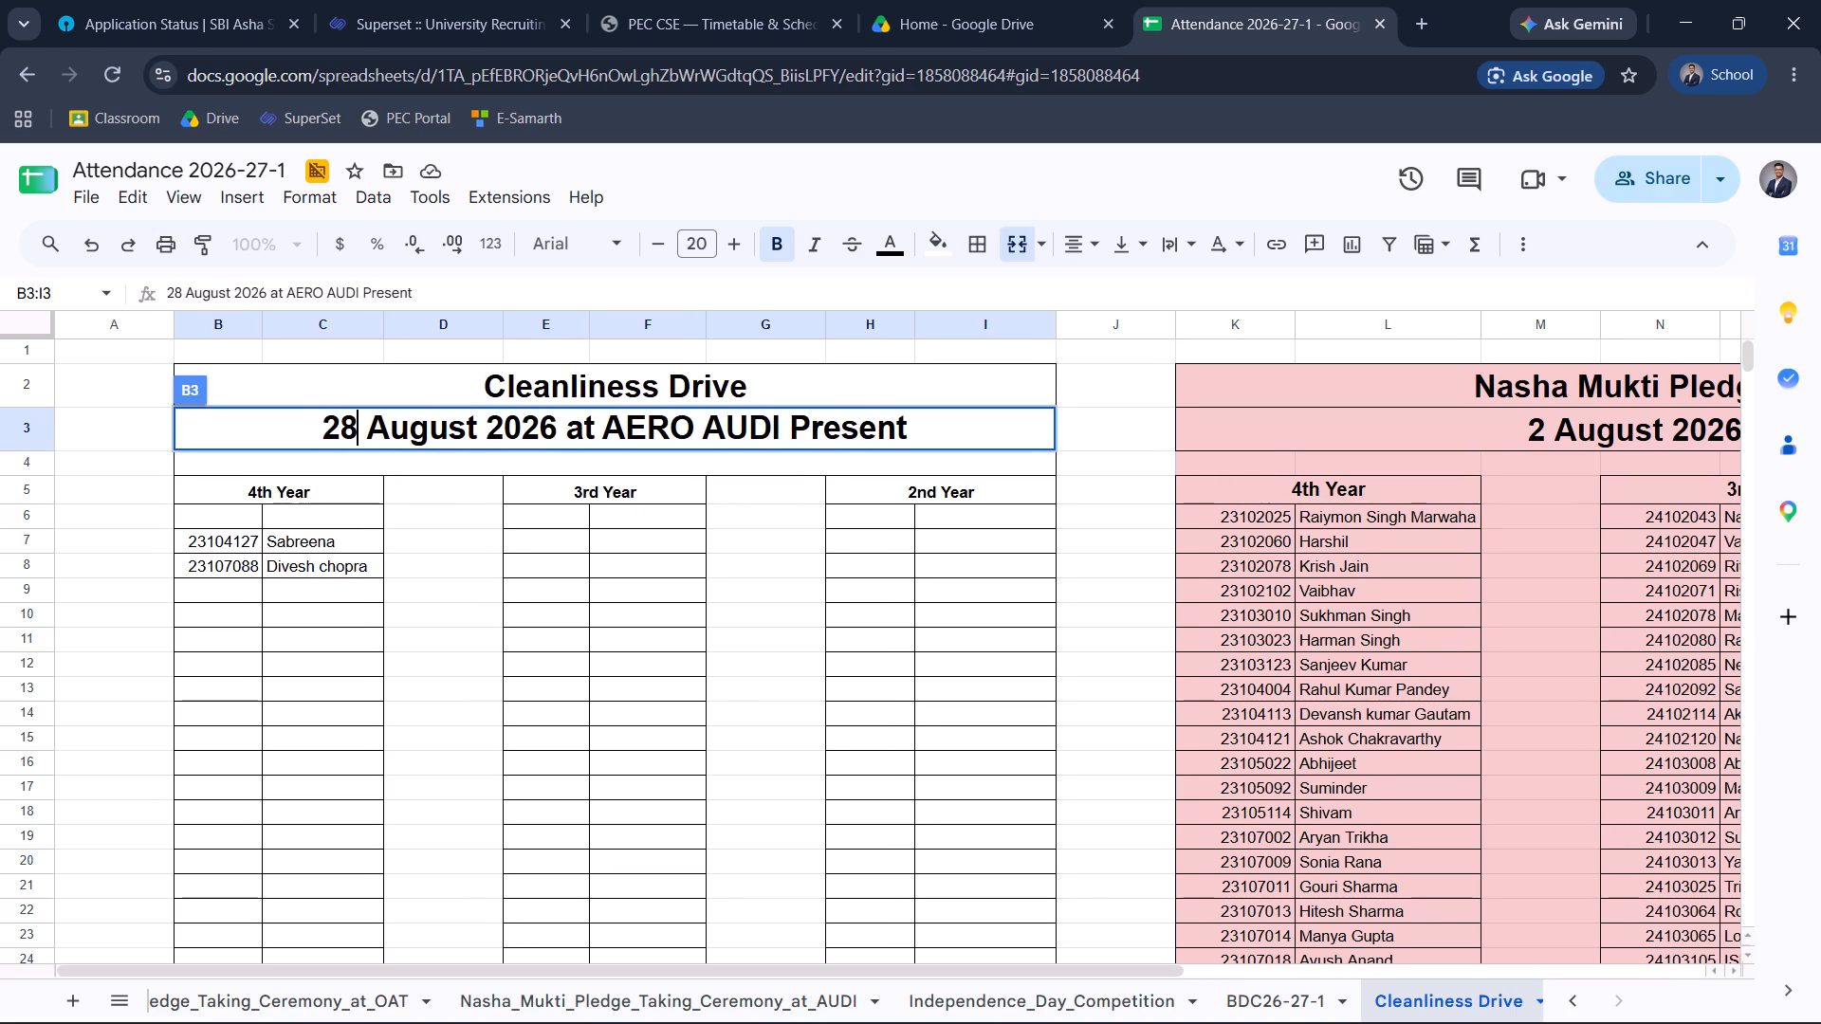
Replace the month in the B3:I3 date line with October.
{"action": "key", "text": "Right"}
{"action": "key", "text": "Right"}
{"action": "key", "text": "Right"}
{"action": "key", "text": "Right"}
{"action": "key", "text": "Right"}
{"action": "key", "text": "Right"}
{"action": "key", "text": "Right"}
{"action": "key", "text": "BackSpace"}
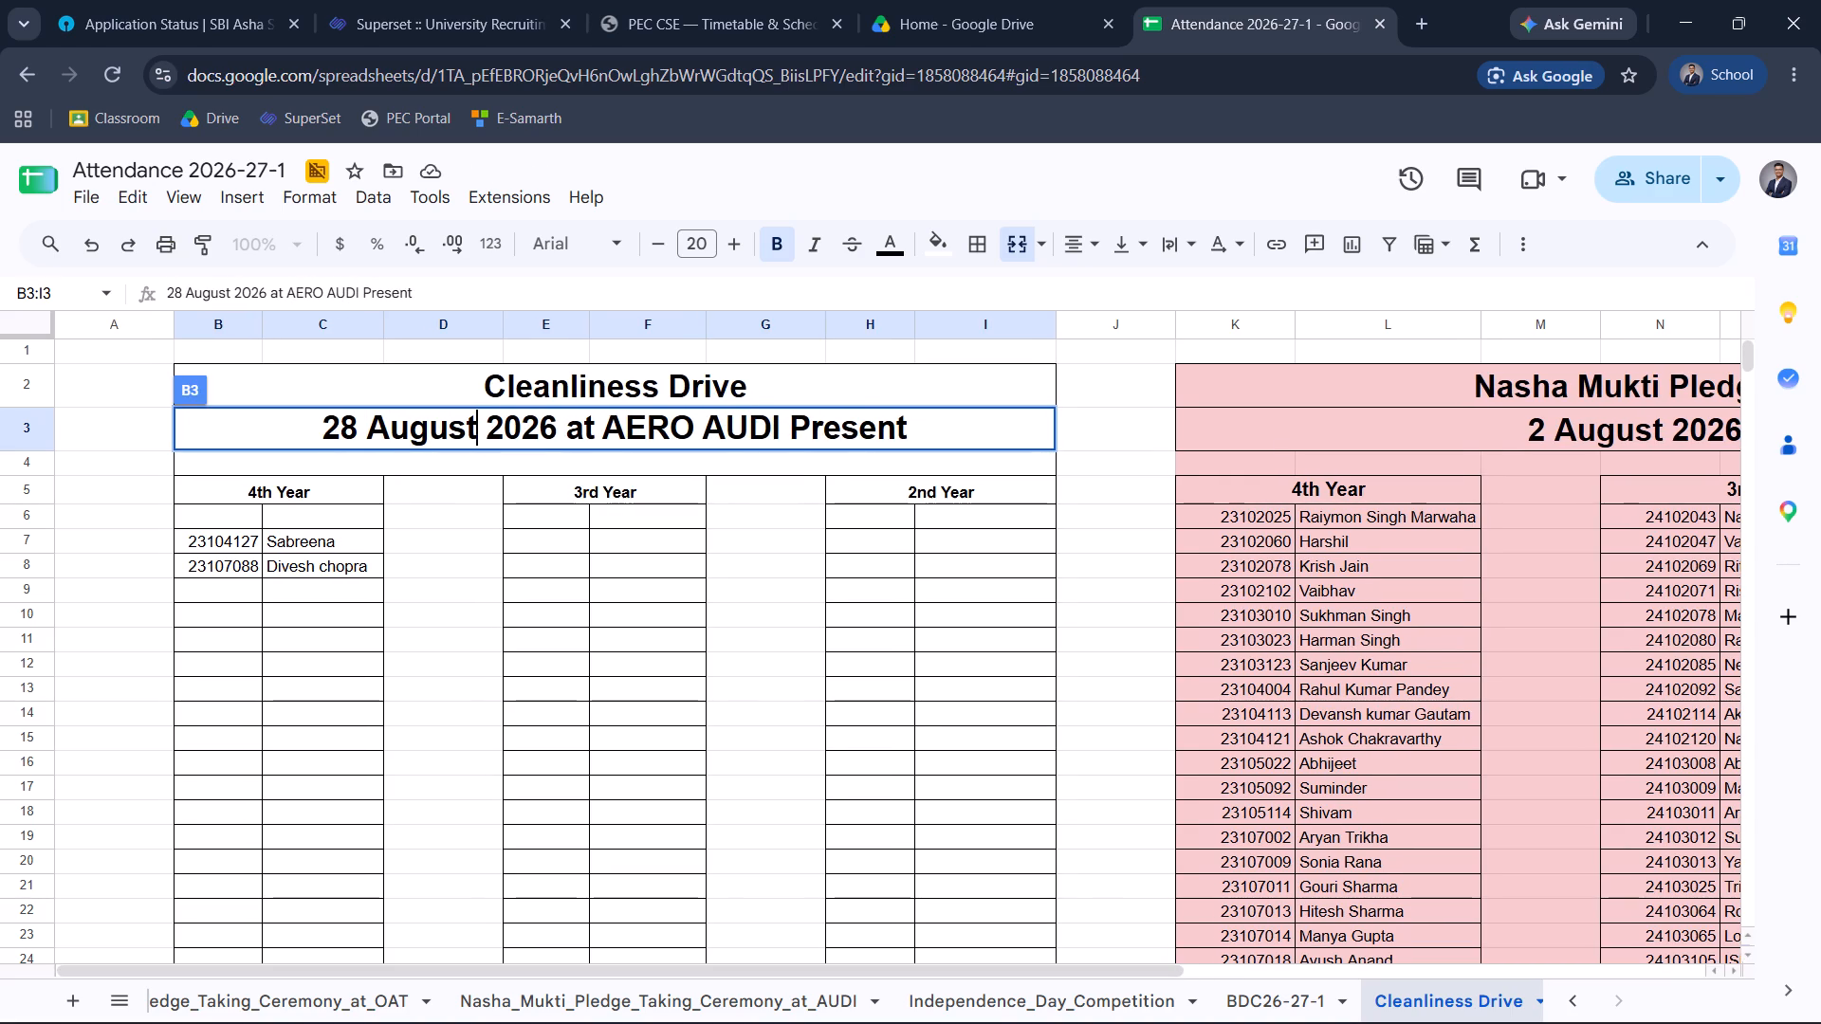
{"action": "key", "text": "BackSpace"}
{"action": "key", "text": "BackSpace"}
{"action": "key", "text": "BackSpace"}
{"action": "key", "text": "BackSpace"}
{"action": "key", "text": "BackSpace"}
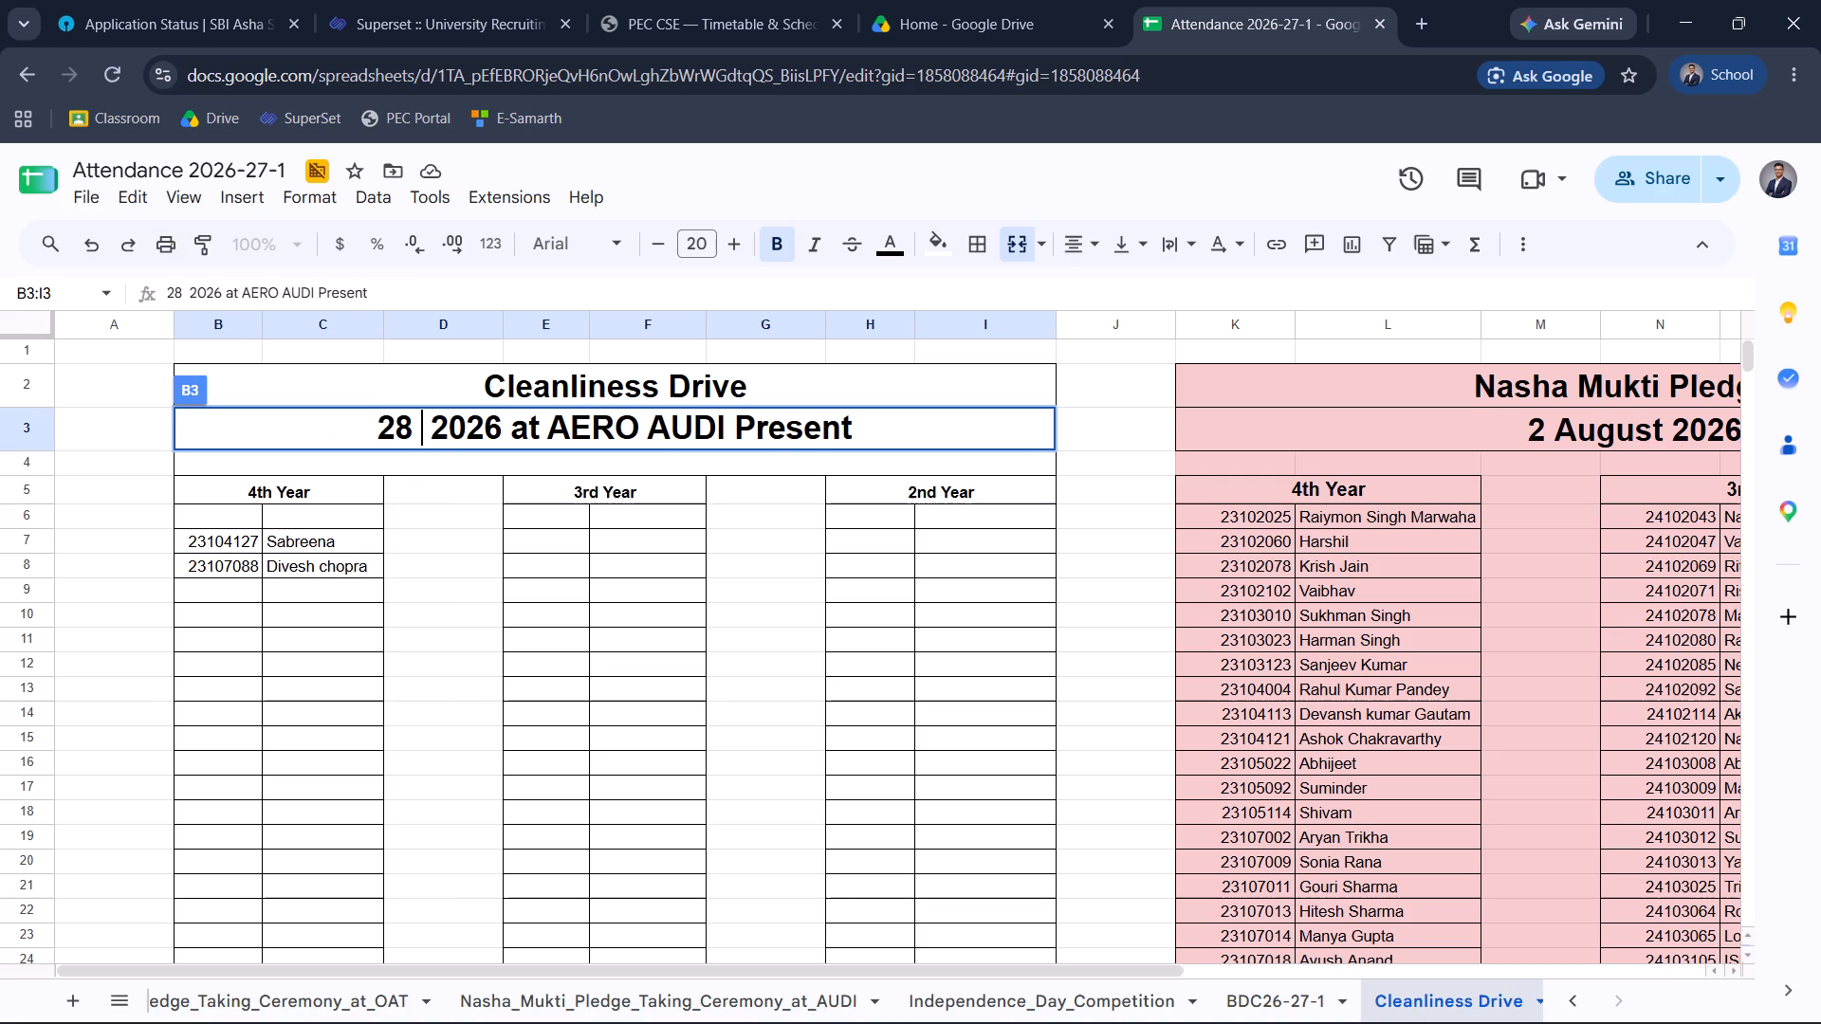
{"action": "key", "text": "shift+c"}
{"action": "key", "text": "shift+BackSpace"}
{"action": "type", "text": "OCtober"}
Replace the venue wording "at AERO AUDI" in B3:I3 with "From Market to Nescafe", keeping the word Present at the end.
{"action": "key", "text": "Right"}
{"action": "key", "text": "Right"}
{"action": "key", "text": "Right"}
{"action": "key", "text": "Right"}
{"action": "key", "text": "Right"}
{"action": "key", "text": "Right"}
{"action": "key", "text": "Right"}
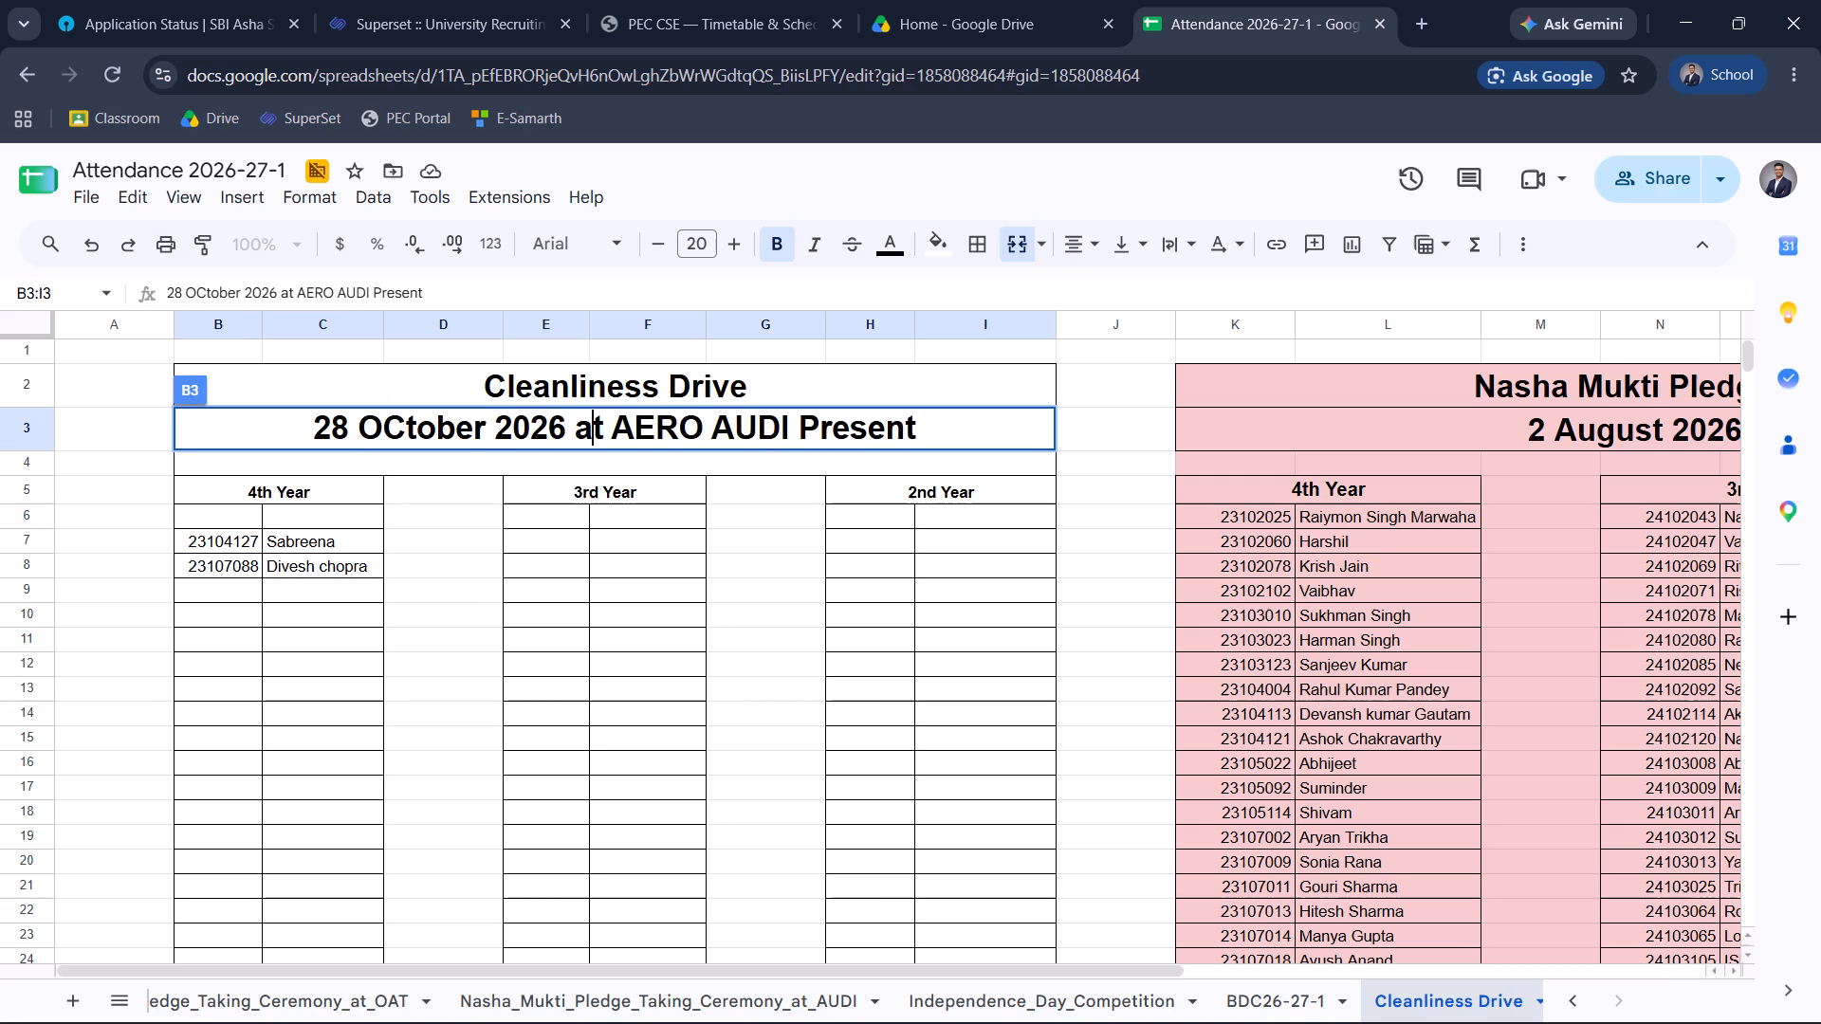
{"action": "key", "text": "Right"}
{"action": "key", "text": "BackSpace"}
{"action": "key", "text": "BackSpace"}
{"action": "key", "text": "Right"}
{"action": "key", "text": "Right"}
{"action": "key", "text": "Right"}
{"action": "key", "text": "Right"}
{"action": "key", "text": "Right"}
{"action": "key", "text": "Right"}
{"action": "key", "text": "Right"}
{"action": "key", "text": "Right"}
{"action": "key", "text": "Right"}
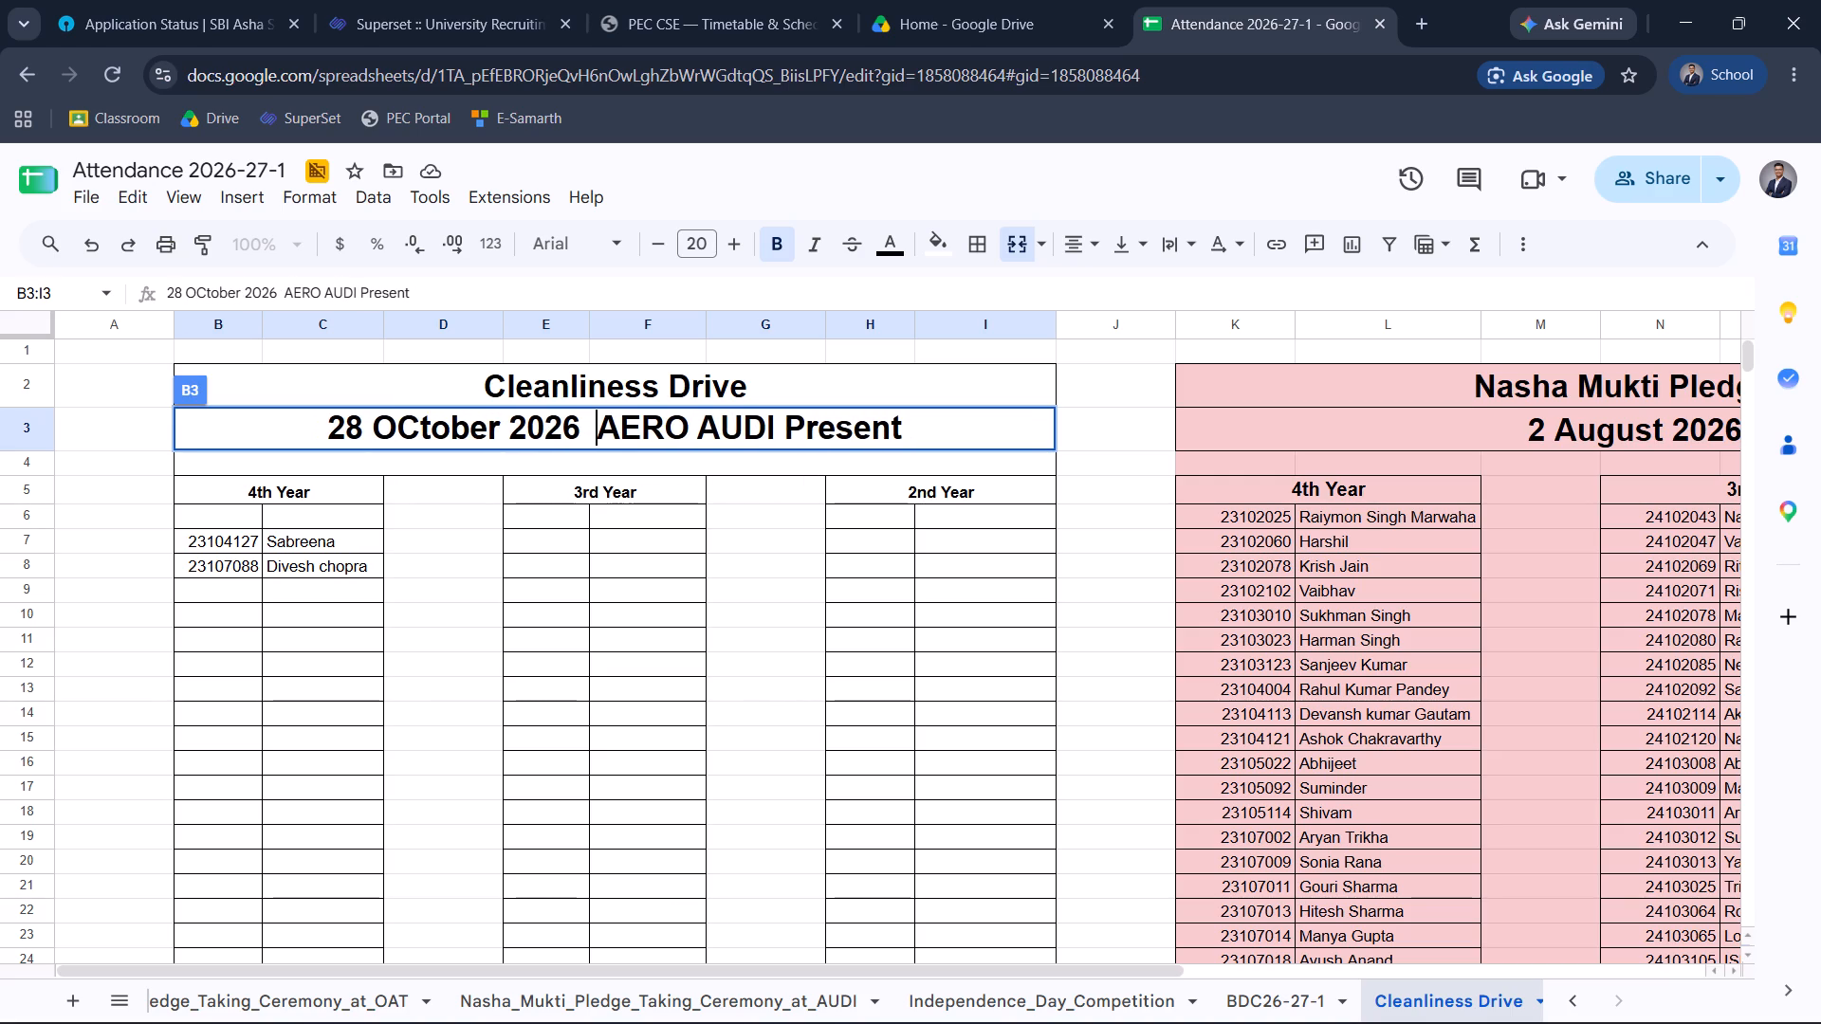
{"action": "key", "text": "Right"}
{"action": "key", "text": "BackSpace"}
{"action": "key", "text": "BackSpace"}
{"action": "key", "text": "BackSpace"}
{"action": "key", "text": "BackSpace"}
{"action": "key", "text": "BackSpace"}
{"action": "key", "text": "BackSpace"}
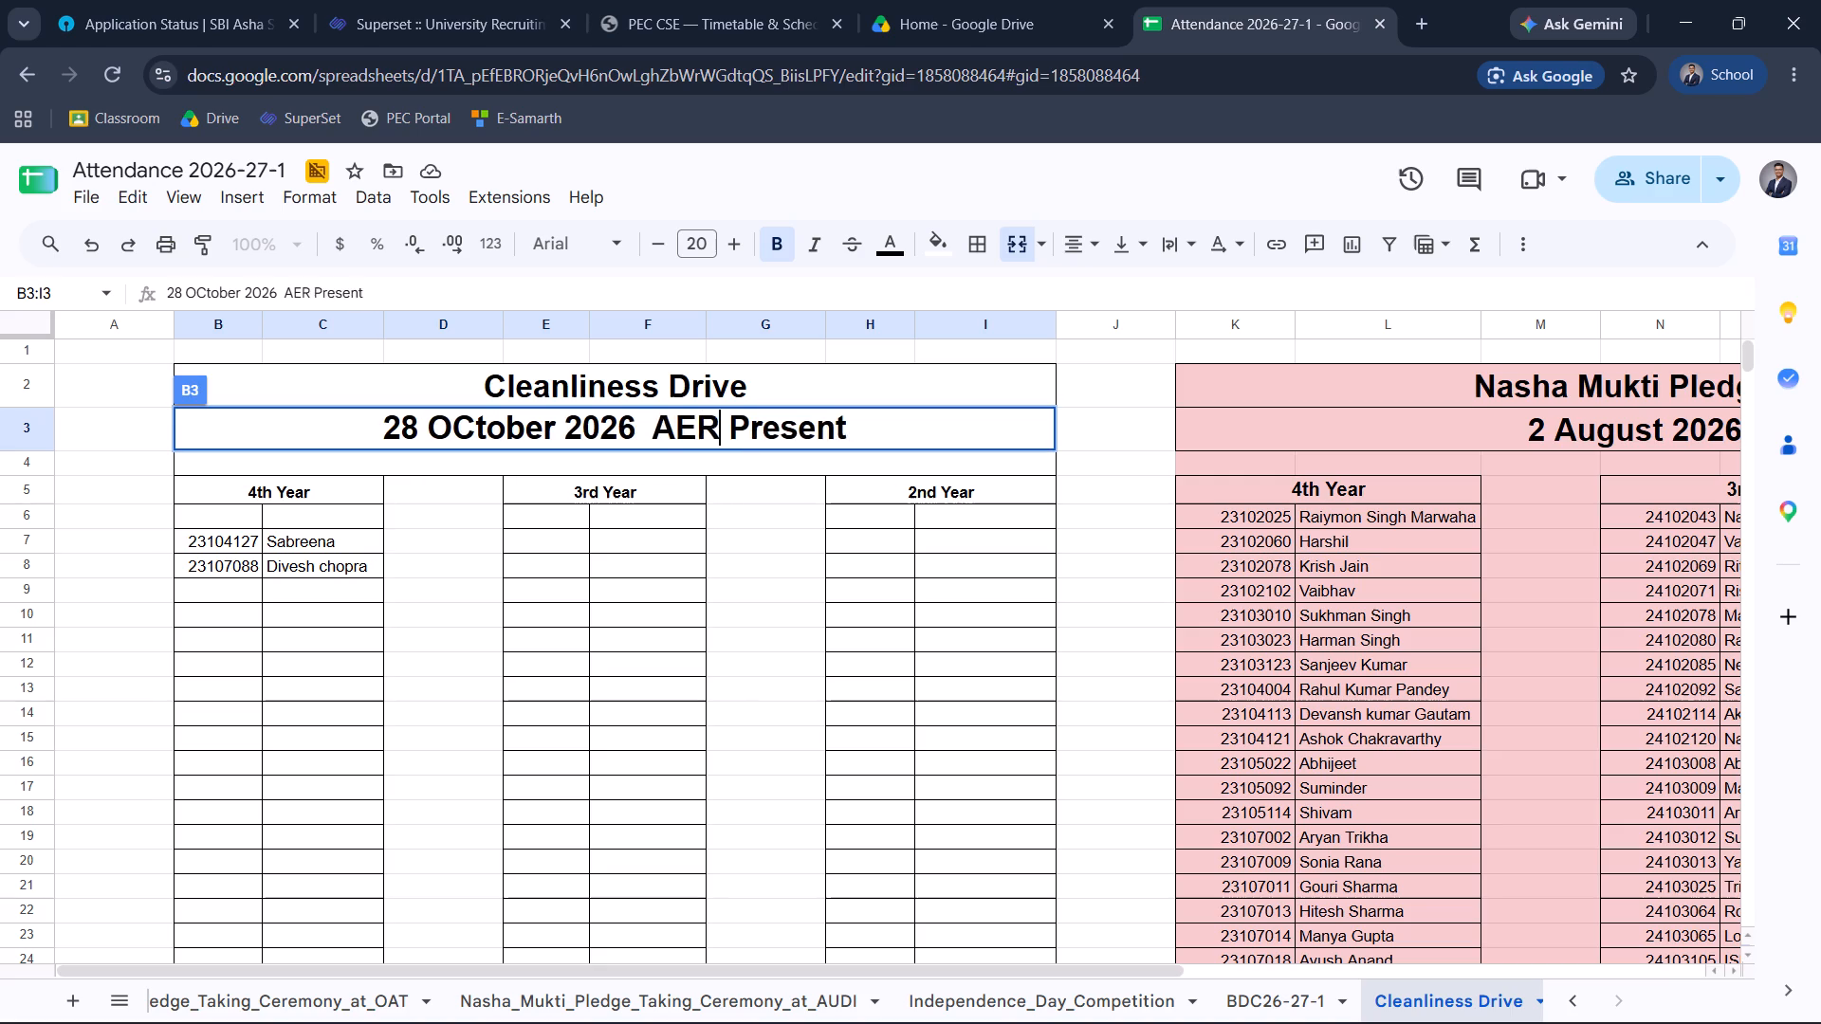
{"action": "key", "text": "BackSpace"}
{"action": "key", "text": "BackSpace"}
{"action": "key", "text": "BackSpace"}
{"action": "key", "text": "BackSpace"}
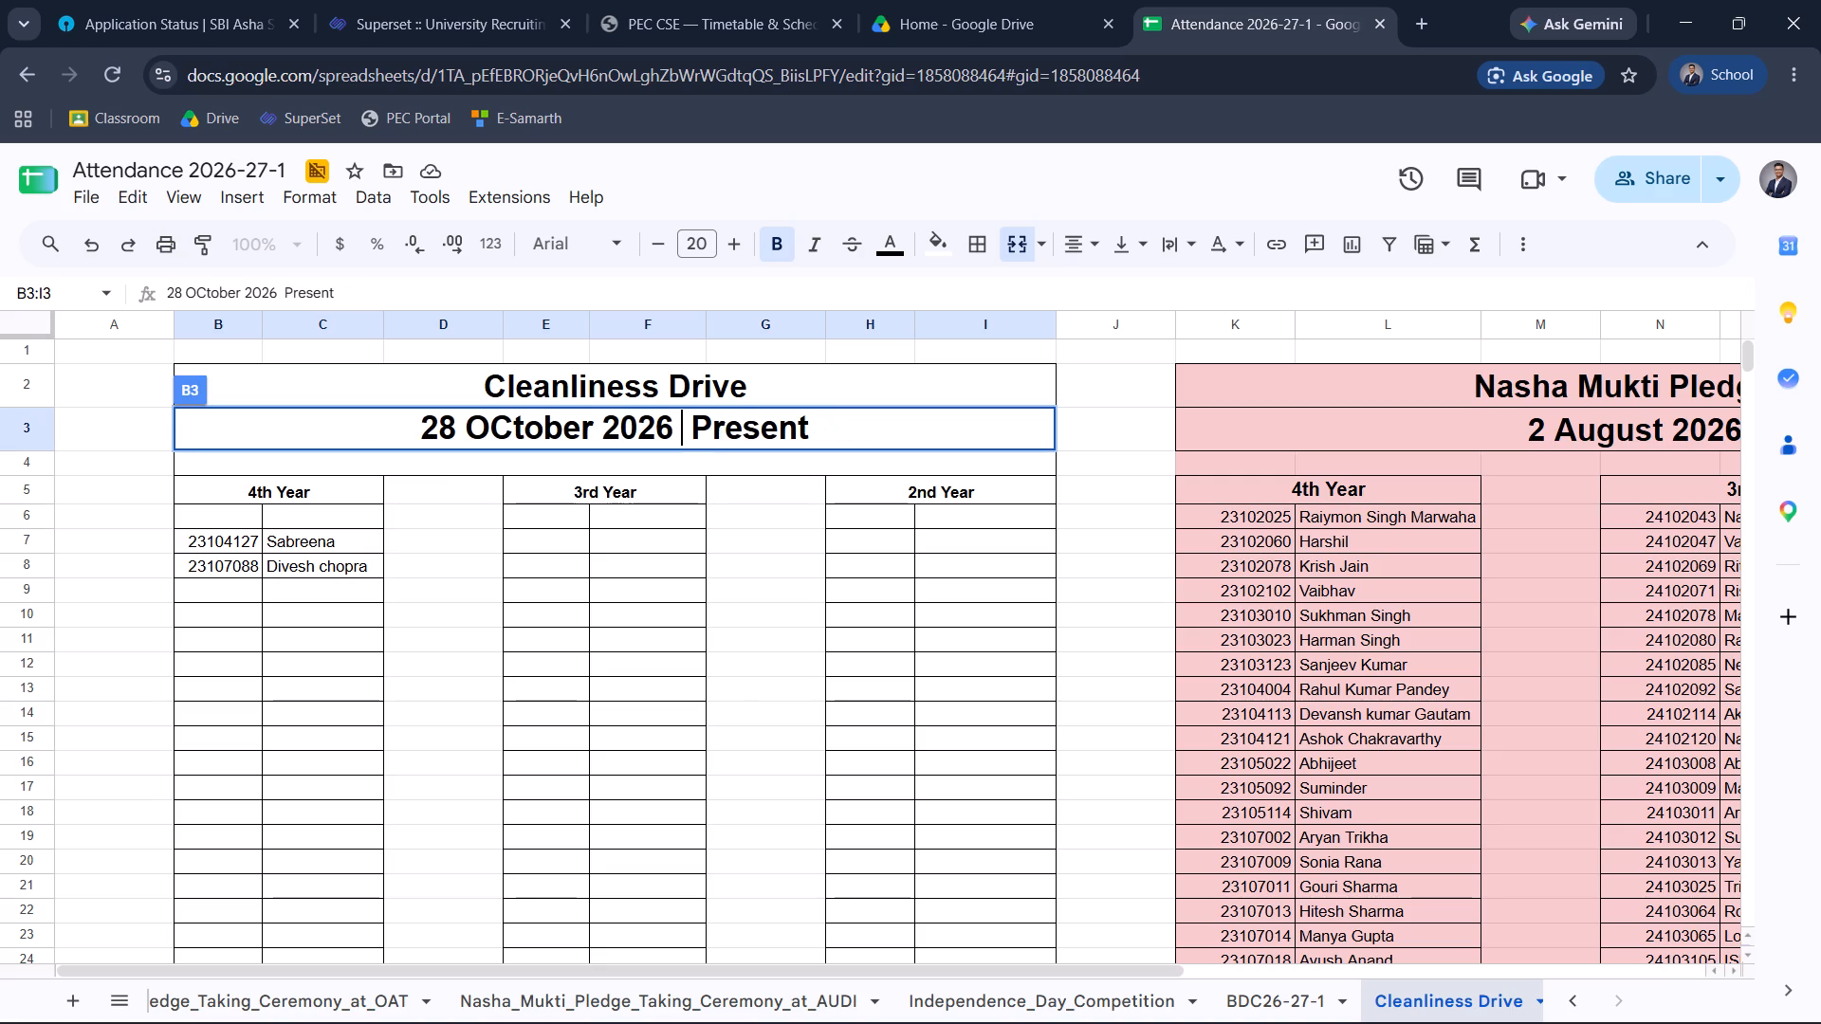
{"action": "type", "text": "From Market"}
{"action": "key", "text": "space"}
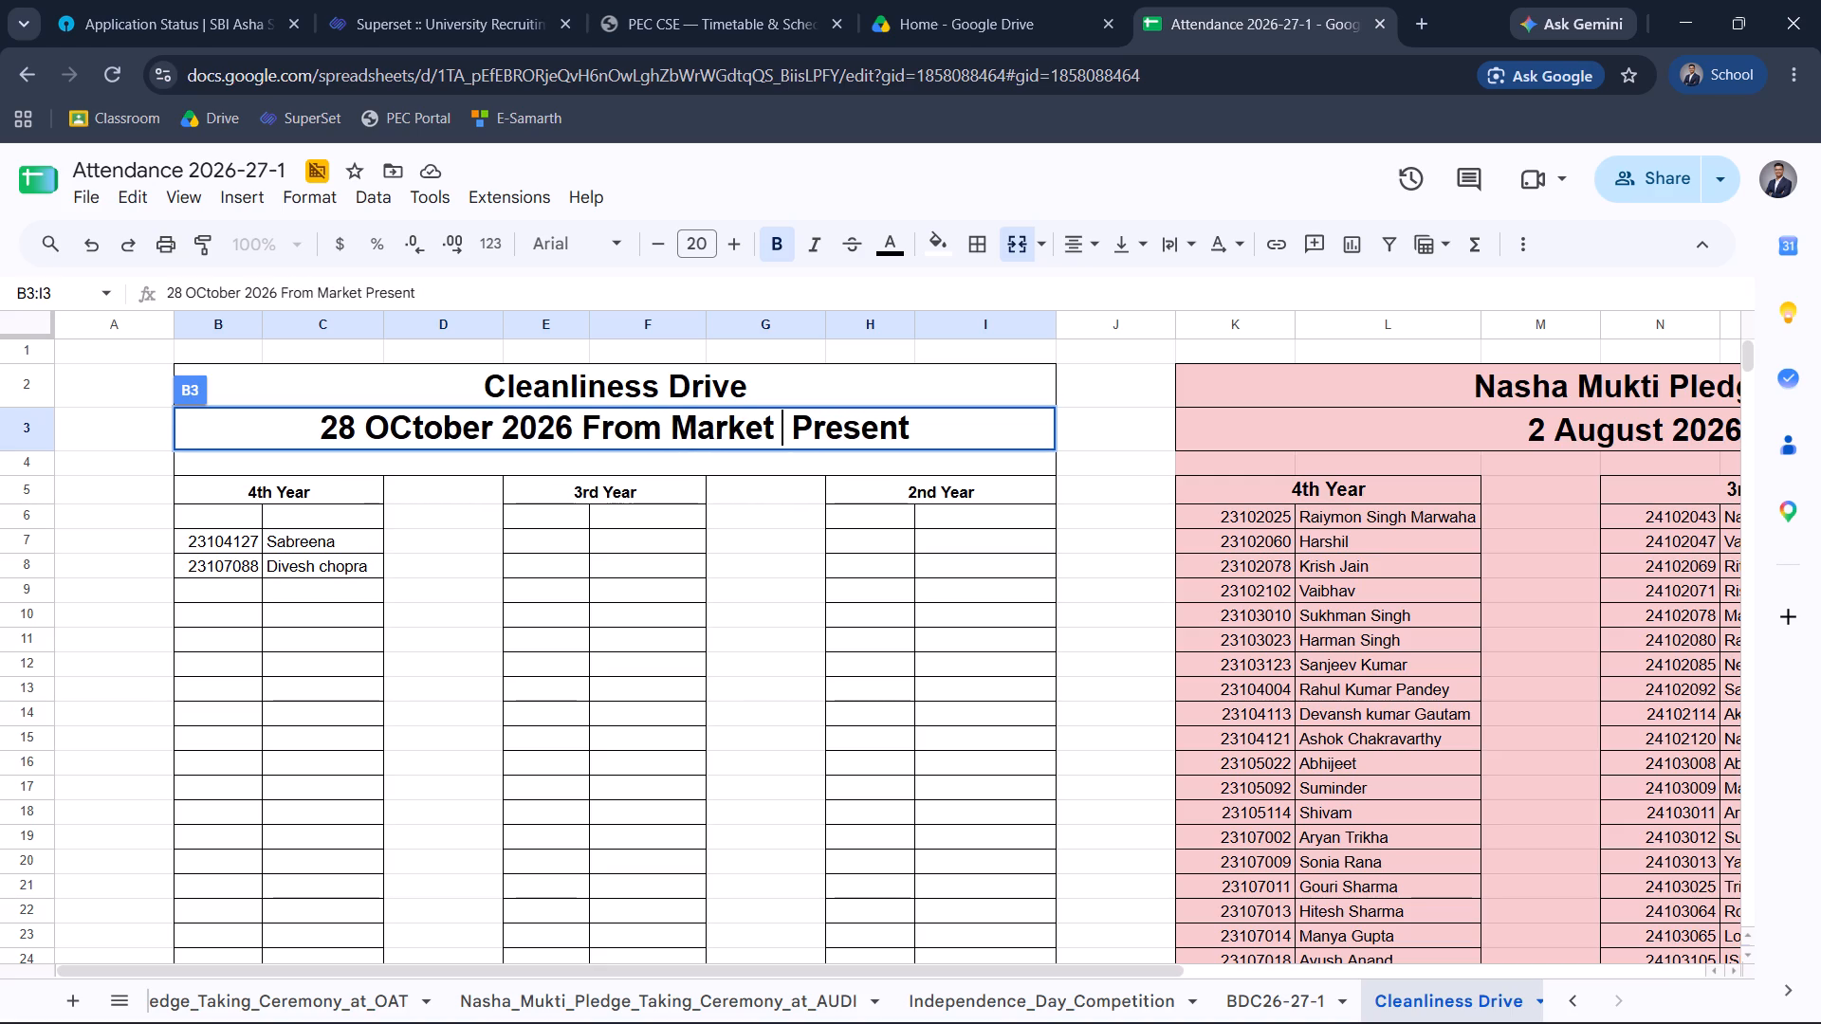
{"action": "type", "text": "to"}
{"action": "key", "text": "space"}
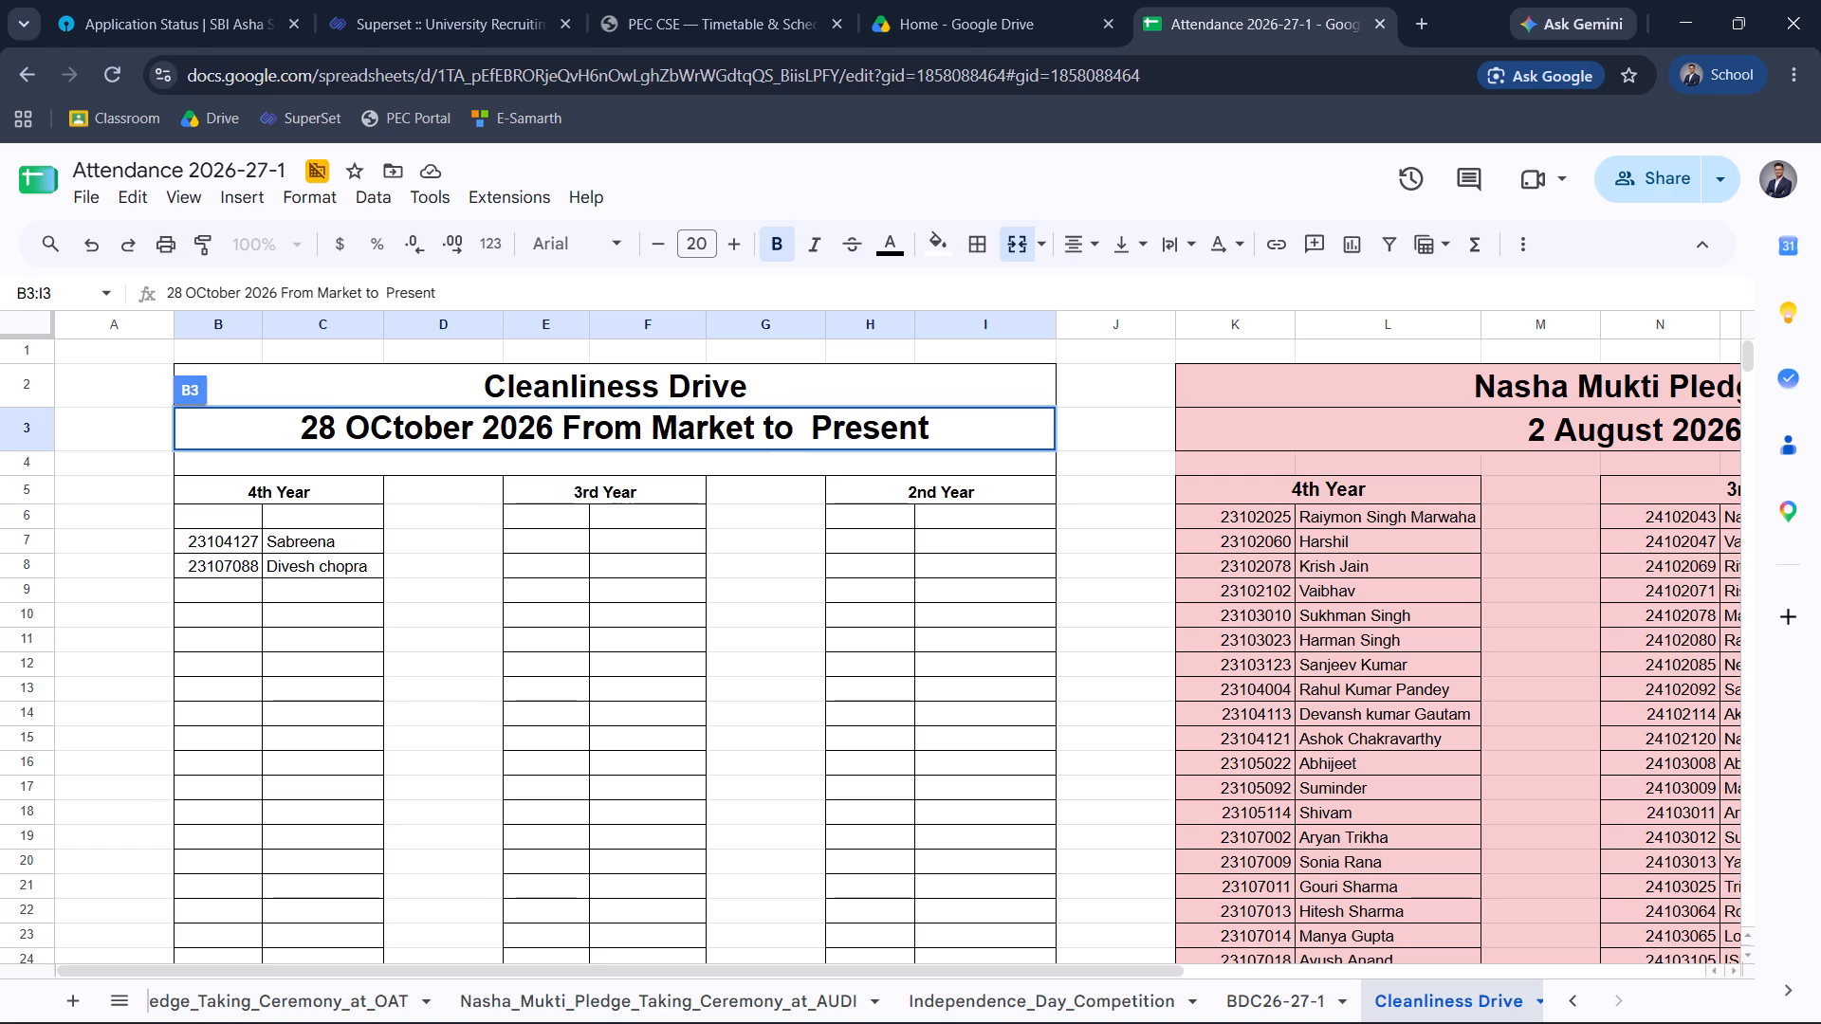
{"action": "type", "text": "Nescafe"}
{"action": "key", "text": "space"}
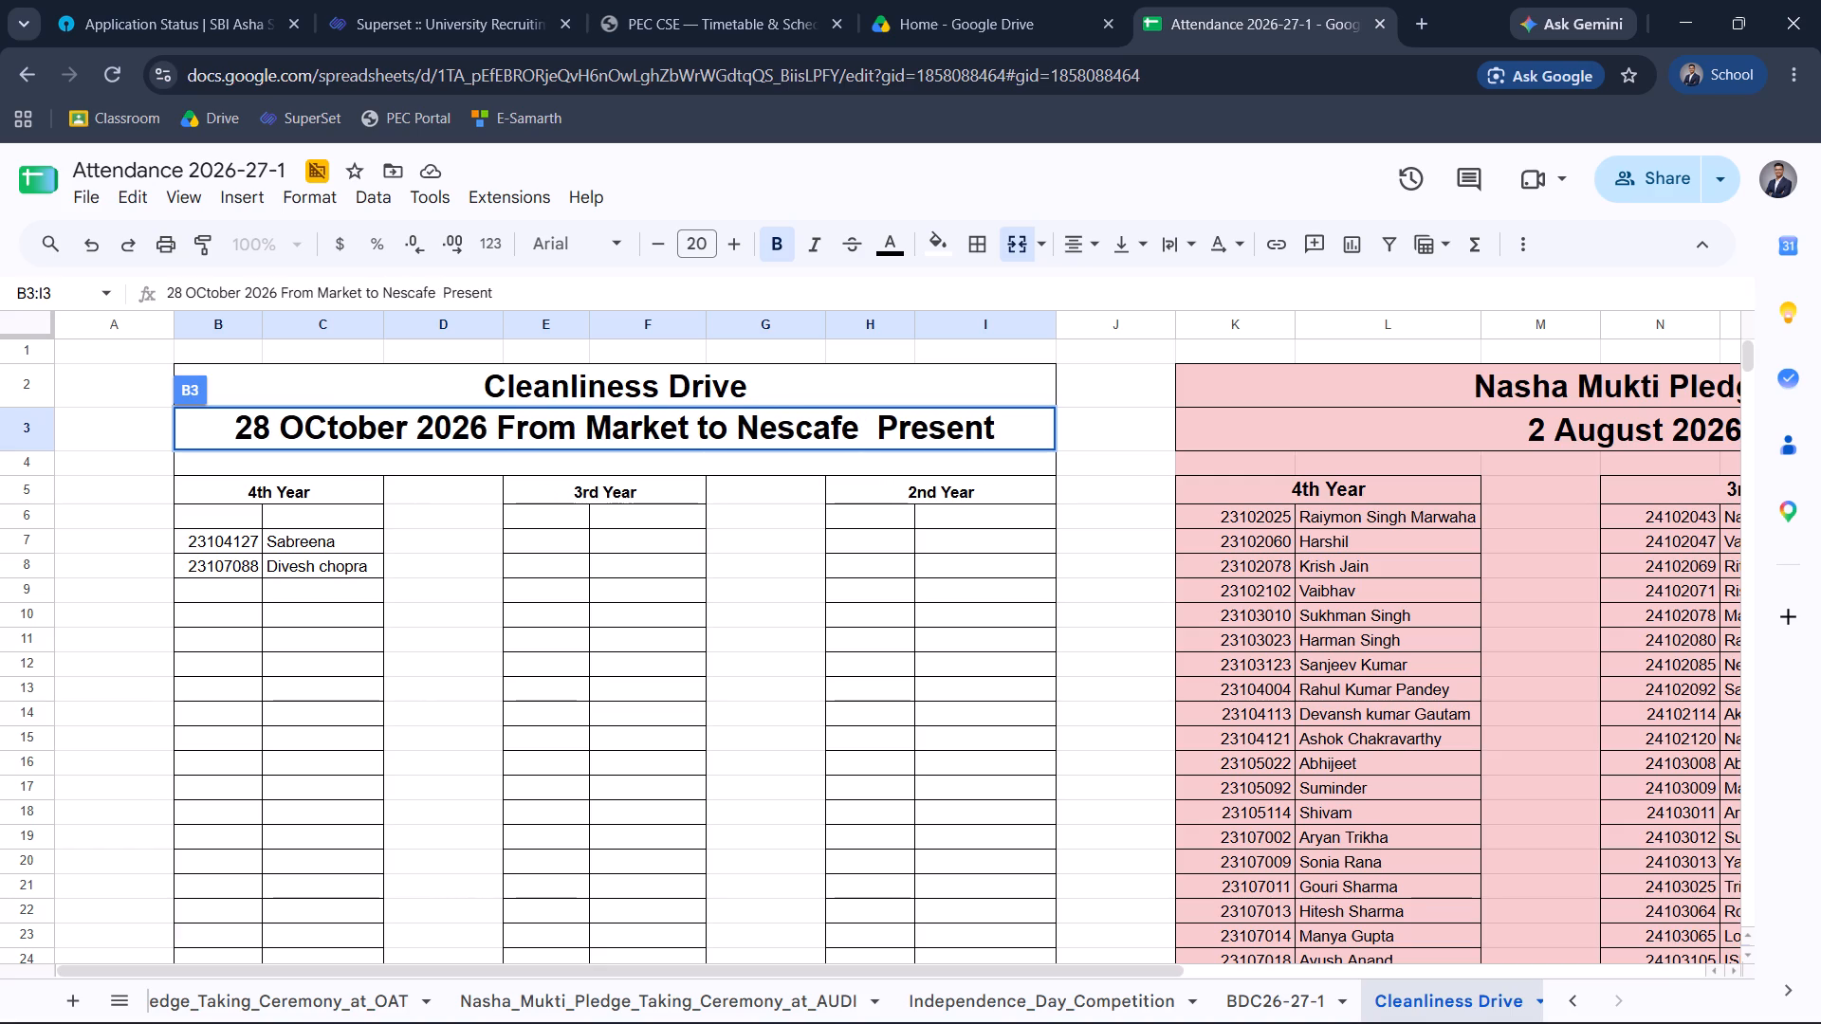
Correct the capitalisation of the month name in B3:I3 so it reads October.
{"action": "left_click", "coordinate": [329, 419]}
{"action": "key", "text": "BackSpace"}
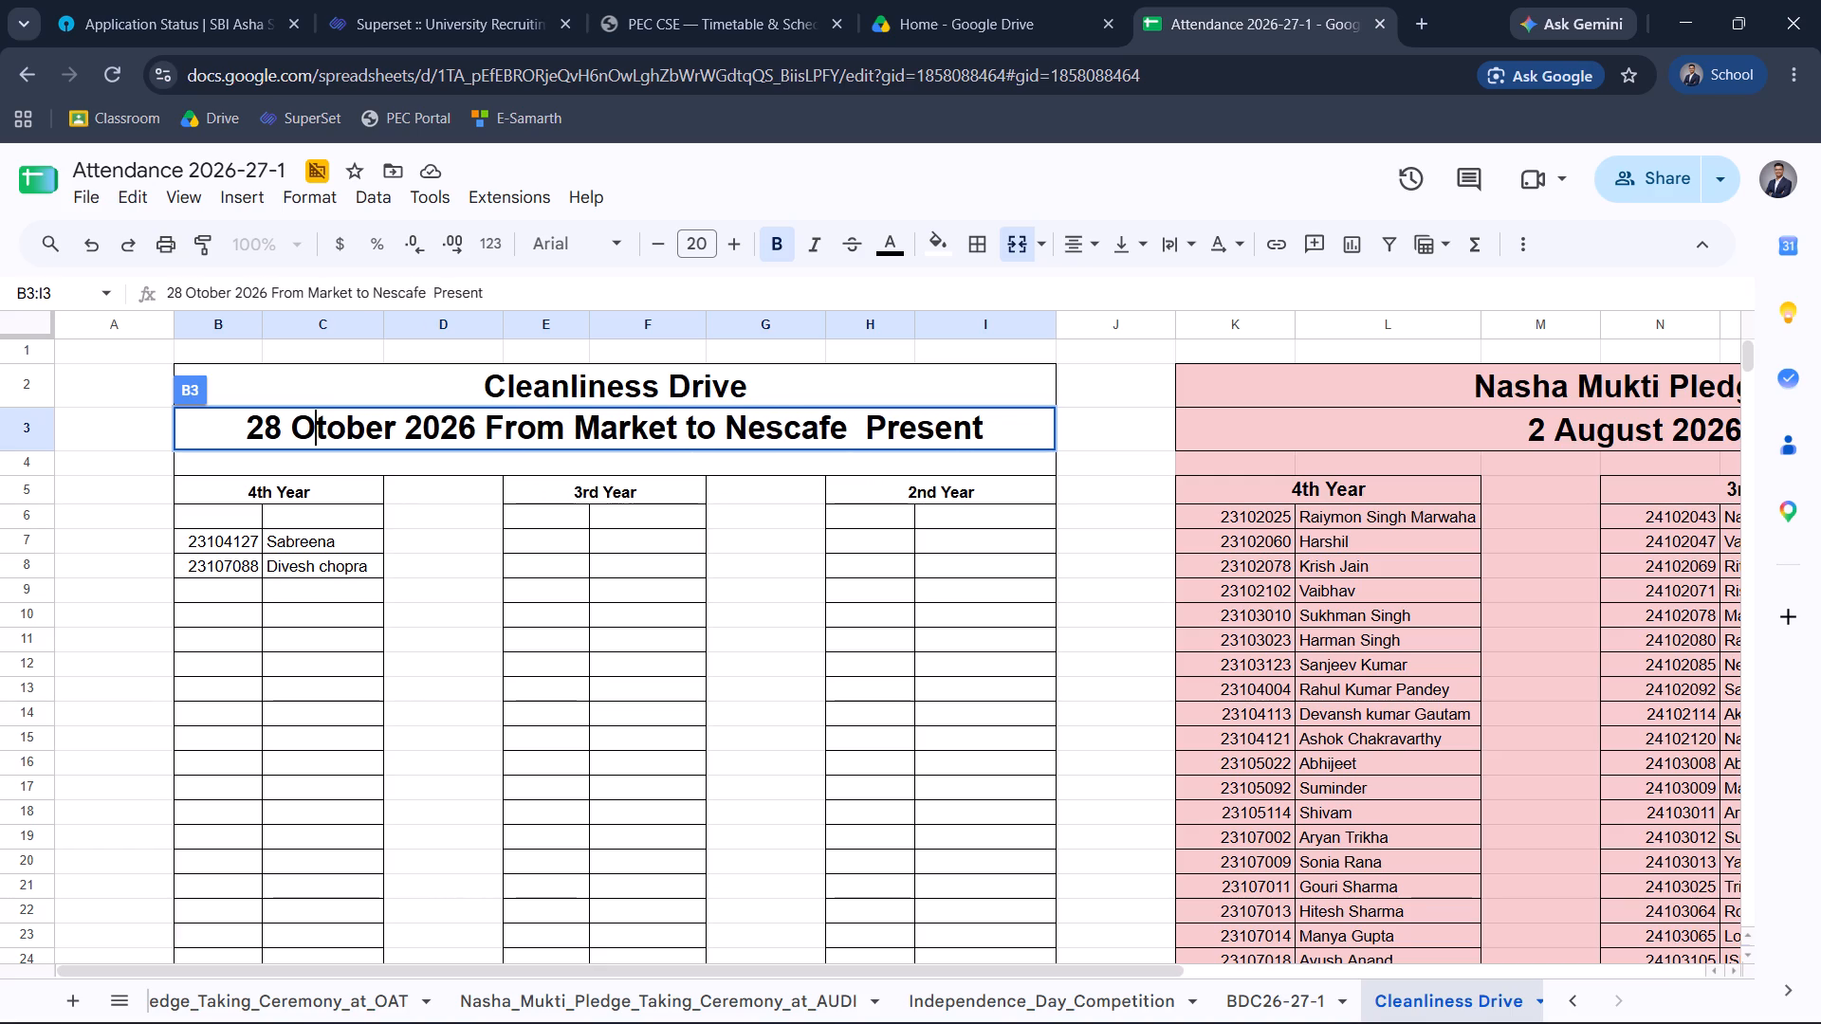
{"action": "key", "text": "c"}
Copy the full date and venue text from B3:I3 over the absent list's date line in K3:R3.
{"action": "key", "text": "ctrl+a"}
{"action": "key", "text": "ctrl+c"}
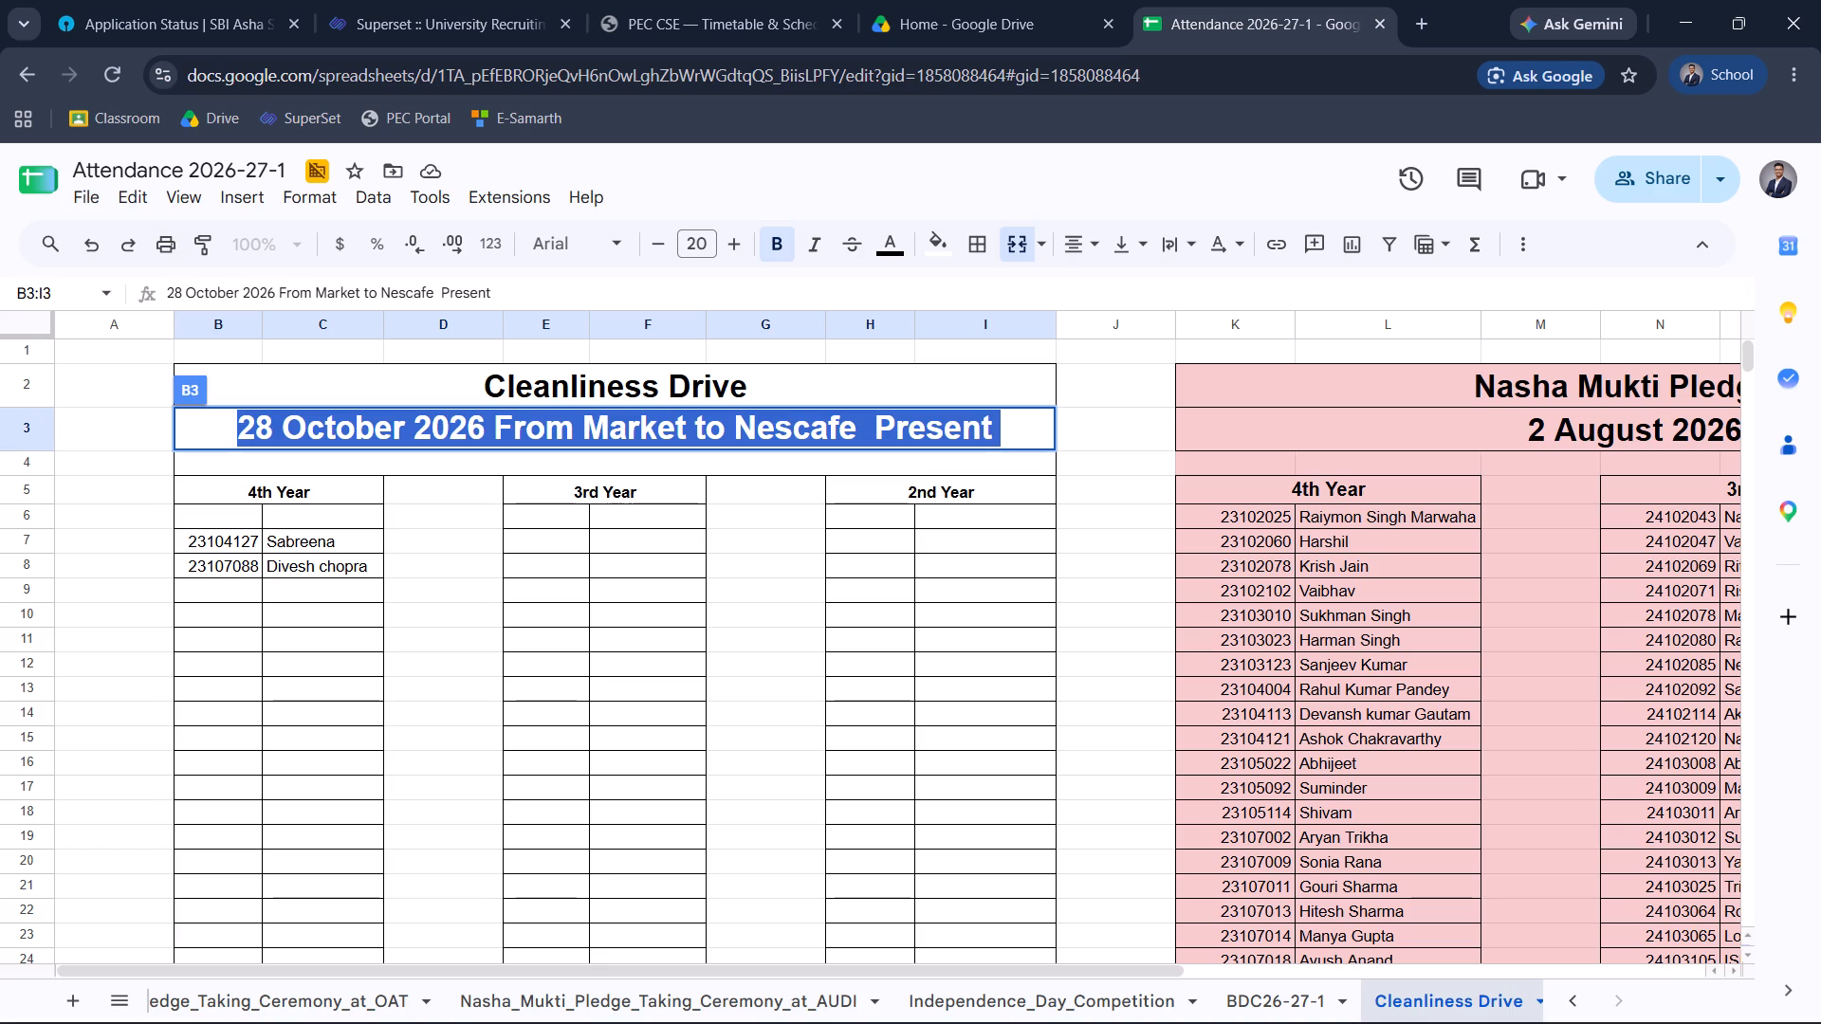
{"action": "double_click", "coordinate": [1542, 434]}
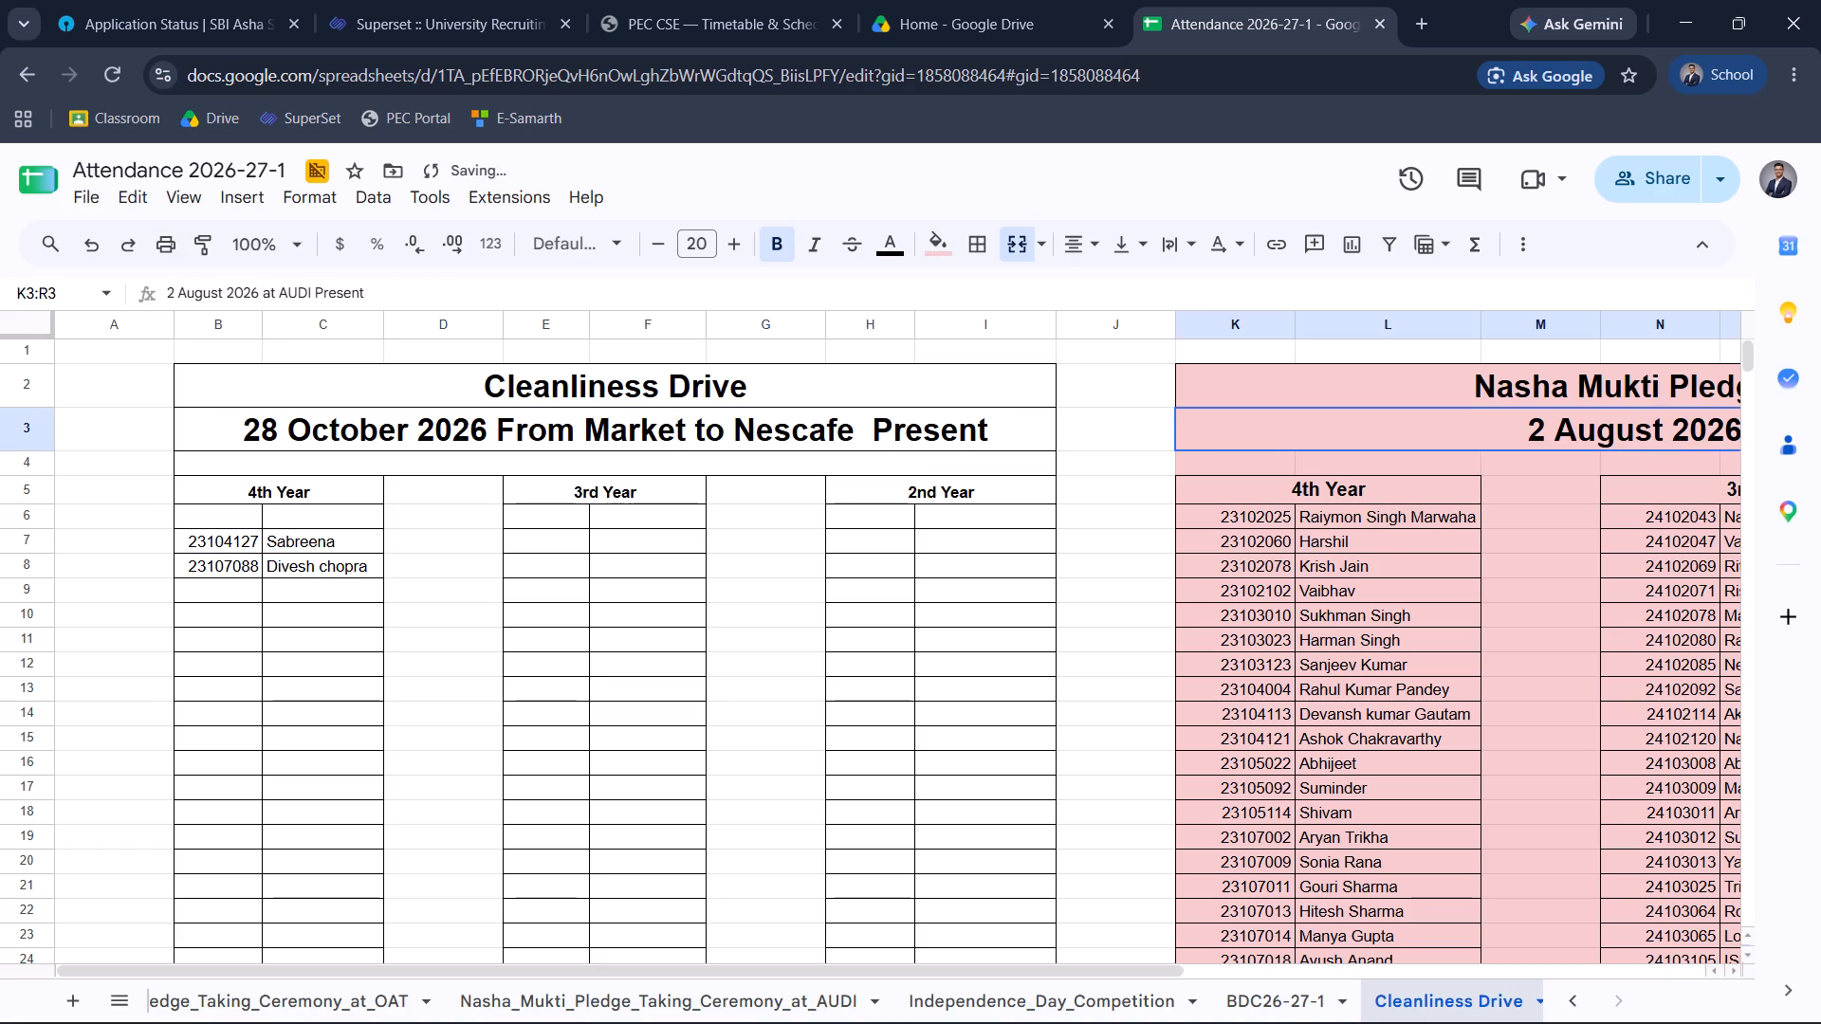
{"action": "key", "text": "ctrl+a"}
{"action": "key", "text": "ctrl+v"}
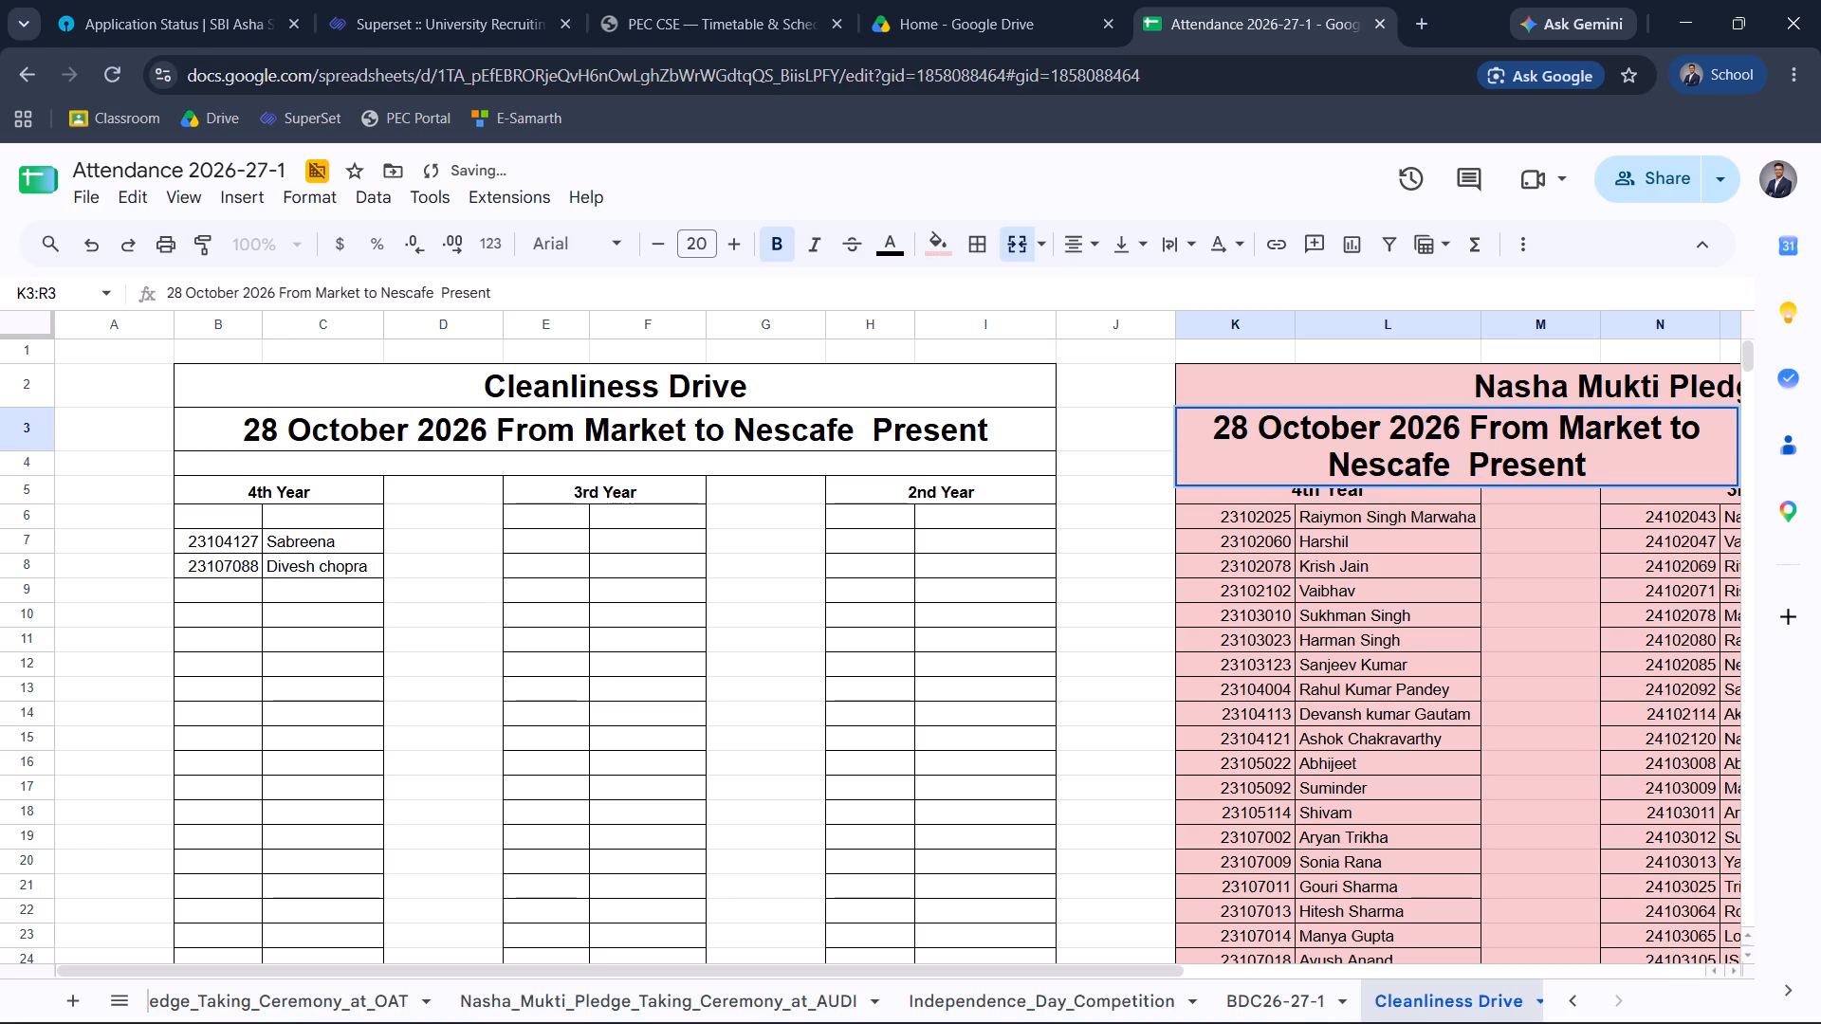
{"action": "scroll", "coordinate": [1542, 434], "scroll_direction": "left", "scroll_amount": 5}
{"action": "key", "text": "Return"}
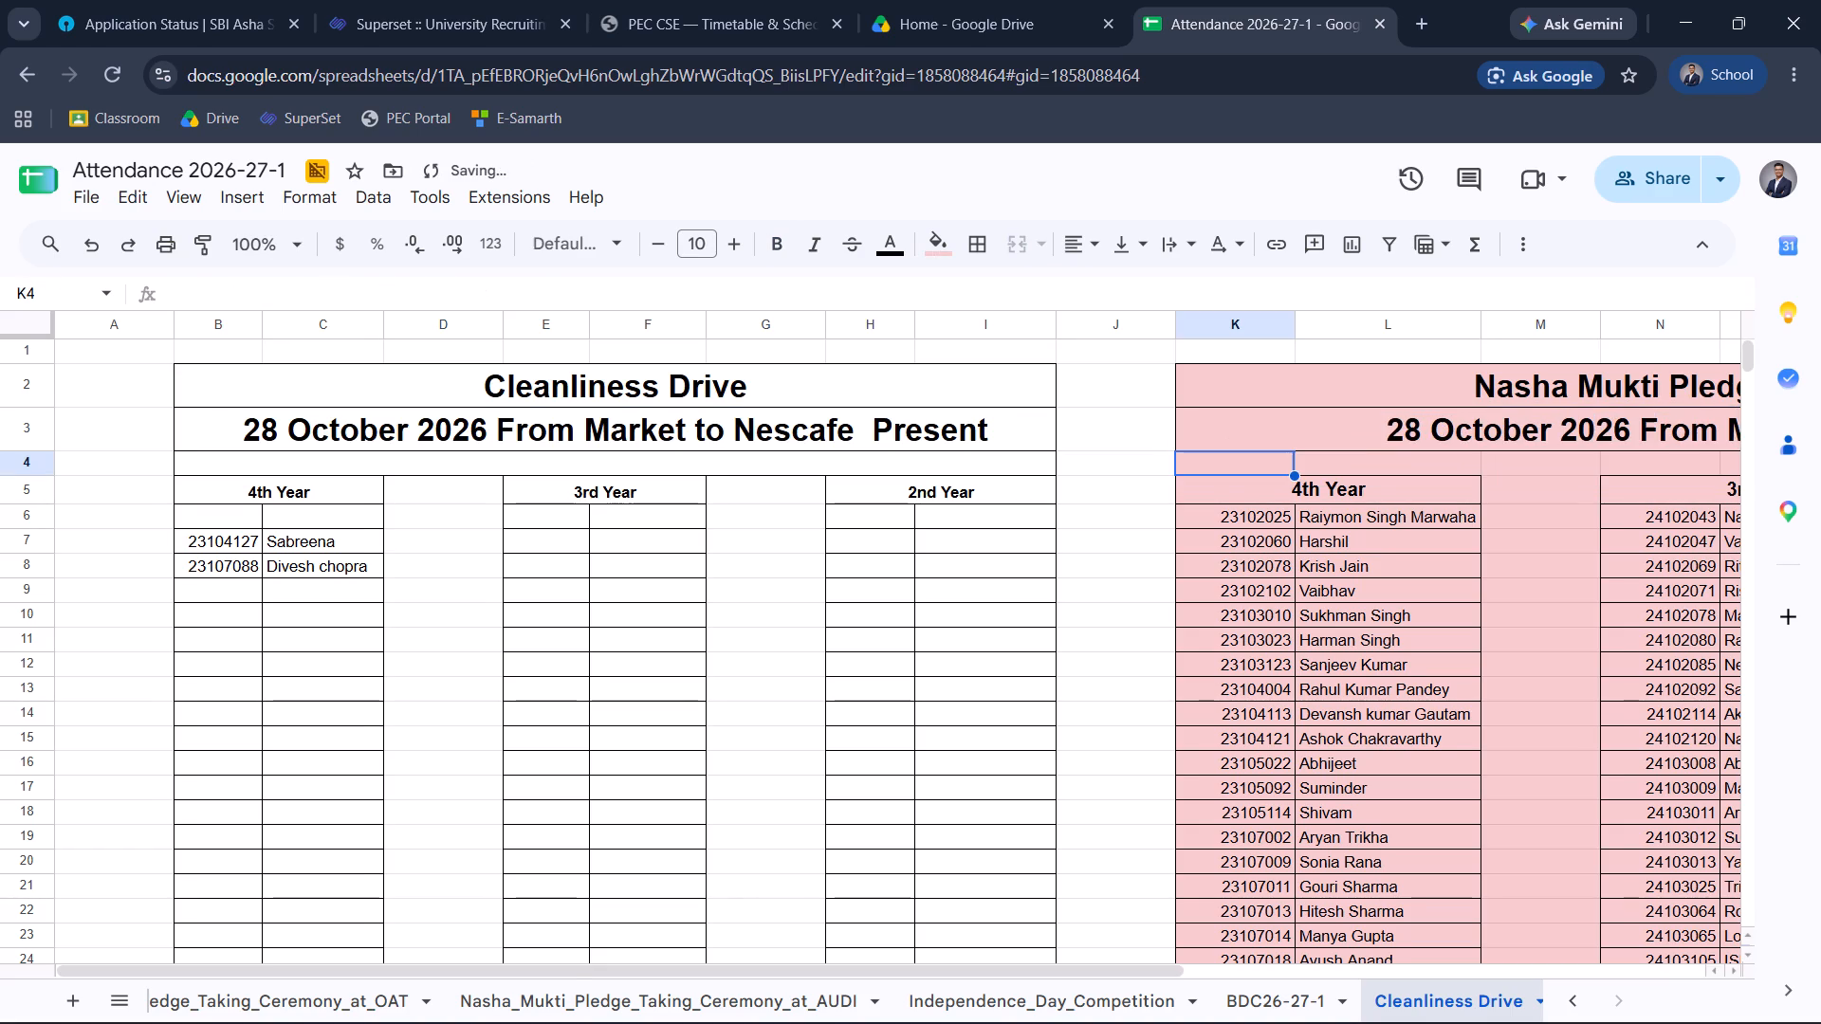
Change the last word of the K3:R3 date line to Absent.
{"action": "scroll", "coordinate": [1542, 434], "scroll_direction": "left", "scroll_amount": 6}
{"action": "double_click", "coordinate": [1487, 433]}
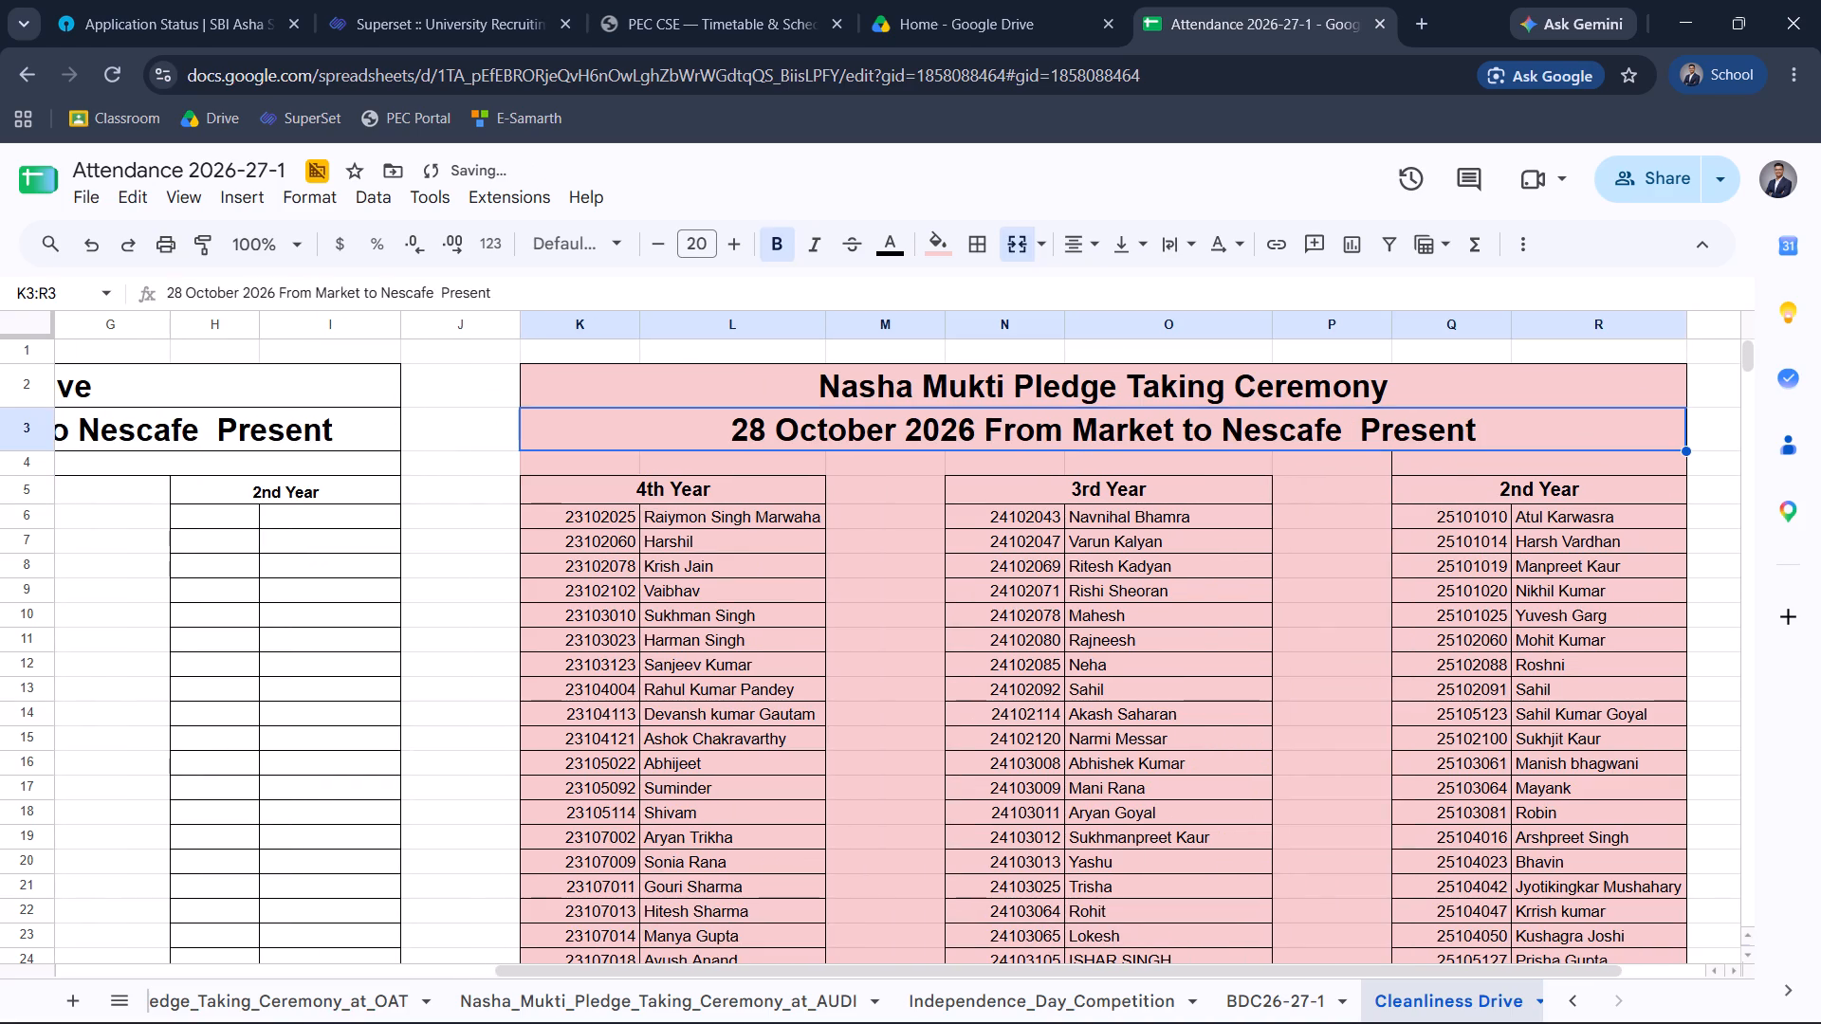
{"action": "key", "text": "BackSpace"}
{"action": "key", "text": "BackSpace"}
{"action": "key", "text": "BackSpace"}
{"action": "key", "text": "BackSpace"}
{"action": "key", "text": "BackSpace"}
{"action": "key", "text": "BackSpace"}
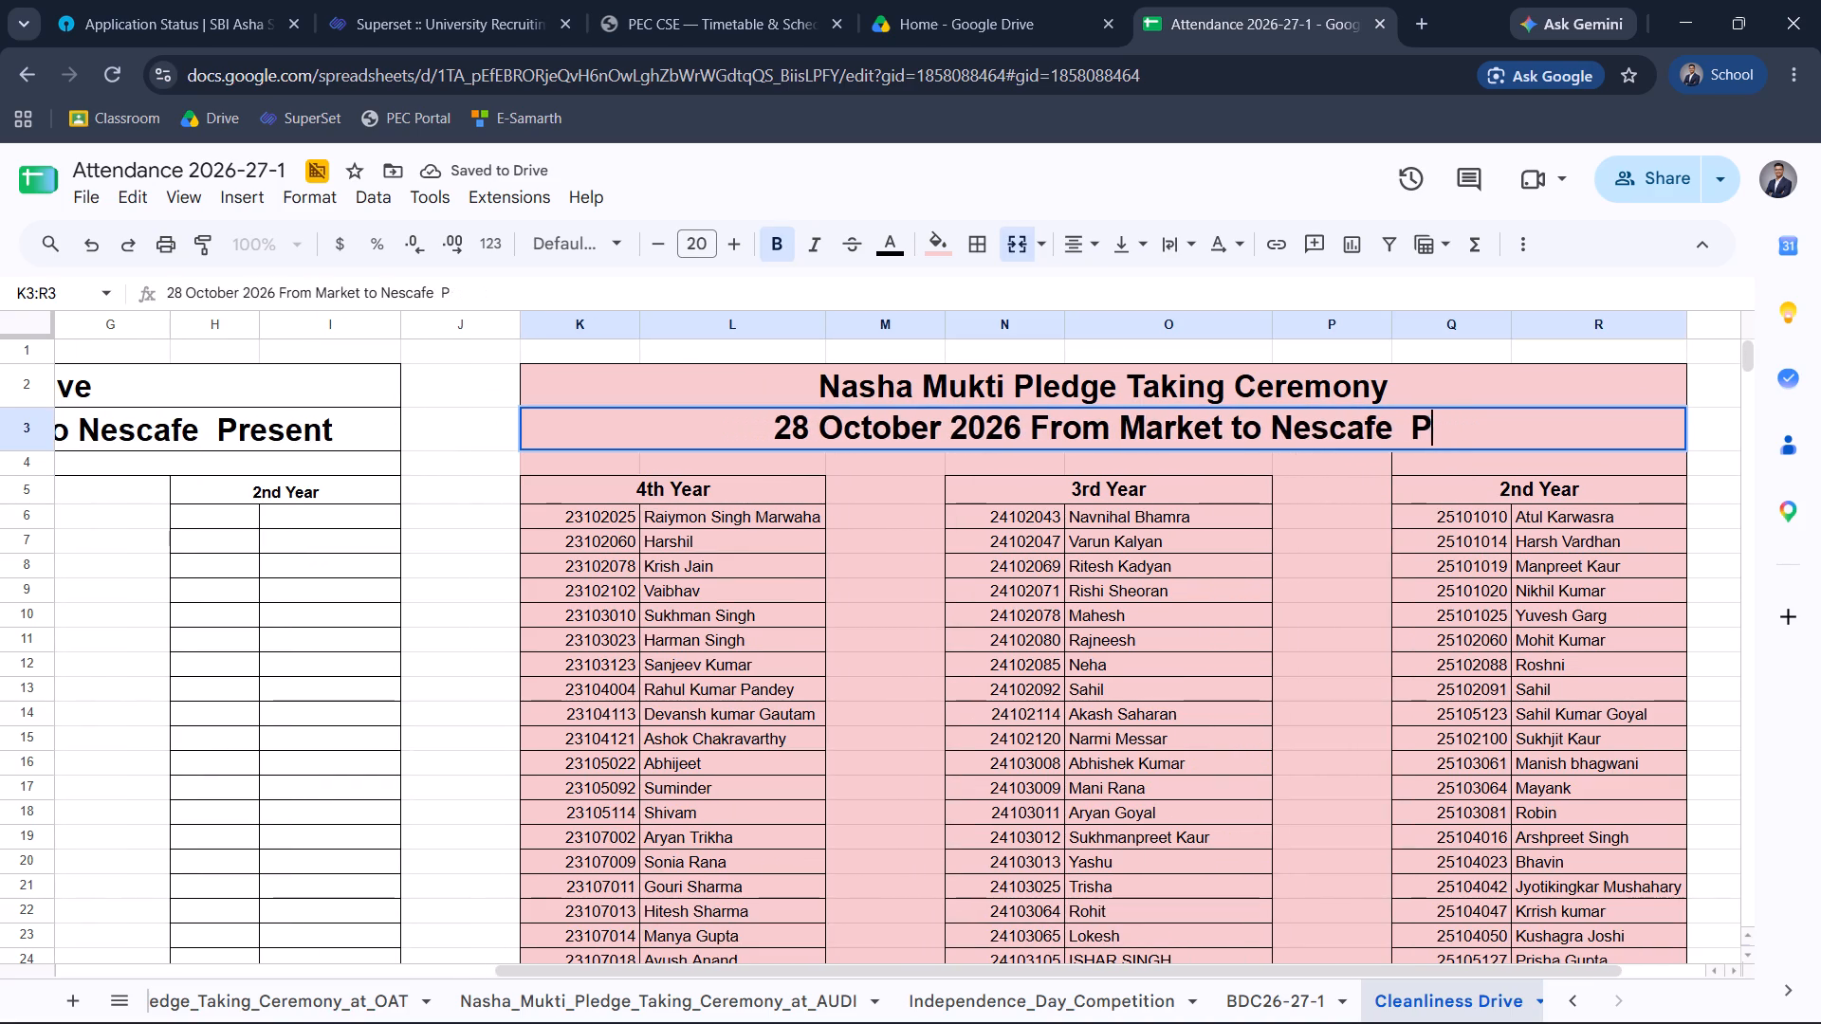
{"action": "key", "text": "BackSpace"}
{"action": "key", "text": "shift+a"}
{"action": "type", "text": "bsent"}
{"action": "key", "text": "Return"}
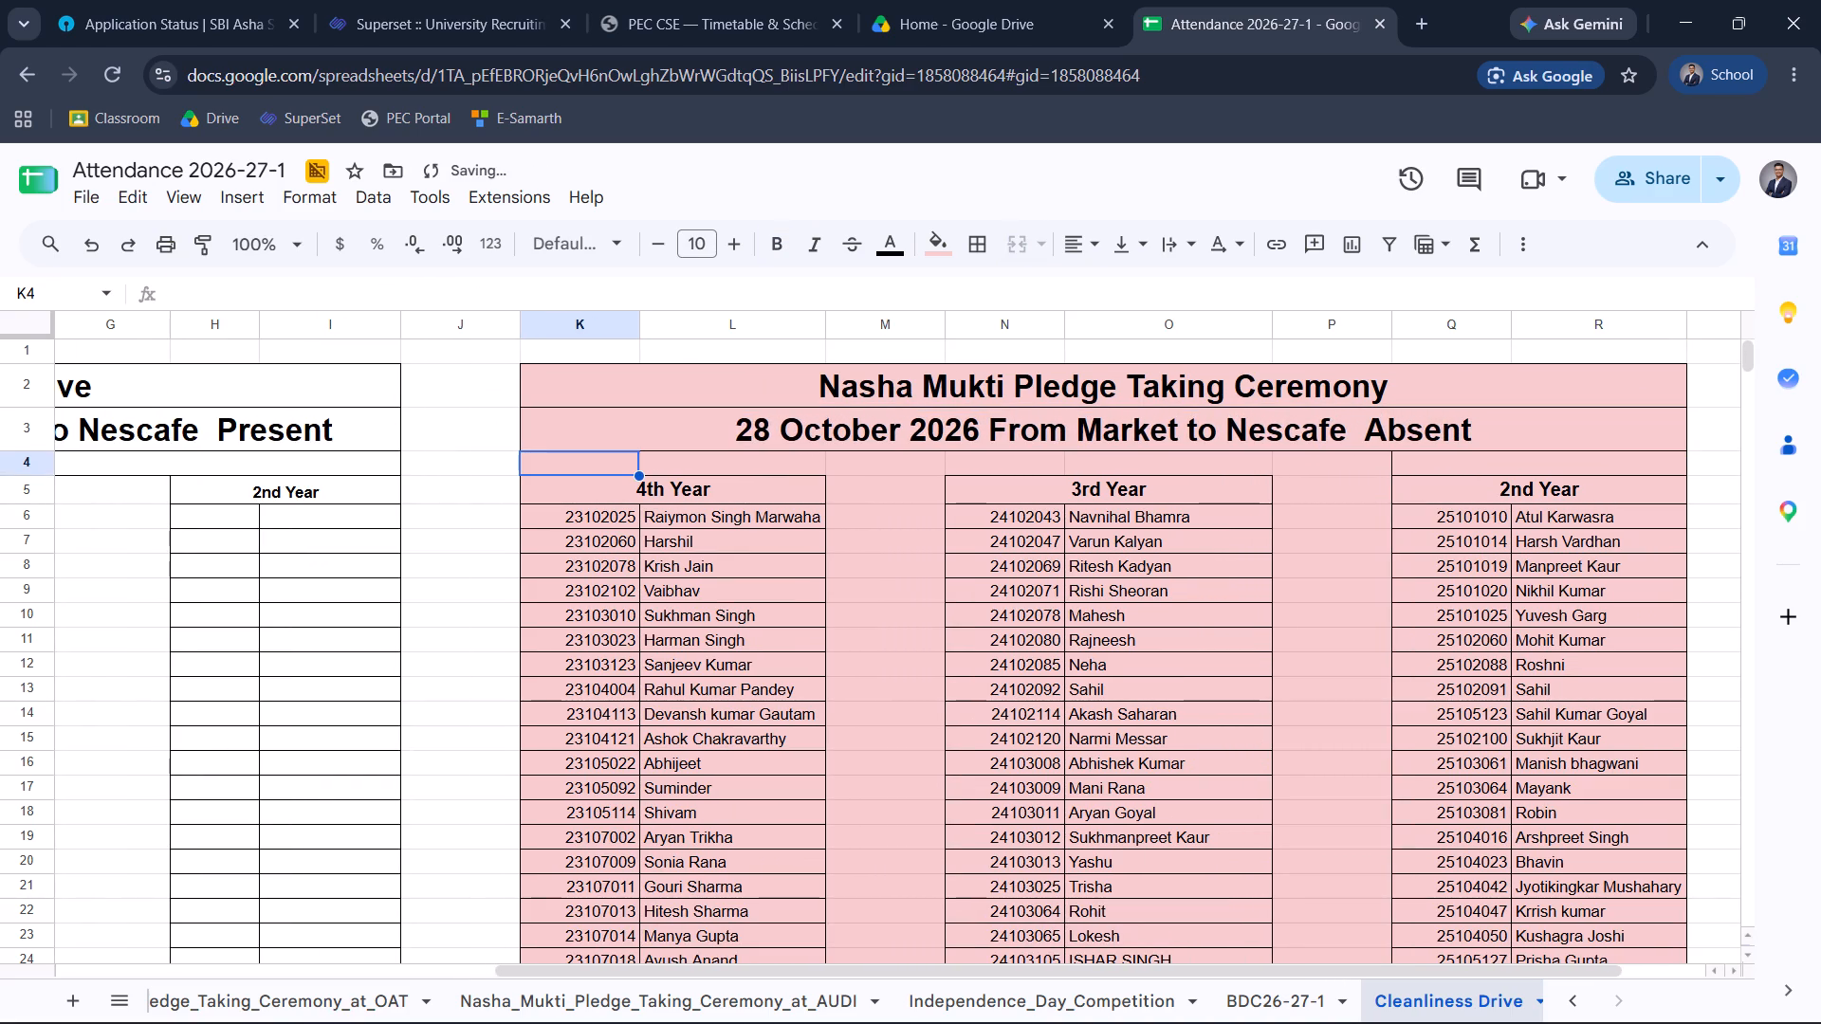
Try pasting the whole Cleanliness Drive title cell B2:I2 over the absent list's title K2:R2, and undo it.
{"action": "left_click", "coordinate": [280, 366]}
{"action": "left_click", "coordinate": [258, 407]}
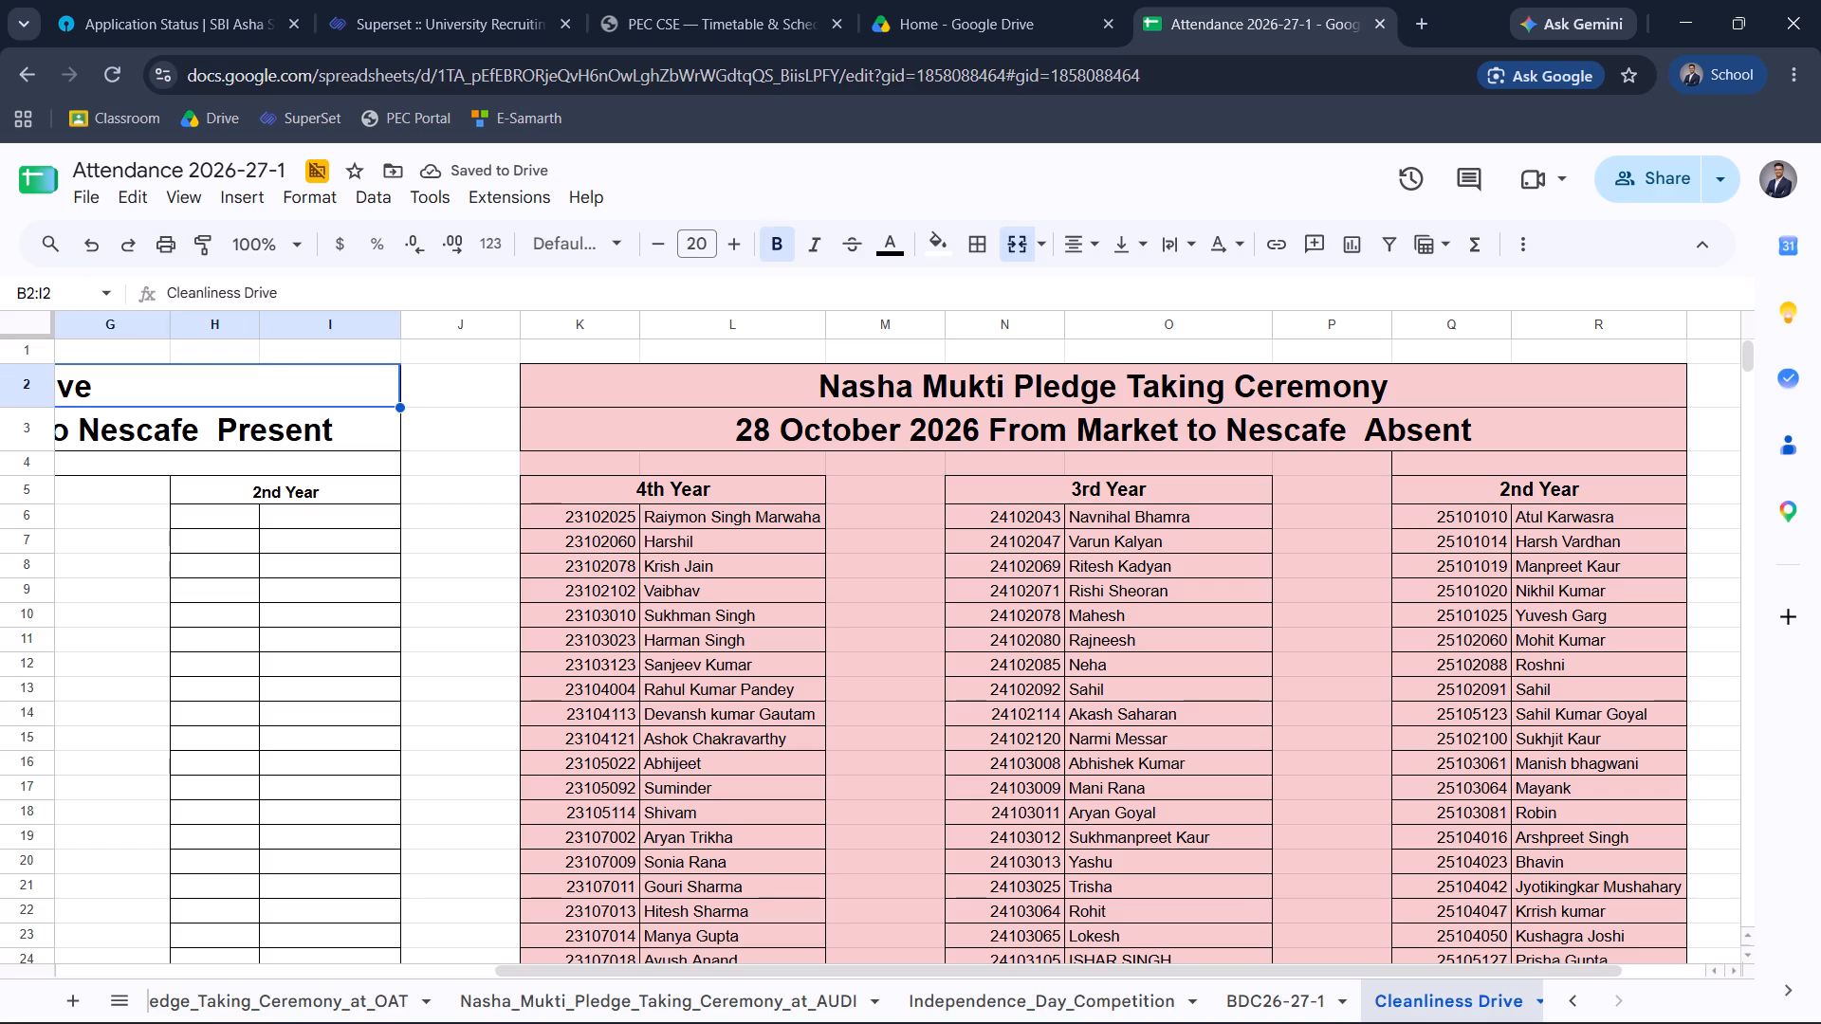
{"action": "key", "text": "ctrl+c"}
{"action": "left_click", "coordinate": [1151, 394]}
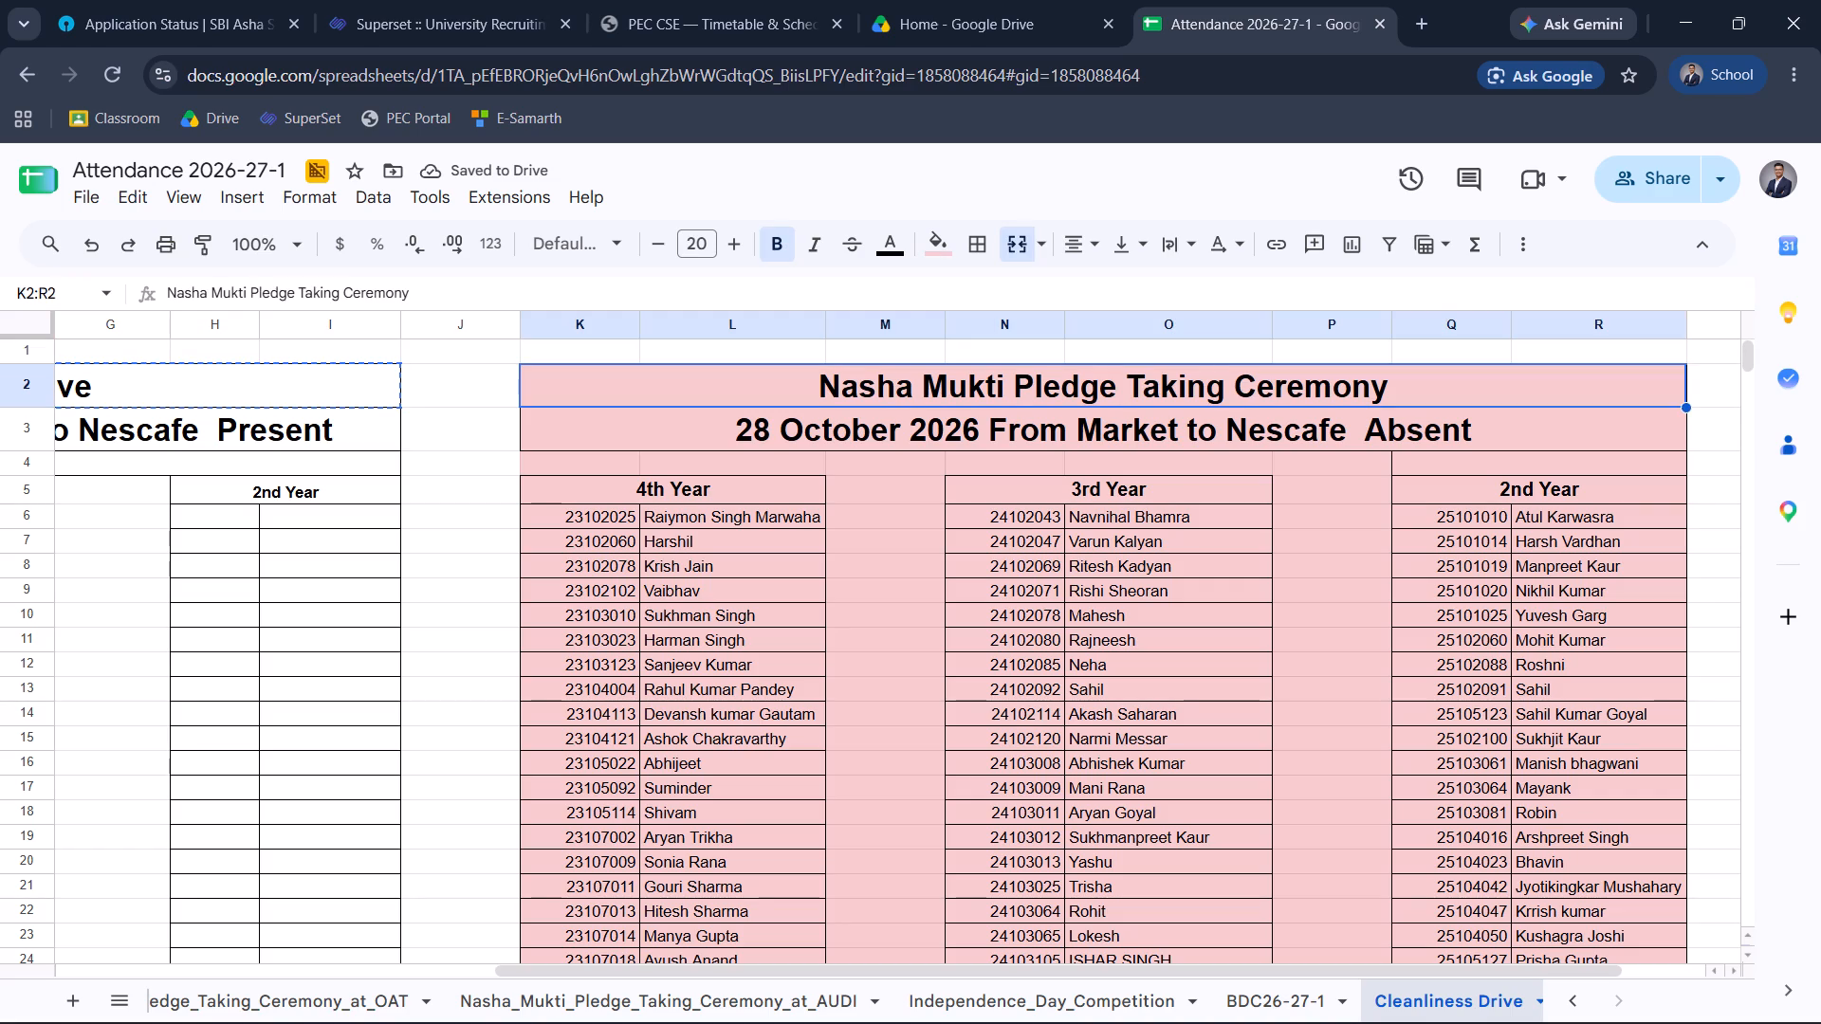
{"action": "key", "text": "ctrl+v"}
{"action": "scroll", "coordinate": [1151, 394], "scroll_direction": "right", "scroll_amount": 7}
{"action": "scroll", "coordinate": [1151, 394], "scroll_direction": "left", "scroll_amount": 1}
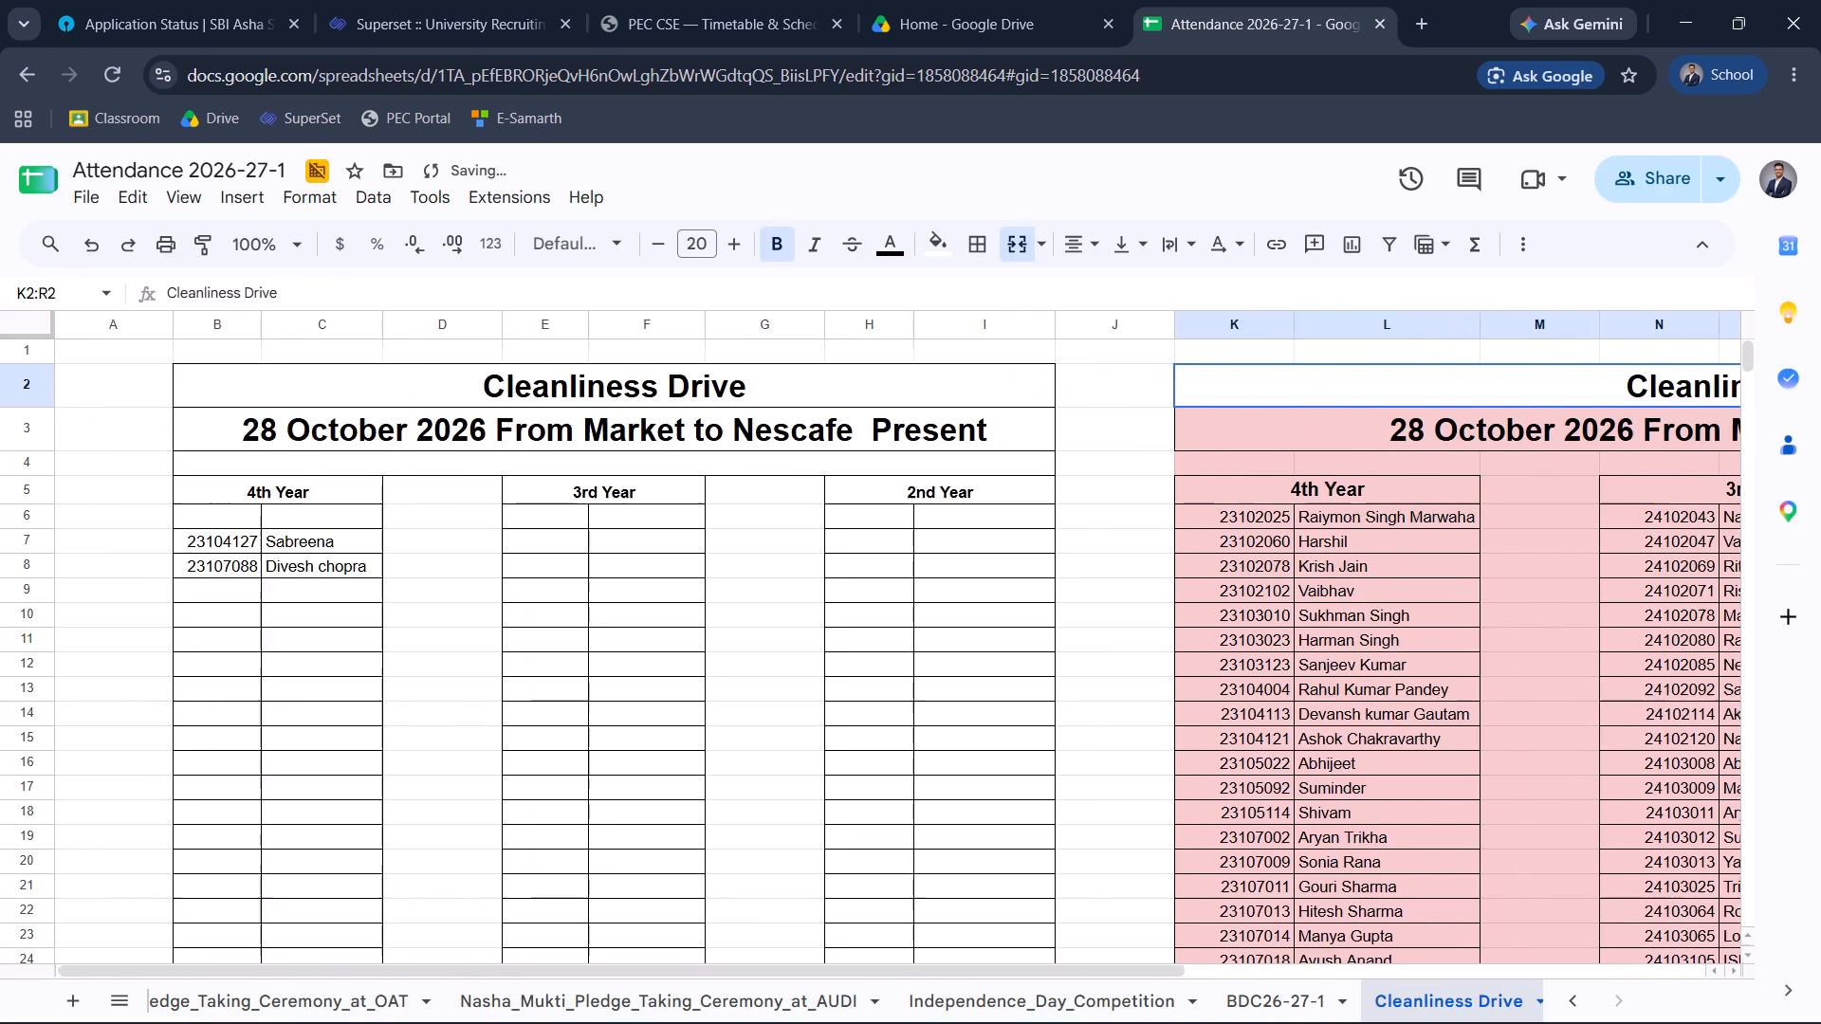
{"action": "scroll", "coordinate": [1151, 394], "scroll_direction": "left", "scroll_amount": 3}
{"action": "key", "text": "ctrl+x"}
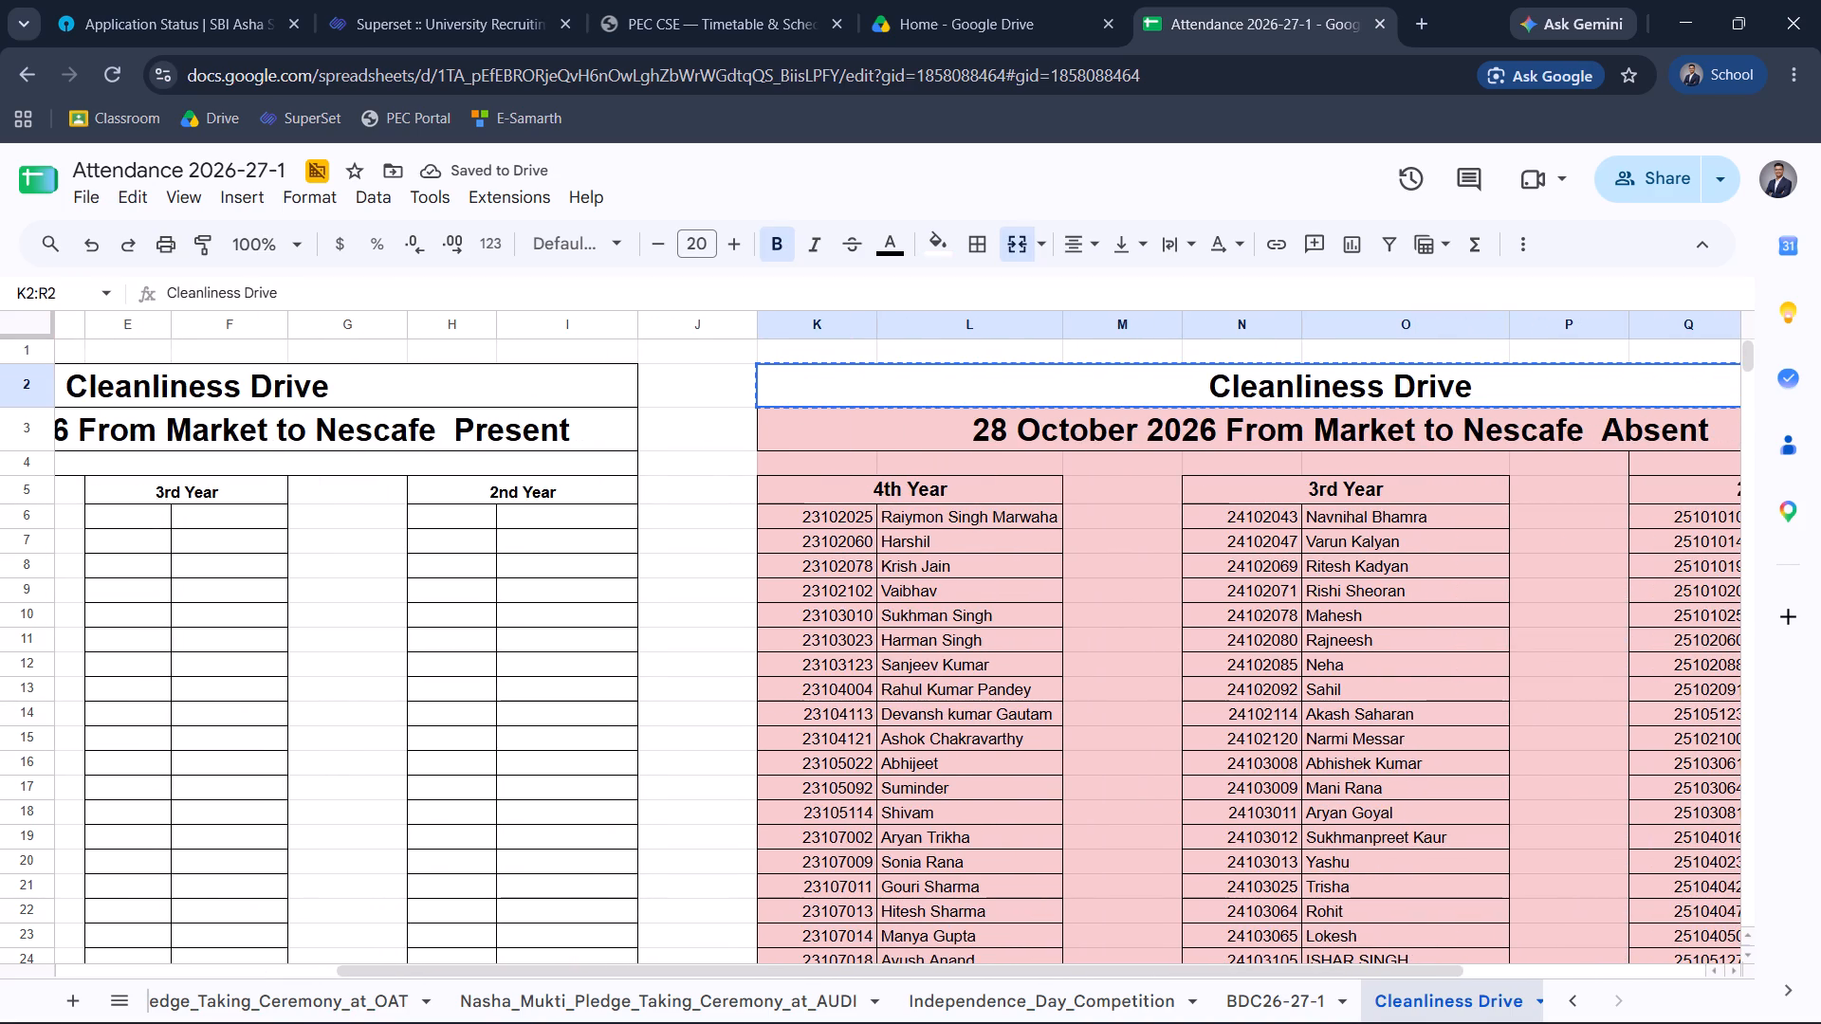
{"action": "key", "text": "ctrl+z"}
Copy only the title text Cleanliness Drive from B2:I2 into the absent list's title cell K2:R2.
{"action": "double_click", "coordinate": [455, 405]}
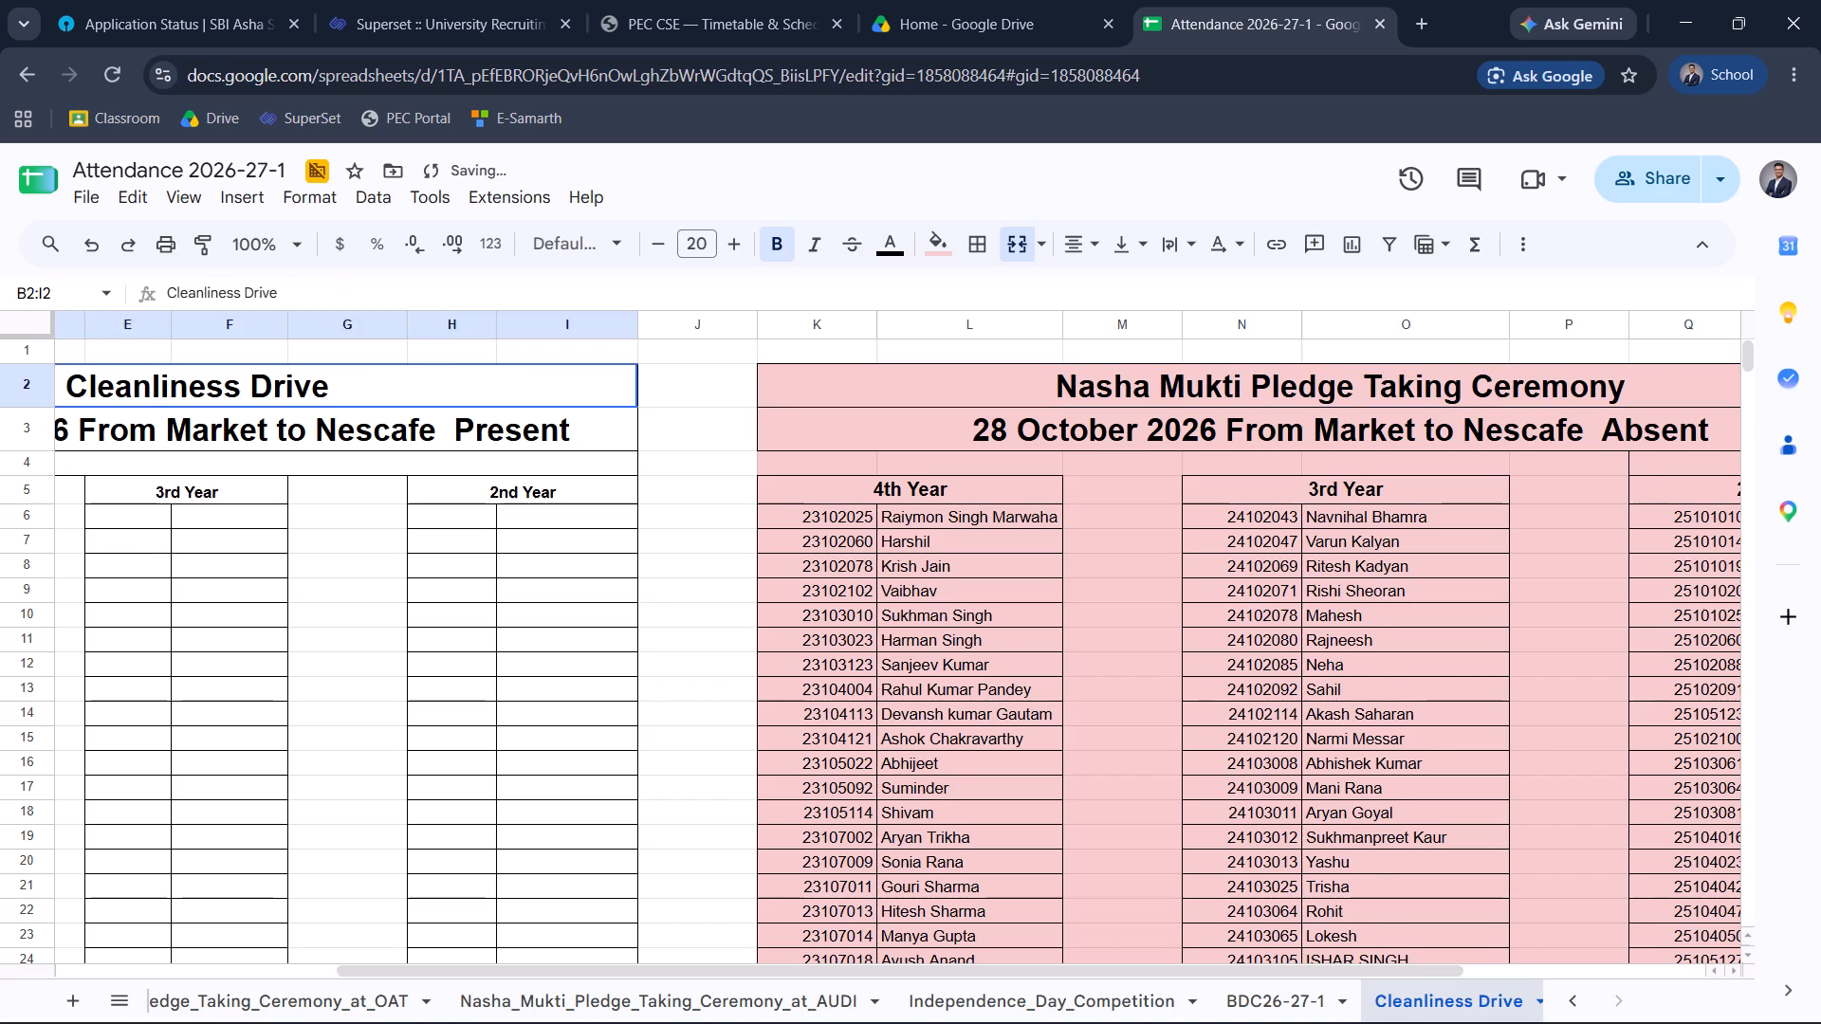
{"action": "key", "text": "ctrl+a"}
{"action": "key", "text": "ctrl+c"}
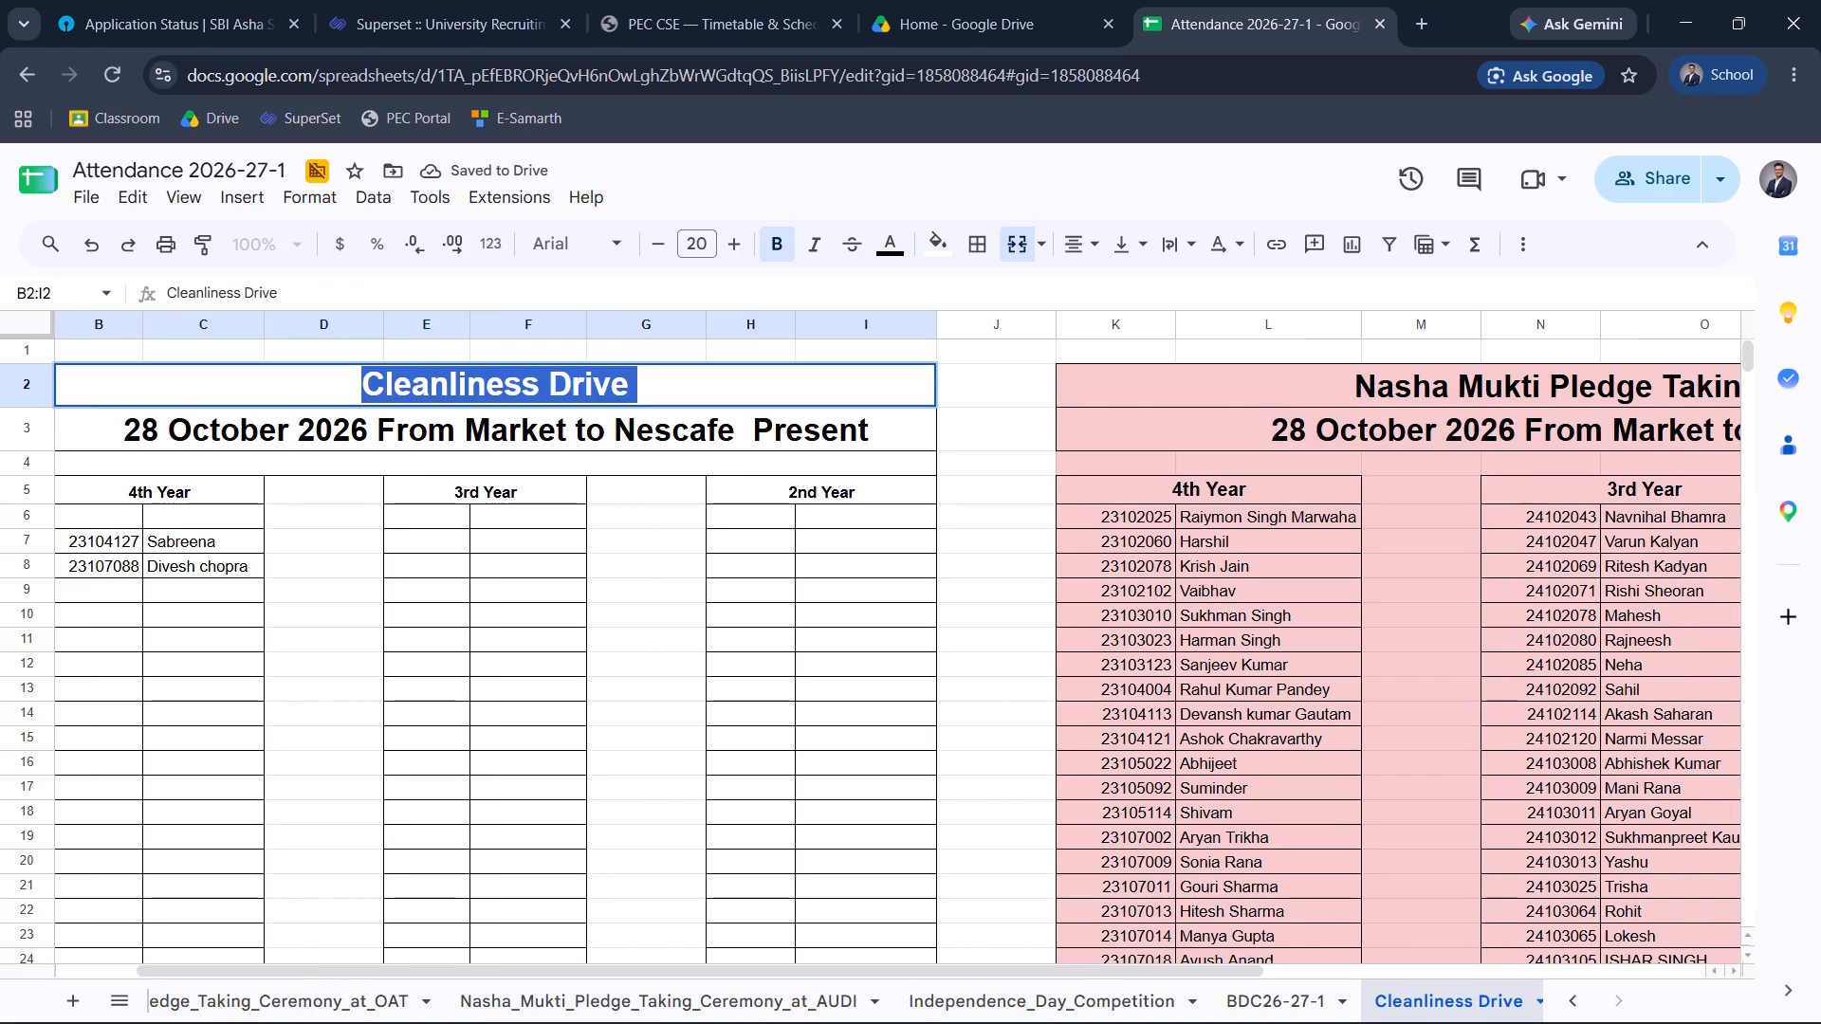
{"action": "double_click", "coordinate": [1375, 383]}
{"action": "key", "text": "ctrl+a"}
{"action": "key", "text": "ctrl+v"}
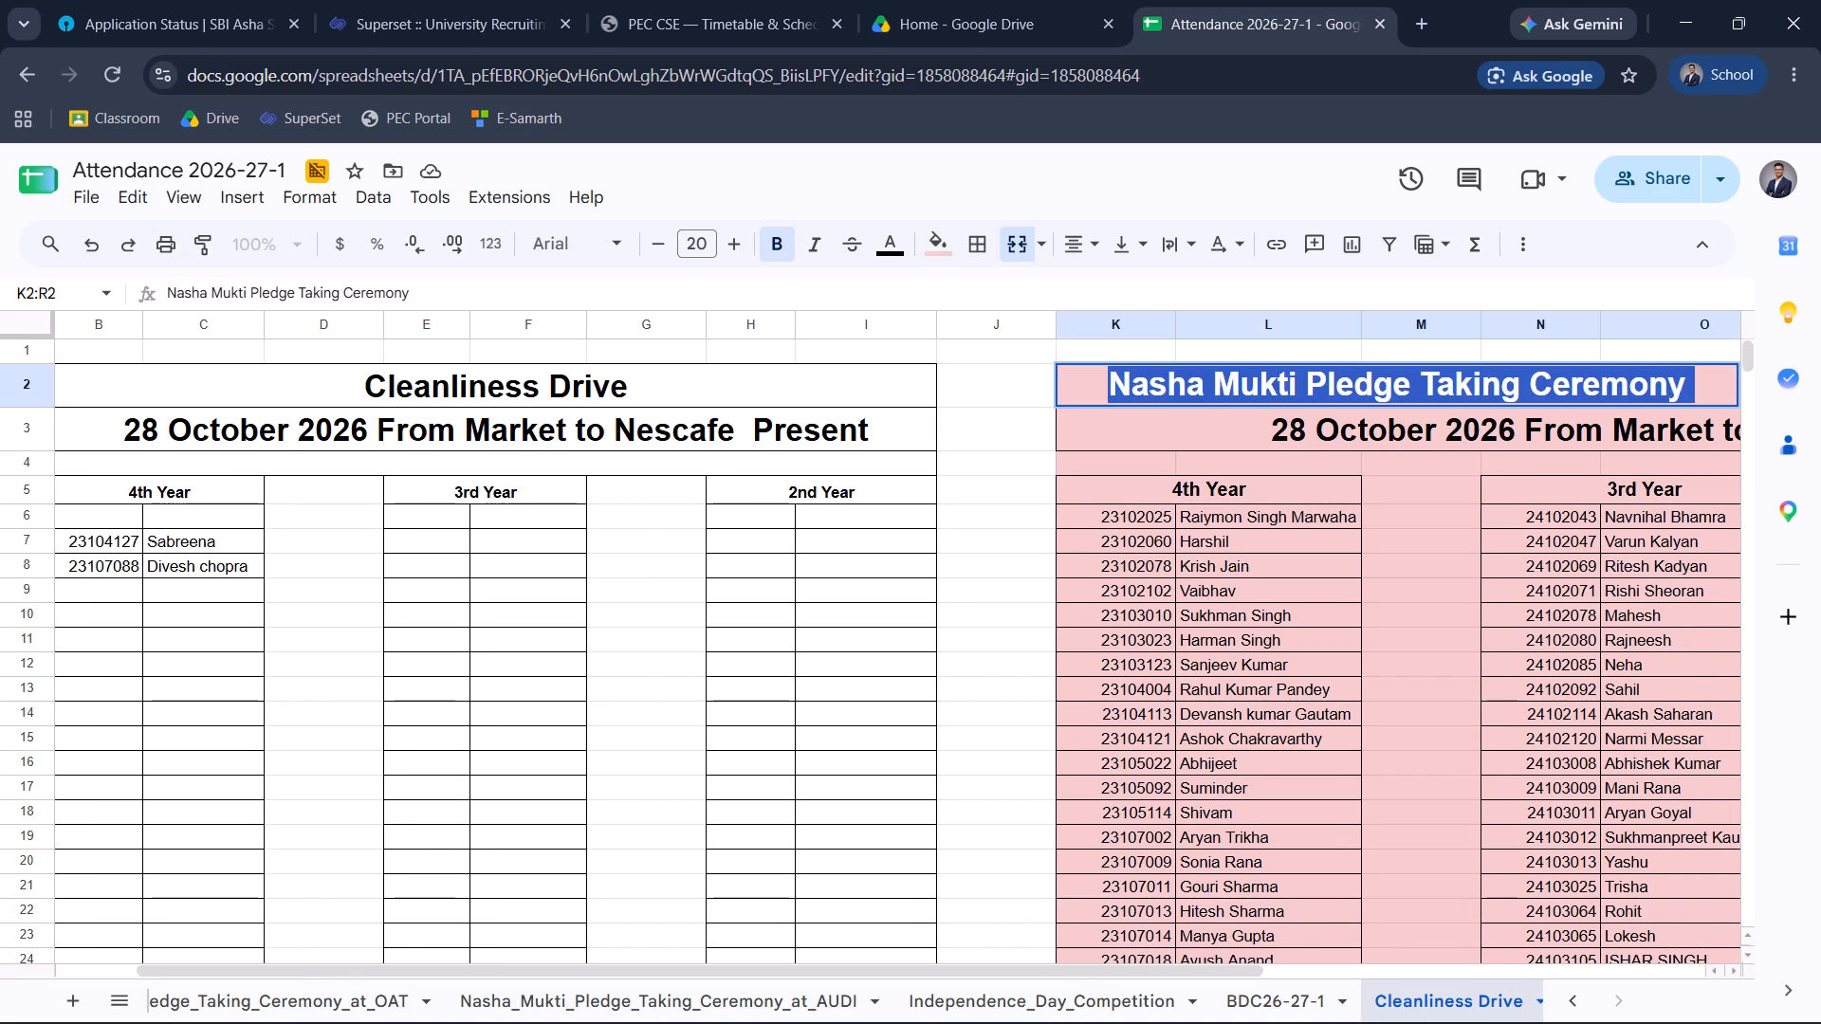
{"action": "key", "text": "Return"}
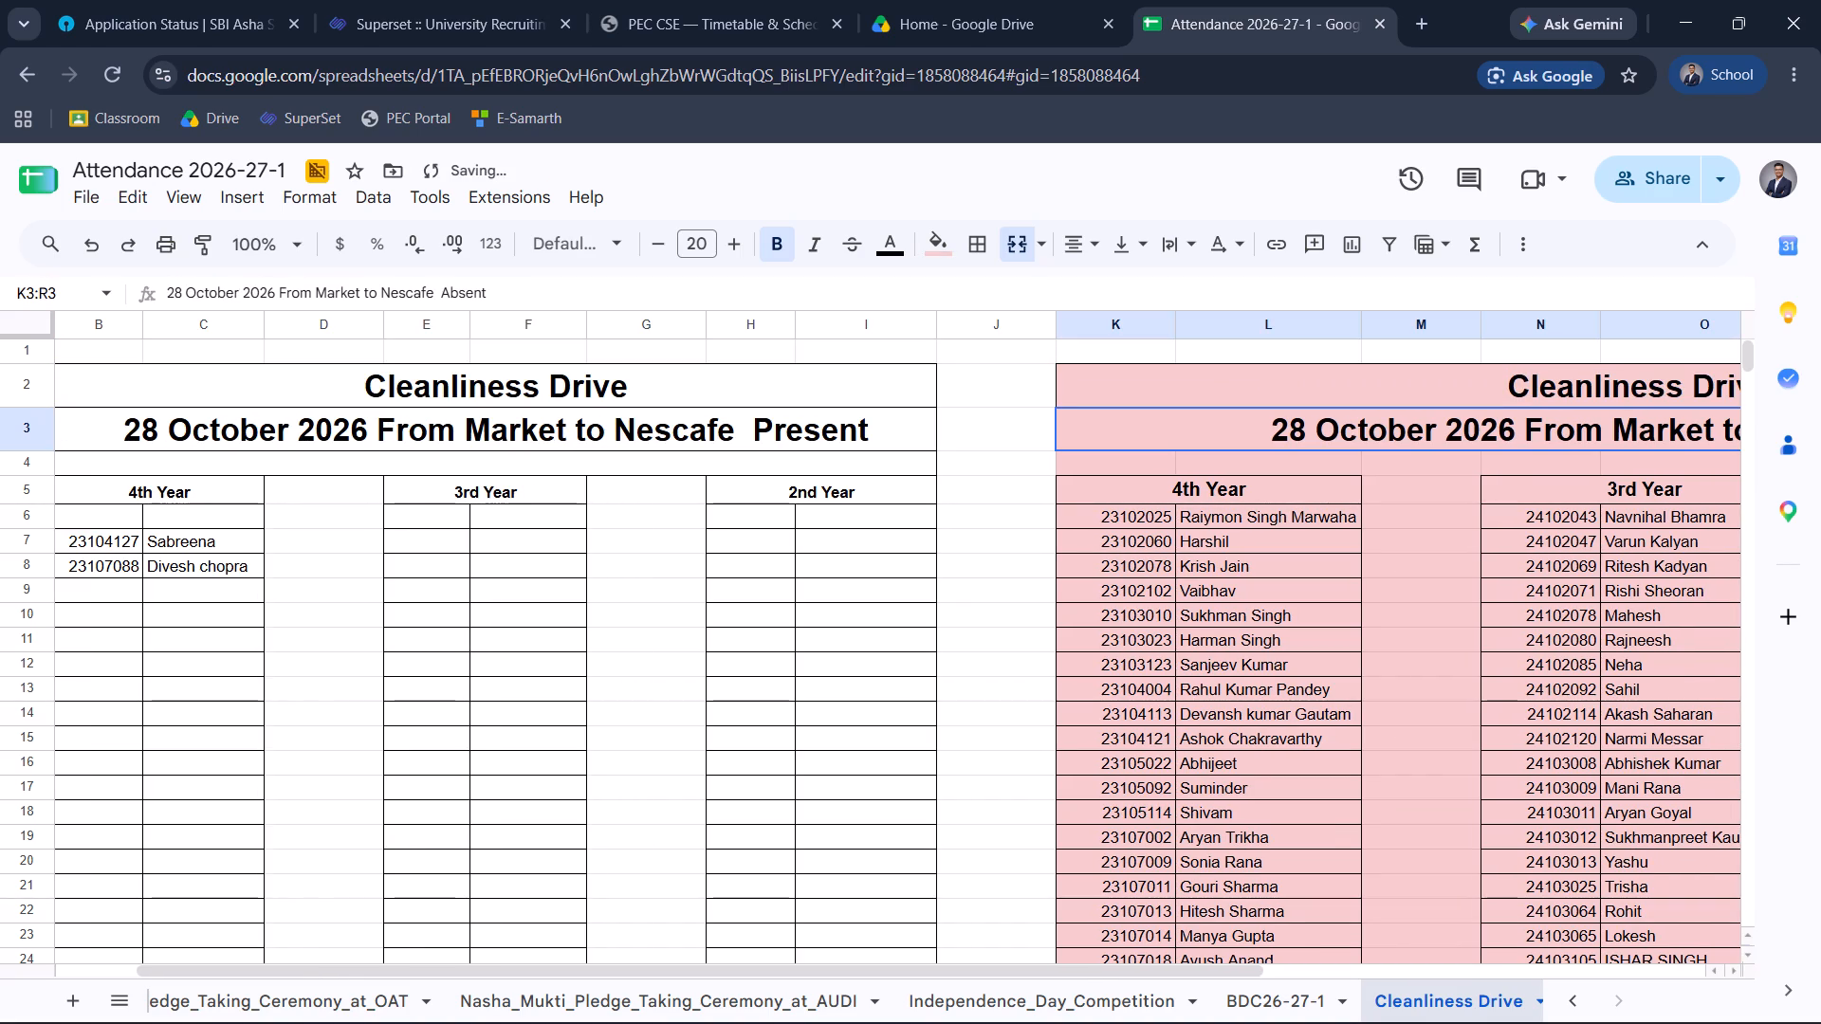
Link the absent list's title cell K2:R2 to the main title with the formula =B2.
{"action": "left_click", "coordinate": [1405, 379]}
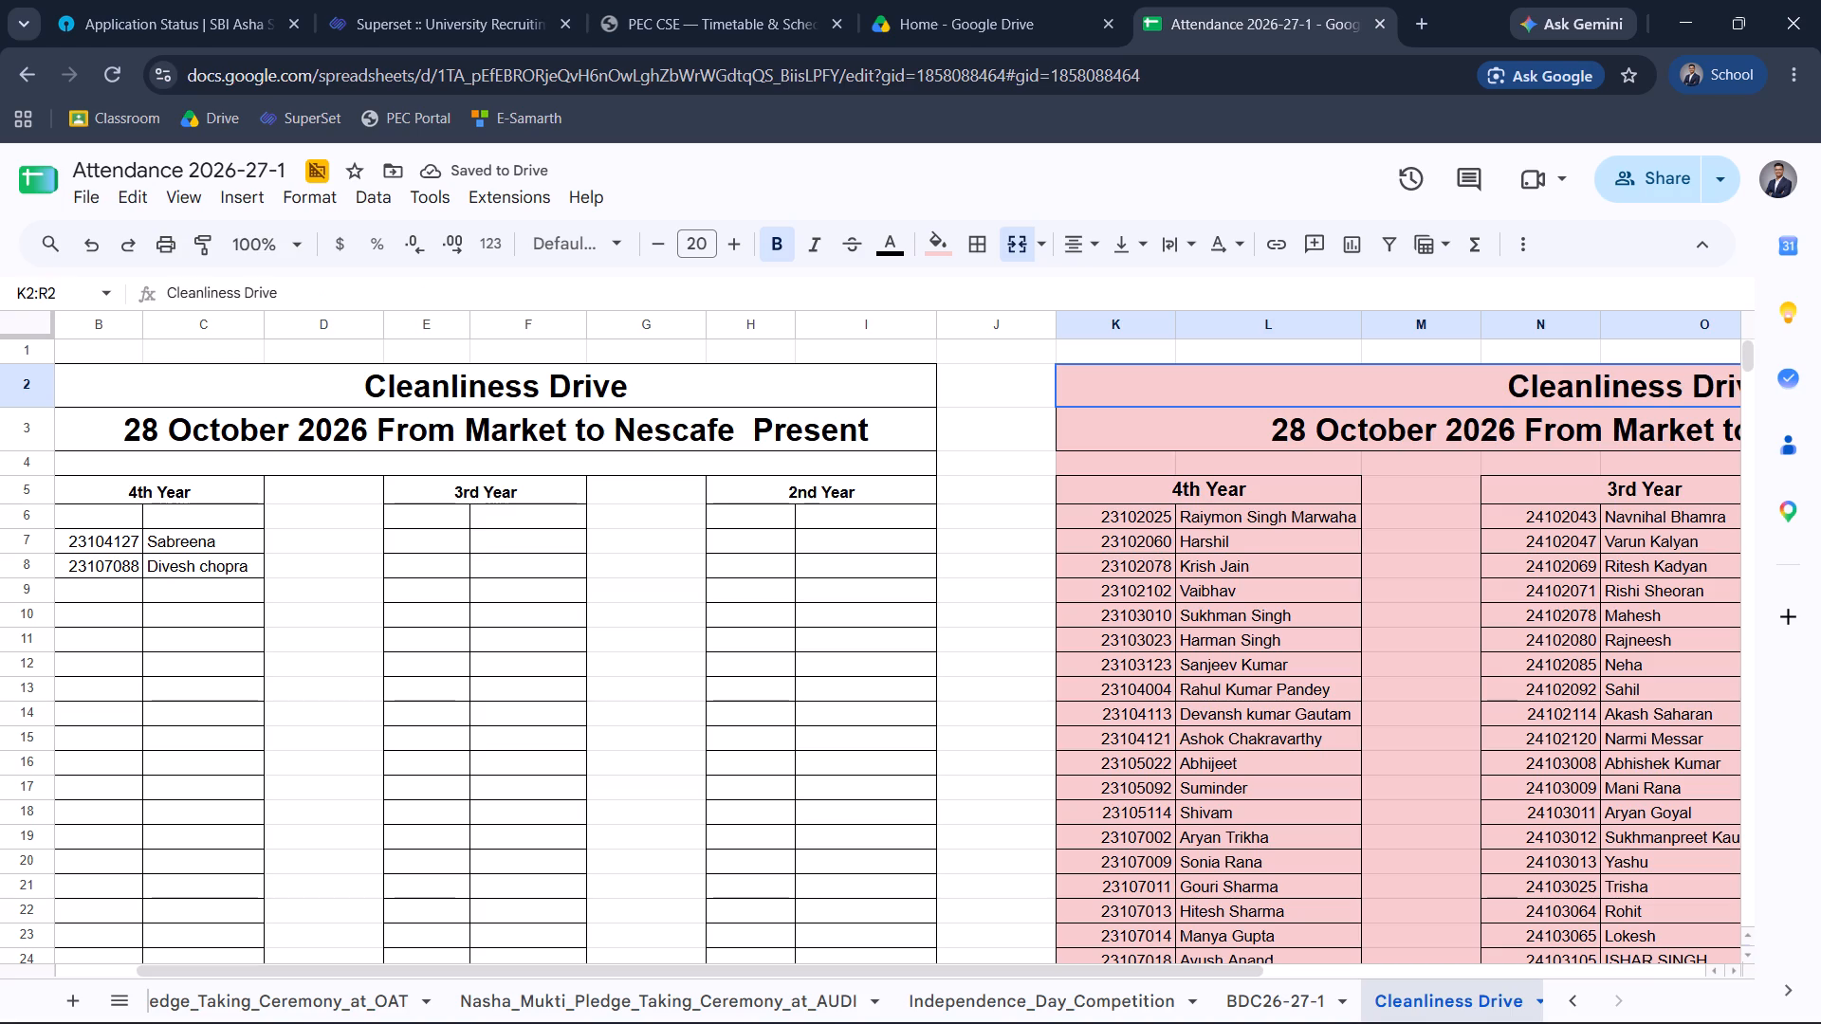
{"action": "key", "text": "equal"}
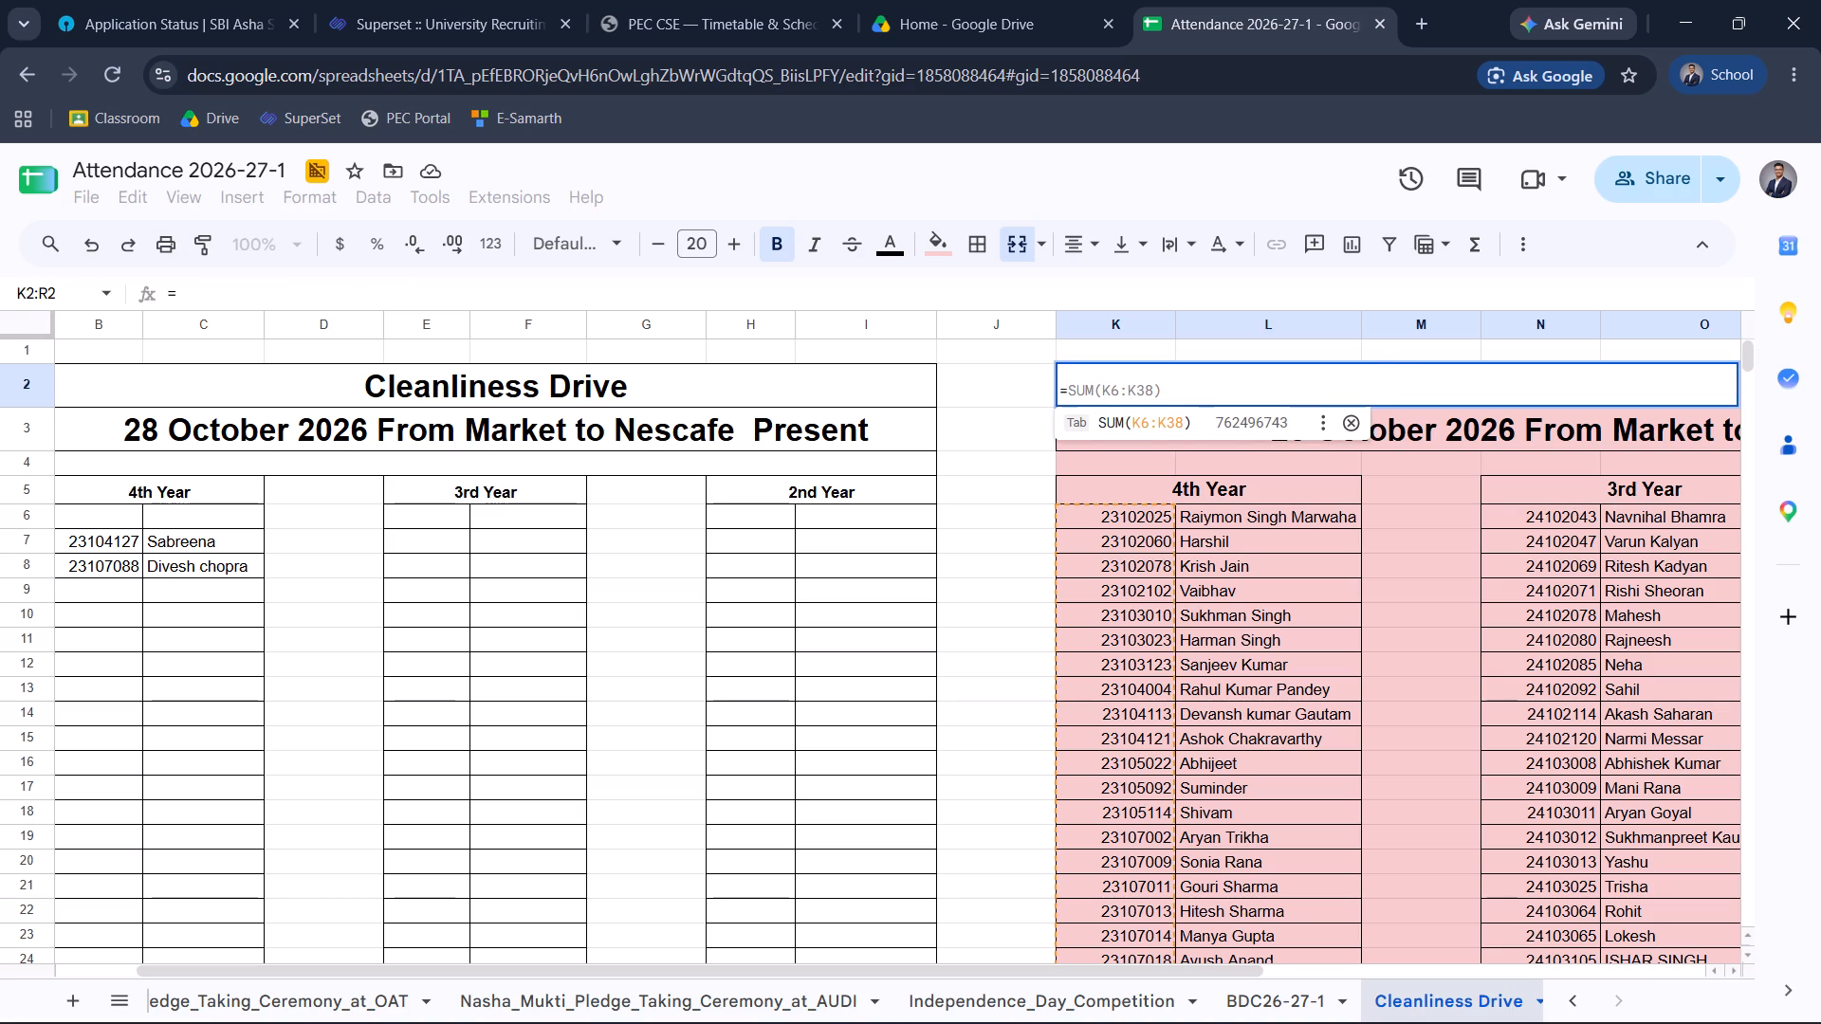
{"action": "left_click", "coordinate": [778, 398]}
{"action": "key", "text": "Return"}
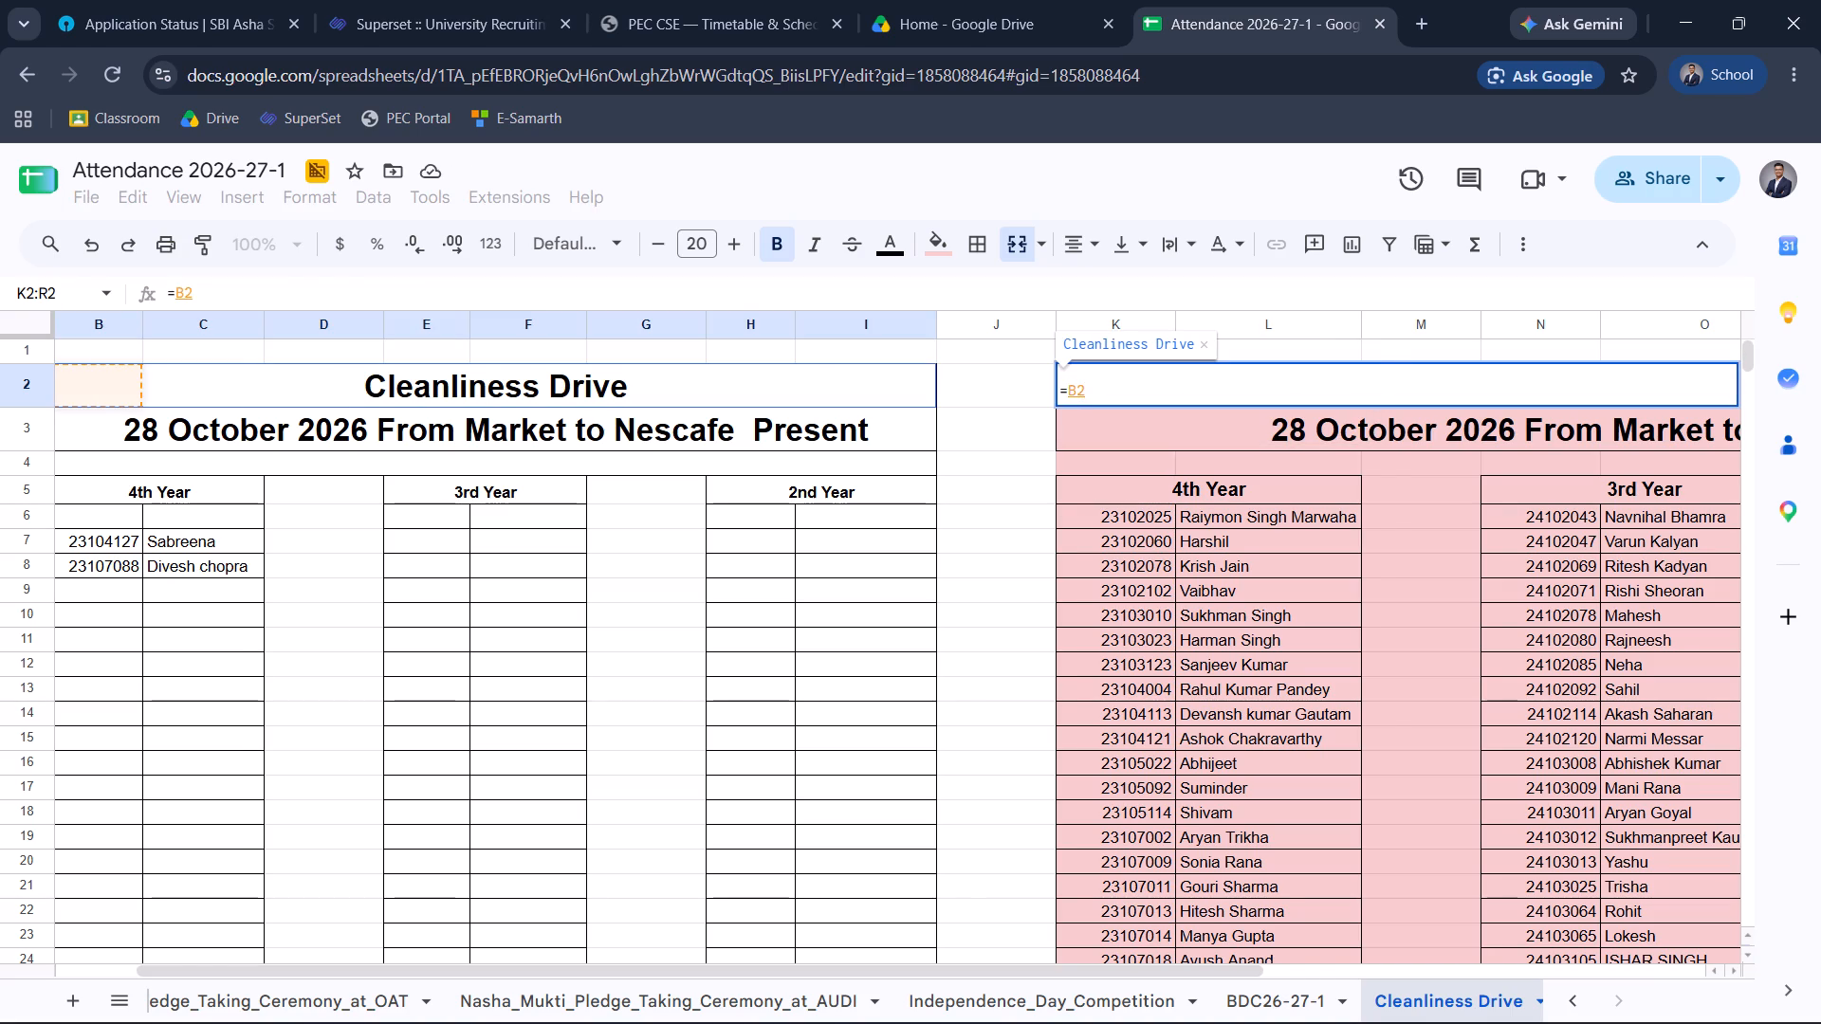
{"action": "scroll", "coordinate": [778, 398], "scroll_direction": "left", "scroll_amount": 1}
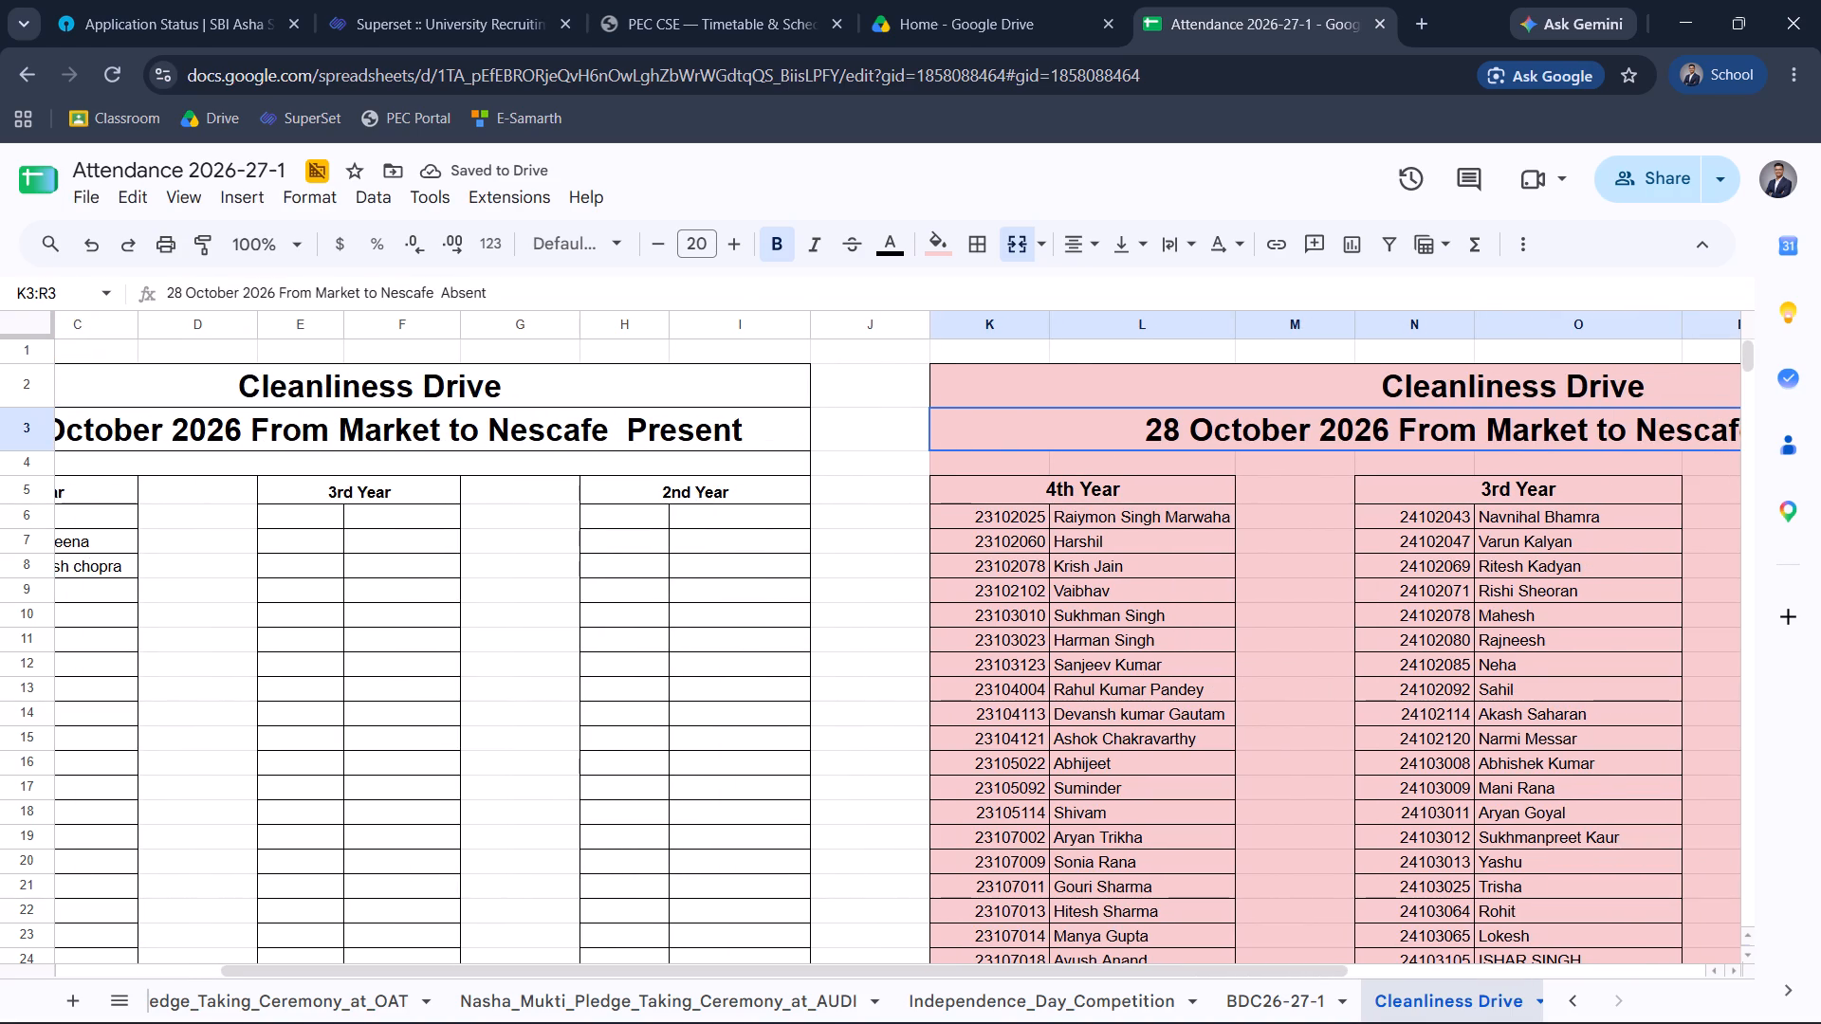
On the Nasha_Mukti_Pledge_Taking_Ceremony_at_AUDI sheet, change the last word of the absent list's date line K3:R3 to Absent.
{"action": "left_click", "coordinate": [364, 995]}
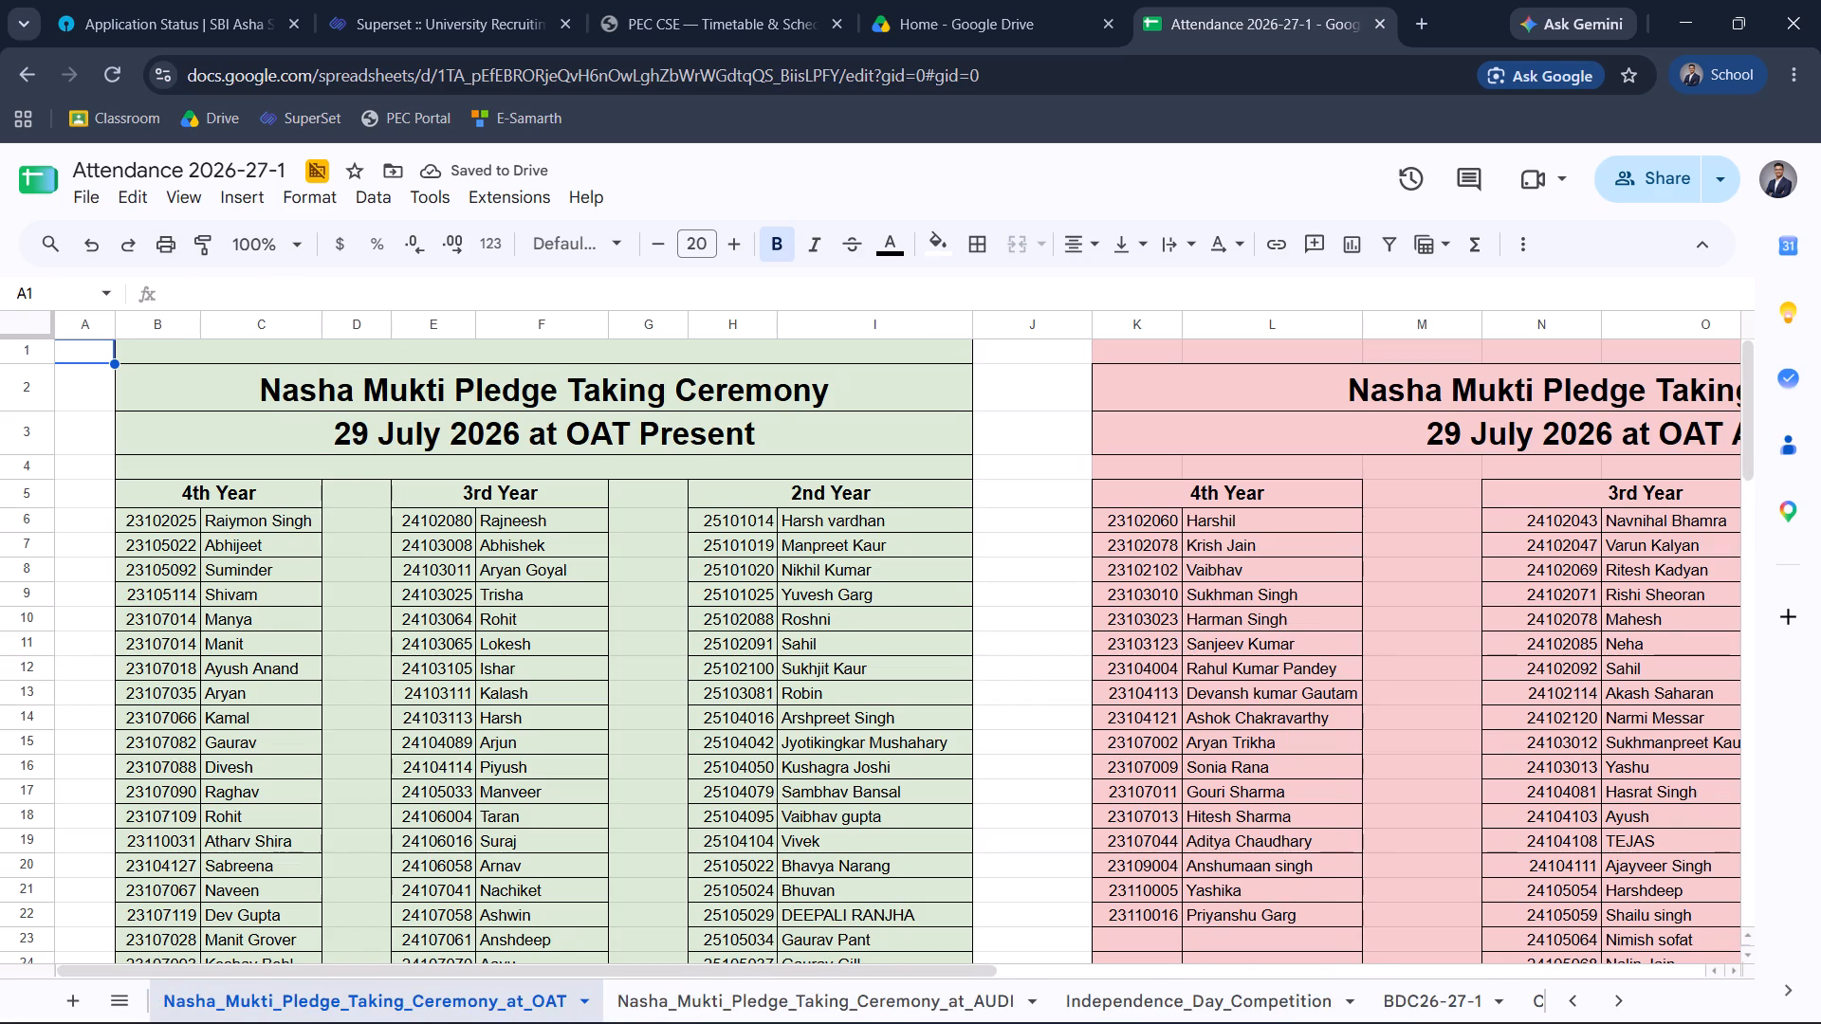
{"action": "scroll", "coordinate": [1148, 810], "scroll_direction": "up", "scroll_amount": 1}
{"action": "left_click", "coordinate": [864, 1003]}
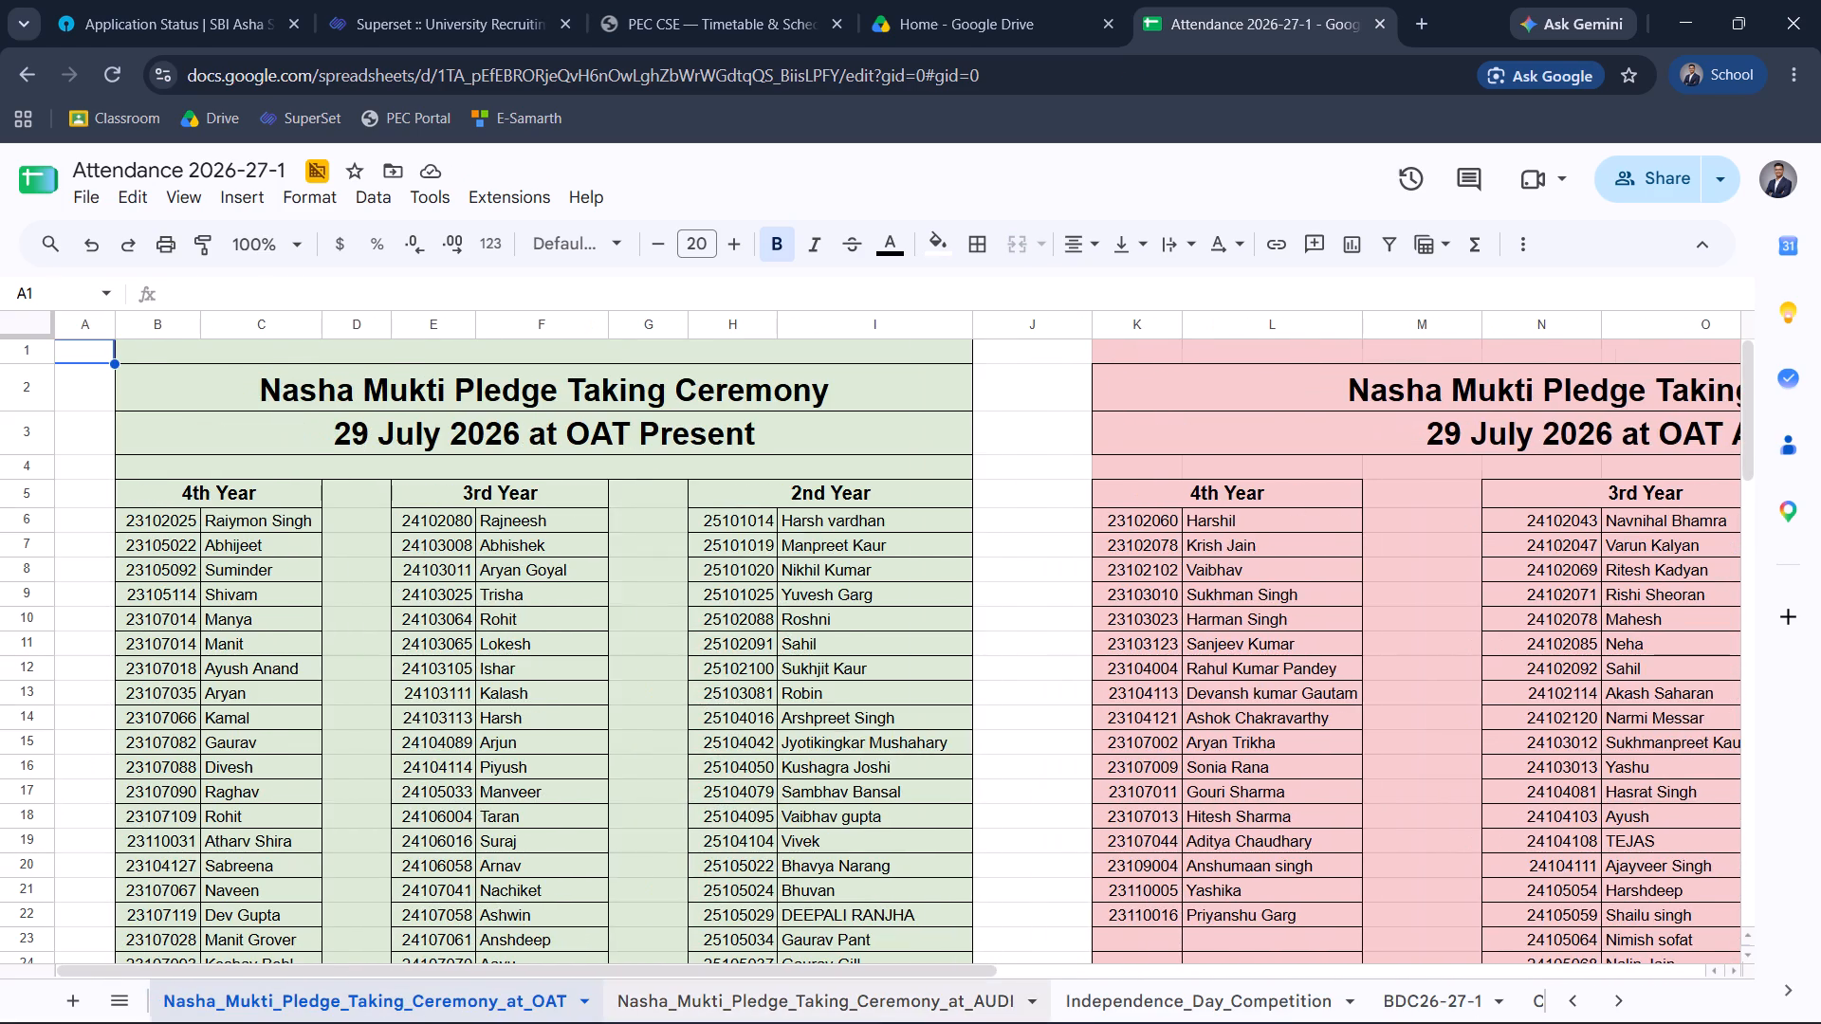
{"action": "scroll", "coordinate": [1386, 801], "scroll_direction": "left", "scroll_amount": 2}
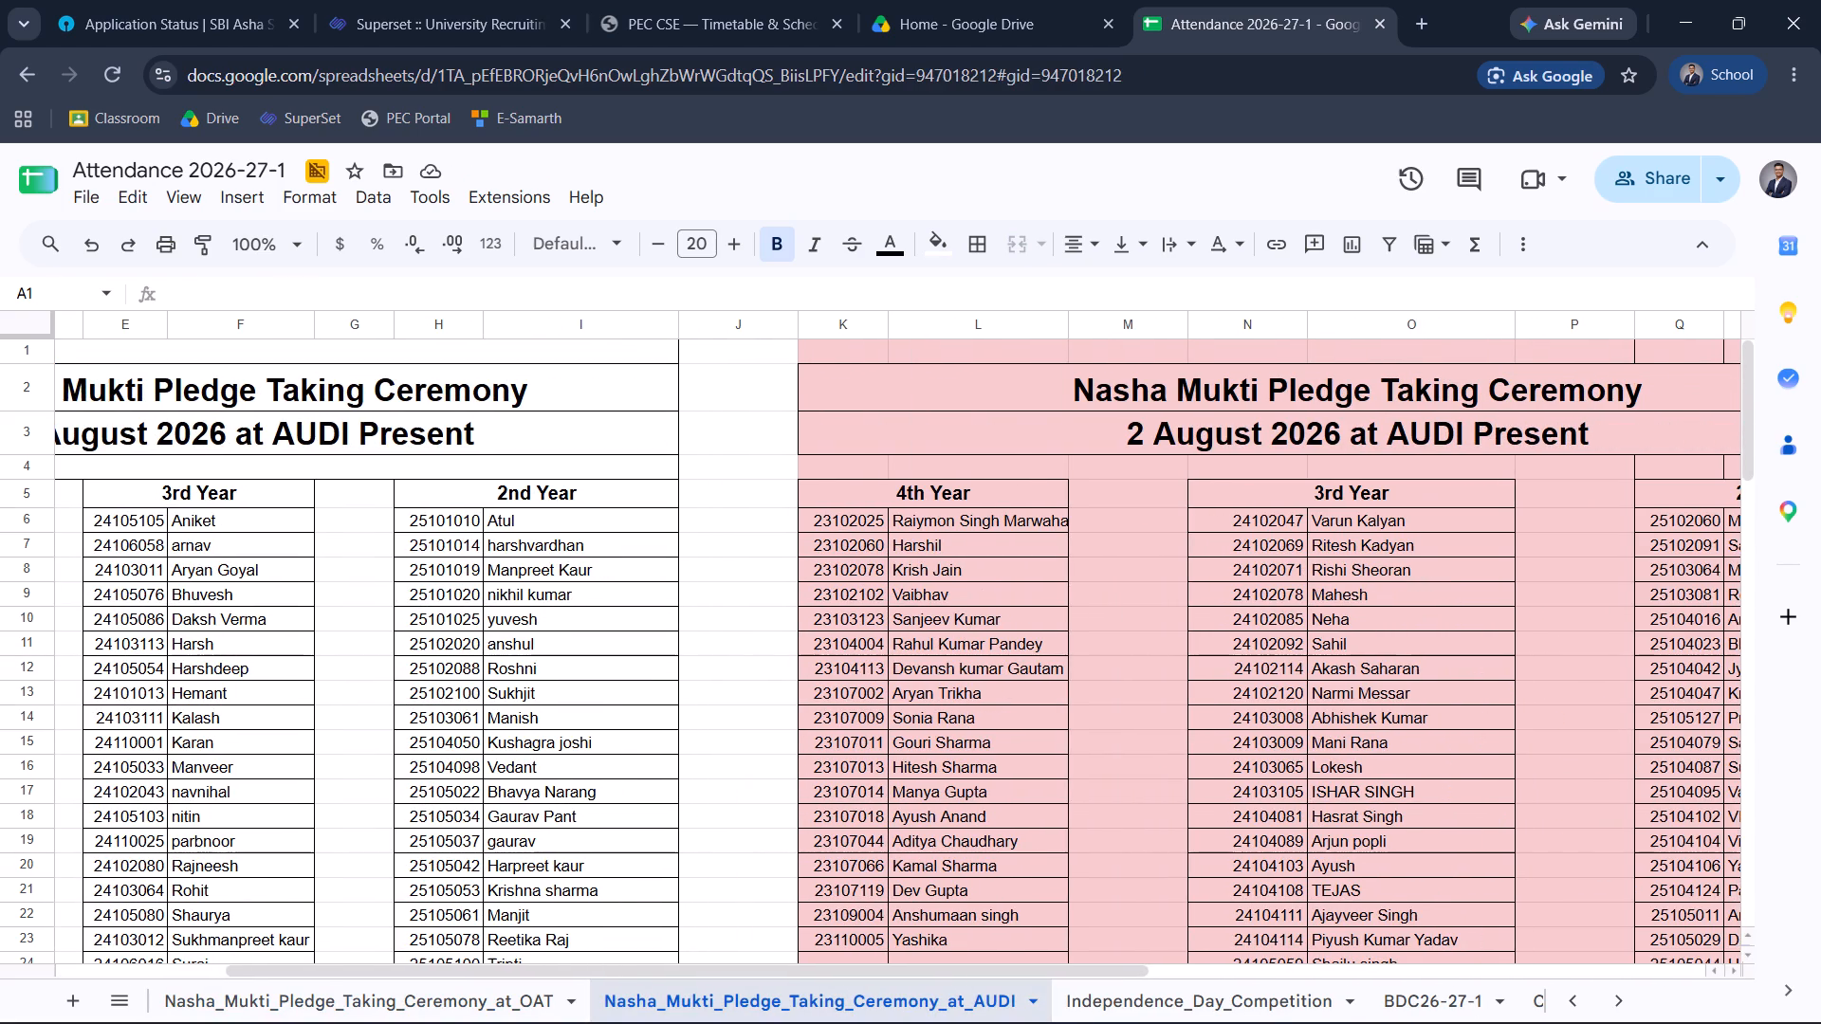
{"action": "left_click", "coordinate": [1589, 420]}
{"action": "double_click", "coordinate": [1589, 420]}
{"action": "left_click", "coordinate": [1589, 420]}
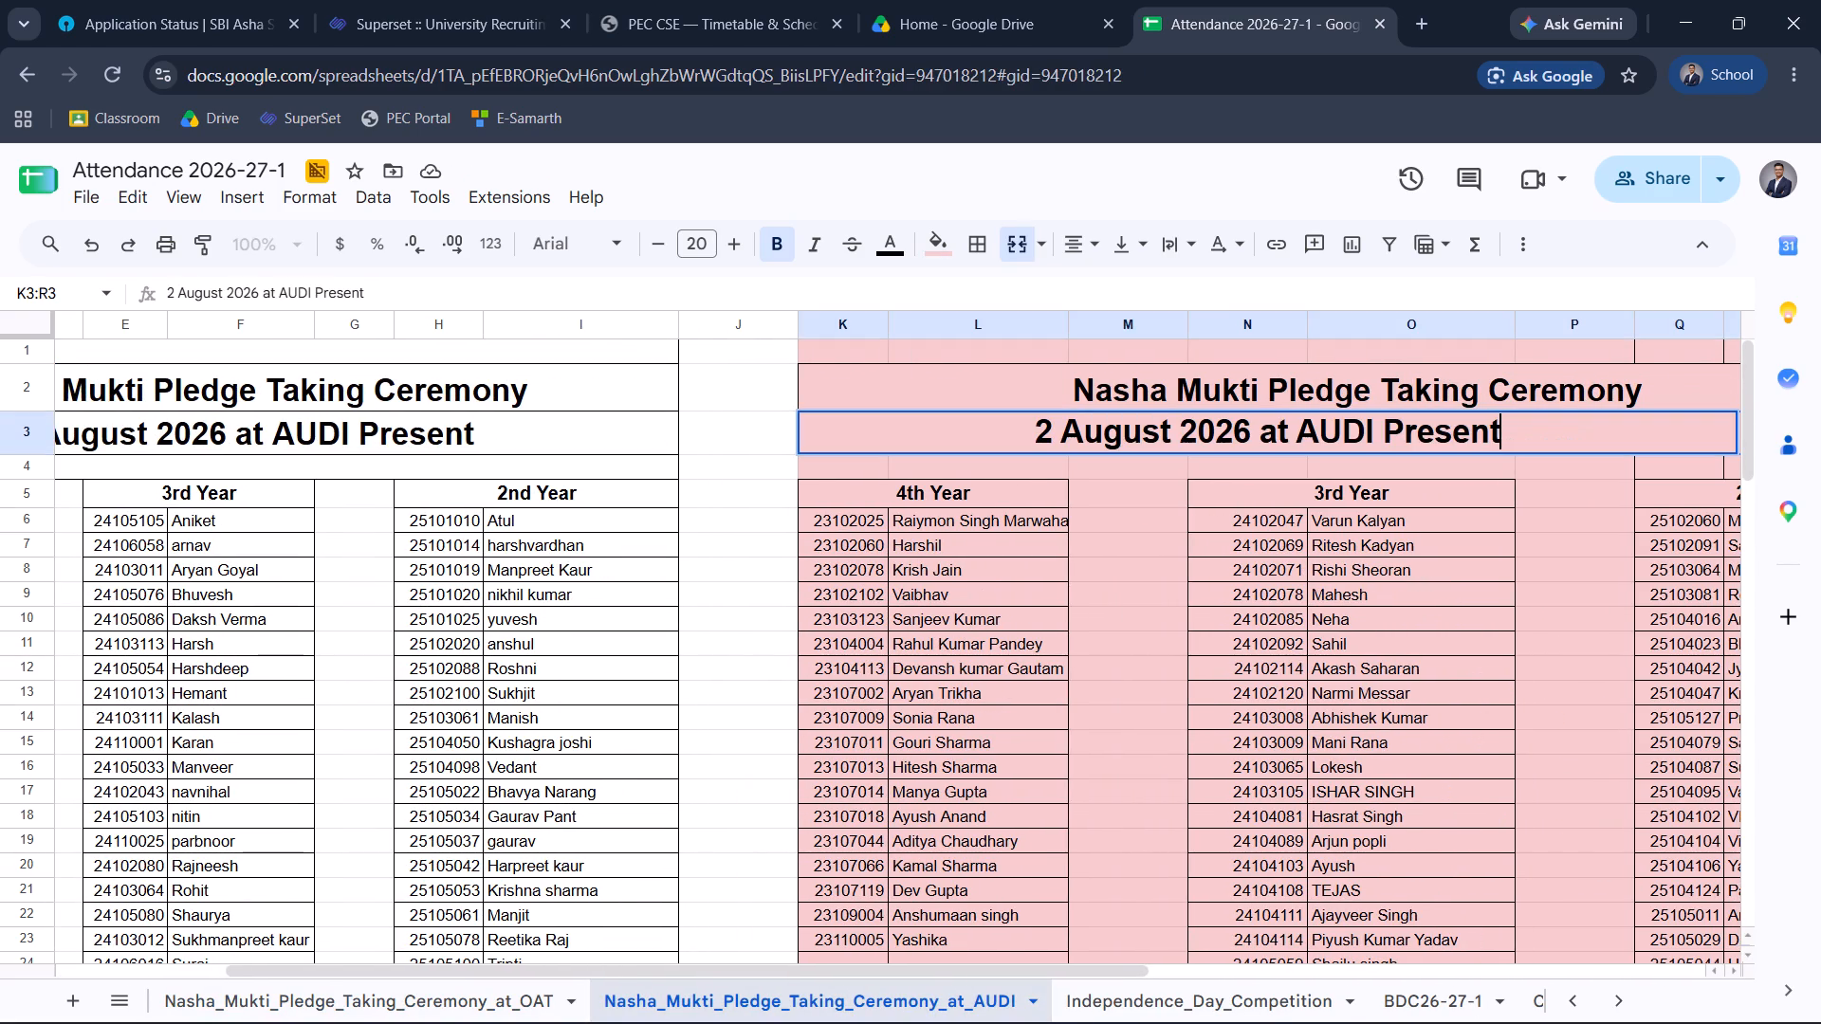
{"action": "key", "text": "BackSpace"}
{"action": "key", "text": "BackSpace"}
{"action": "key", "text": "BackSpace"}
{"action": "key", "text": "BackSpace"}
{"action": "key", "text": "BackSpace"}
{"action": "key", "text": "BackSpace"}
{"action": "key", "text": "BackSpace"}
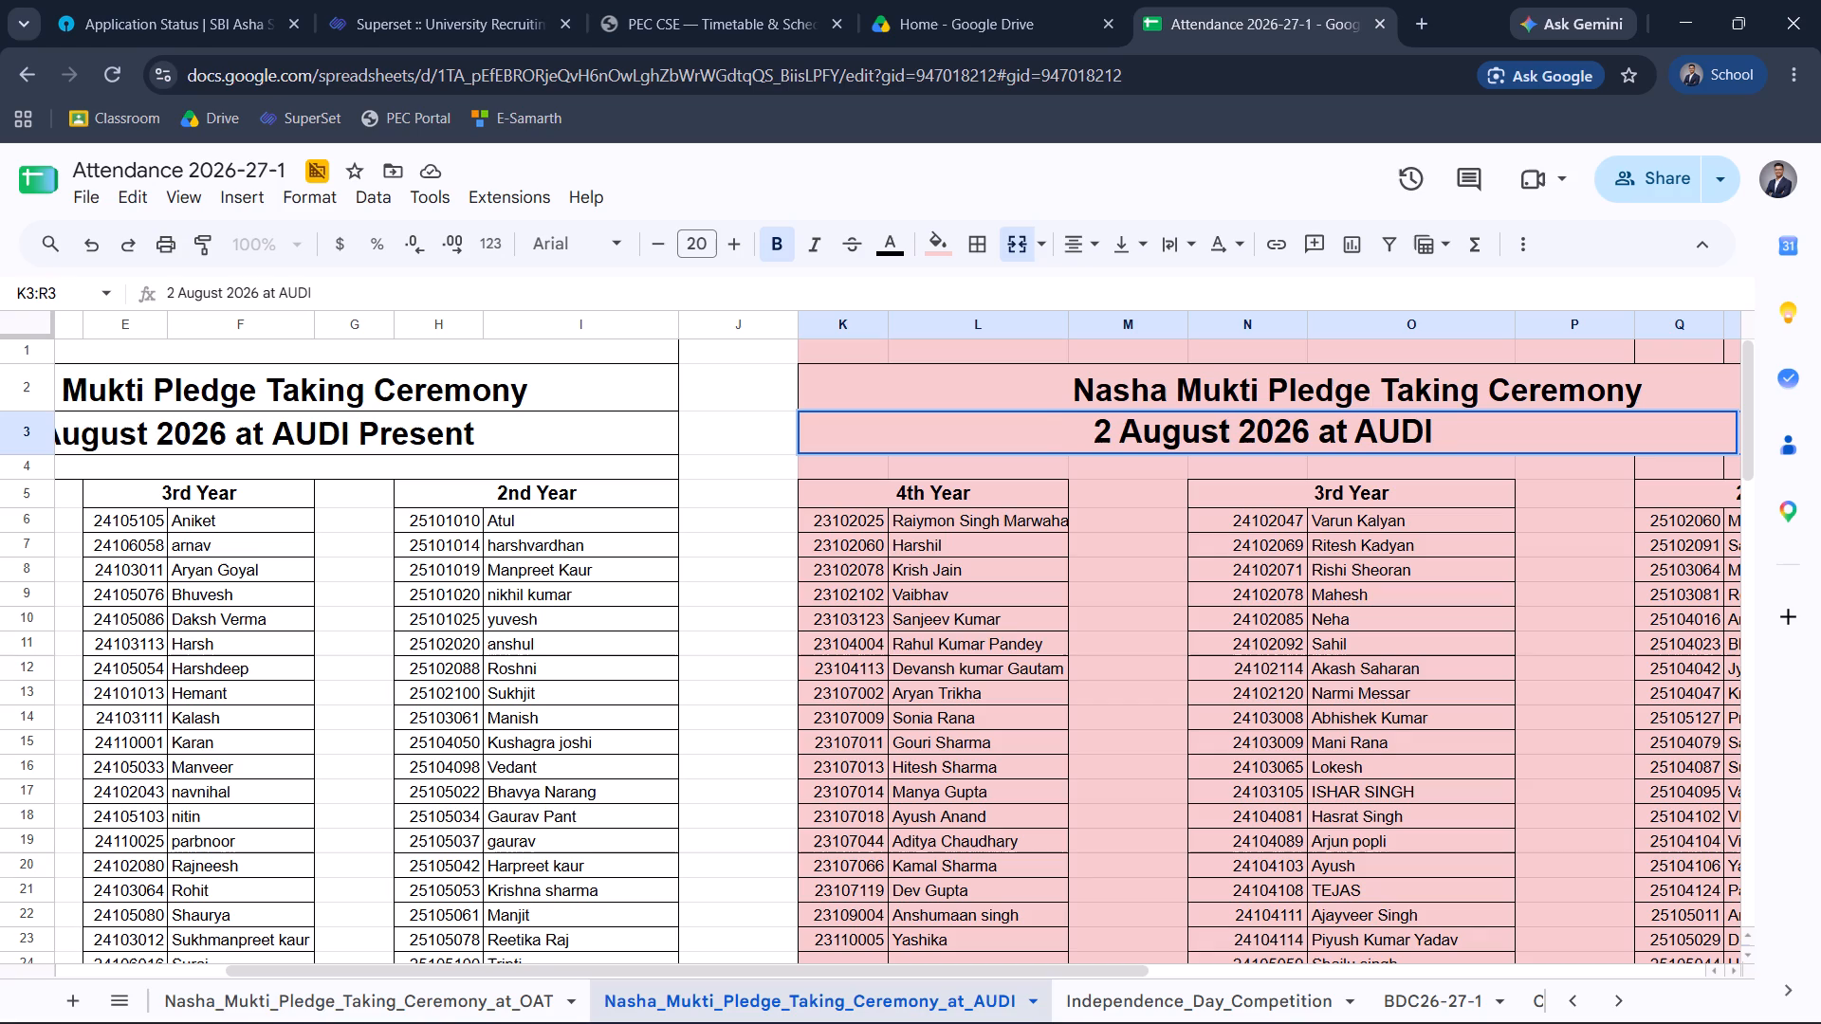
{"action": "type", "text": "Absent"}
{"action": "key", "text": "Return"}
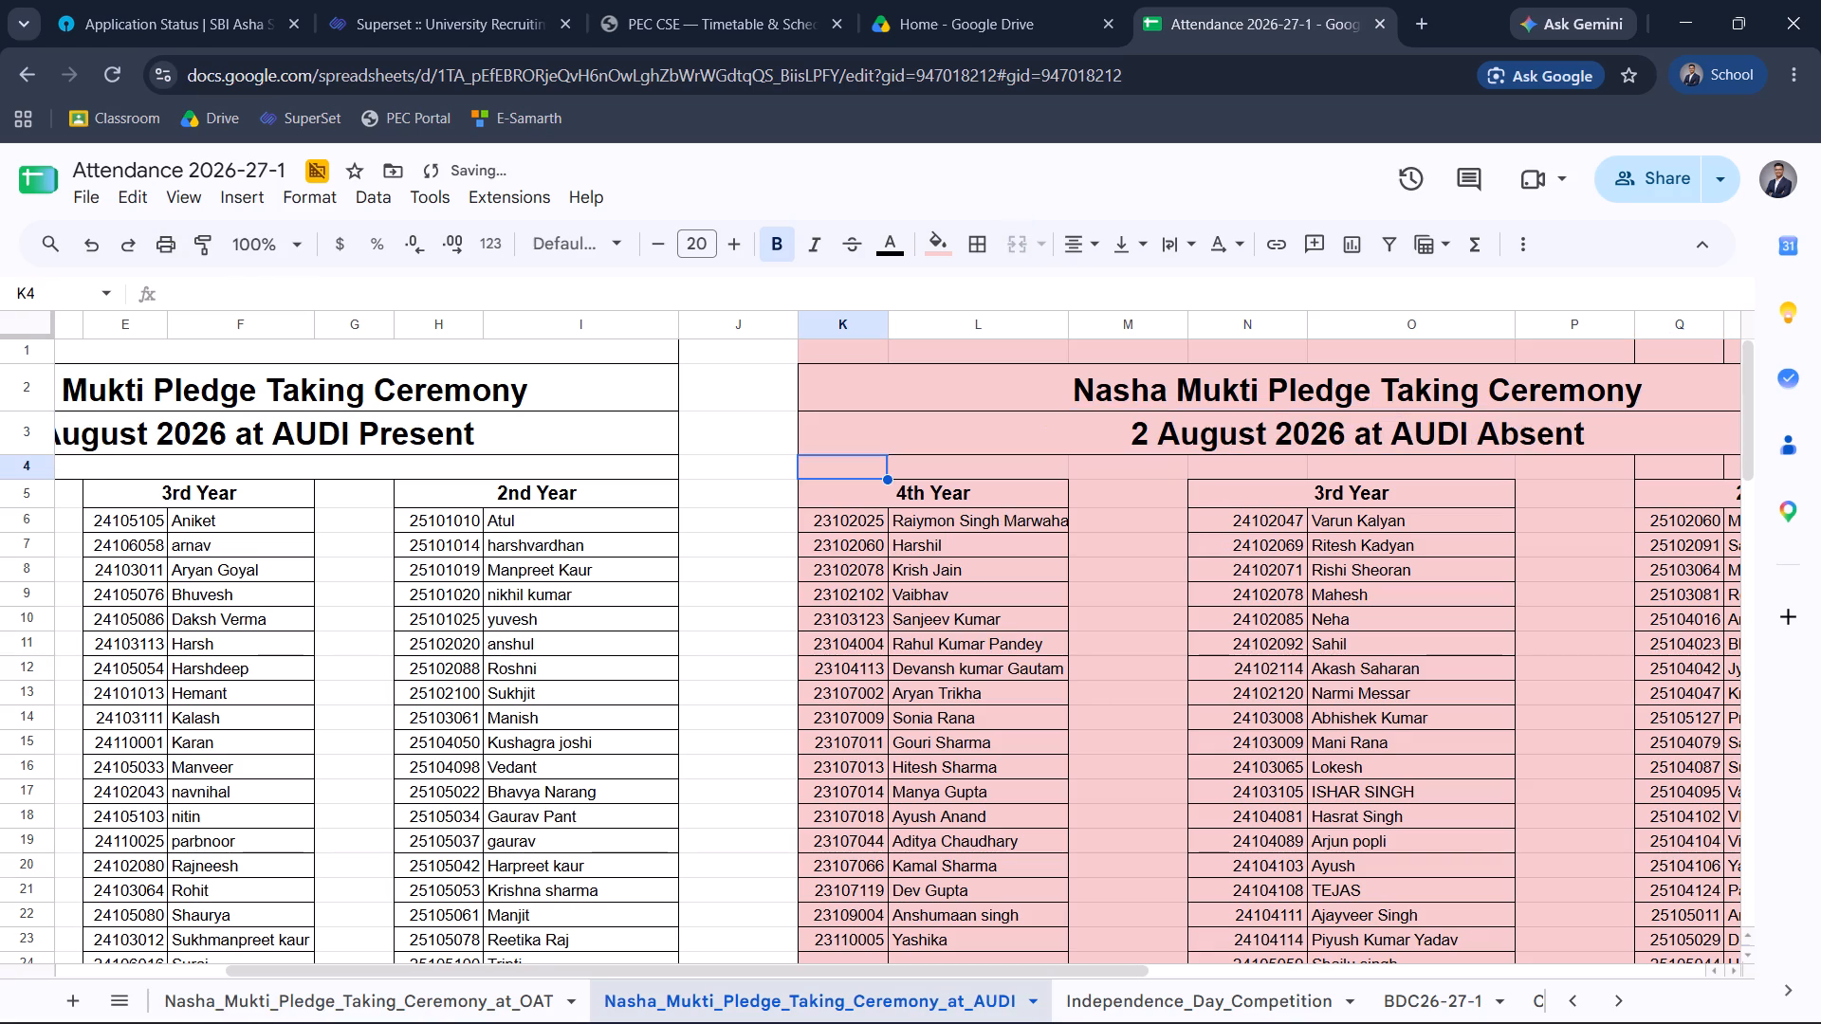
On the Independence_Day_Competition sheet, replace the absent list's title in K2:R2 with Independence Day Competition, copied from B2:I2.
{"action": "left_click", "coordinate": [1170, 1008]}
{"action": "scroll", "coordinate": [1409, 770], "scroll_direction": "left", "scroll_amount": 1}
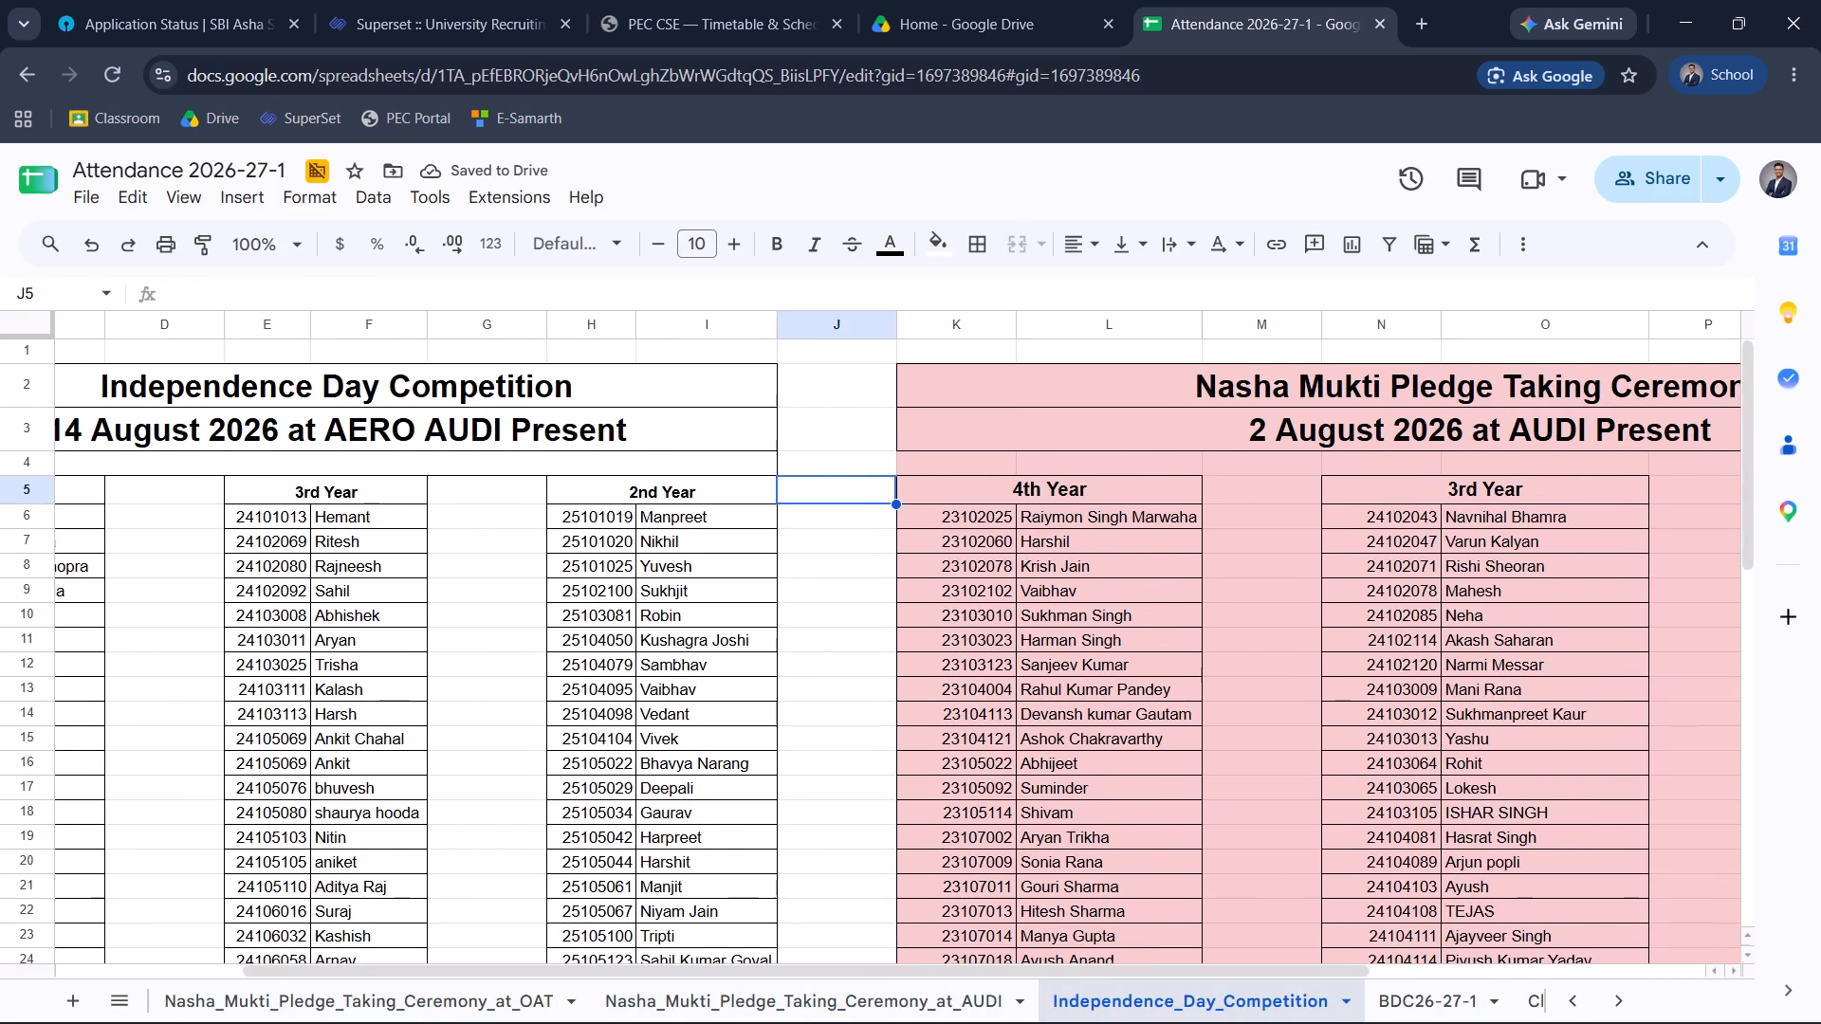
{"action": "scroll", "coordinate": [1409, 770], "scroll_direction": "left", "scroll_amount": 1}
{"action": "left_click", "coordinate": [628, 377]}
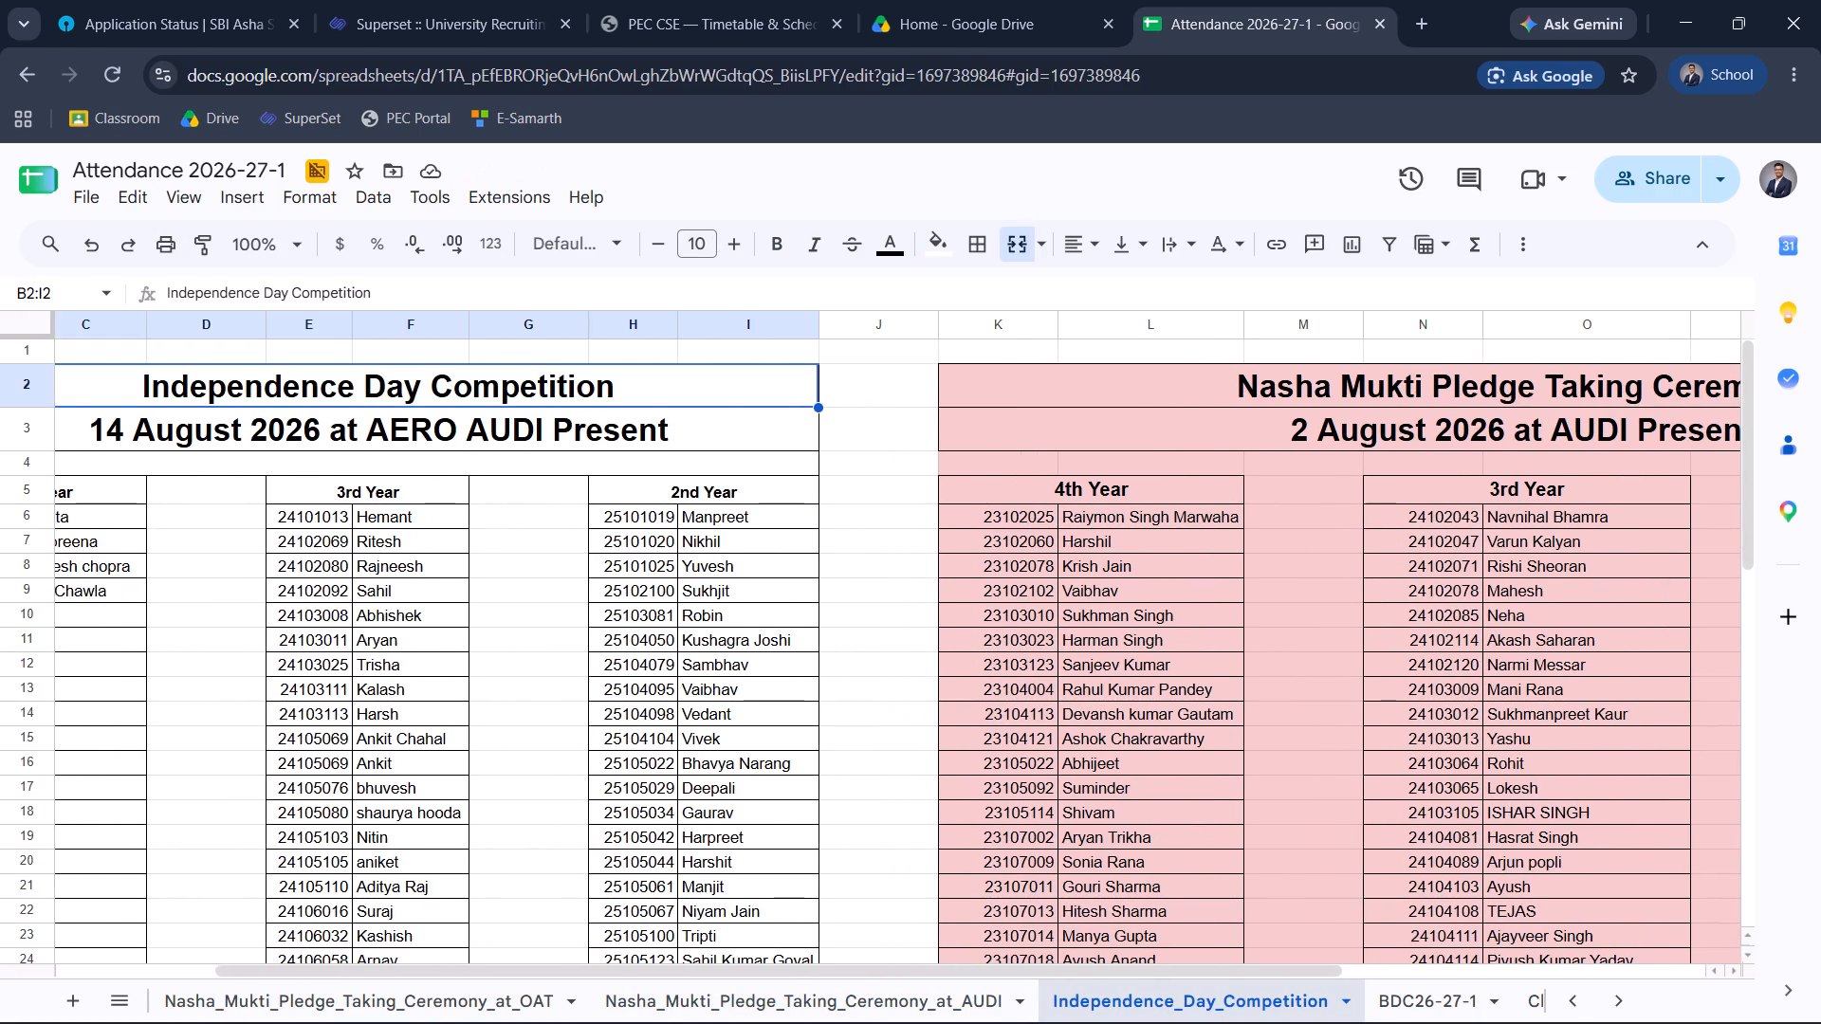
{"action": "key", "text": "ctrl+c"}
{"action": "double_click", "coordinate": [1414, 374]}
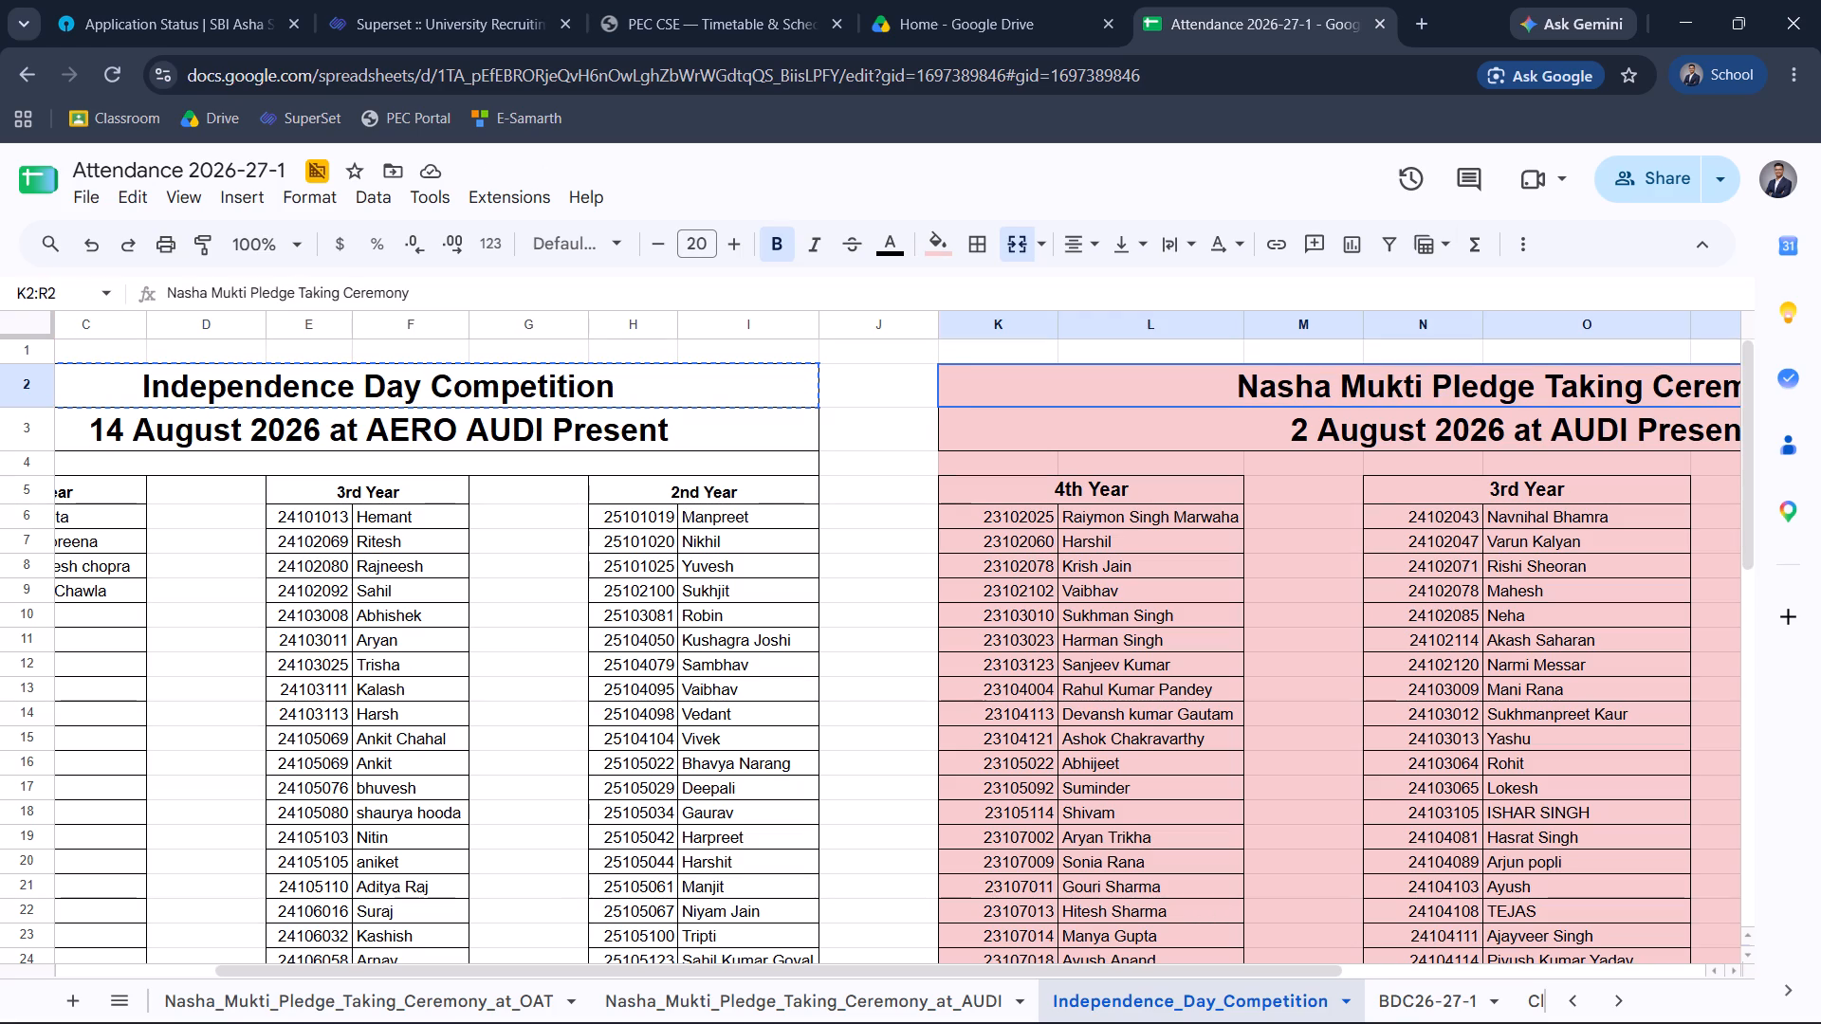
{"action": "key", "text": "ctrl+a"}
{"action": "key", "text": "ctrl+v"}
{"action": "key", "text": "Return"}
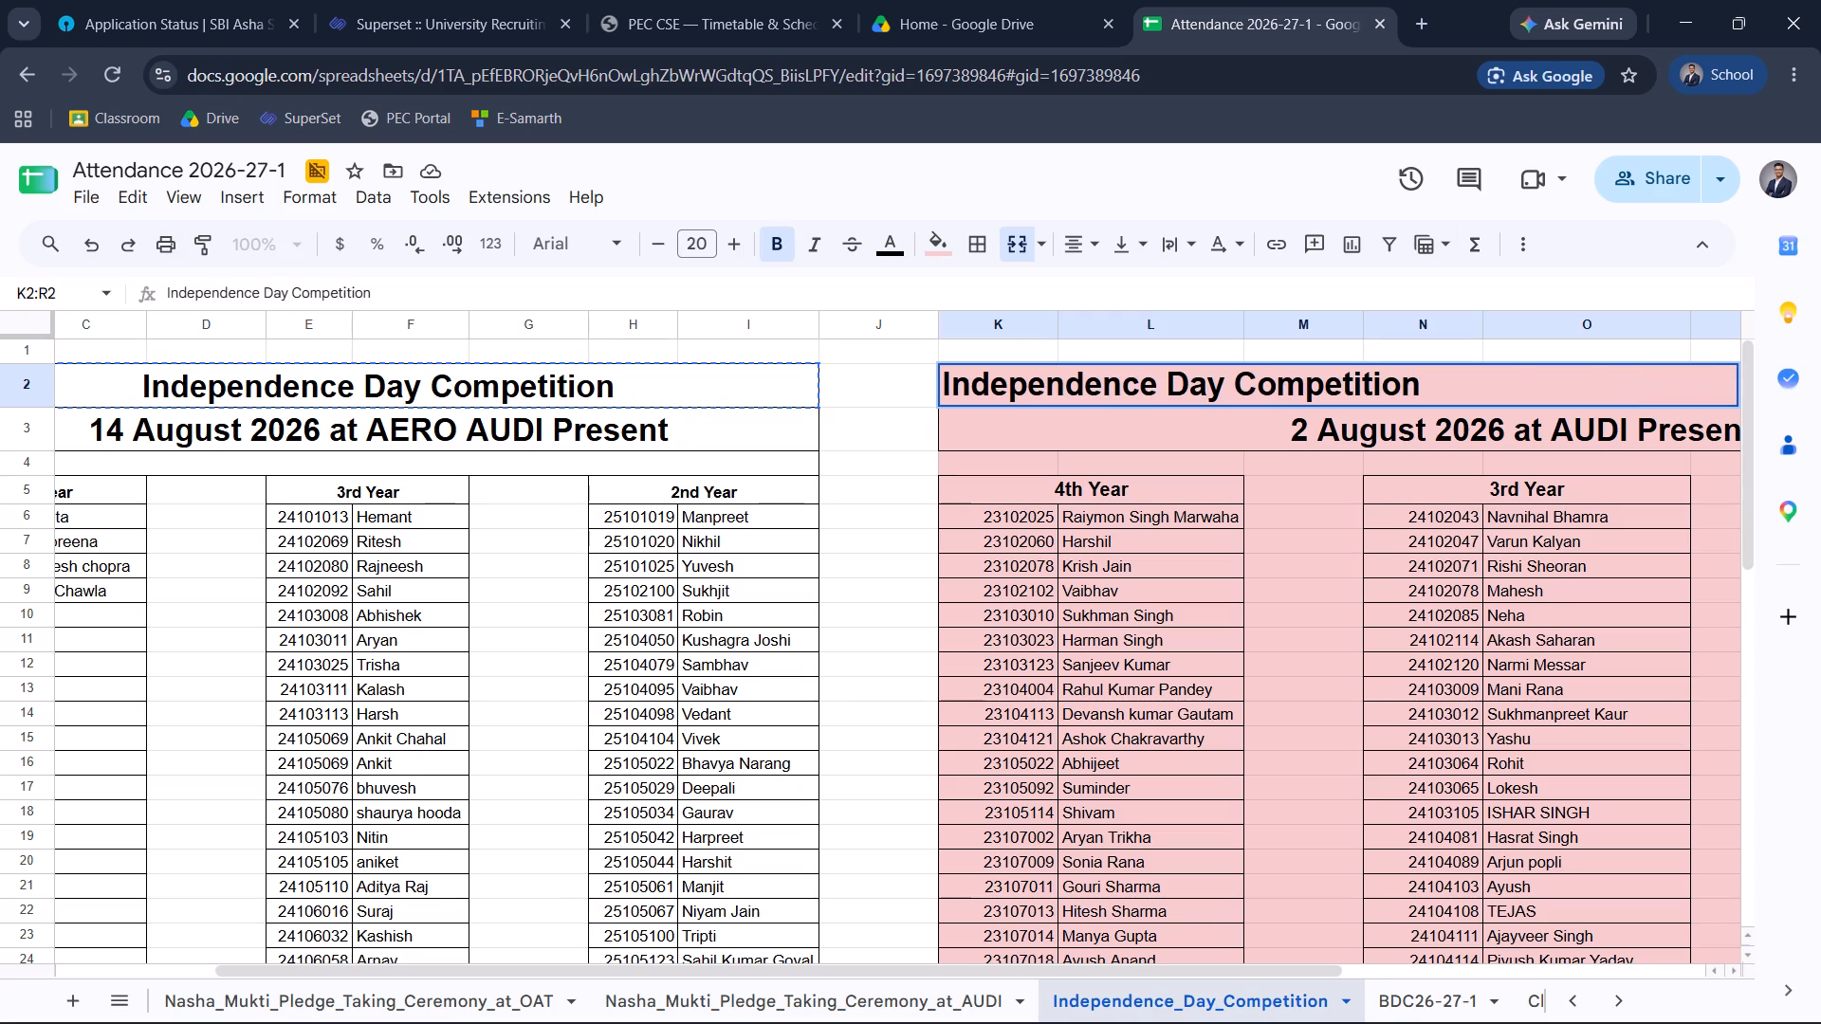
Copy the date line text from B3:I3 into the absent list's K3:R3, ending it with Absent: 14 August 2026 at AERO AUDI Absent.
{"action": "double_click", "coordinate": [595, 428]}
{"action": "key", "text": "ctrl+a"}
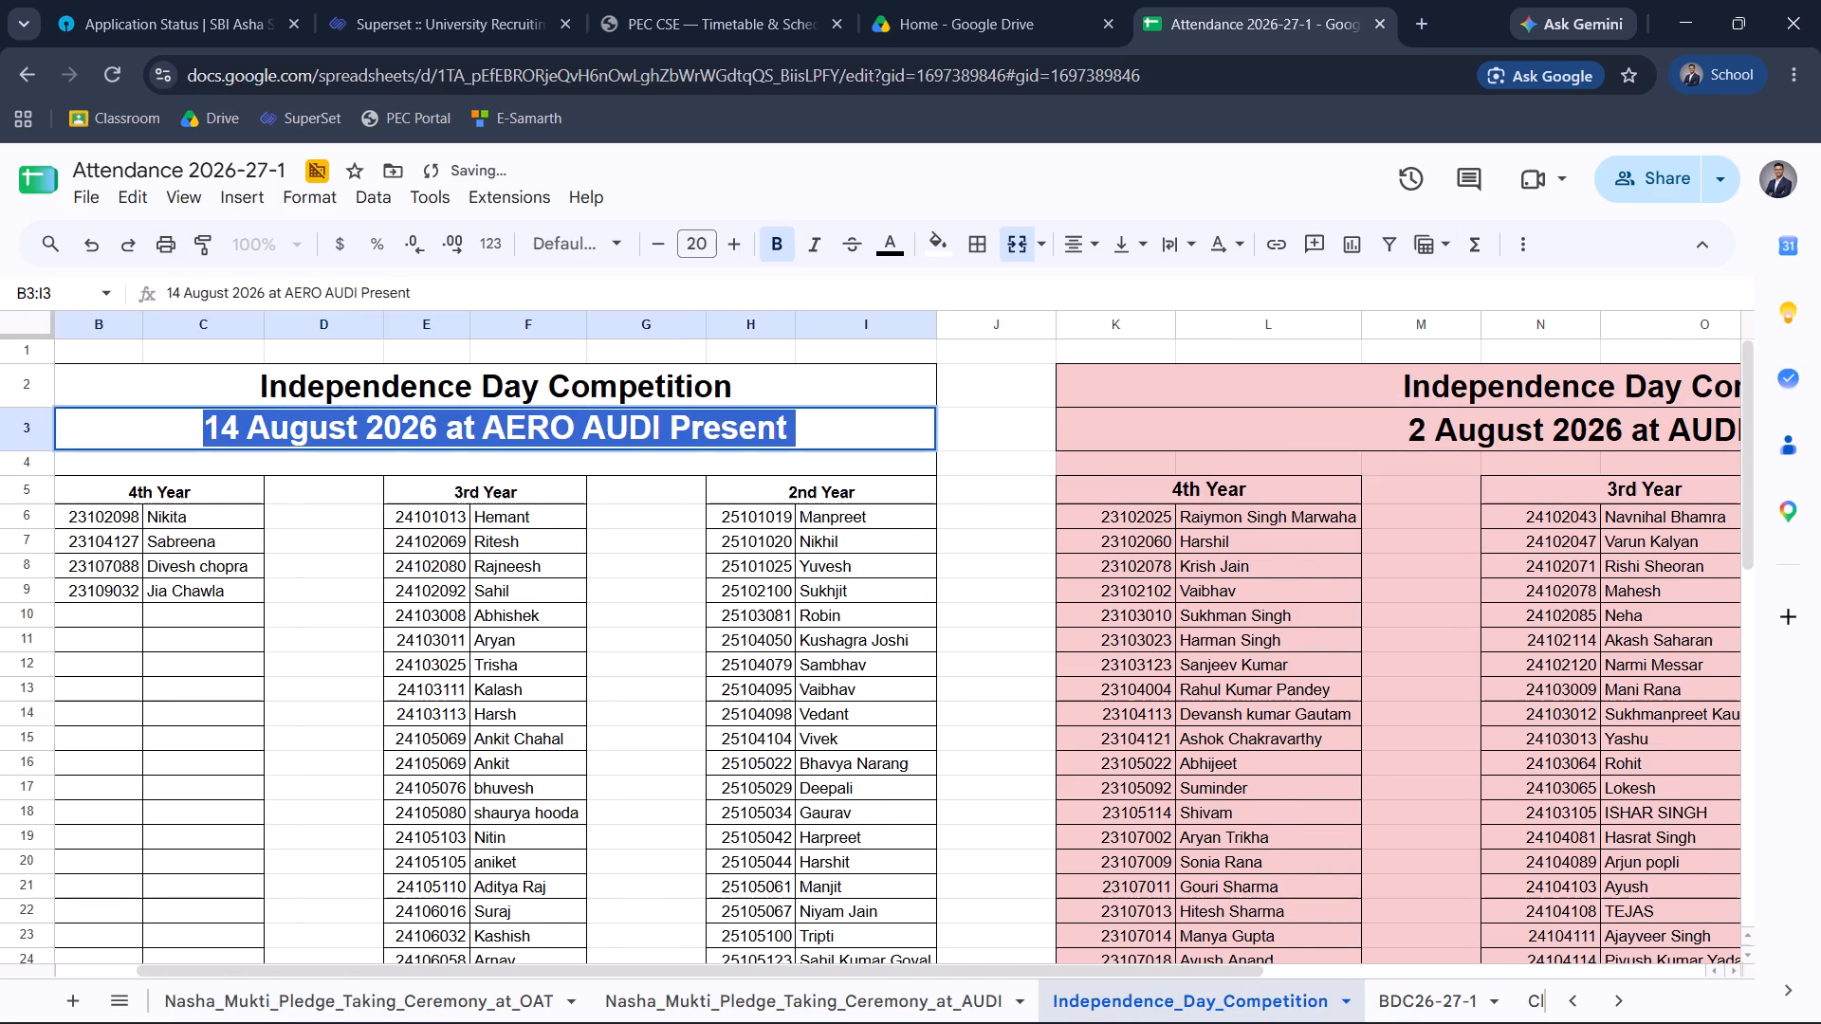
{"action": "key", "text": "ctrl+c"}
{"action": "scroll", "coordinate": [595, 428], "scroll_direction": "left", "scroll_amount": 2}
{"action": "double_click", "coordinate": [1352, 416]}
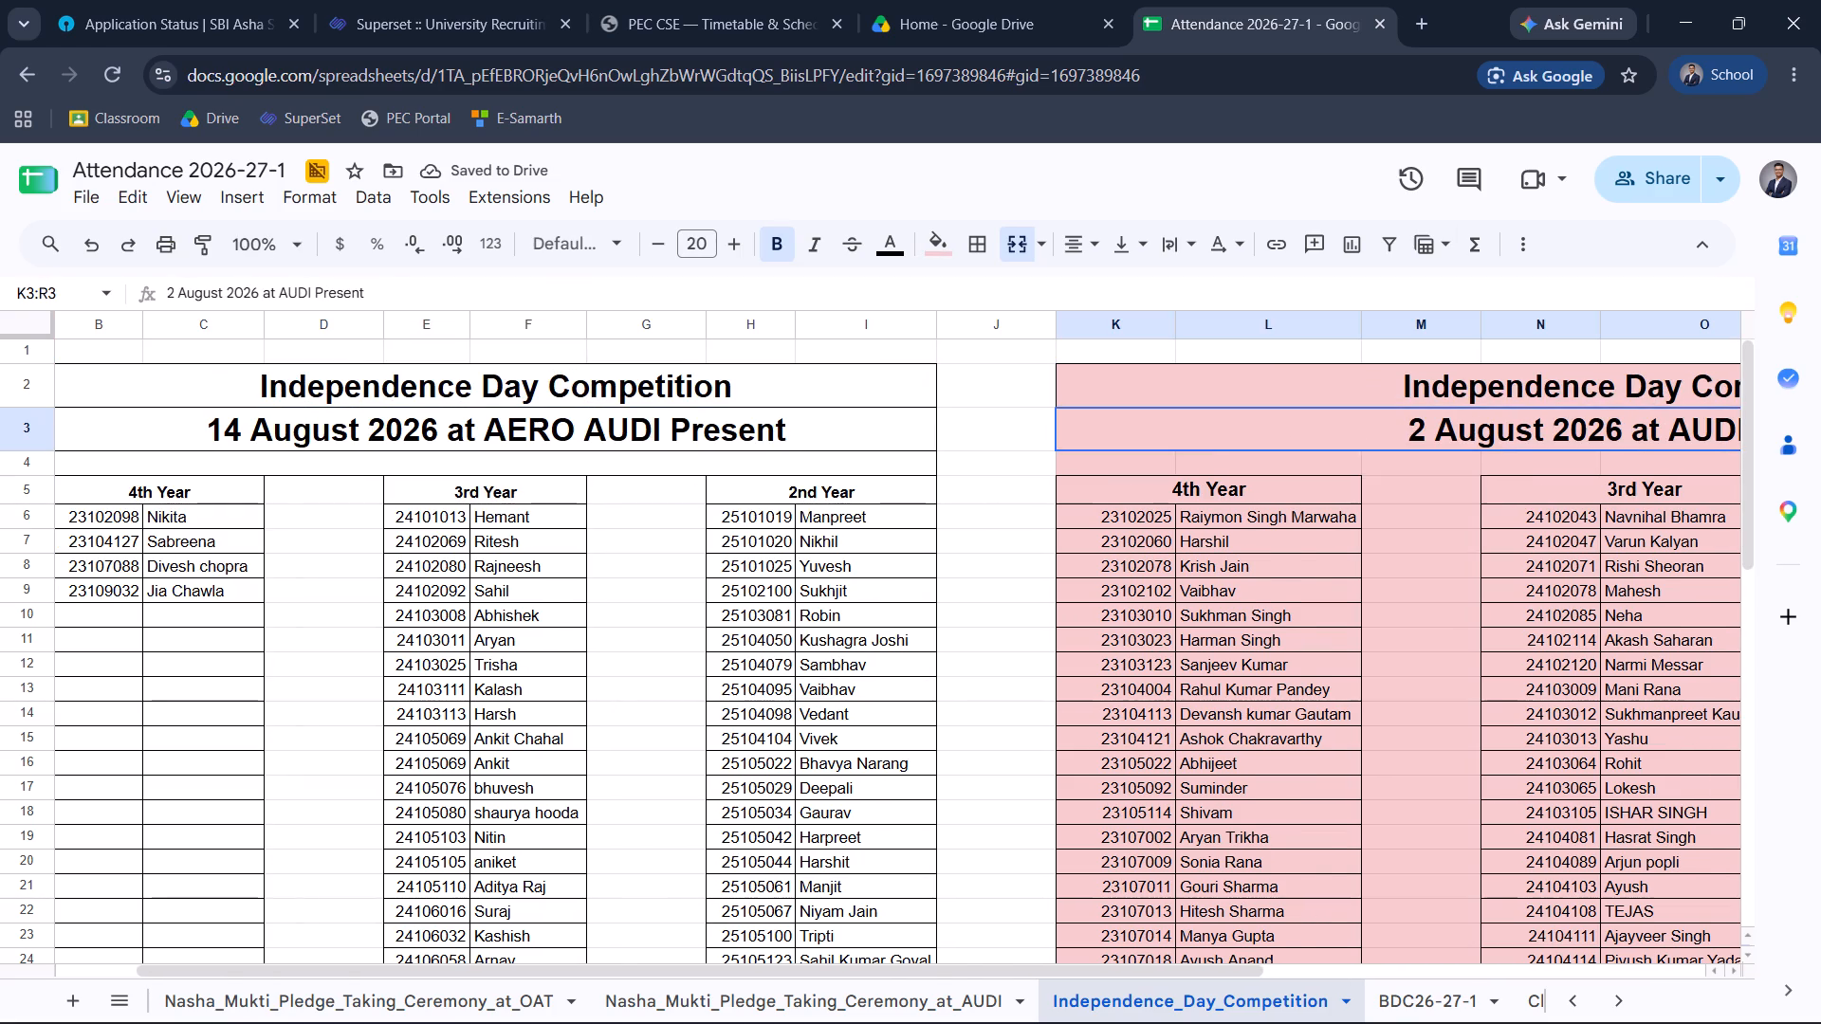
{"action": "key", "text": "ctrl+a"}
{"action": "key", "text": "ctrl+v"}
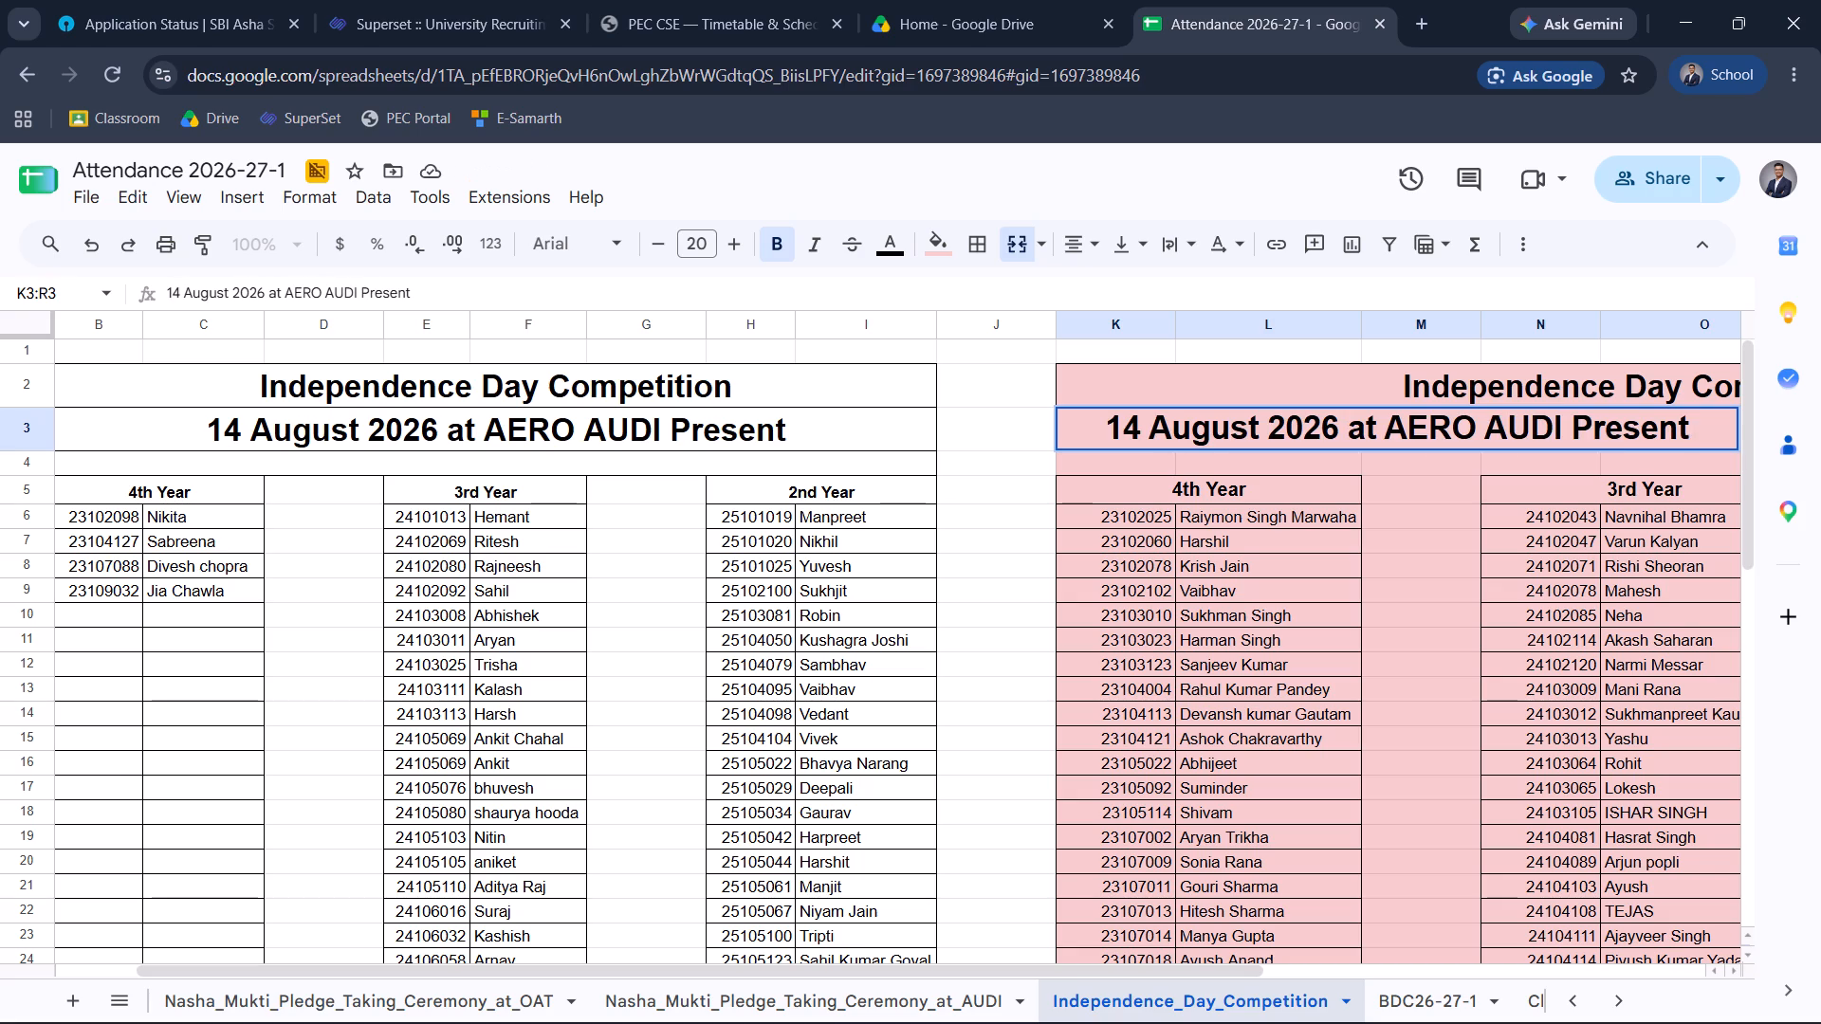
{"action": "key", "text": "BackSpace"}
{"action": "key", "text": "BackSpace"}
{"action": "key", "text": "BackSpace"}
{"action": "key", "text": "BackSpace"}
{"action": "key", "text": "BackSpace"}
{"action": "key", "text": "BackSpace"}
{"action": "key", "text": "BackSpace"}
{"action": "type", "text": "Absent"}
{"action": "key", "text": "Return"}
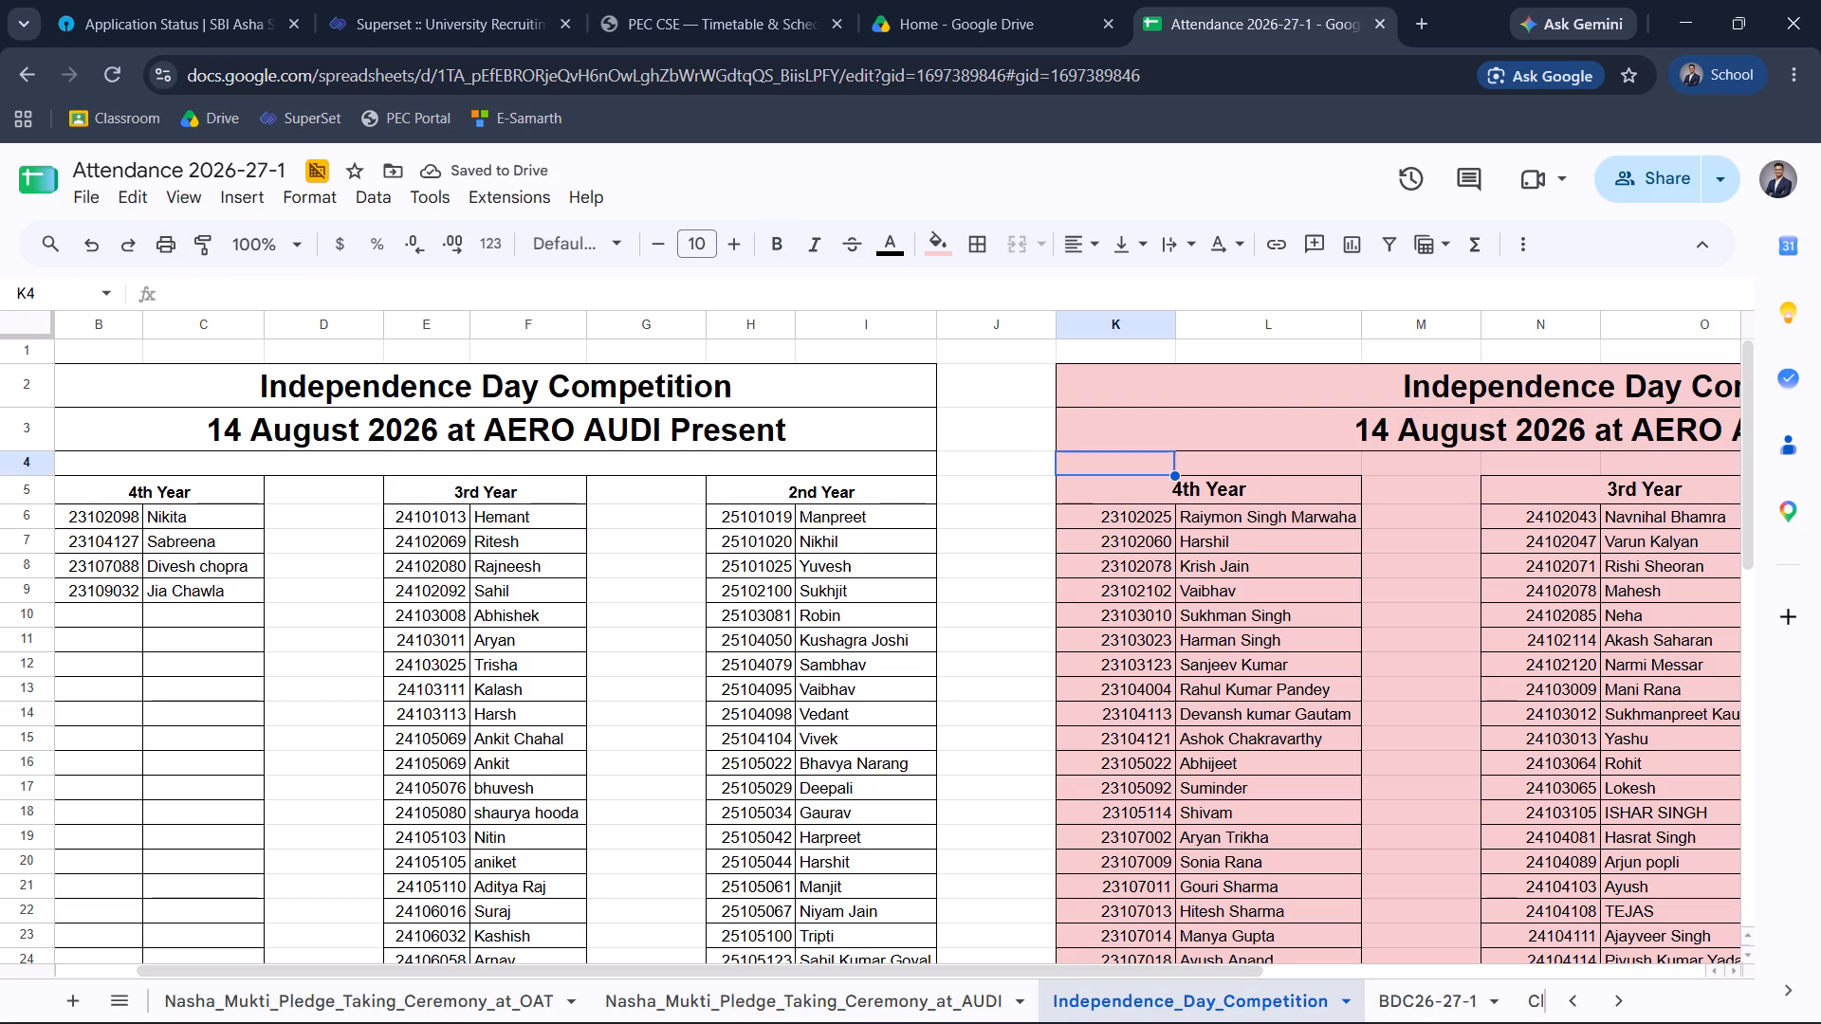
Check the headings of the BDC26-27-1 sheet and return to the Cleanliness Drive sheet.
{"action": "left_click", "coordinate": [1415, 1015]}
{"action": "scroll", "coordinate": [1415, 1015], "scroll_direction": "left", "scroll_amount": 2}
{"action": "left_click", "coordinate": [1456, 1004]}
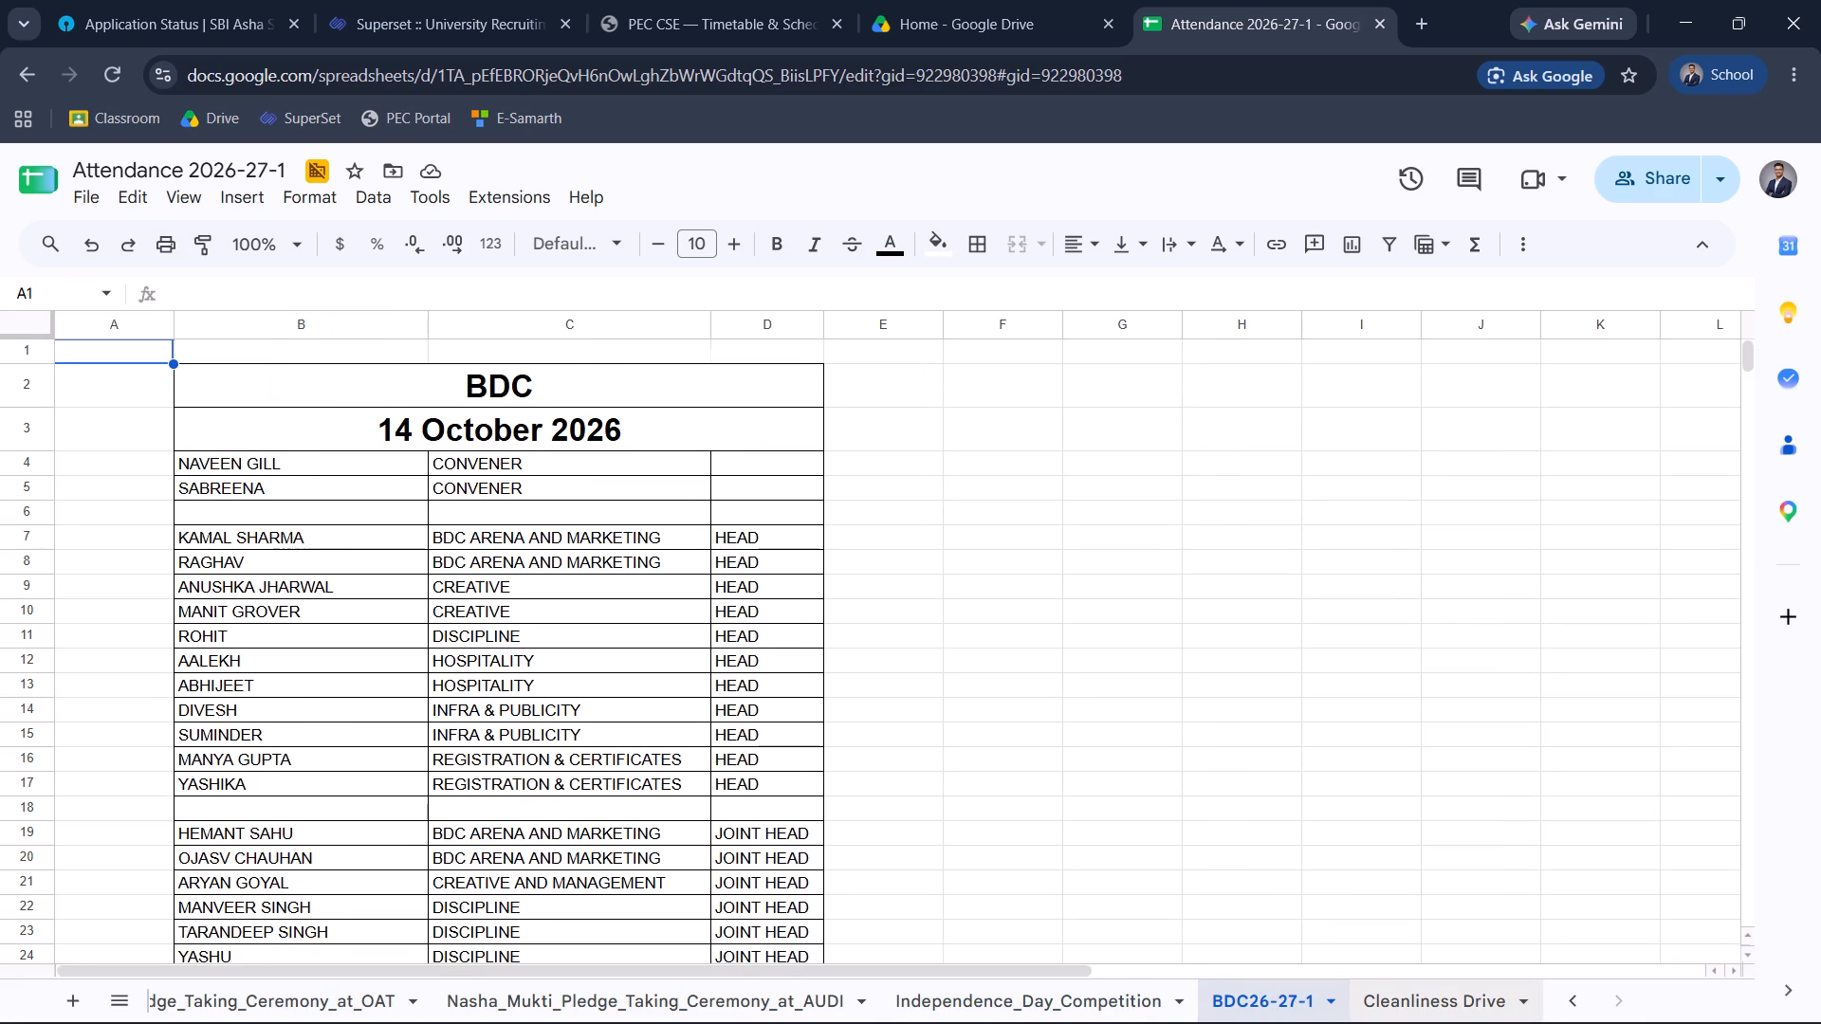
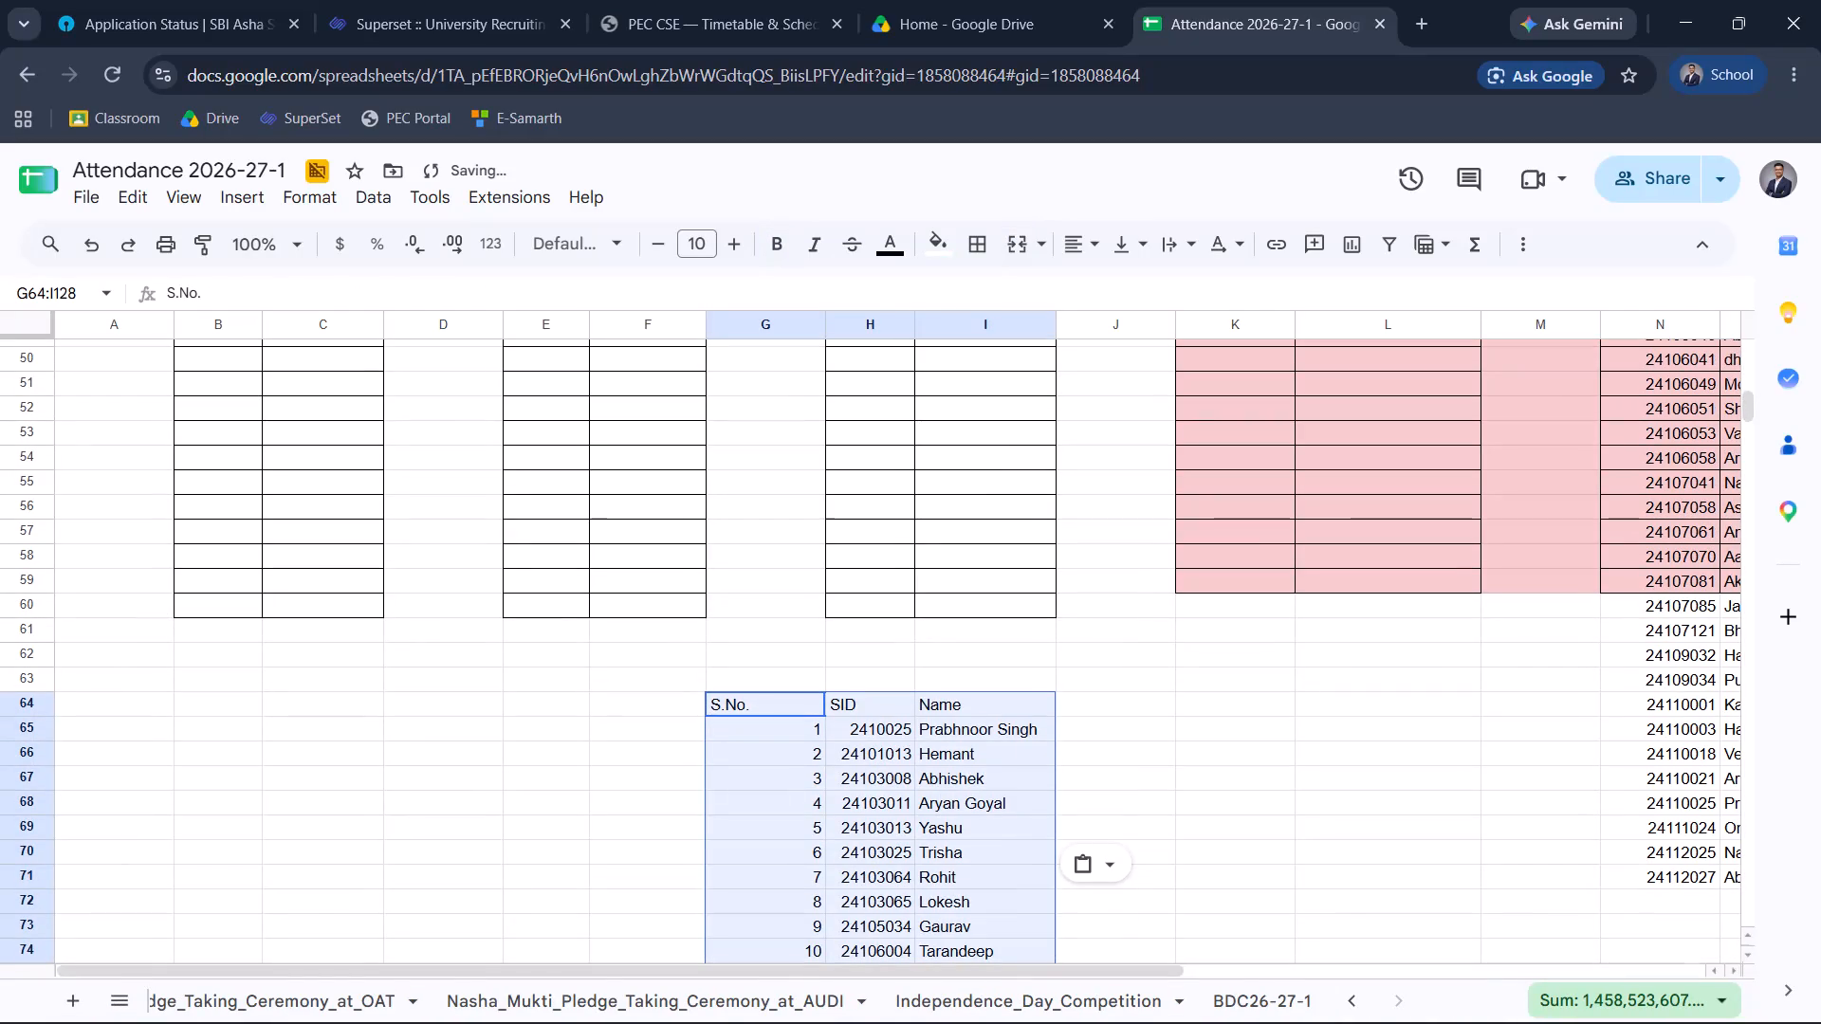
Correct the seven-digit SID in H65 by inserting a 1 after its third digit.
{"action": "double_click", "coordinate": [890, 720]}
{"action": "double_click", "coordinate": [890, 733]}
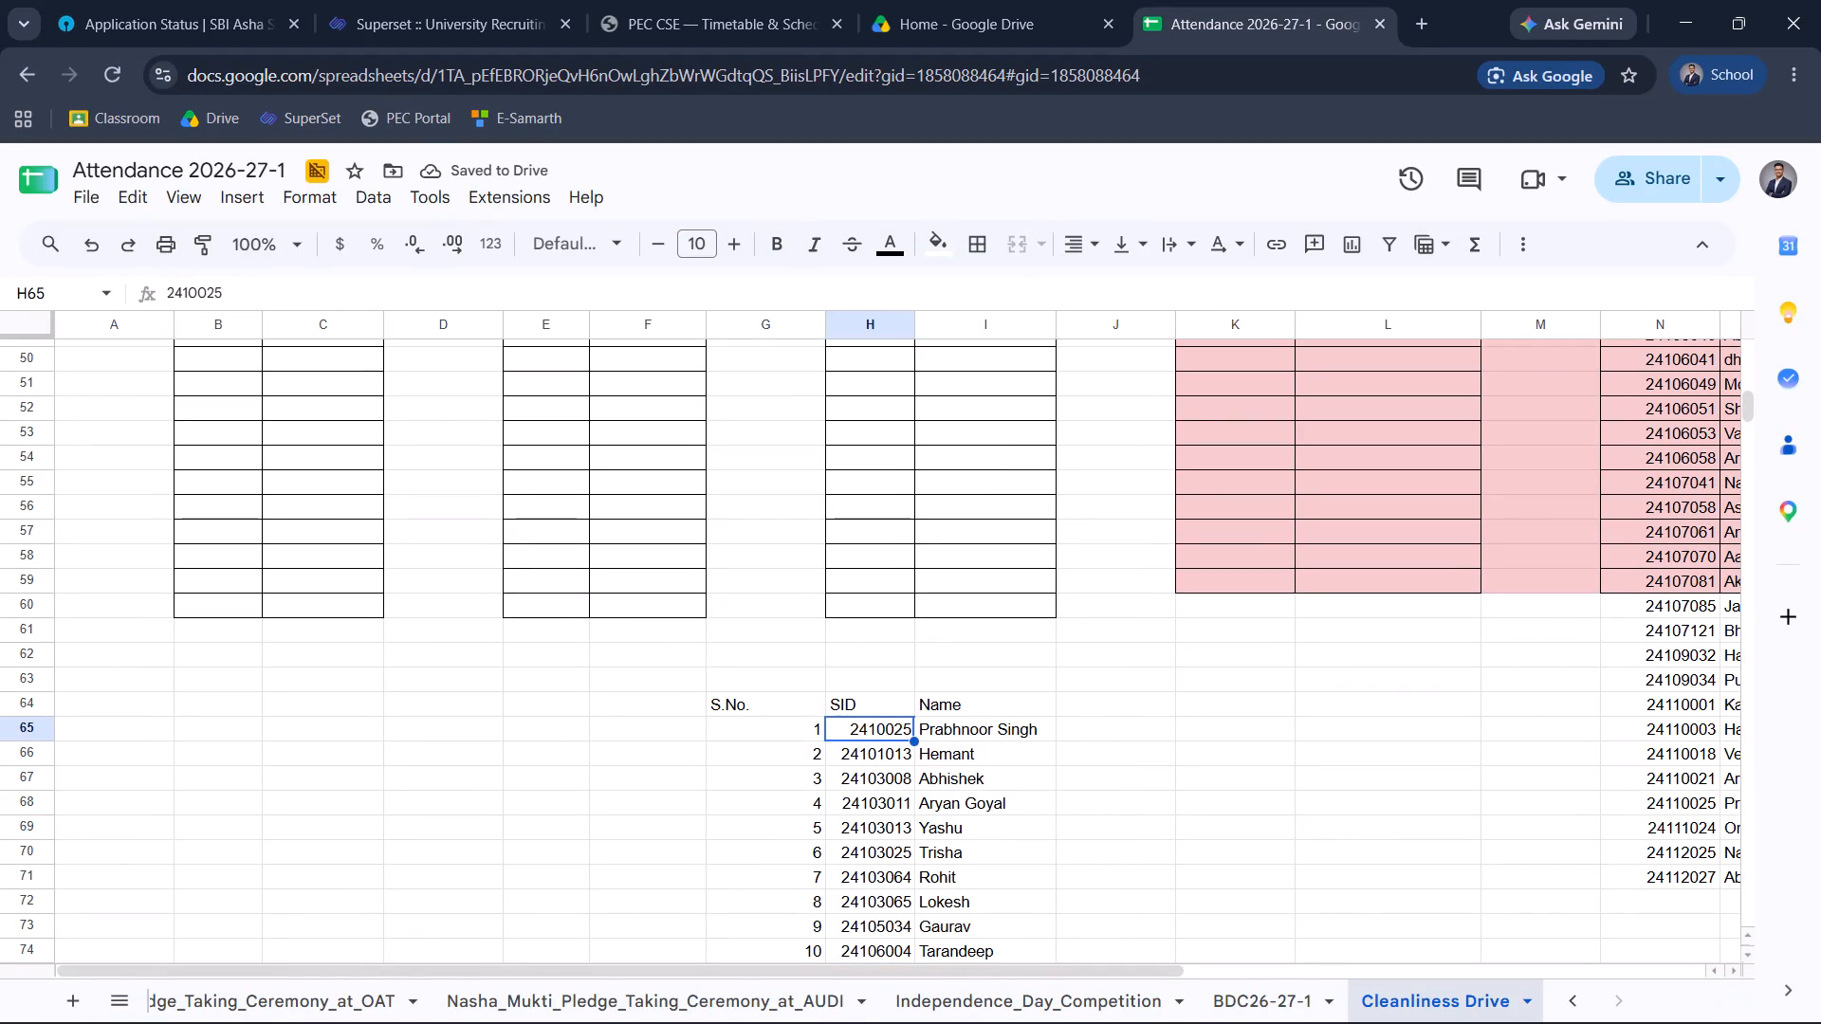
{"action": "left_click", "coordinate": [884, 733]}
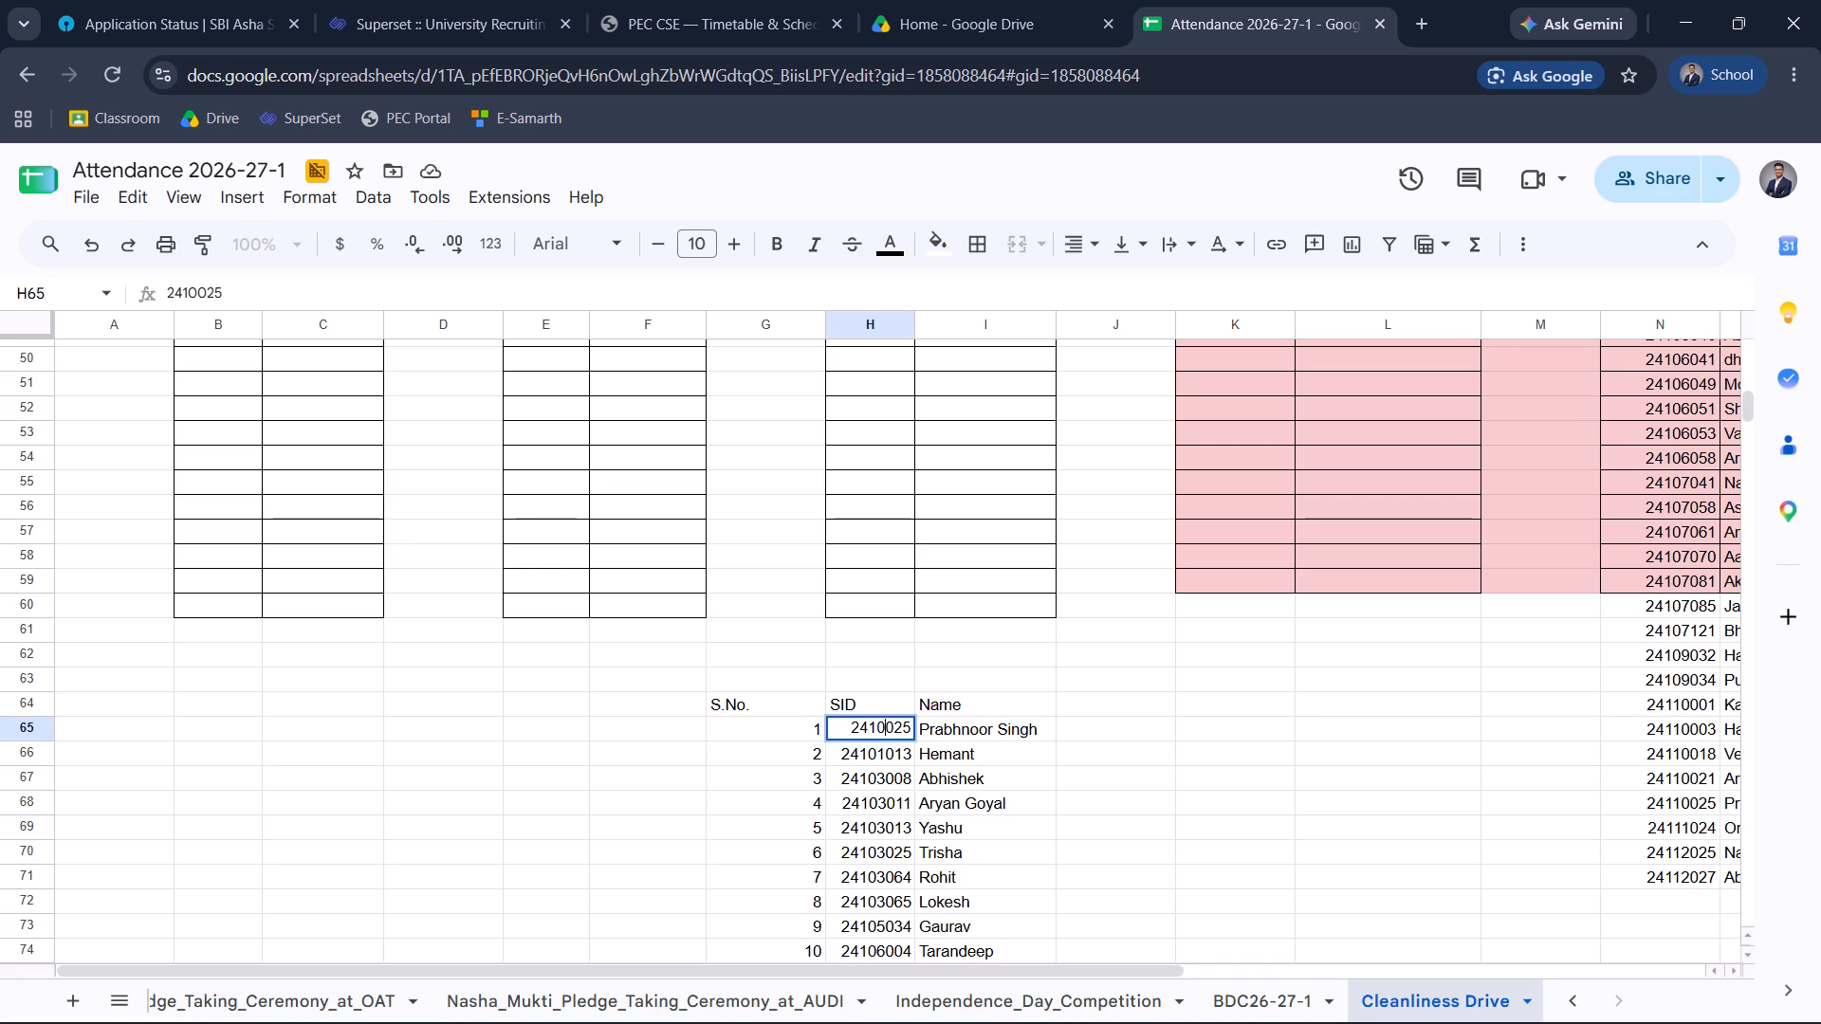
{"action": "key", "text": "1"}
{"action": "key", "text": "BackSpace"}
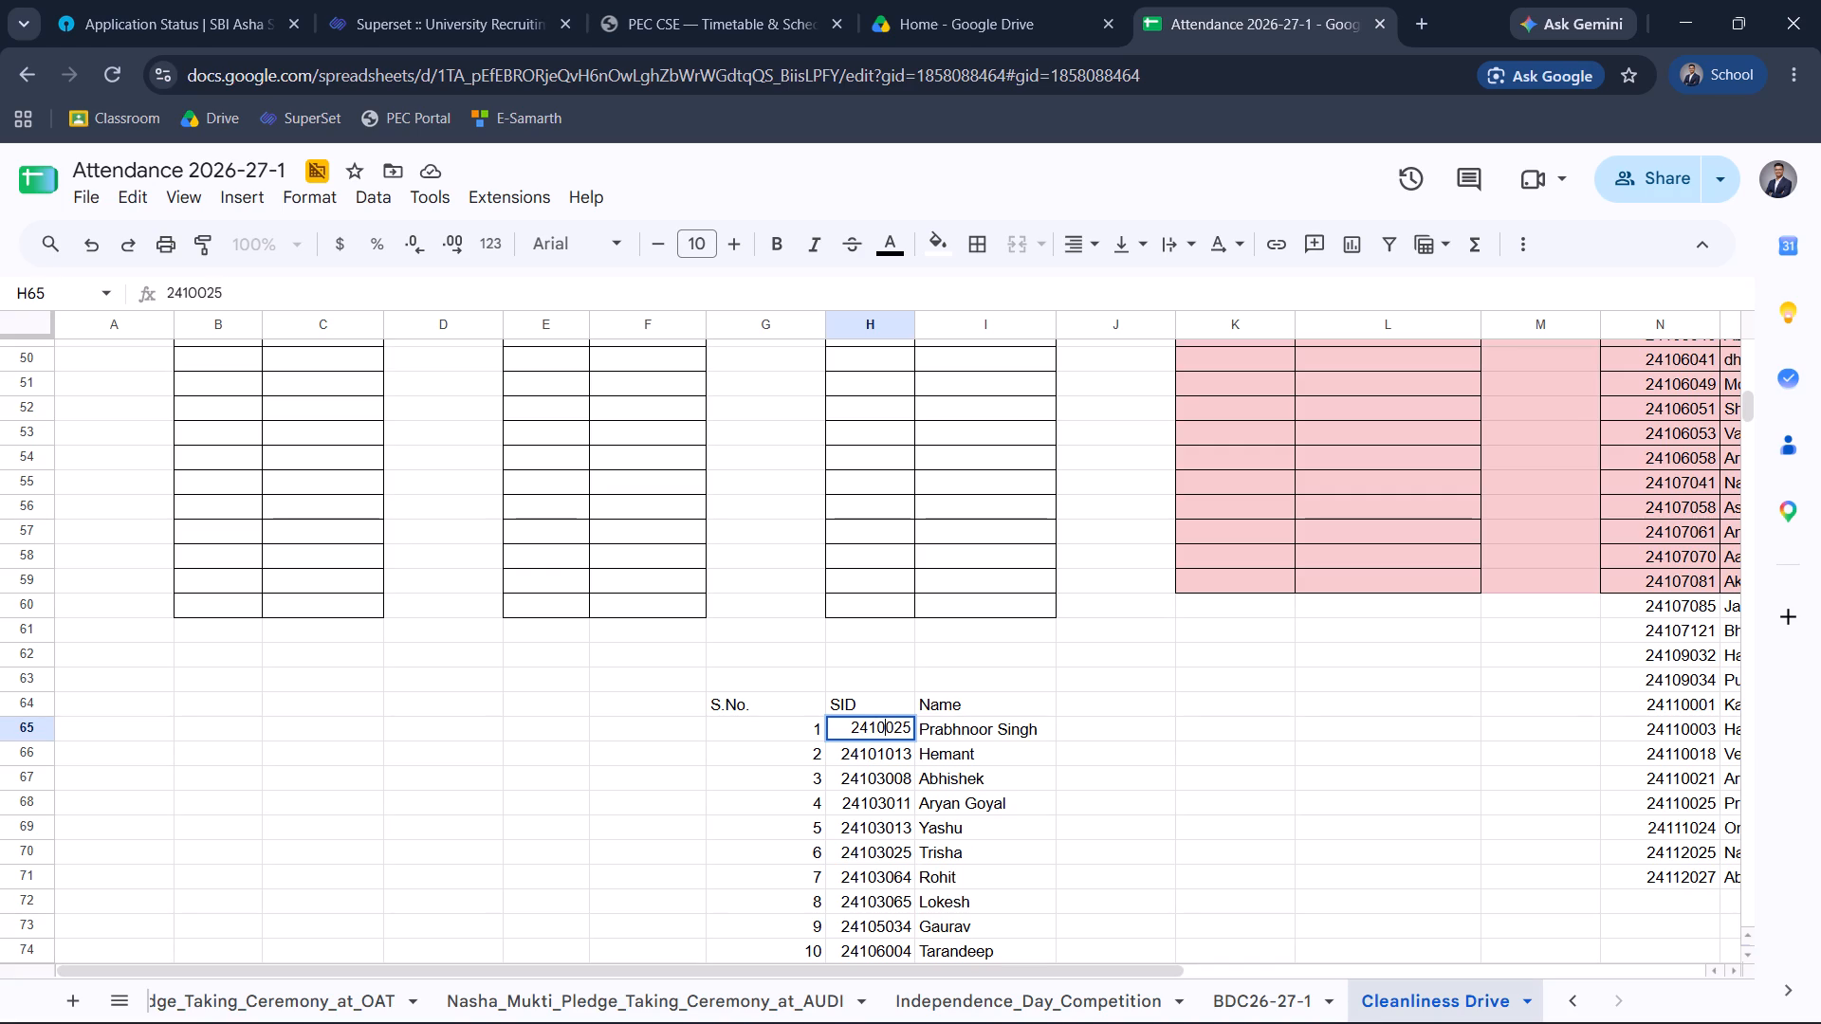
{"action": "key", "text": "Left"}
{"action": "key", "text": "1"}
{"action": "key", "text": "Return"}
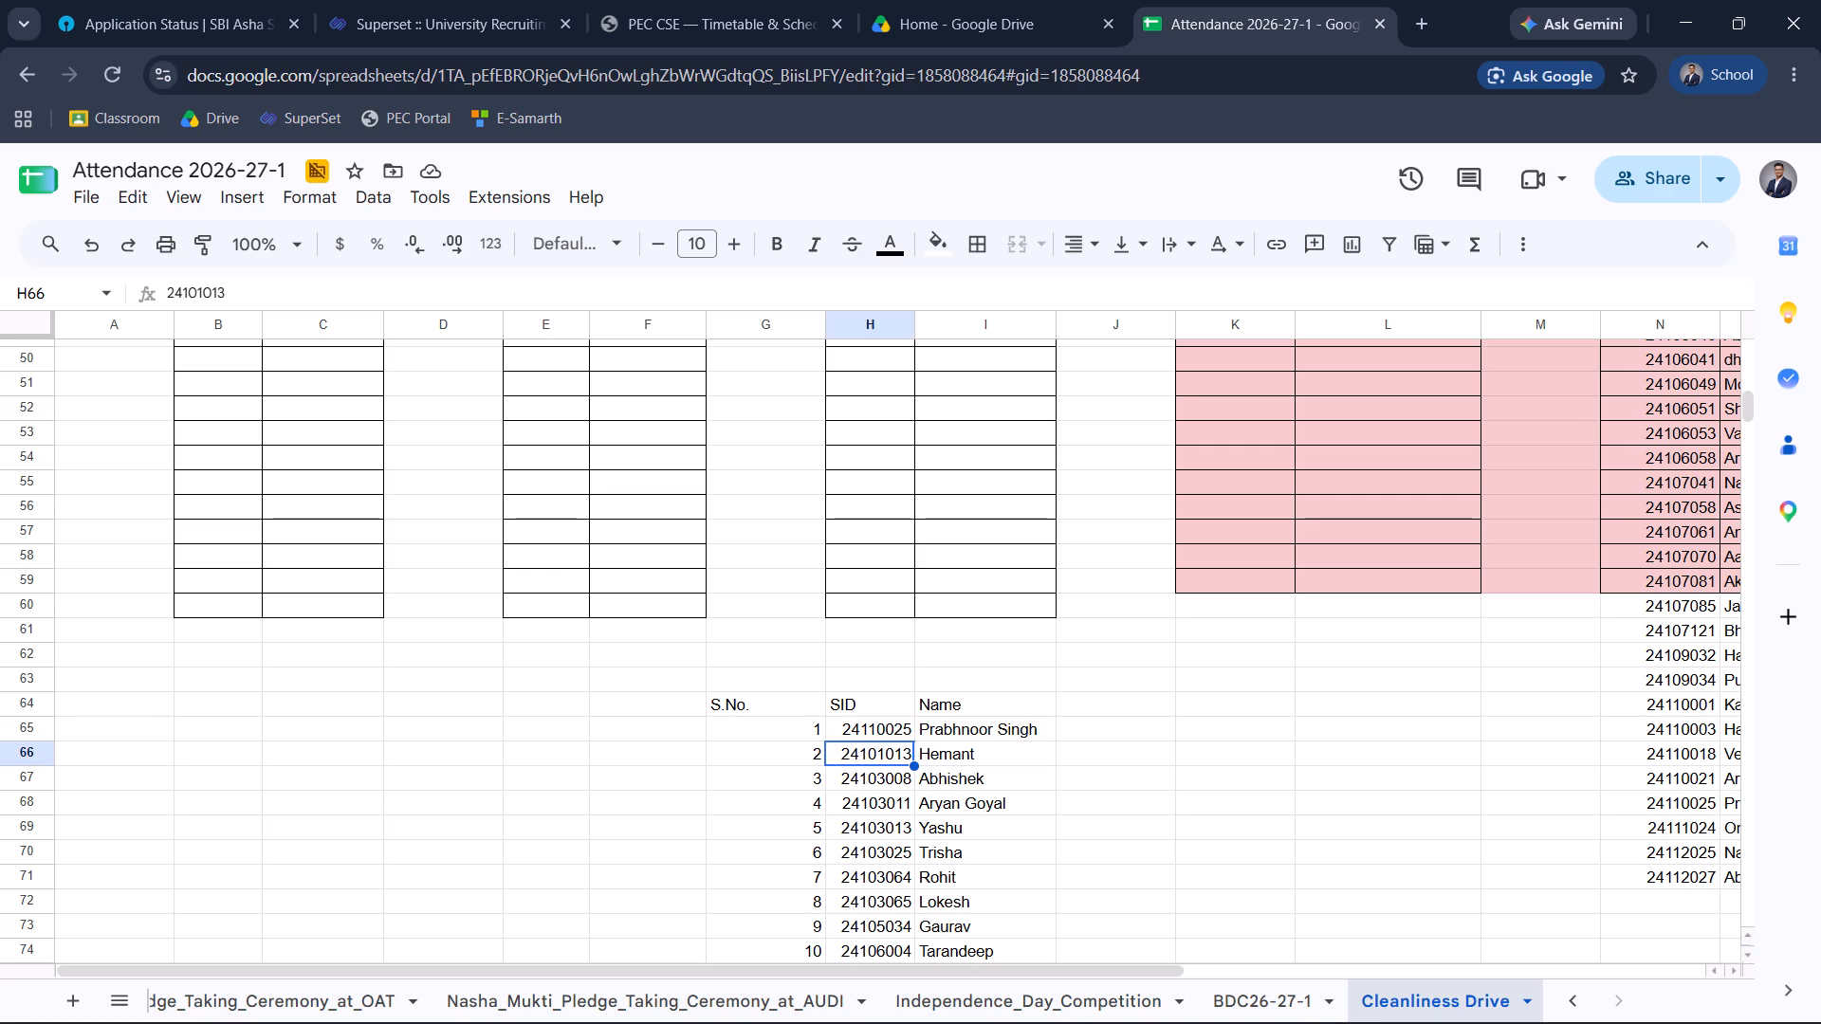
Sort the pasted SIDs and names in H65:I123 by column H, A to Z, leaving out the rows without SIDs.
{"action": "scroll", "coordinate": [1083, 856], "scroll_direction": "down", "scroll_amount": 2}
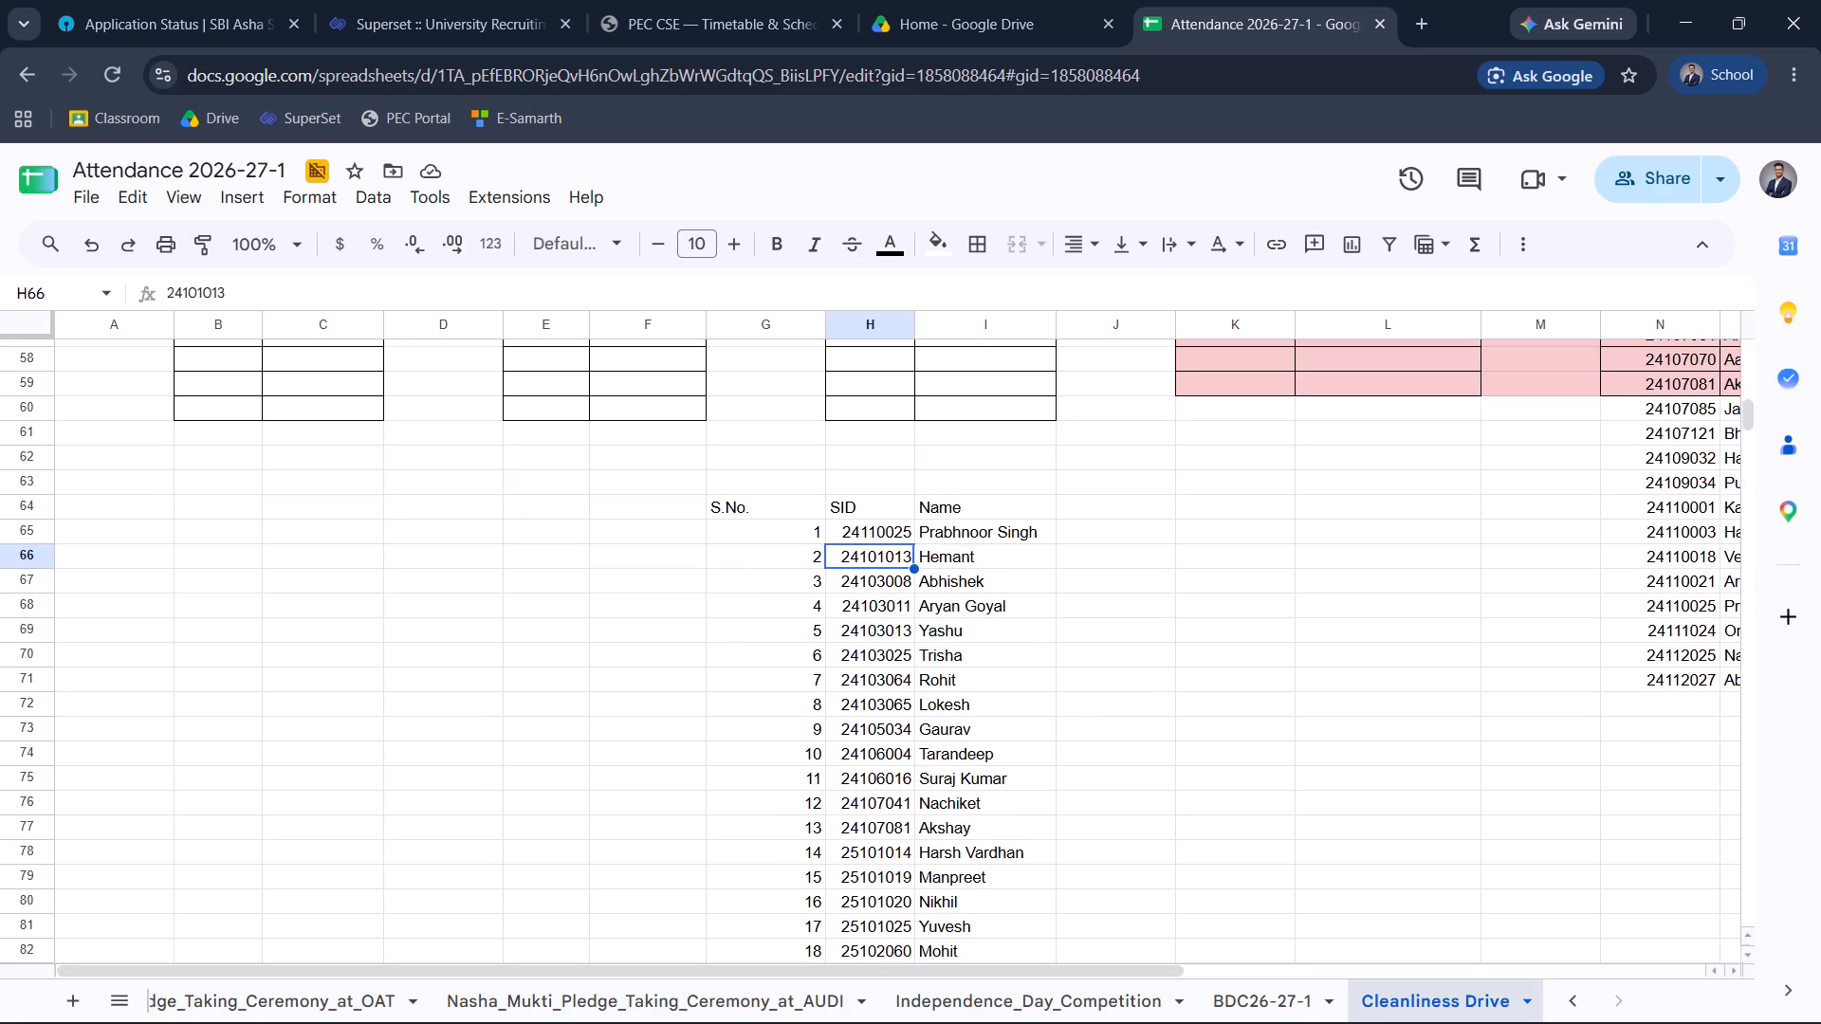
{"action": "scroll", "coordinate": [1083, 856], "scroll_direction": "down", "scroll_amount": 1}
{"action": "left_click_drag", "start_coordinate": [856, 448], "coordinate": [973, 866]}
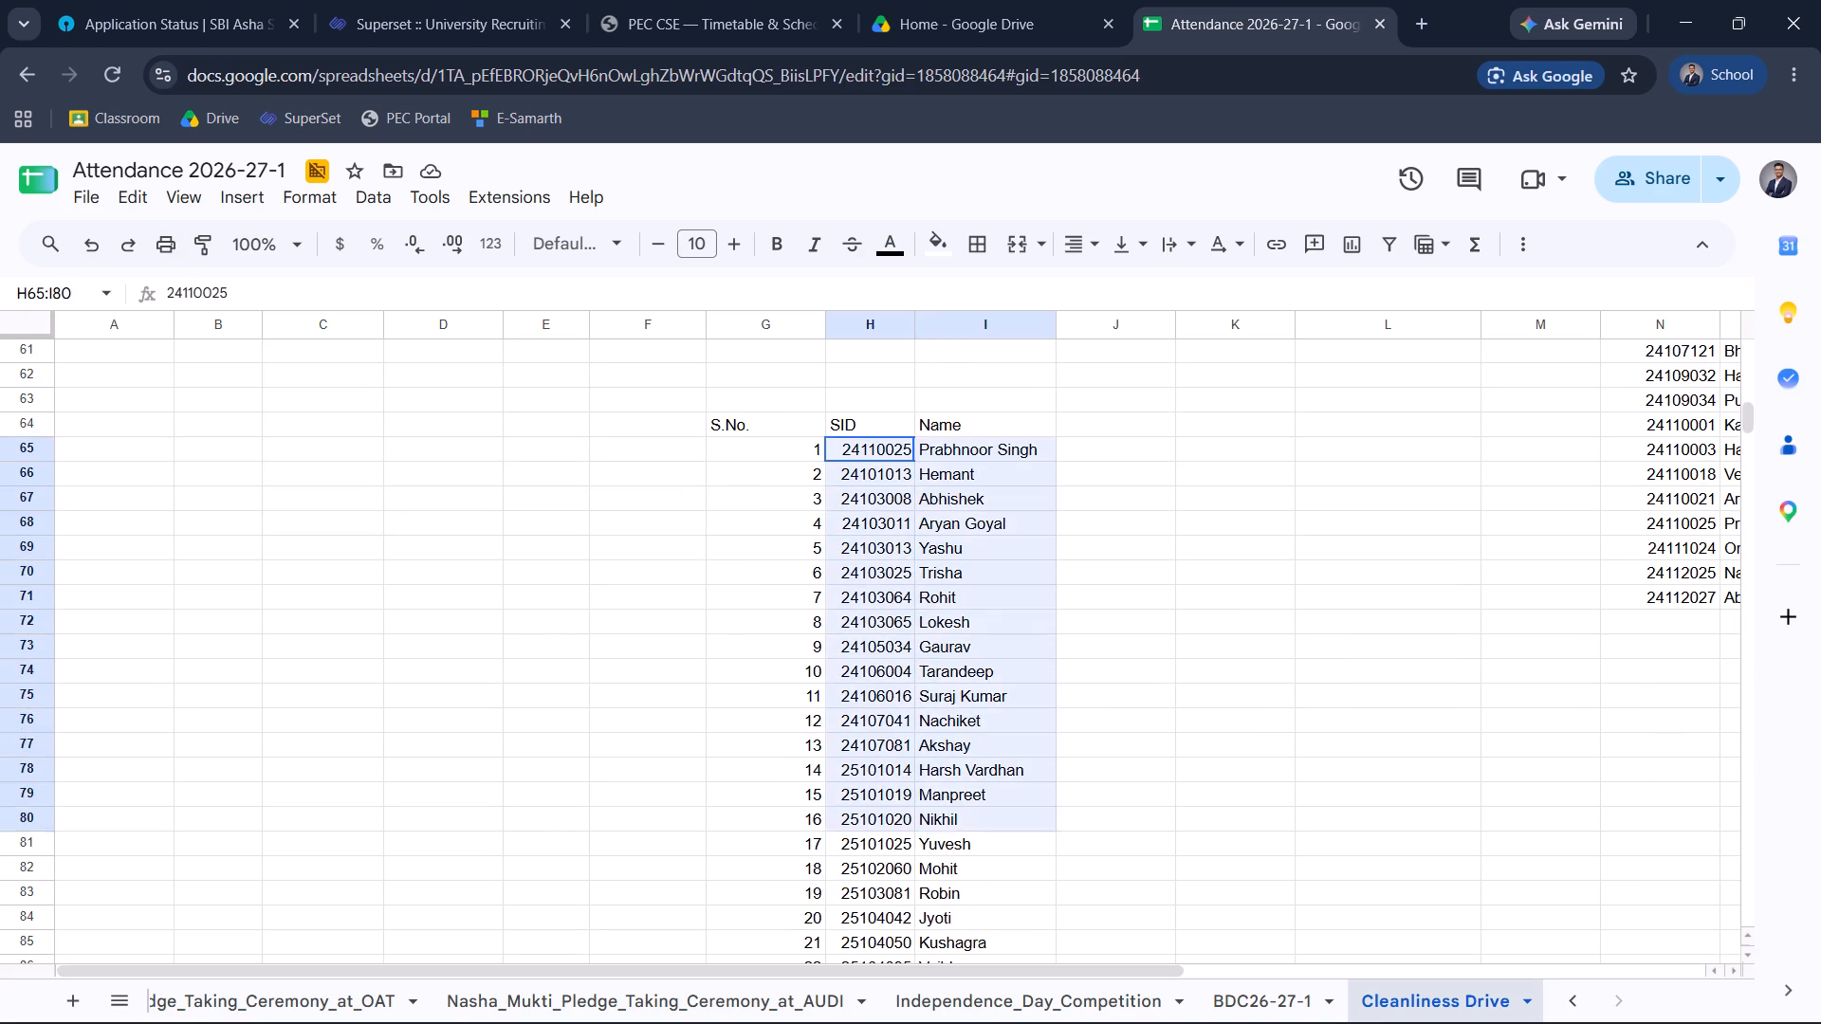
{"action": "left_click_drag", "start_coordinate": [973, 866], "coordinate": [980, 735]}
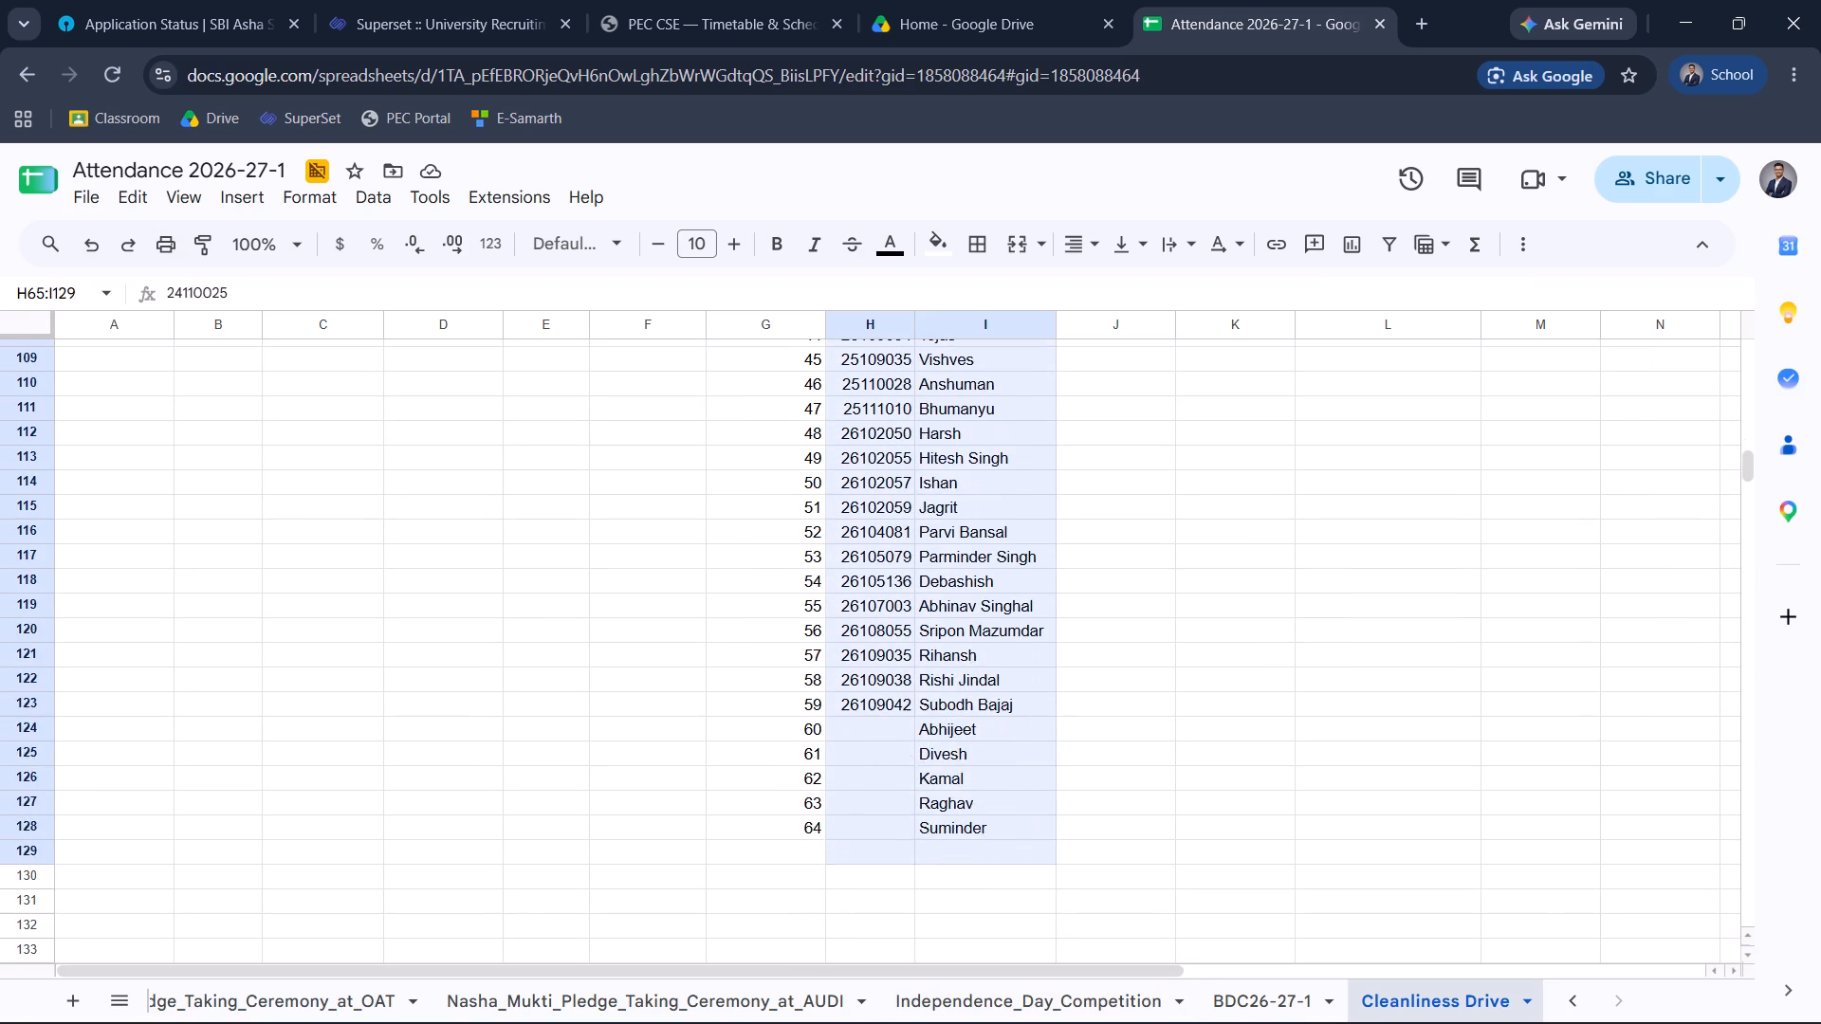
{"action": "left_click_drag", "start_coordinate": [980, 735], "coordinate": [974, 700]}
{"action": "right_click", "coordinate": [974, 700]}
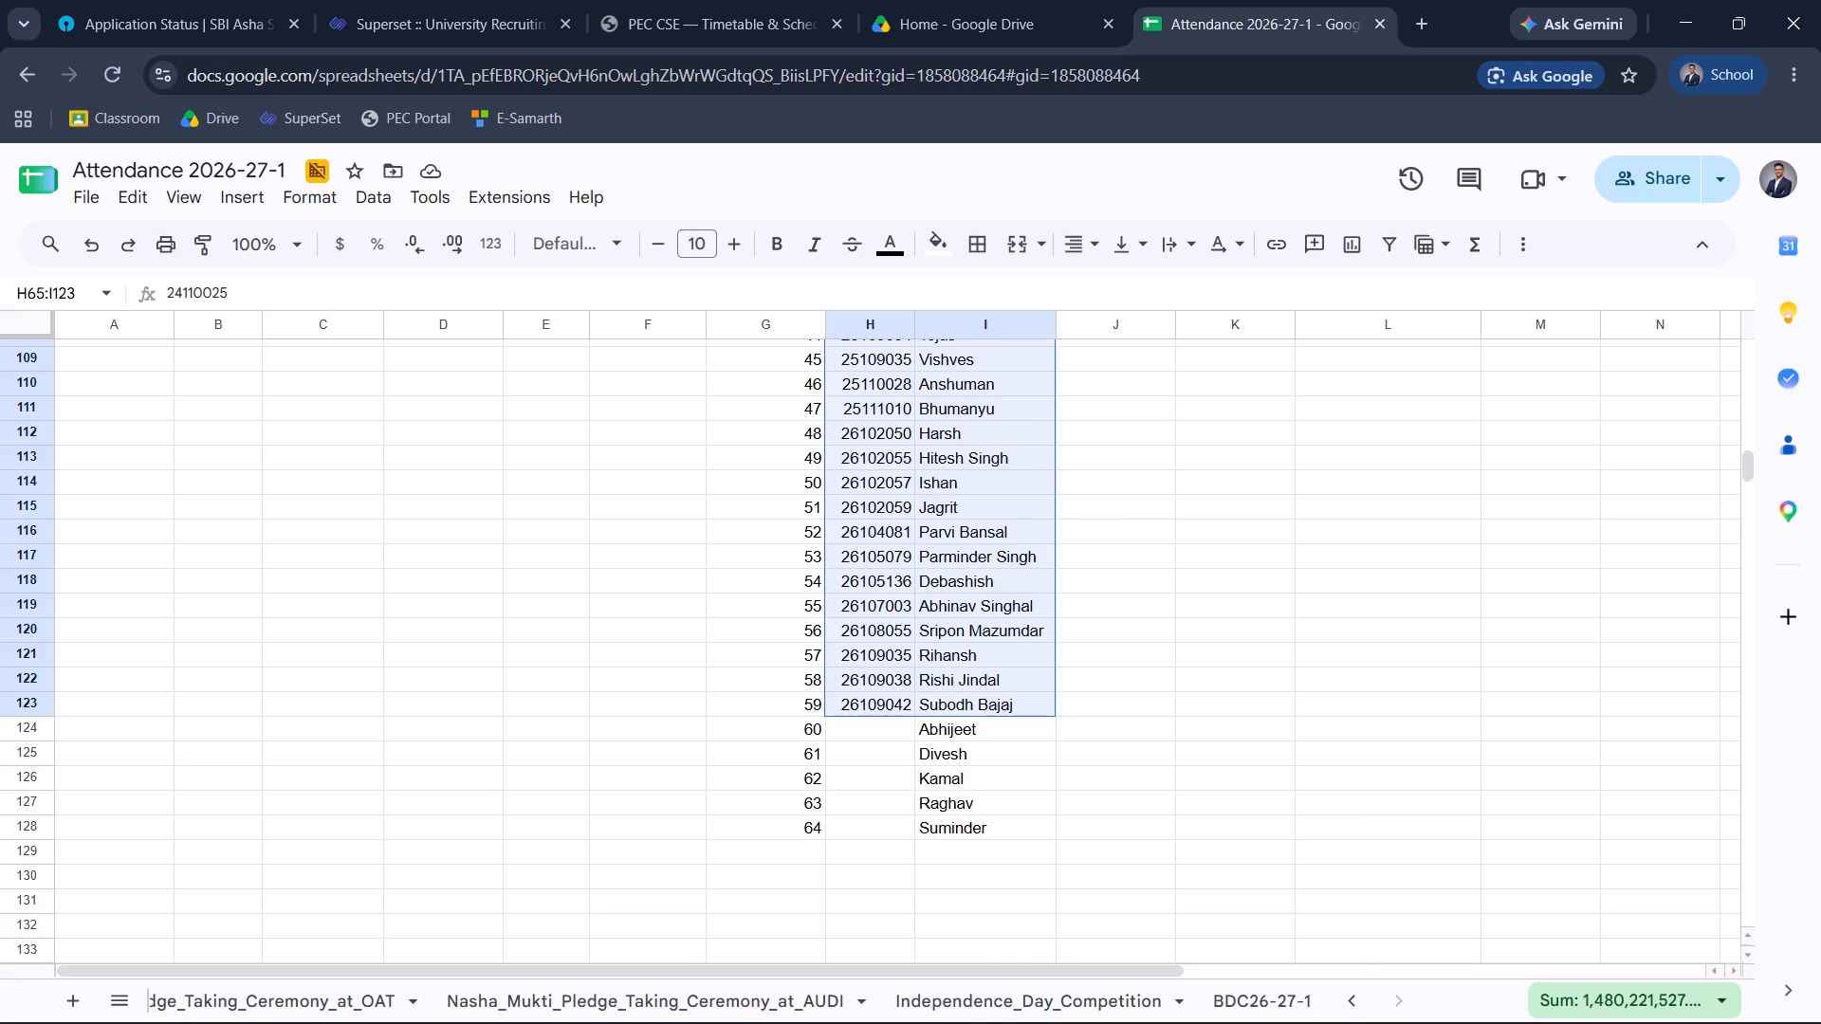
{"action": "scroll", "coordinate": [1116, 908], "scroll_direction": "down", "scroll_amount": 1}
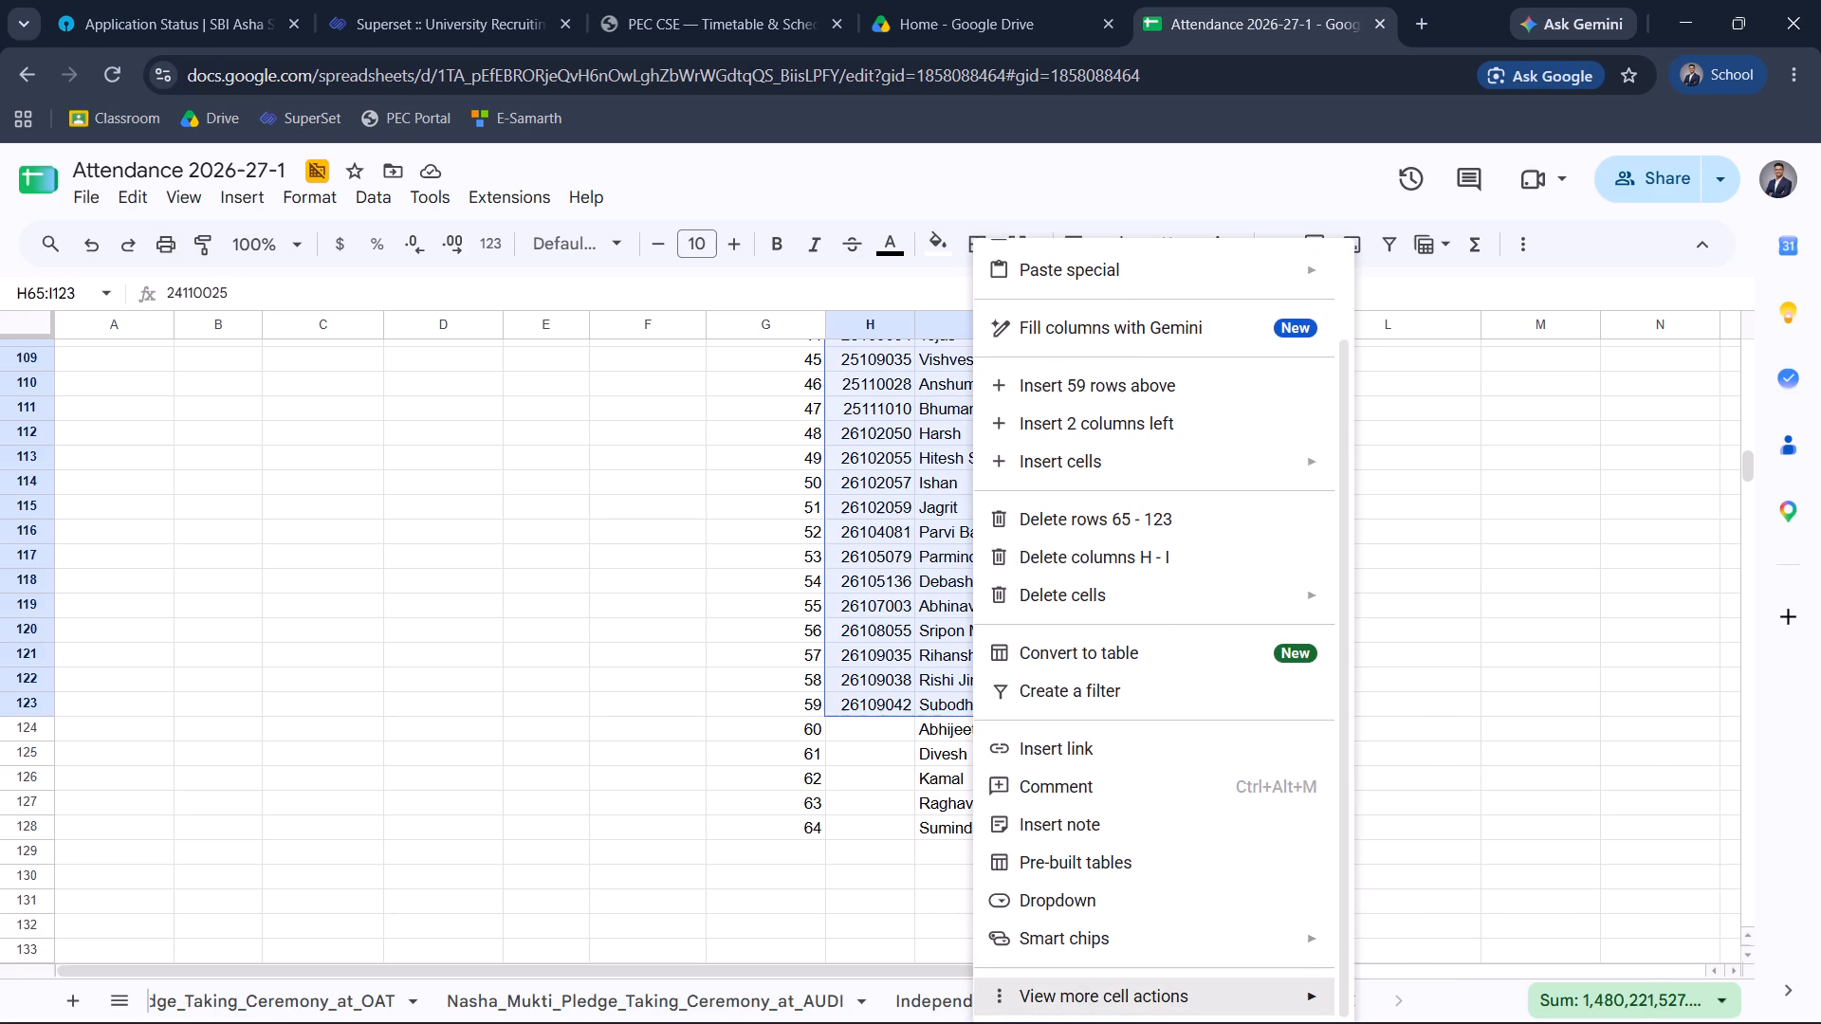
{"action": "left_click", "coordinate": [1392, 865]}
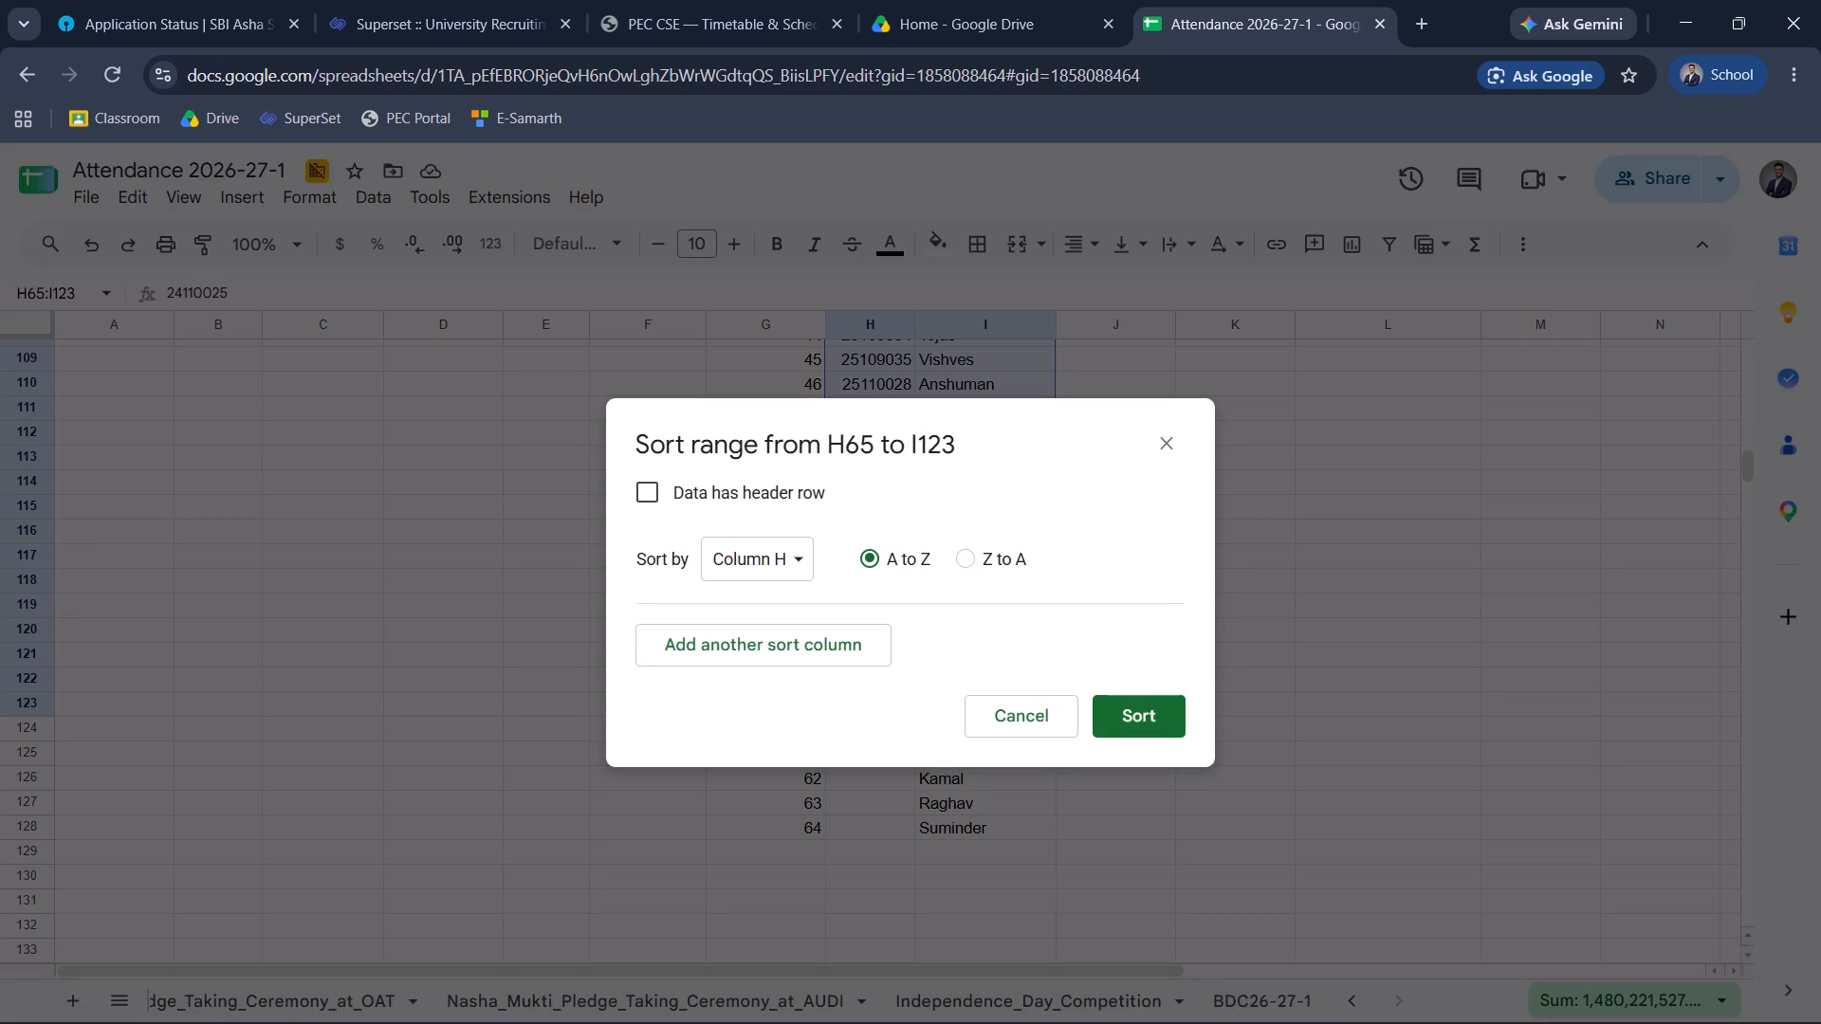
{"action": "left_click", "coordinate": [1128, 711]}
Move the third-year entries, with SIDs starting with 24, from H65:I77 to the present list's 3rd Year columns starting at E6.
{"action": "scroll", "coordinate": [1067, 673], "scroll_direction": "up", "scroll_amount": 7}
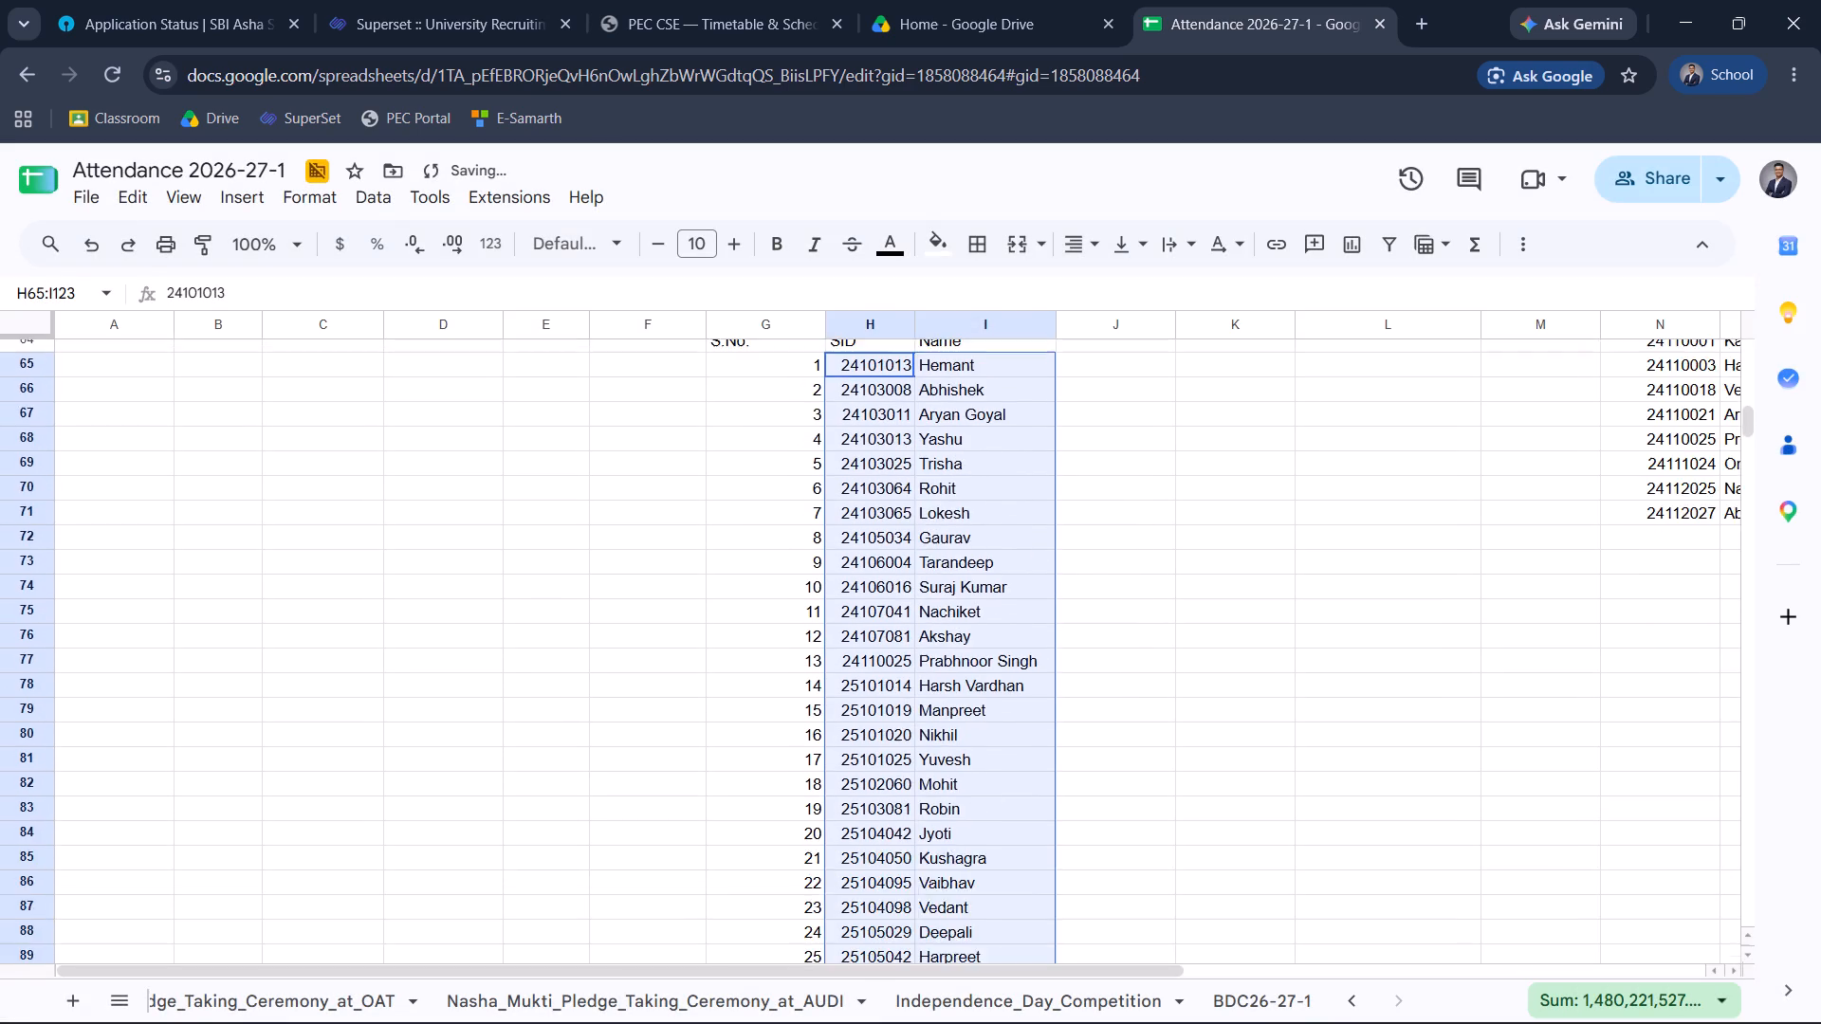
{"action": "scroll", "coordinate": [1067, 673], "scroll_direction": "down", "scroll_amount": 1}
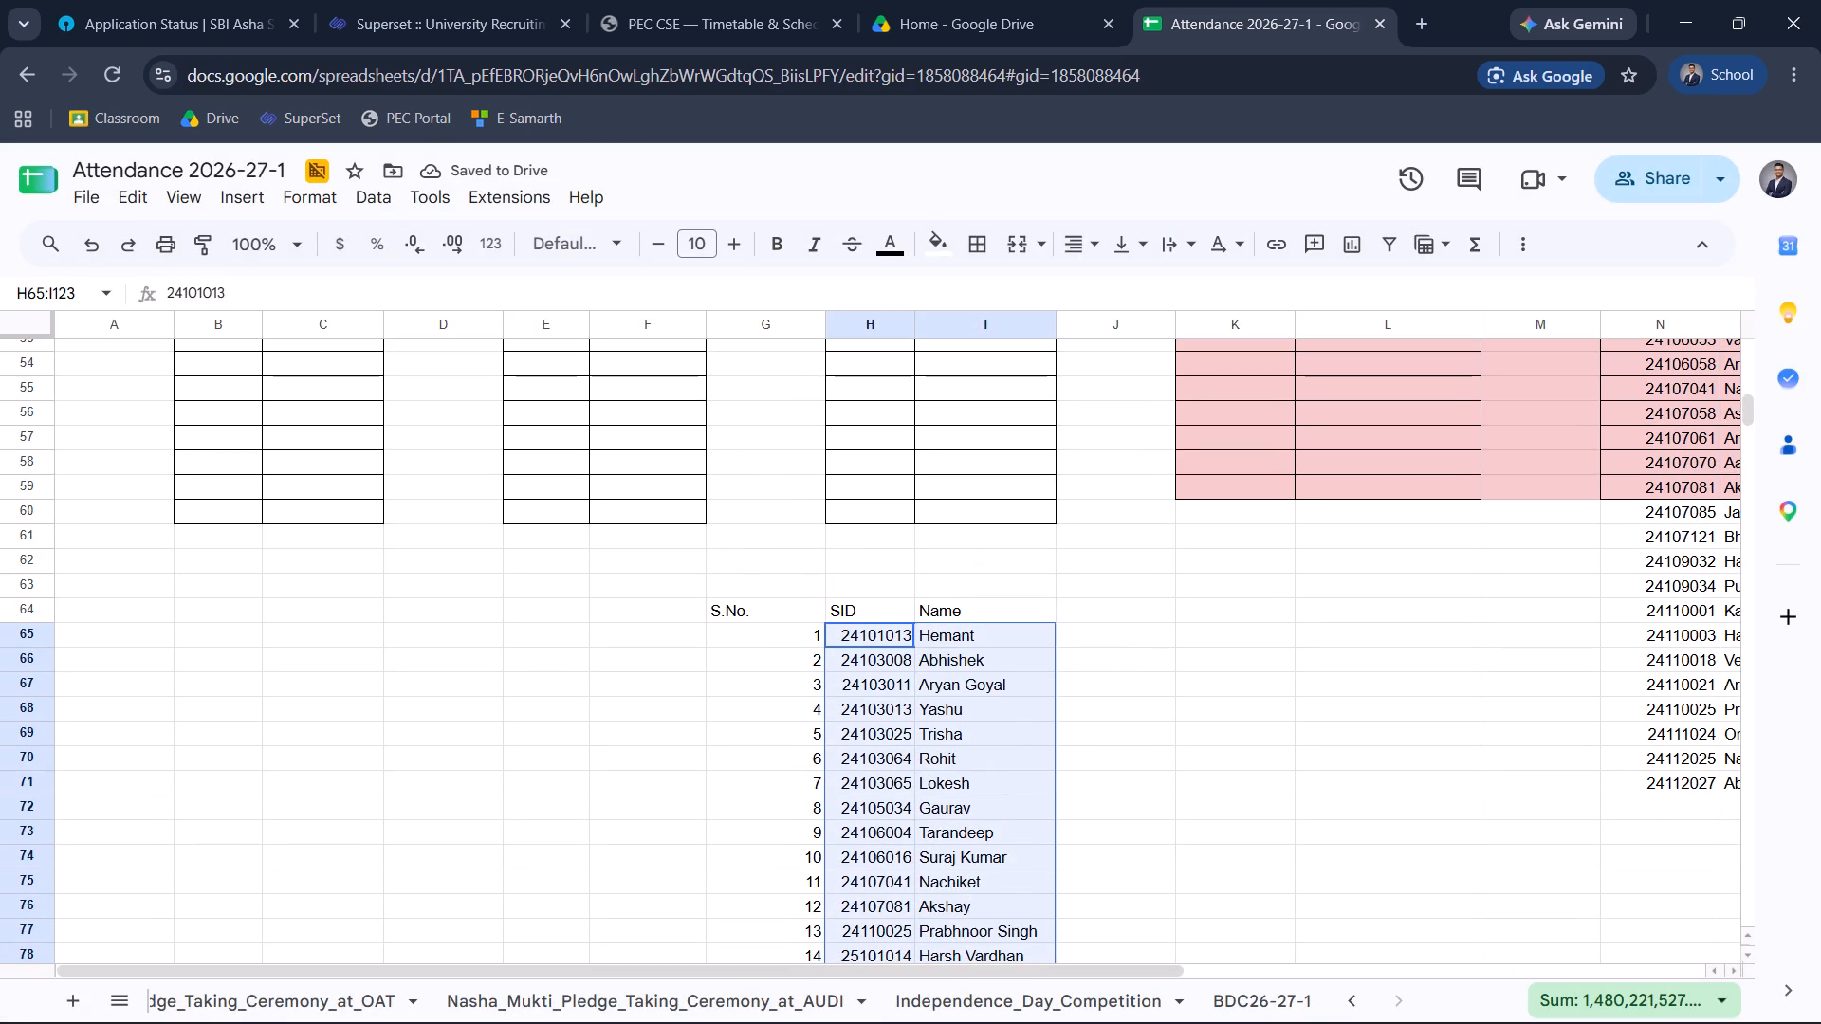
{"action": "left_click_drag", "start_coordinate": [872, 630], "coordinate": [991, 889]}
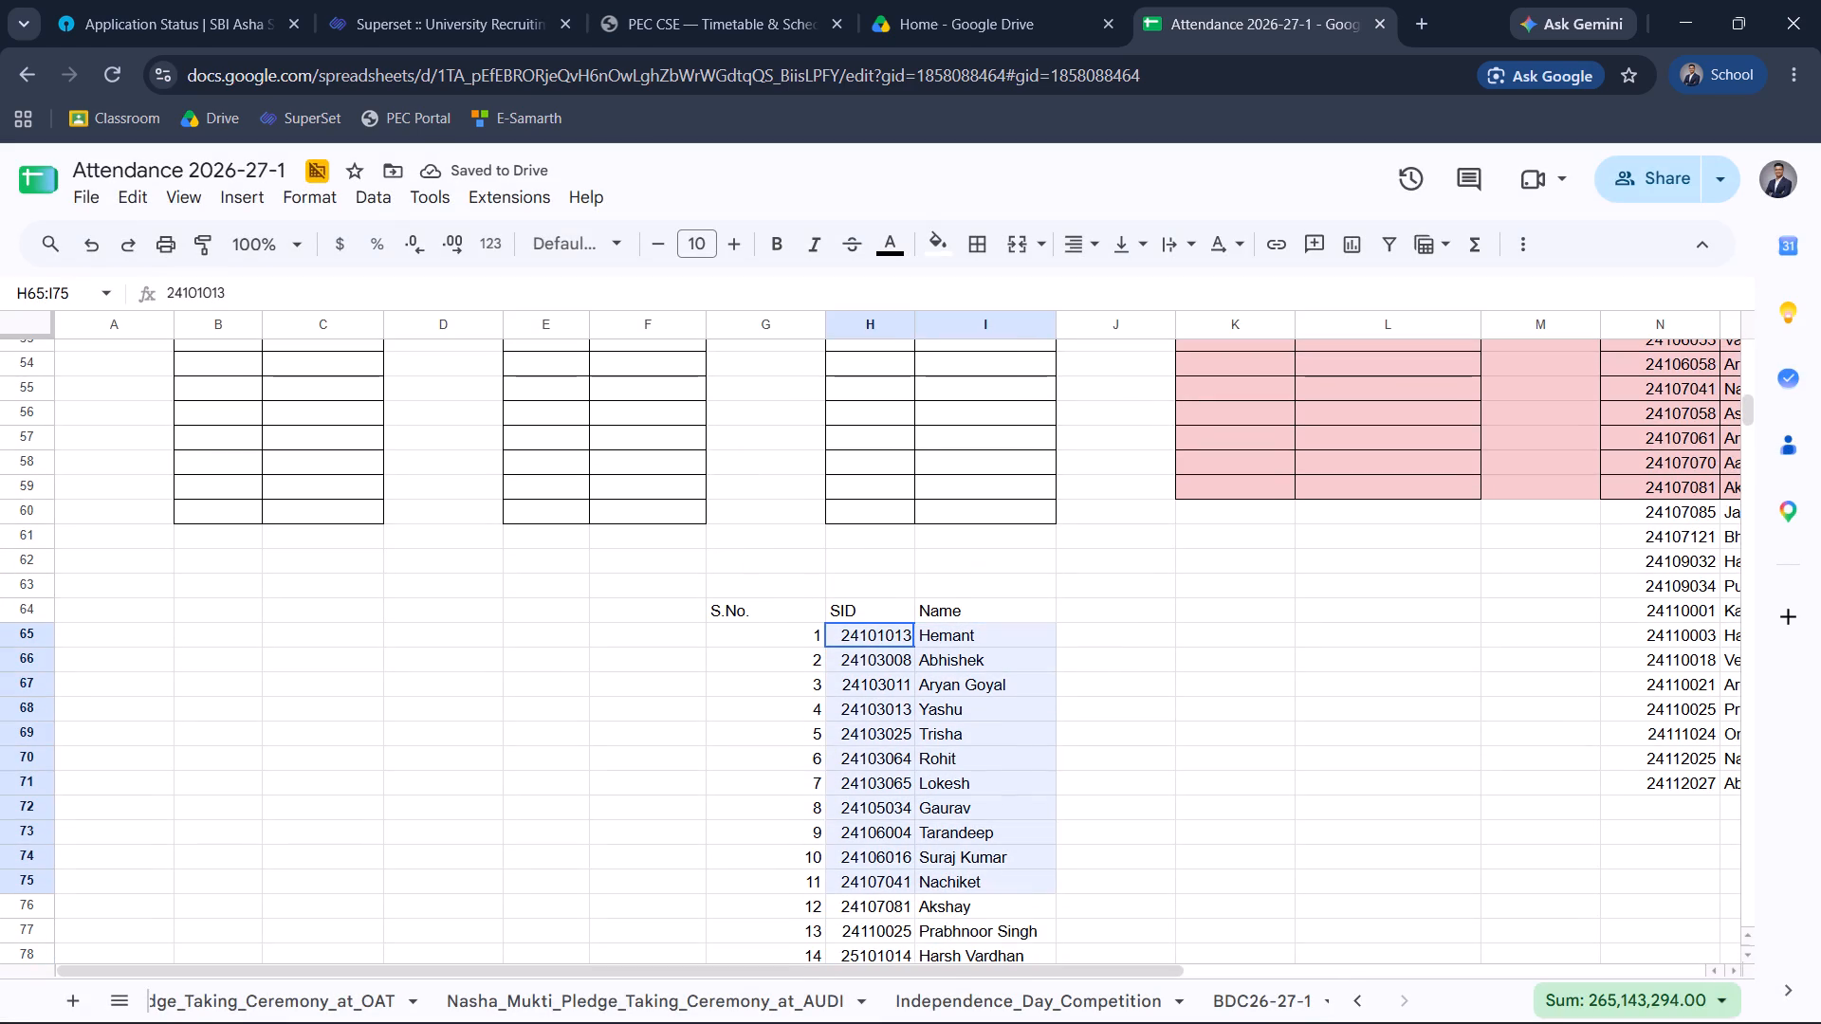
{"action": "left_click_drag", "start_coordinate": [991, 889], "coordinate": [1006, 895]}
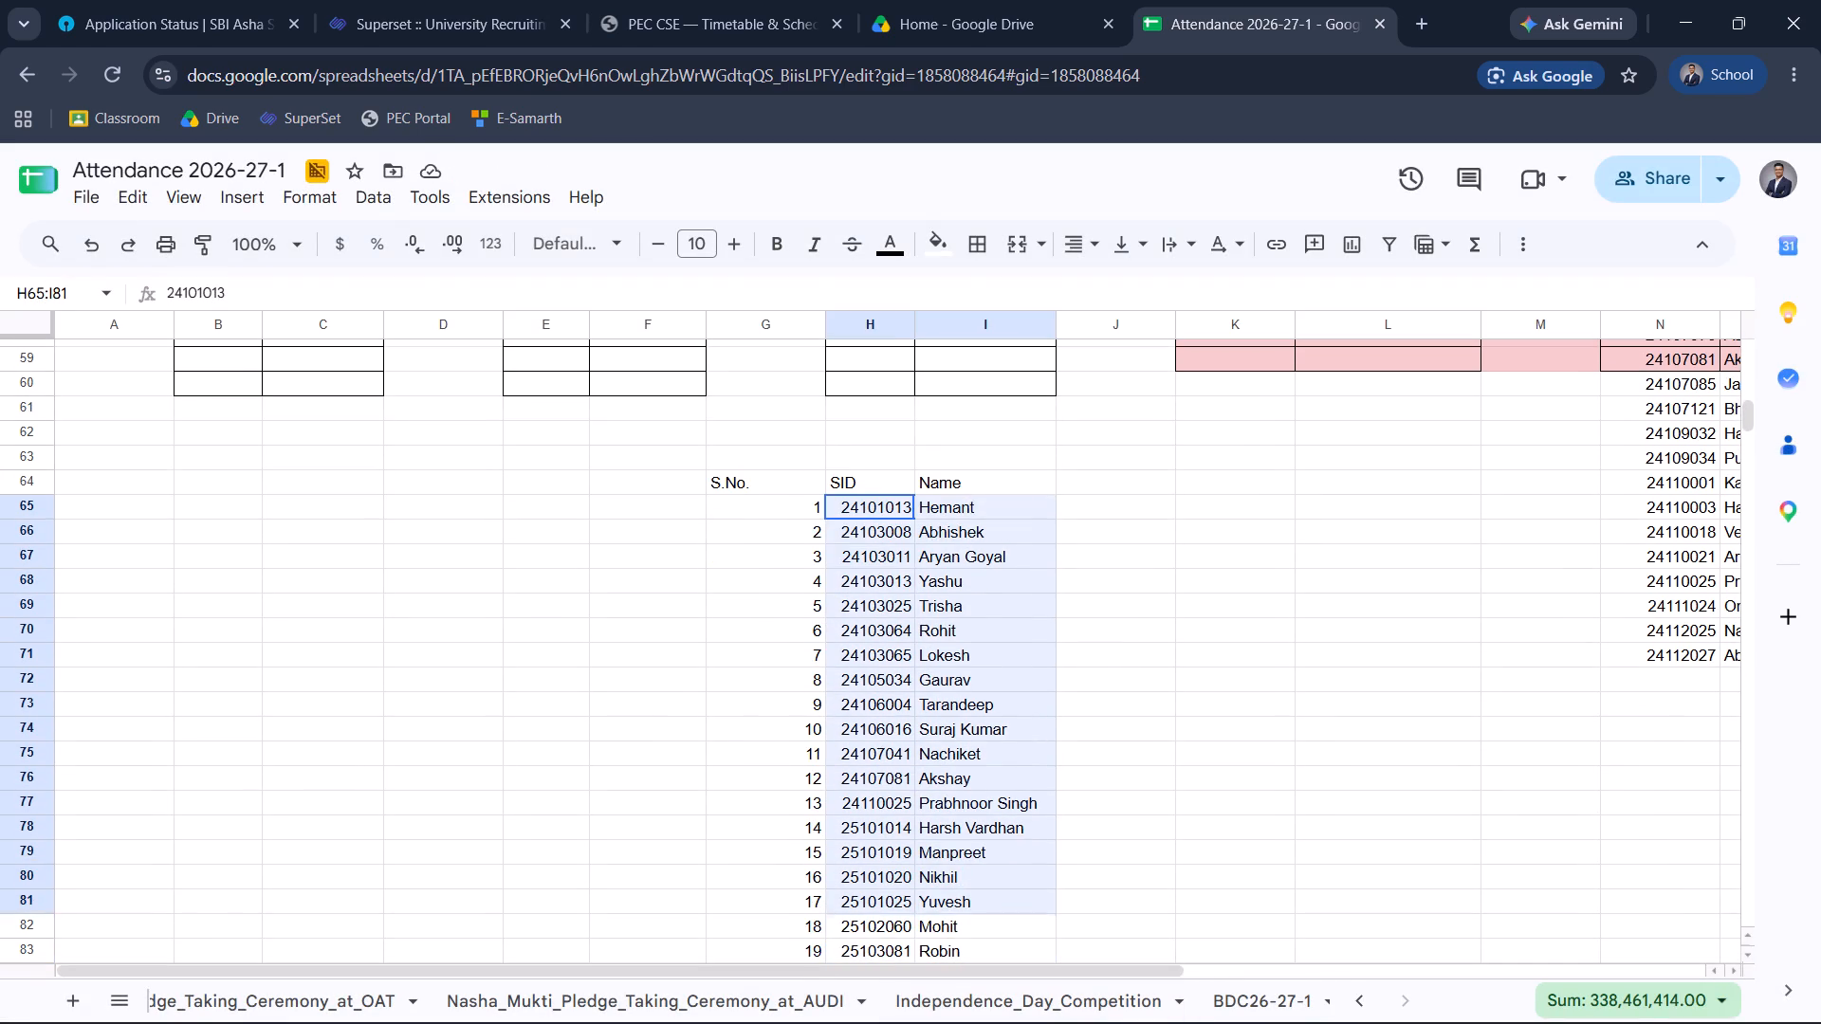
{"action": "left_click_drag", "start_coordinate": [1006, 895], "coordinate": [1012, 802]}
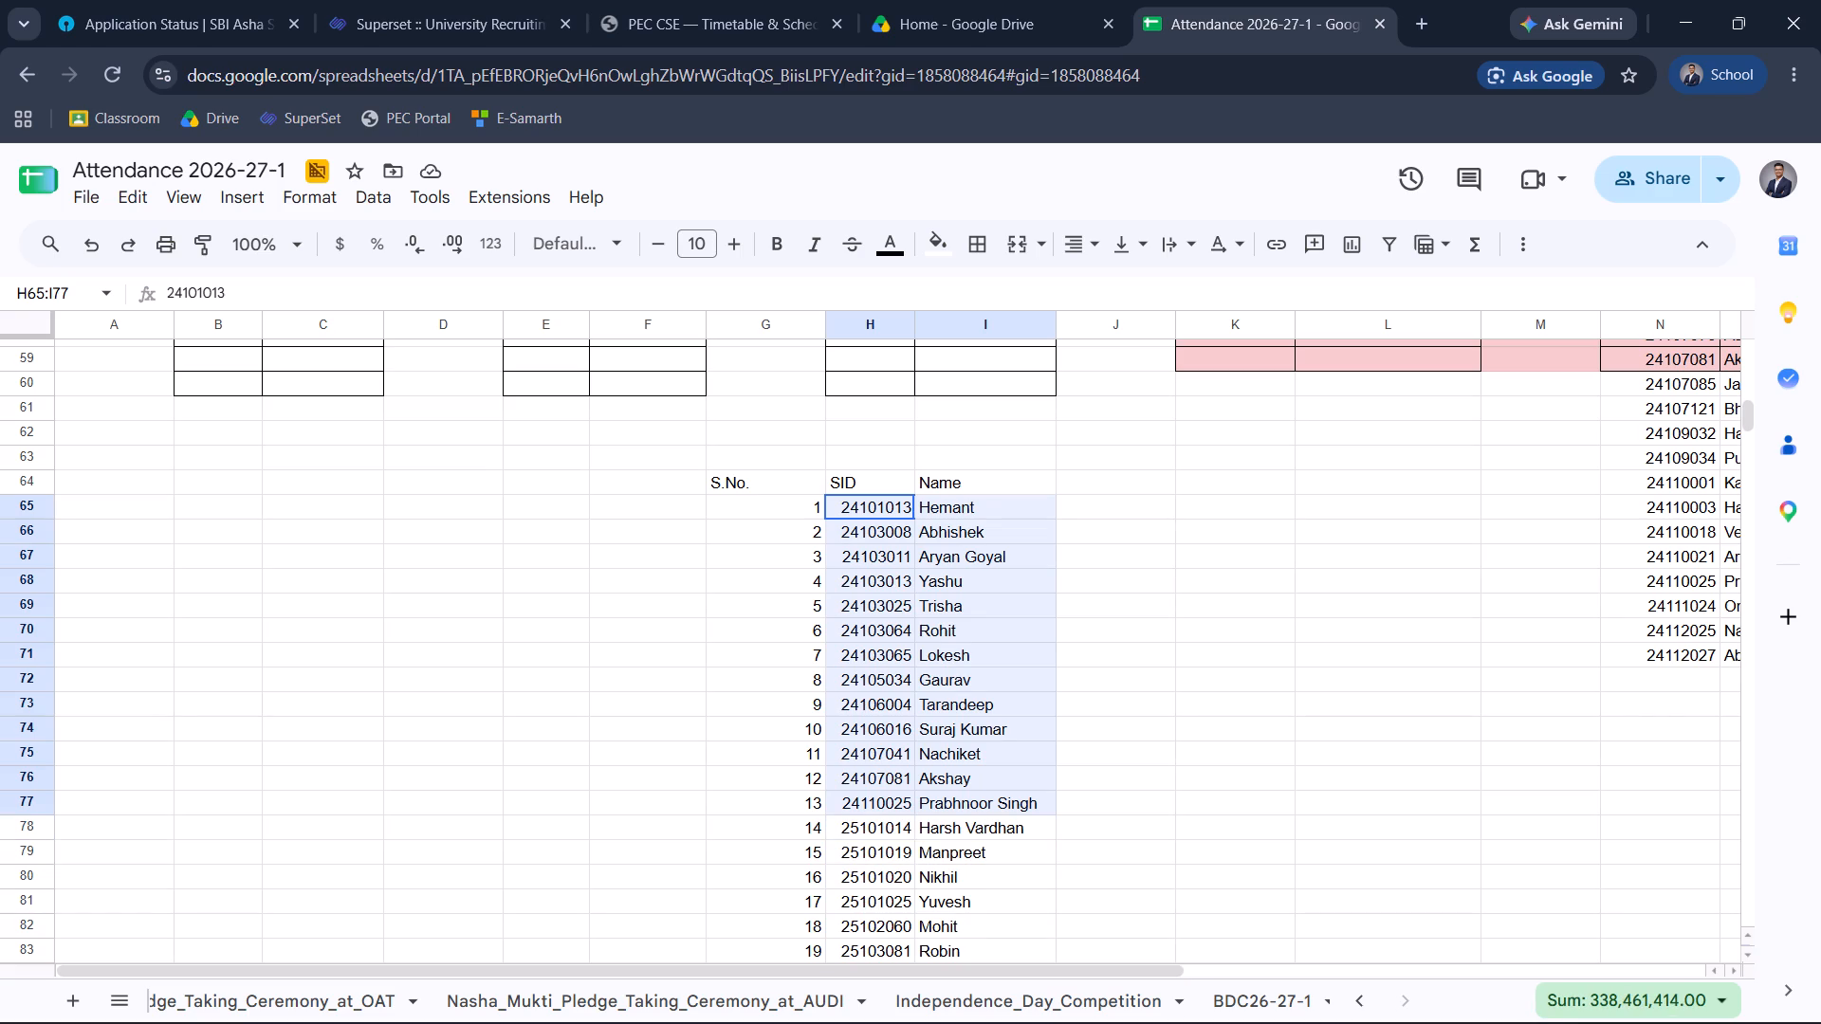
{"action": "left_click_drag", "start_coordinate": [1012, 802], "coordinate": [1012, 799]}
{"action": "key", "text": "ctrl+x"}
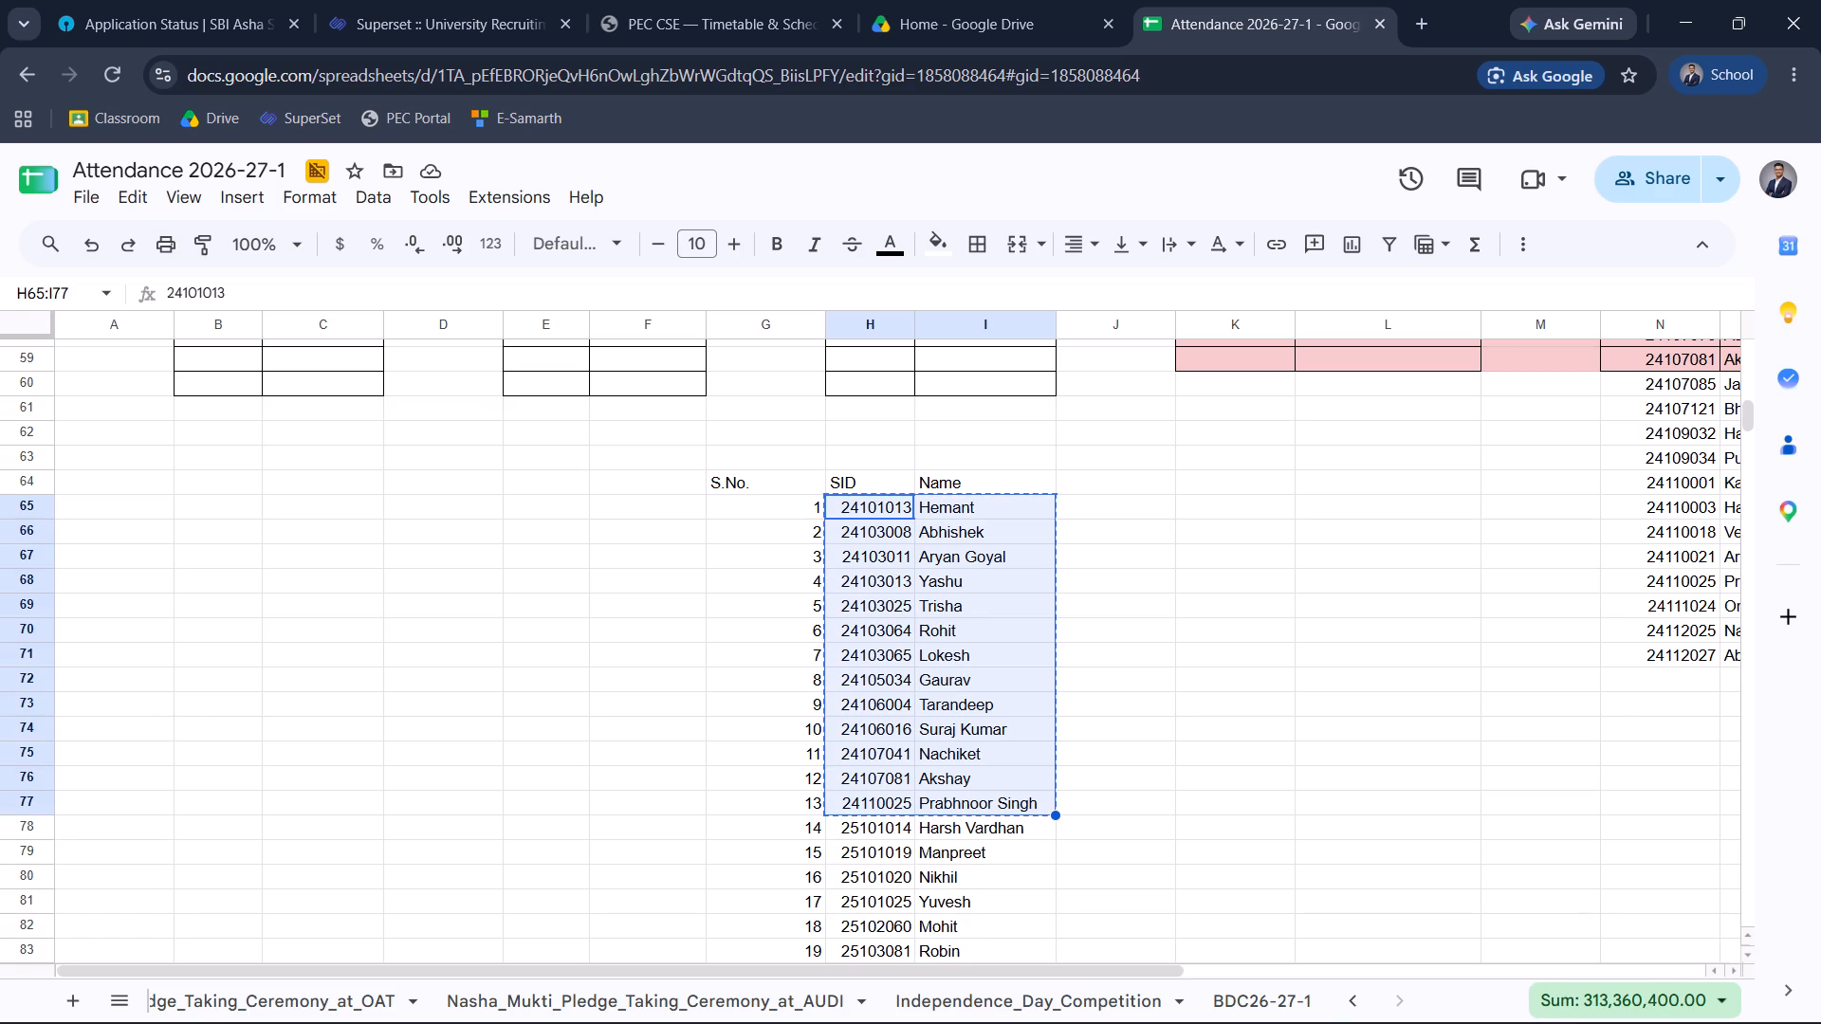
{"action": "scroll", "coordinate": [1071, 748], "scroll_direction": "up", "scroll_amount": 8}
{"action": "left_click", "coordinate": [543, 521]}
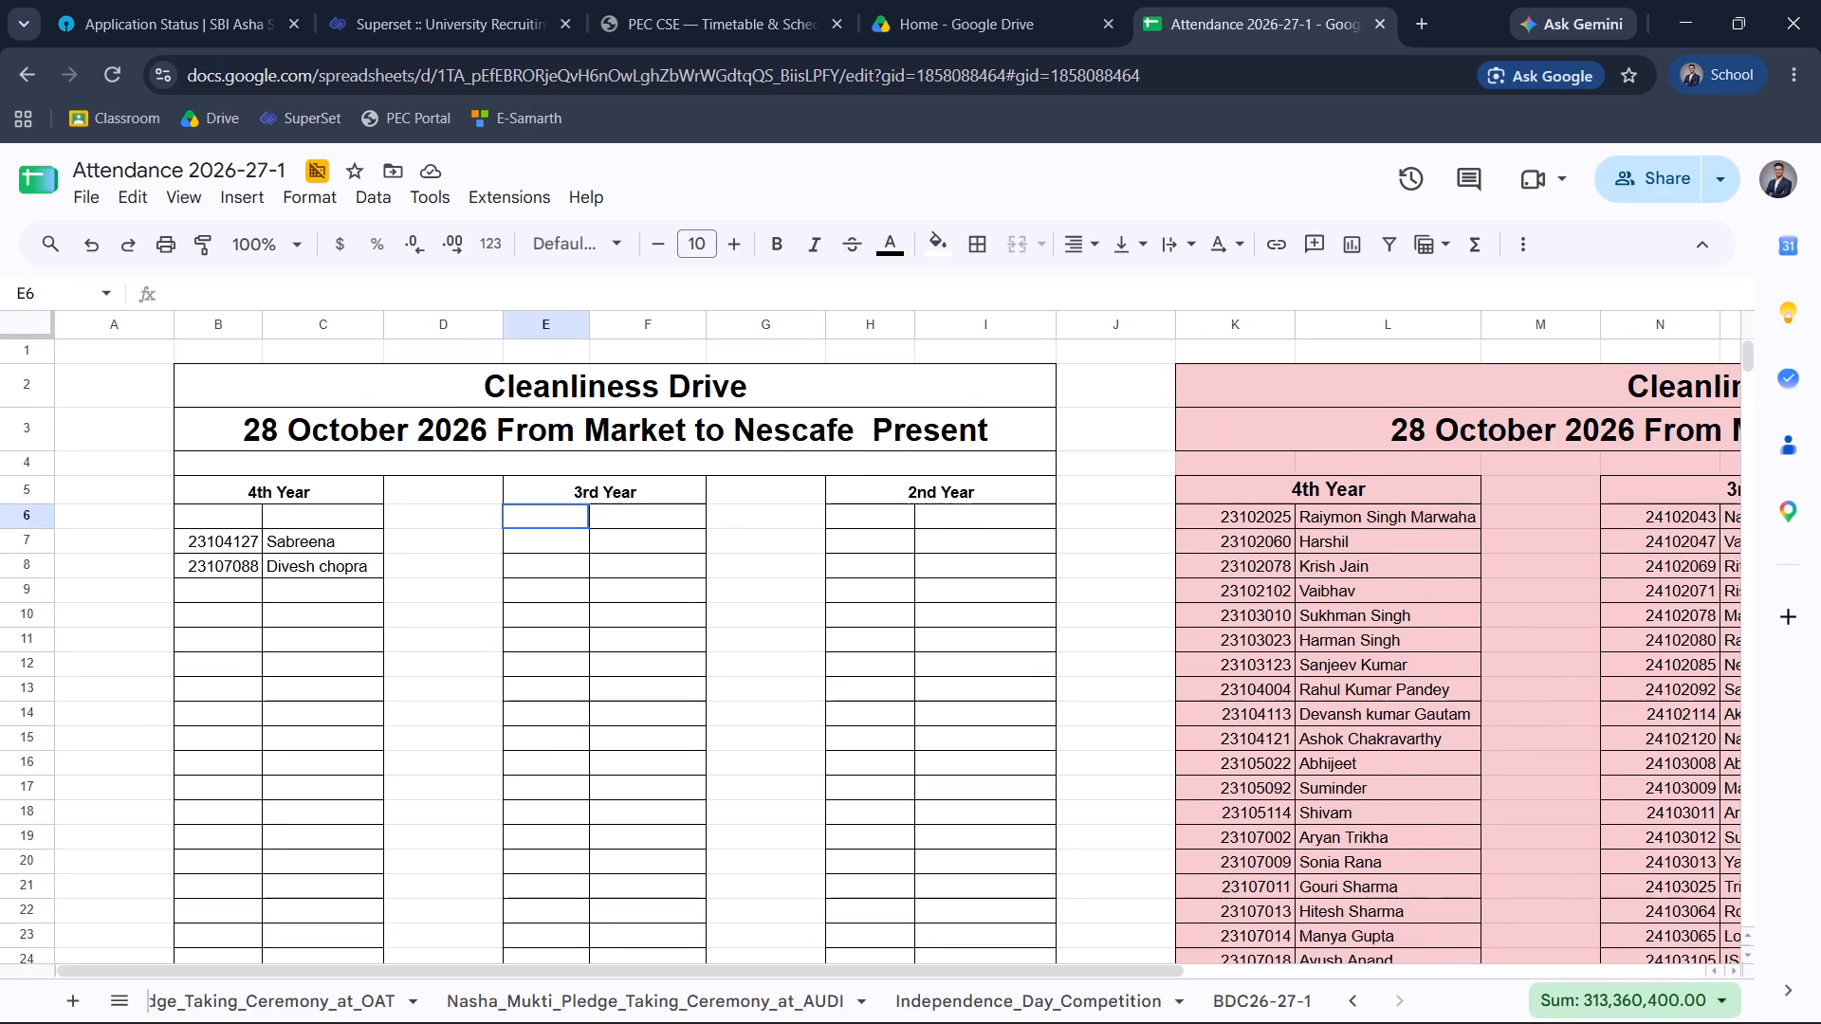
{"action": "key", "text": "ctrl+v"}
Examine the absent list's 4th Year and 3rd Year columns alongside the filled 3rd Year present column.
{"action": "scroll", "coordinate": [543, 521], "scroll_direction": "left", "scroll_amount": 1}
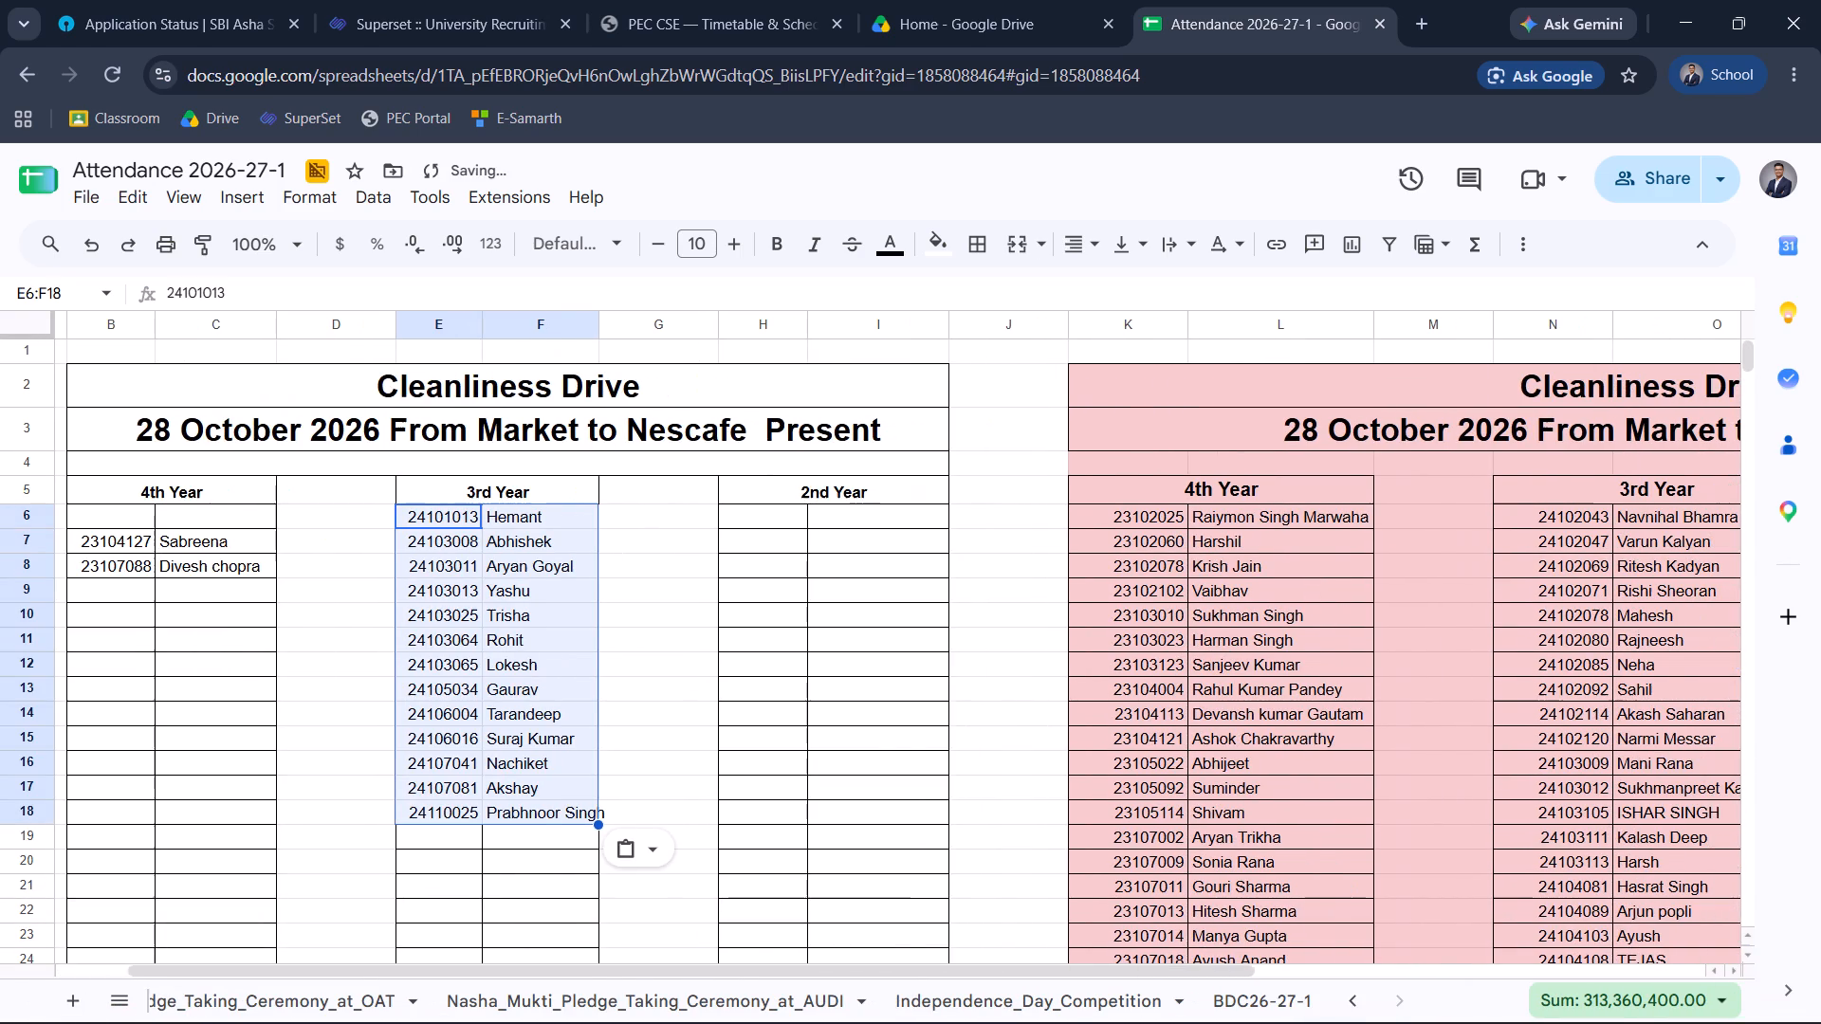
{"action": "scroll", "coordinate": [543, 521], "scroll_direction": "left", "scroll_amount": 2}
{"action": "scroll", "coordinate": [1251, 693], "scroll_direction": "down", "scroll_amount": 2}
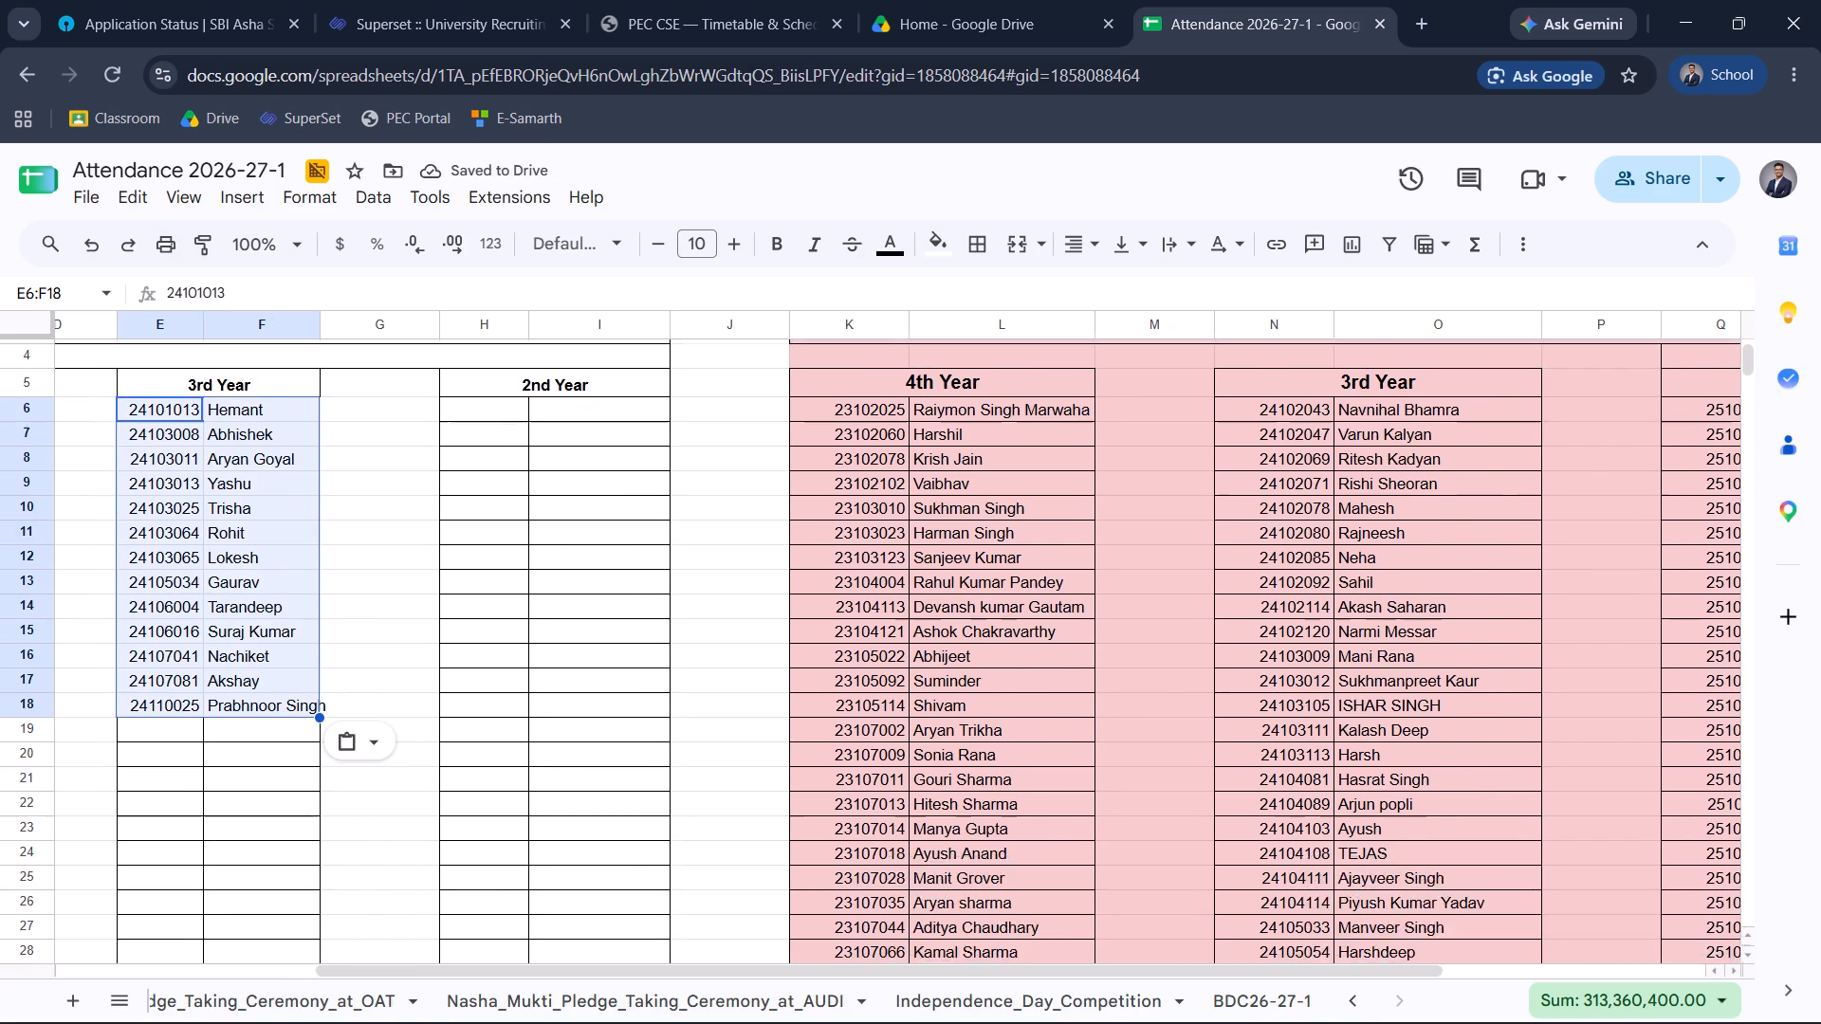
{"action": "scroll", "coordinate": [1251, 693], "scroll_direction": "down", "scroll_amount": 3}
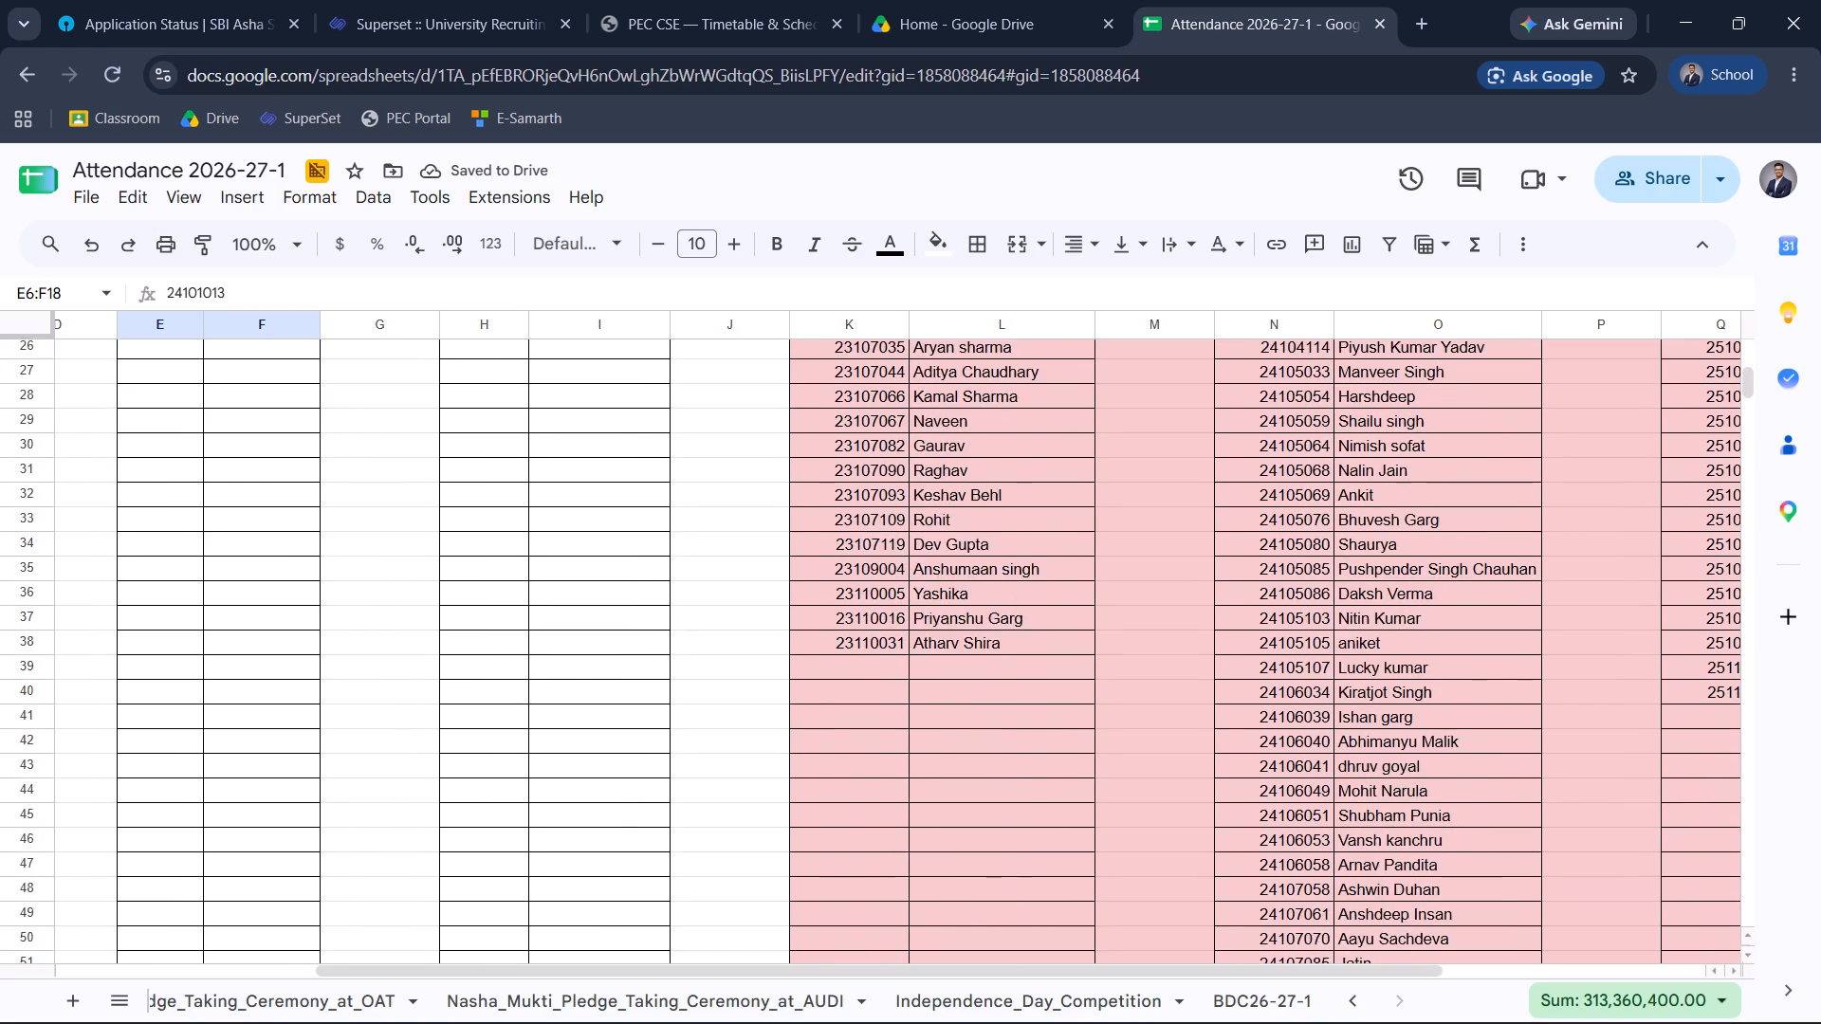
{"action": "scroll", "coordinate": [1251, 693], "scroll_direction": "down", "scroll_amount": 2}
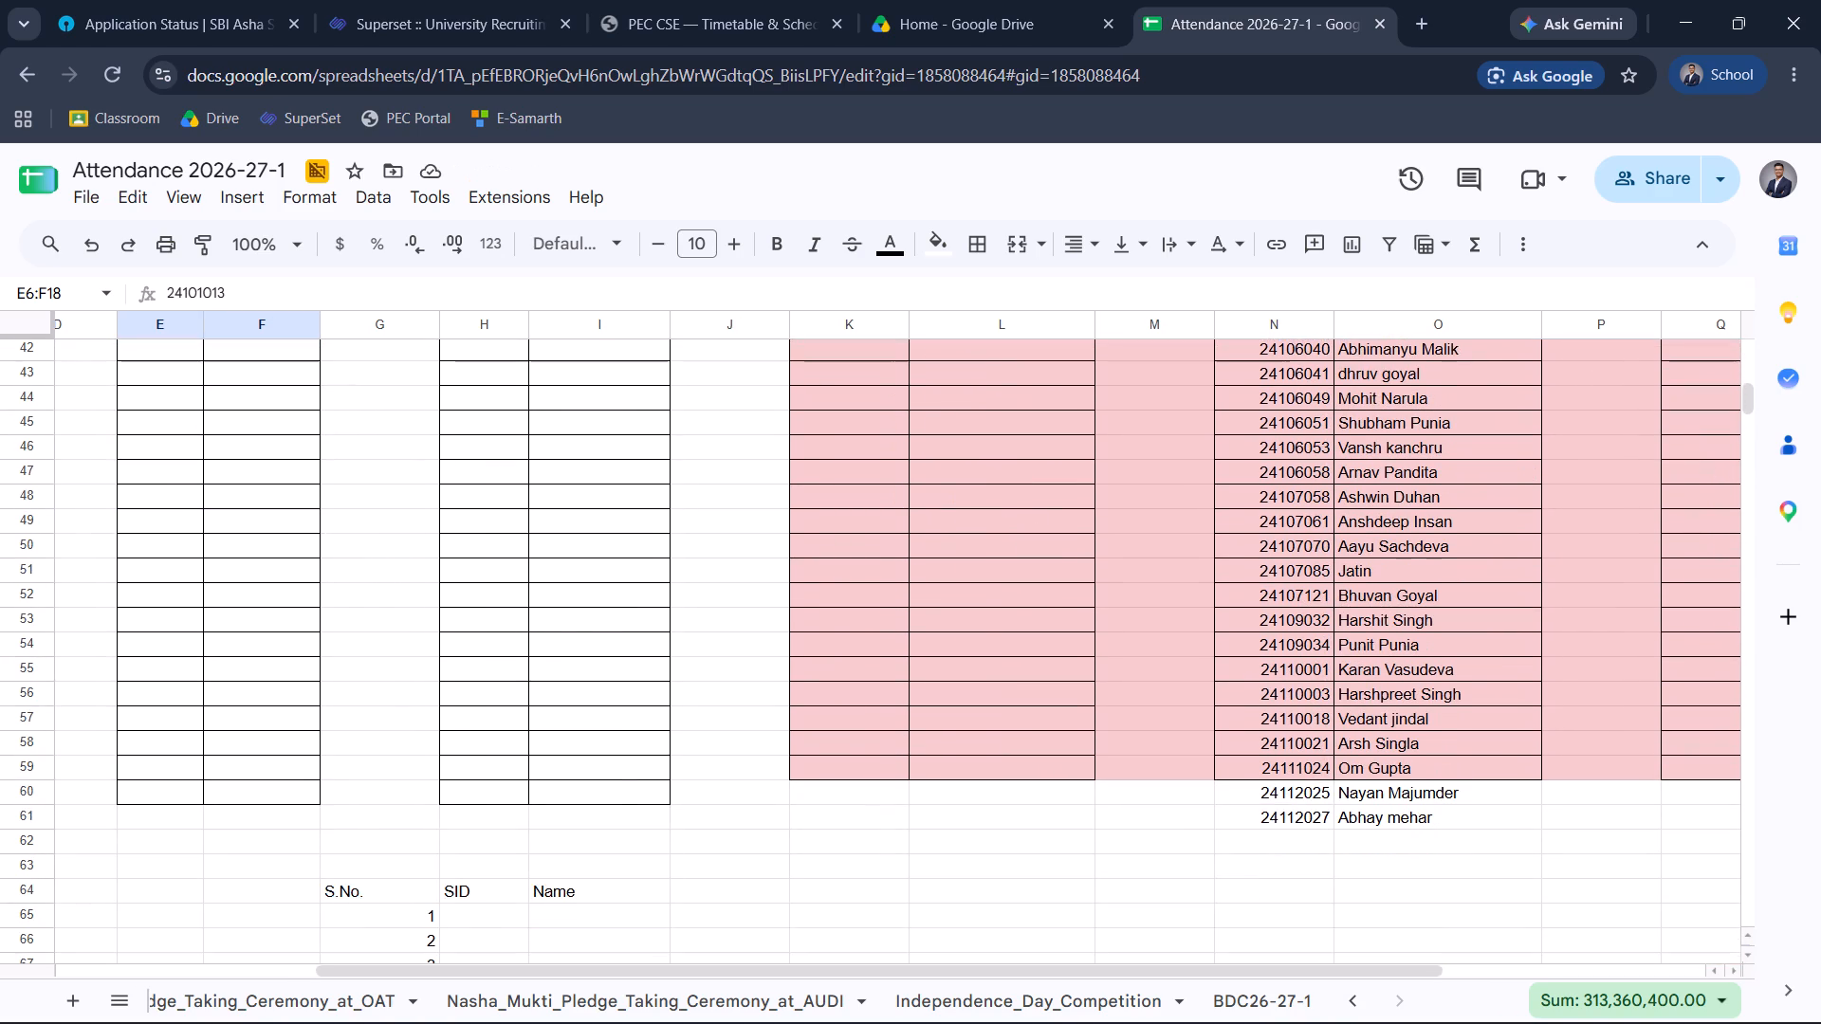
{"action": "scroll", "coordinate": [1251, 693], "scroll_direction": "up", "scroll_amount": 1}
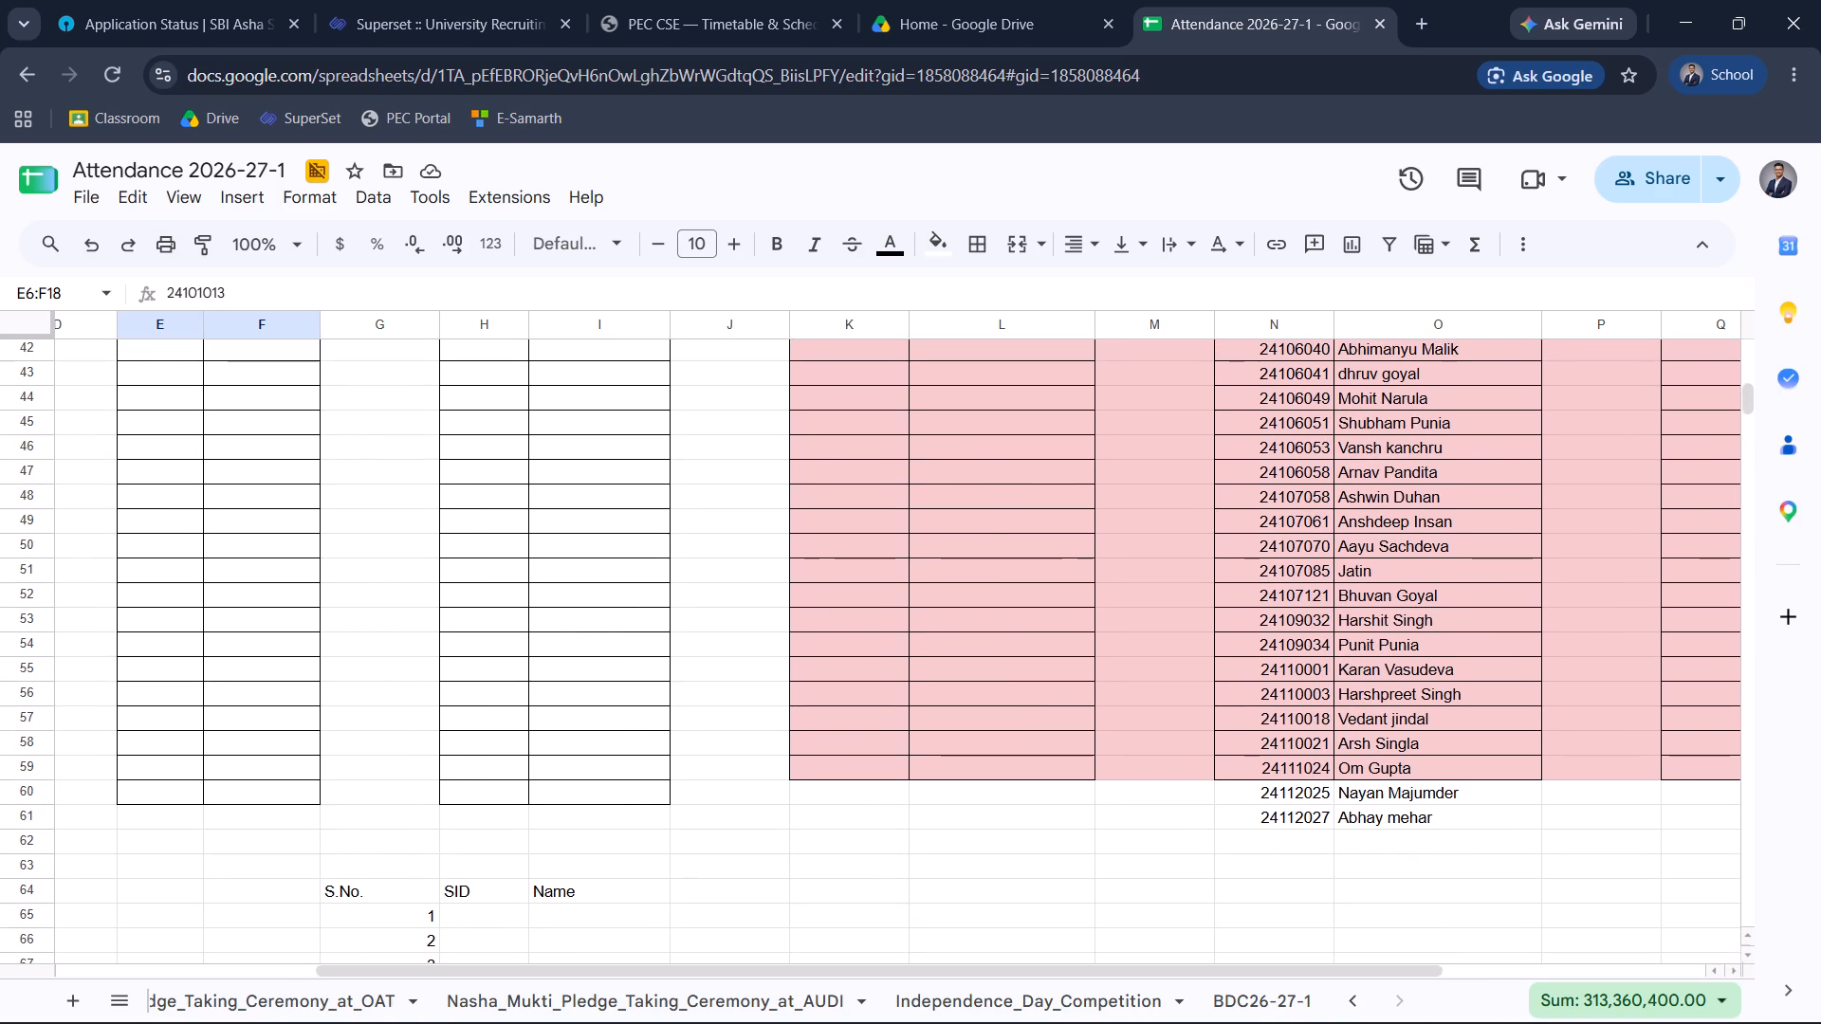
{"action": "scroll", "coordinate": [1251, 693], "scroll_direction": "up", "scroll_amount": 3}
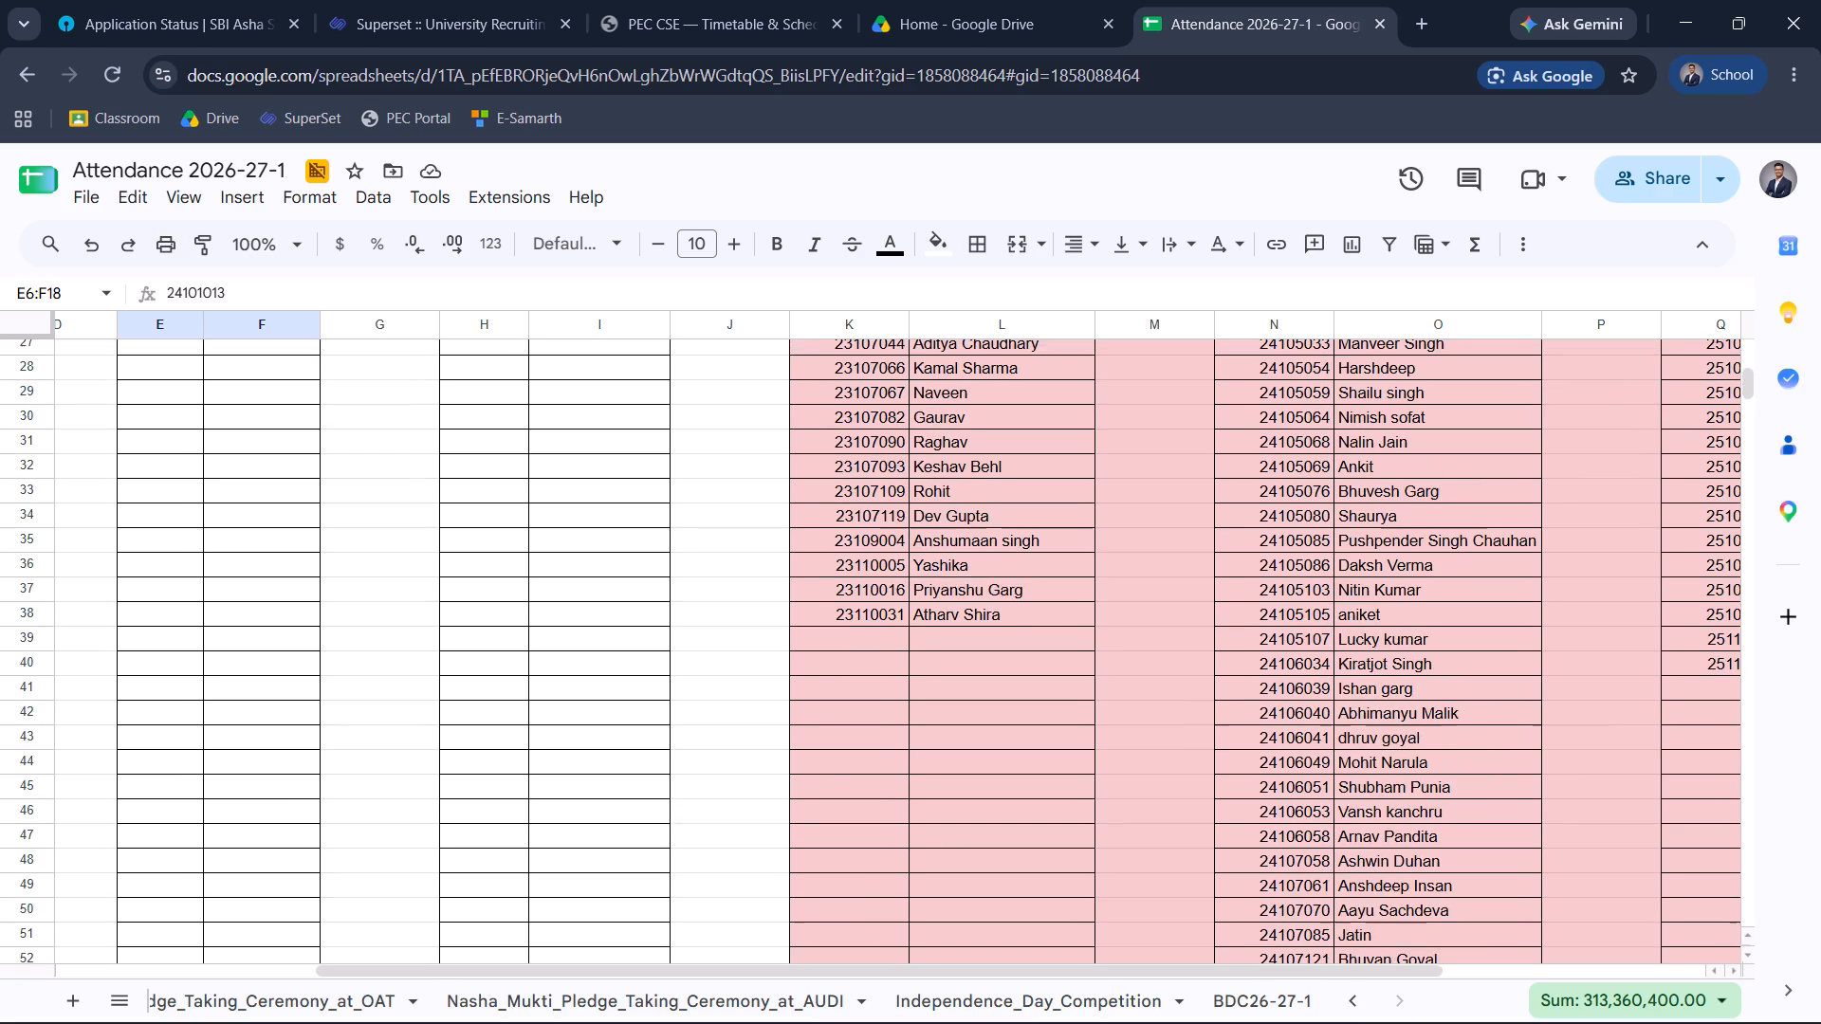
{"action": "scroll", "coordinate": [1251, 693], "scroll_direction": "up", "scroll_amount": 4}
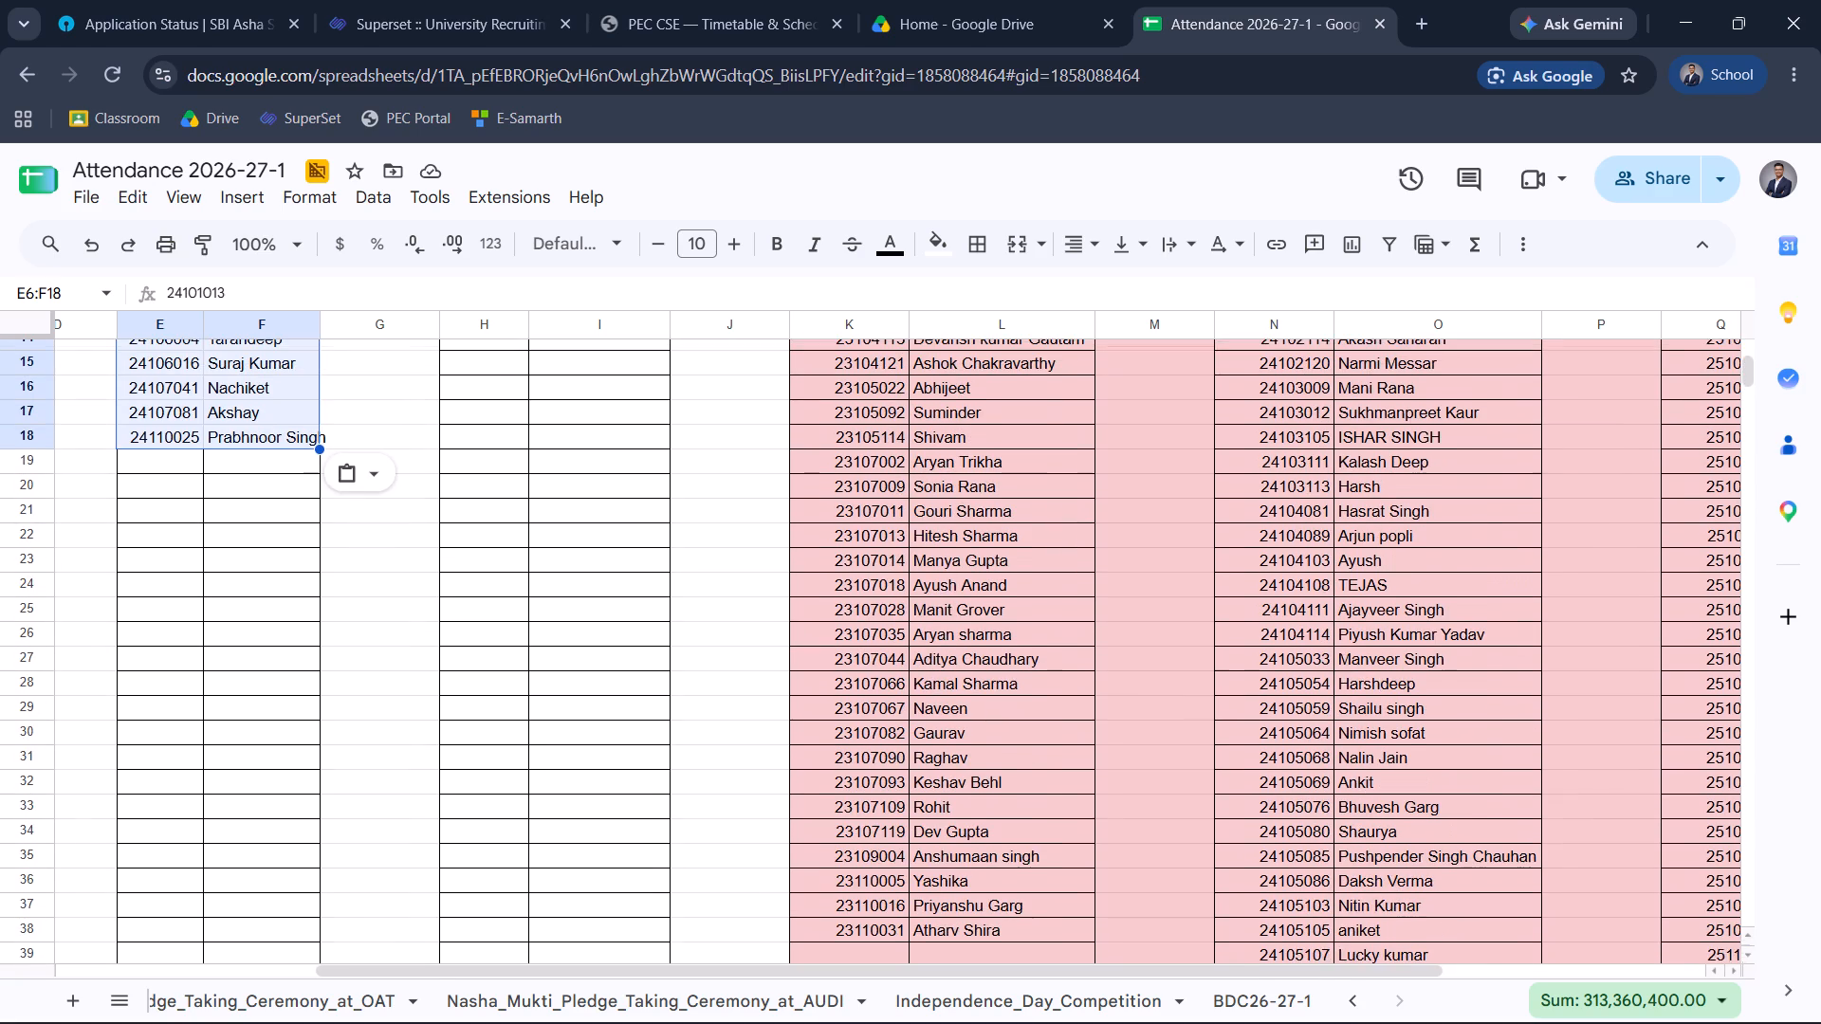
{"action": "scroll", "coordinate": [1251, 693], "scroll_direction": "up", "scroll_amount": 4}
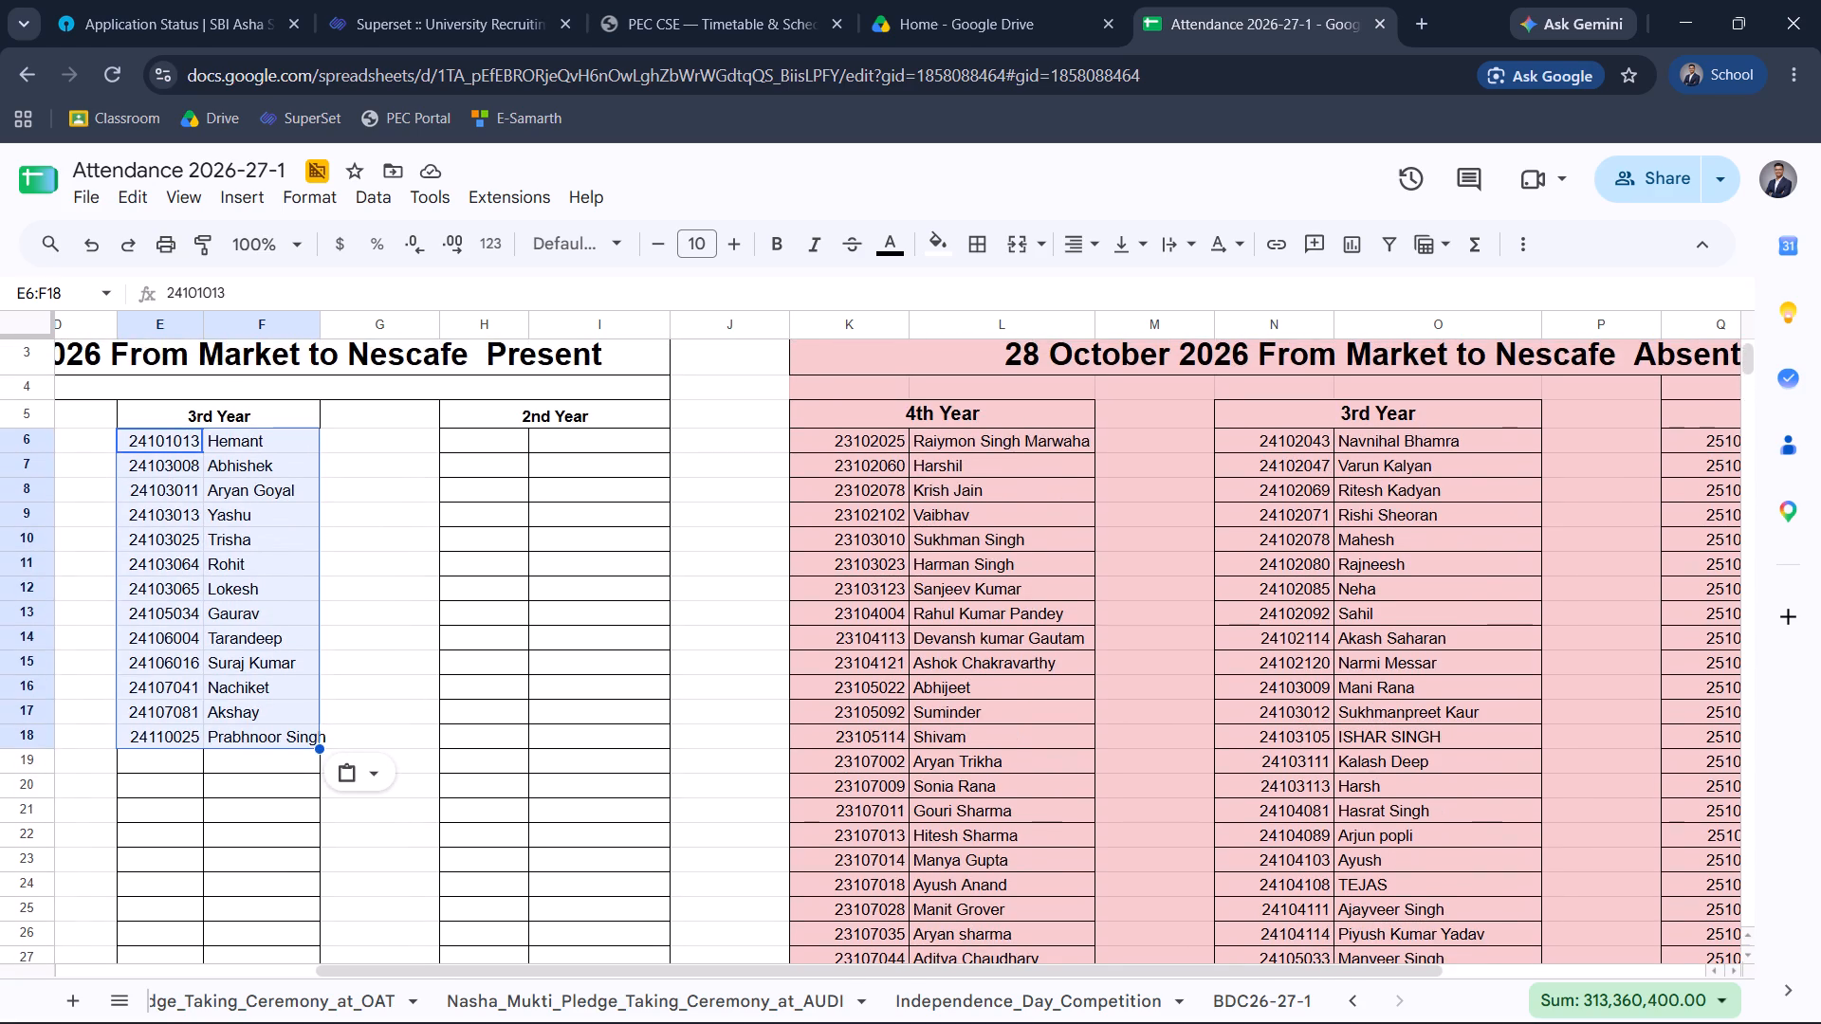
{"action": "scroll", "coordinate": [1251, 693], "scroll_direction": "right", "scroll_amount": 4}
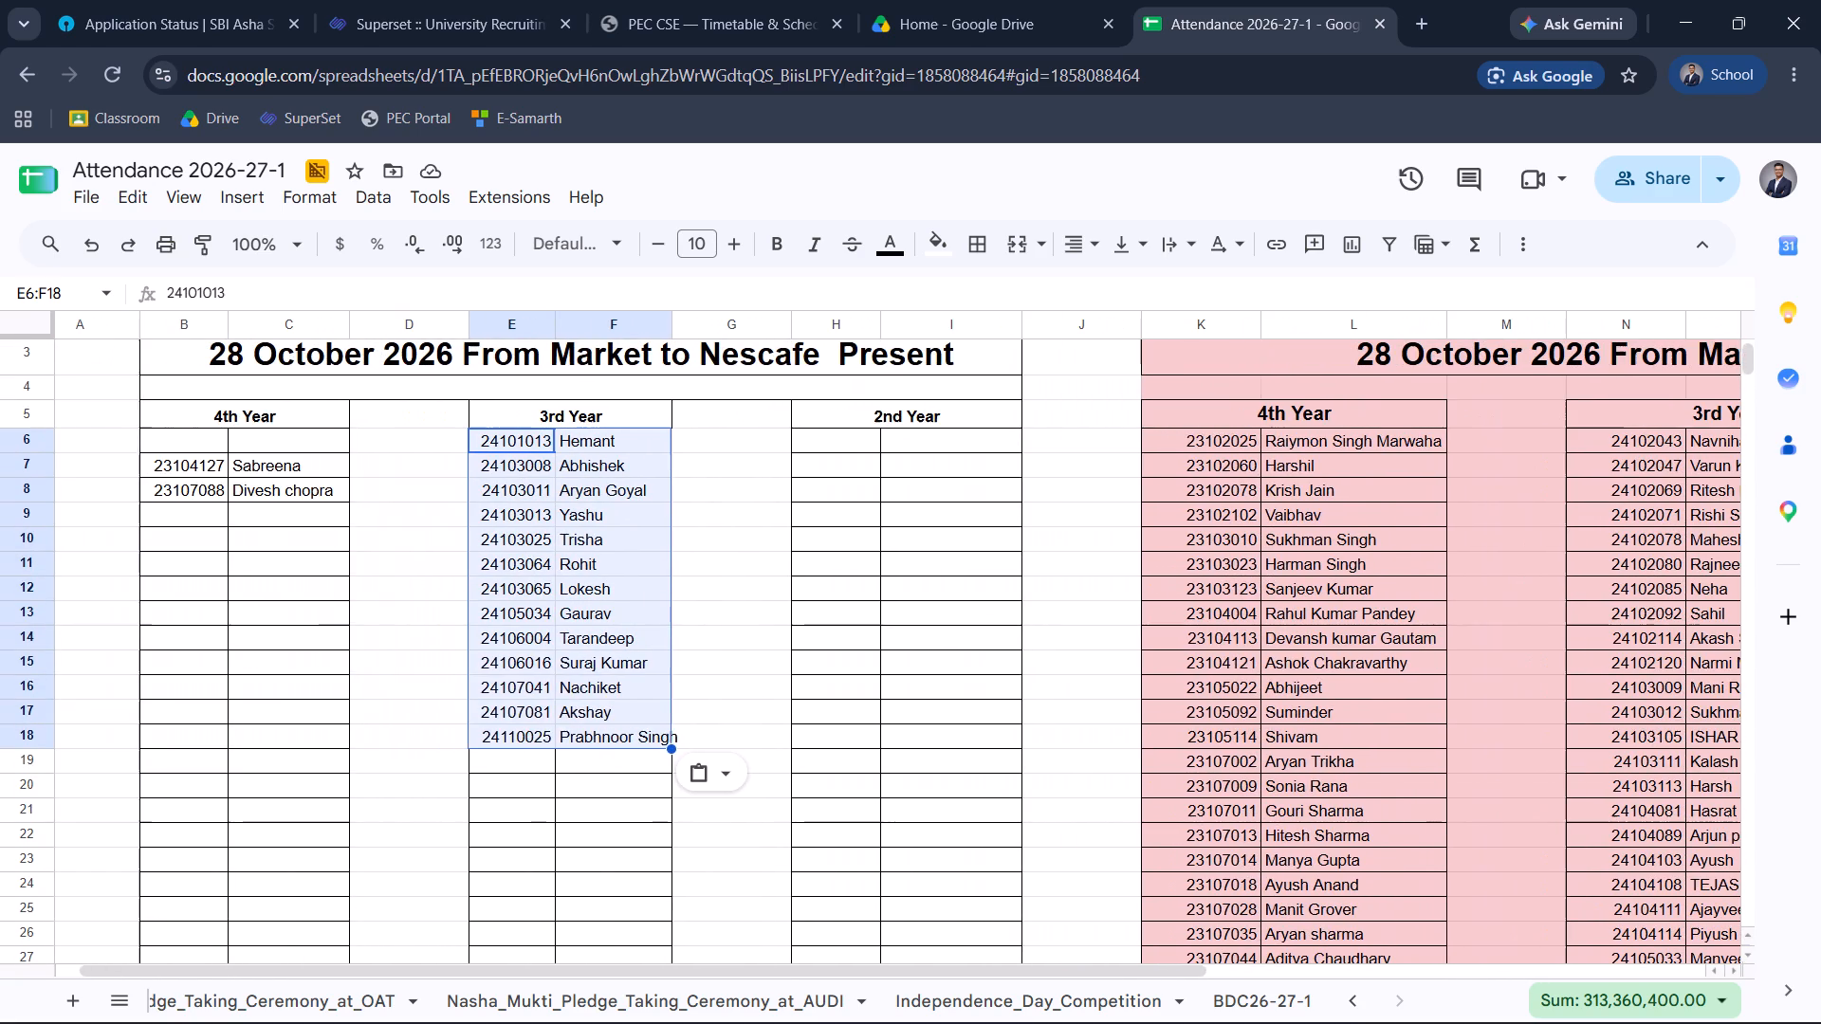
{"action": "scroll", "coordinate": [1251, 693], "scroll_direction": "right", "scroll_amount": 1}
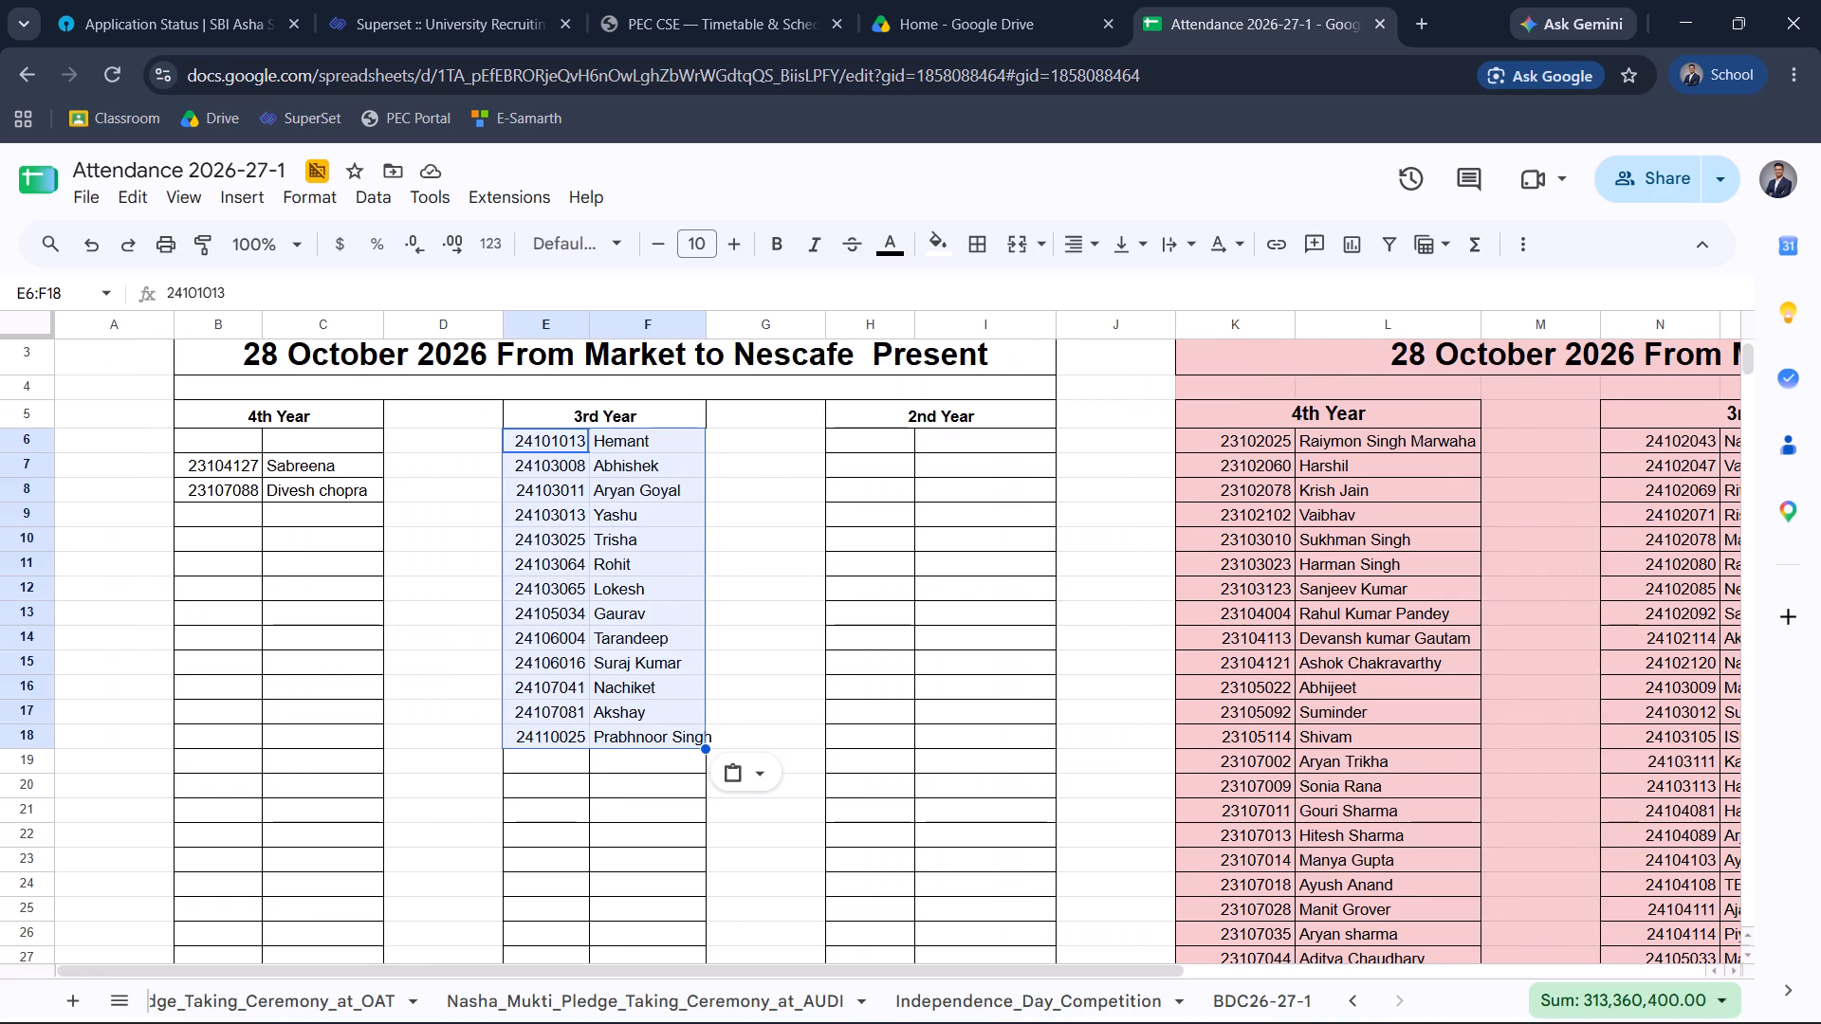
Apply all borders to the moved 3rd Year entries in E6:F18.
{"action": "left_click", "coordinate": [1091, 254]}
{"action": "left_click", "coordinate": [972, 247]}
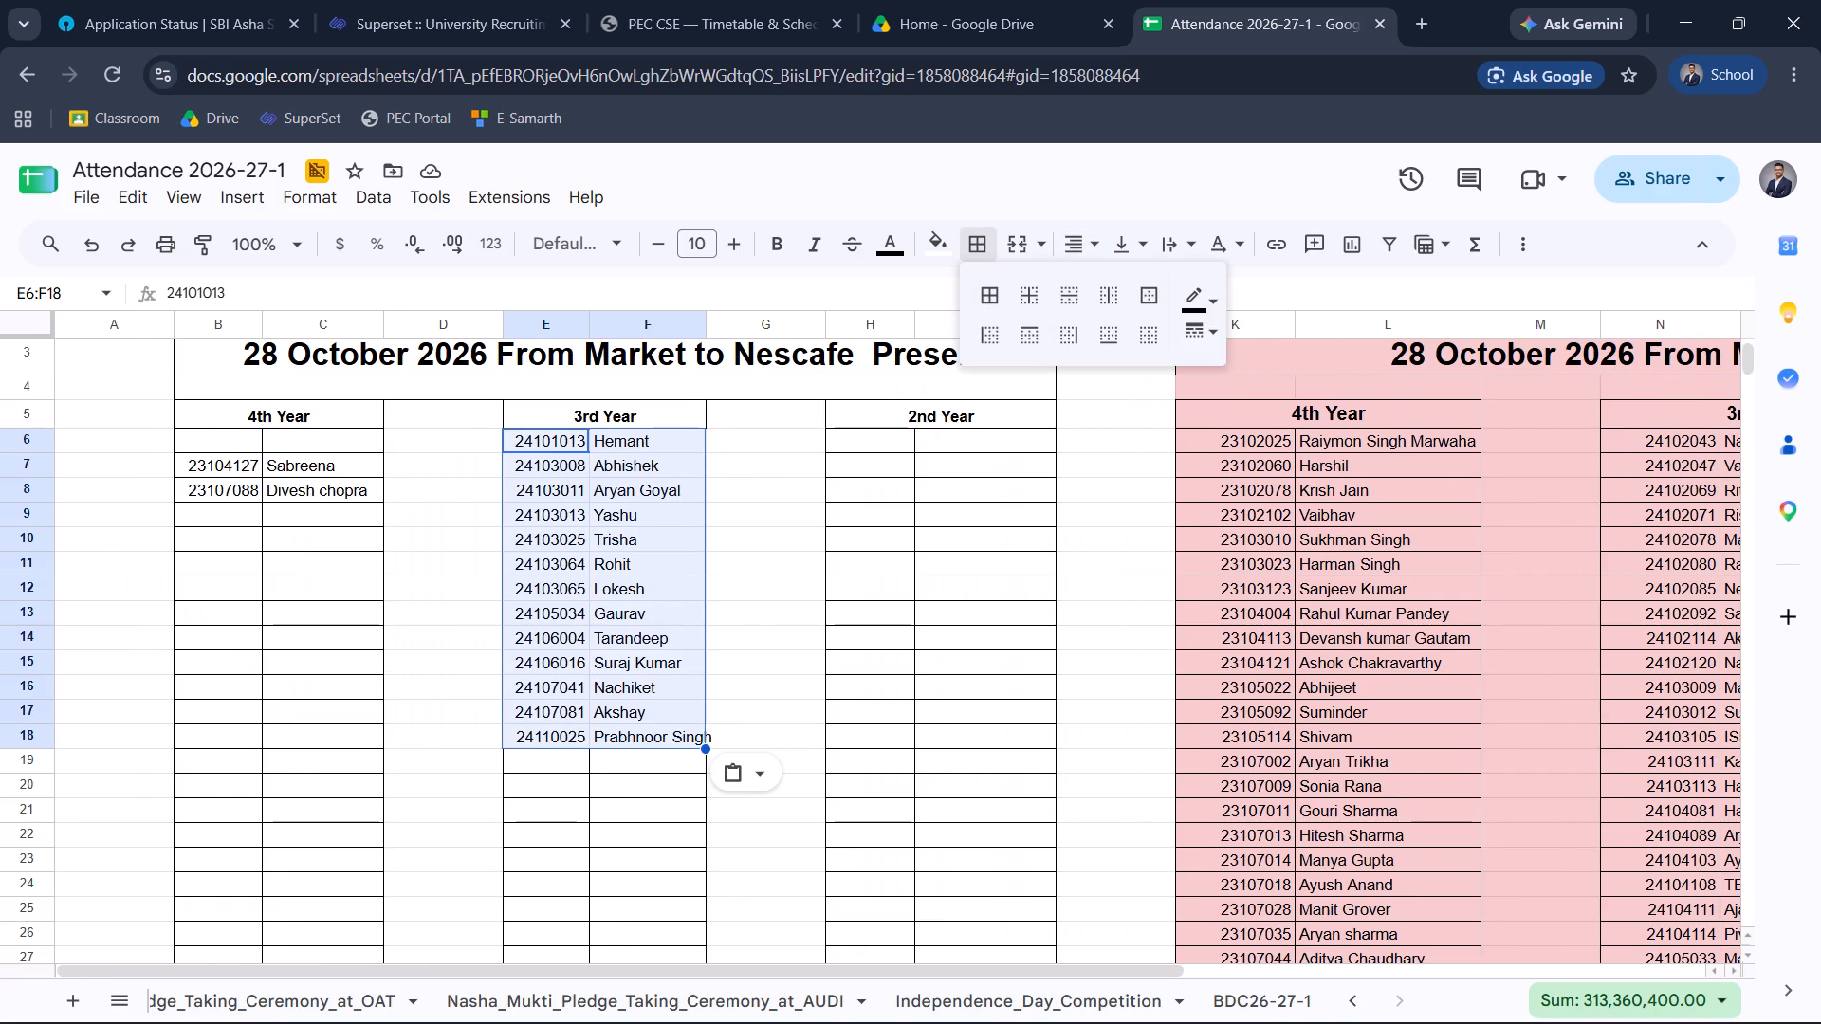
{"action": "left_click", "coordinate": [1000, 296]}
Fit the widths of columns F and E to their contents.
{"action": "scroll", "coordinate": [826, 686], "scroll_direction": "down", "scroll_amount": 6}
{"action": "scroll", "coordinate": [826, 686], "scroll_direction": "up", "scroll_amount": 5}
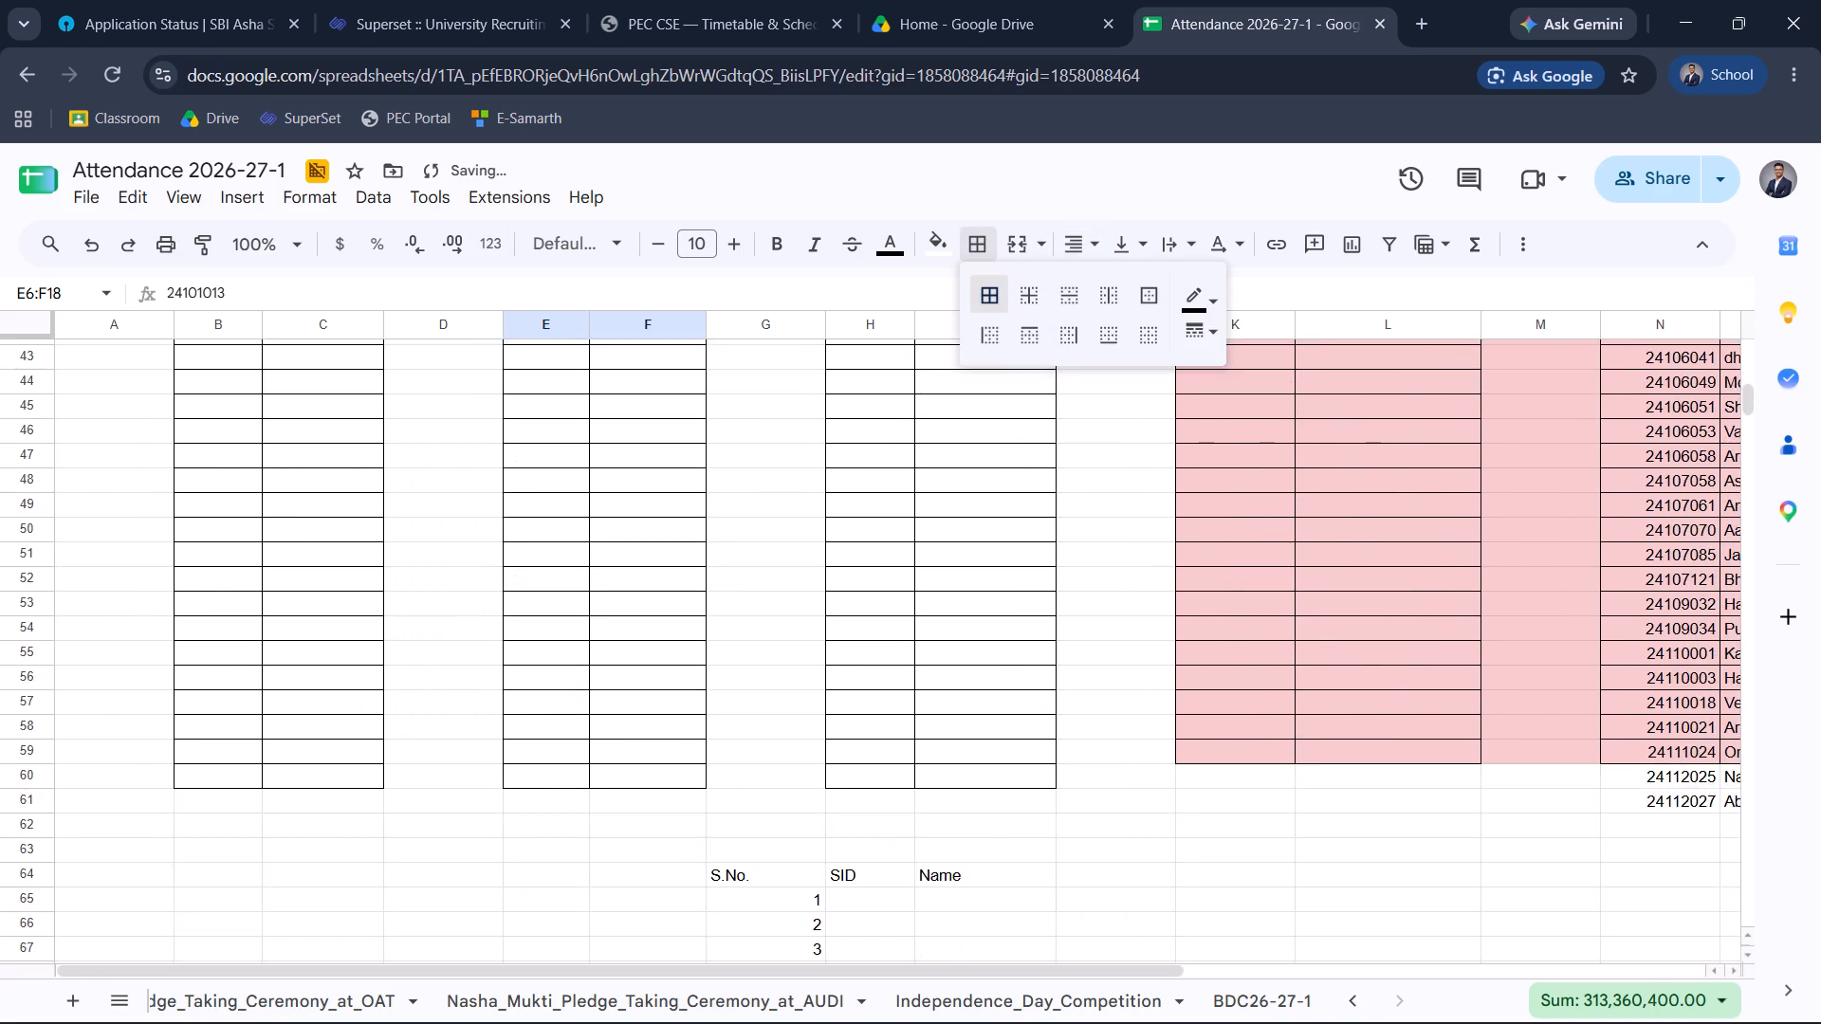
{"action": "scroll", "coordinate": [826, 686], "scroll_direction": "up", "scroll_amount": 1}
{"action": "double_click", "coordinate": [705, 320]}
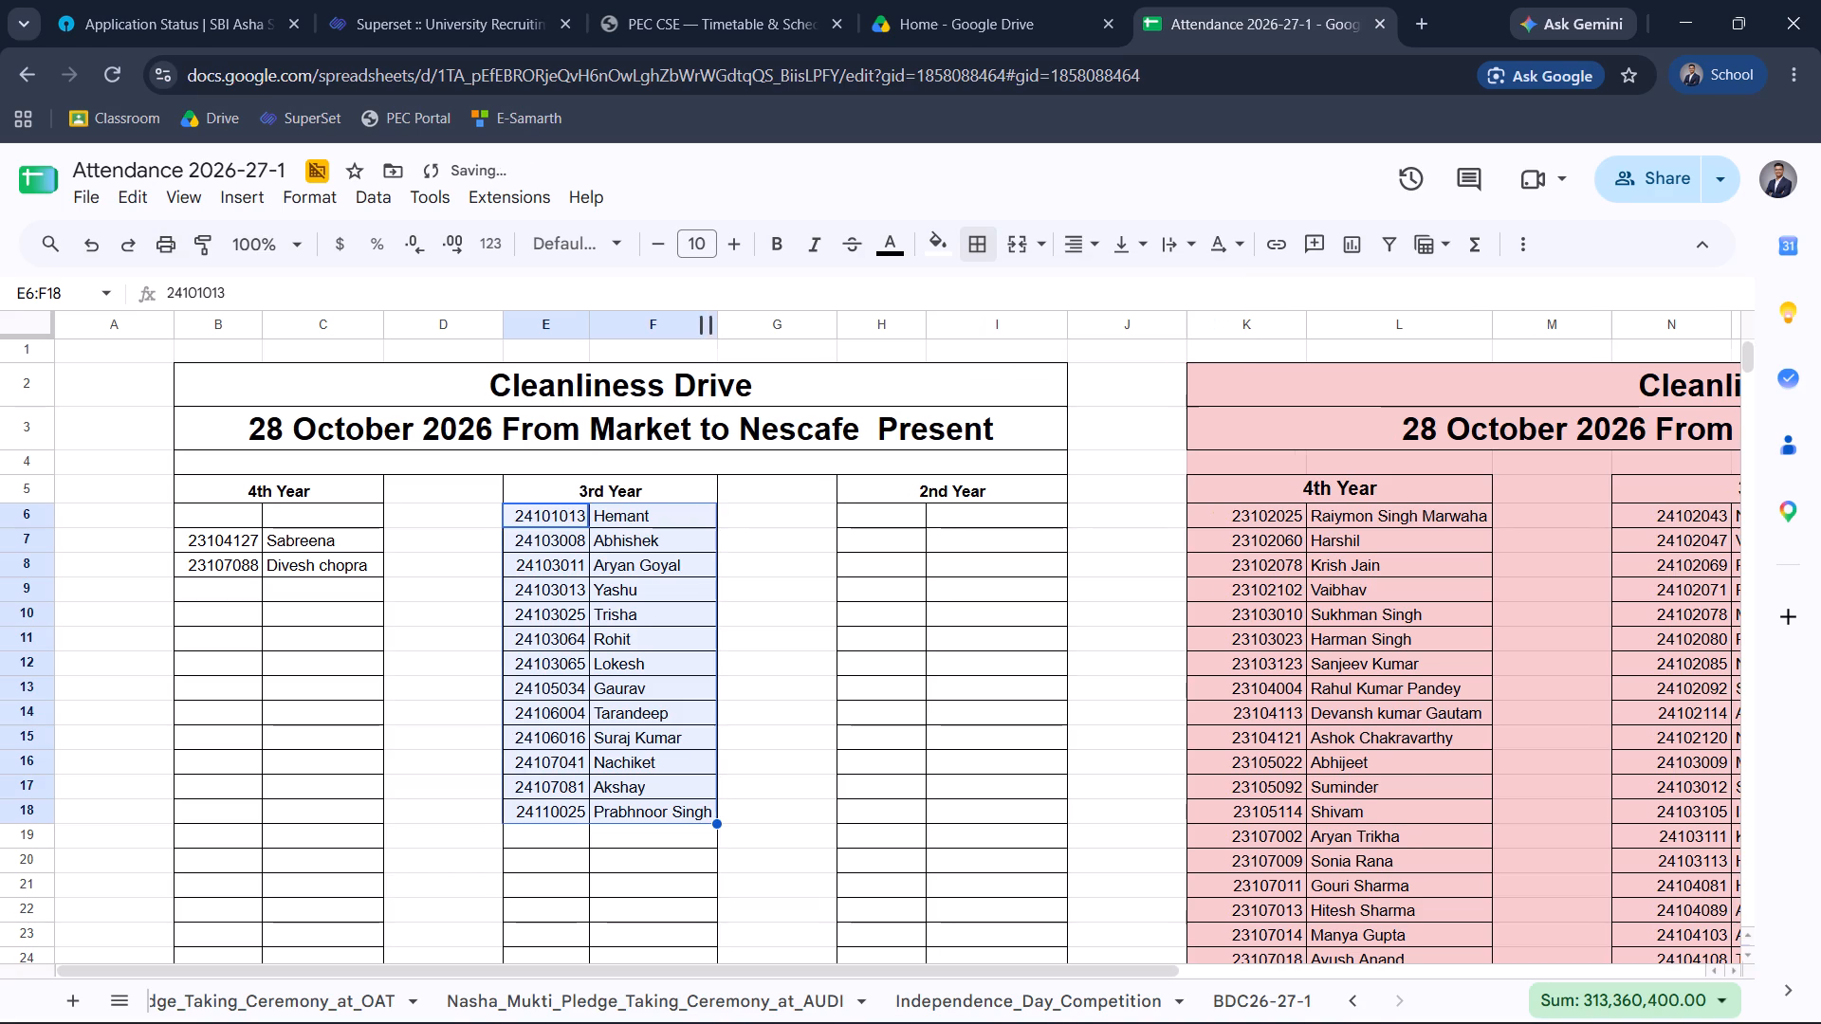
{"action": "double_click", "coordinate": [591, 320]}
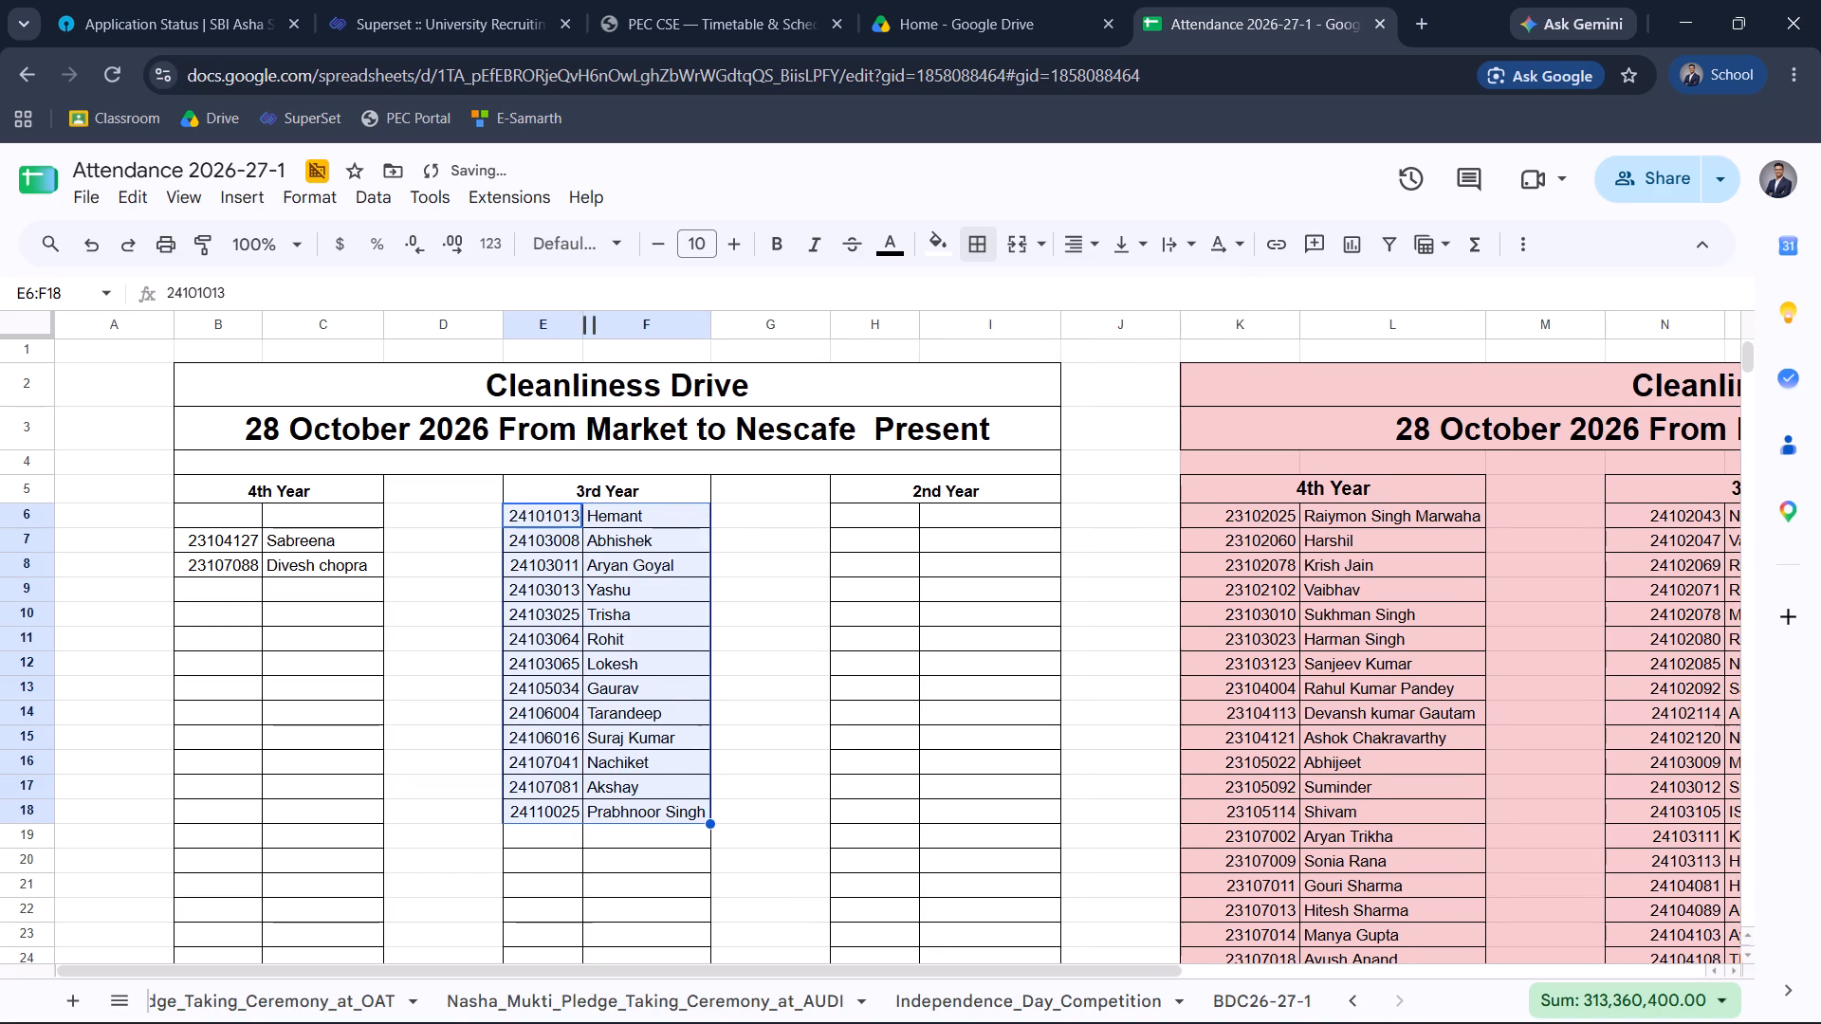
Copy the second-year entries, with SIDs starting with 25, from H78:I111 to the present list's 2nd Year columns starting at H6.
{"action": "scroll", "coordinate": [731, 620], "scroll_direction": "down", "scroll_amount": 9}
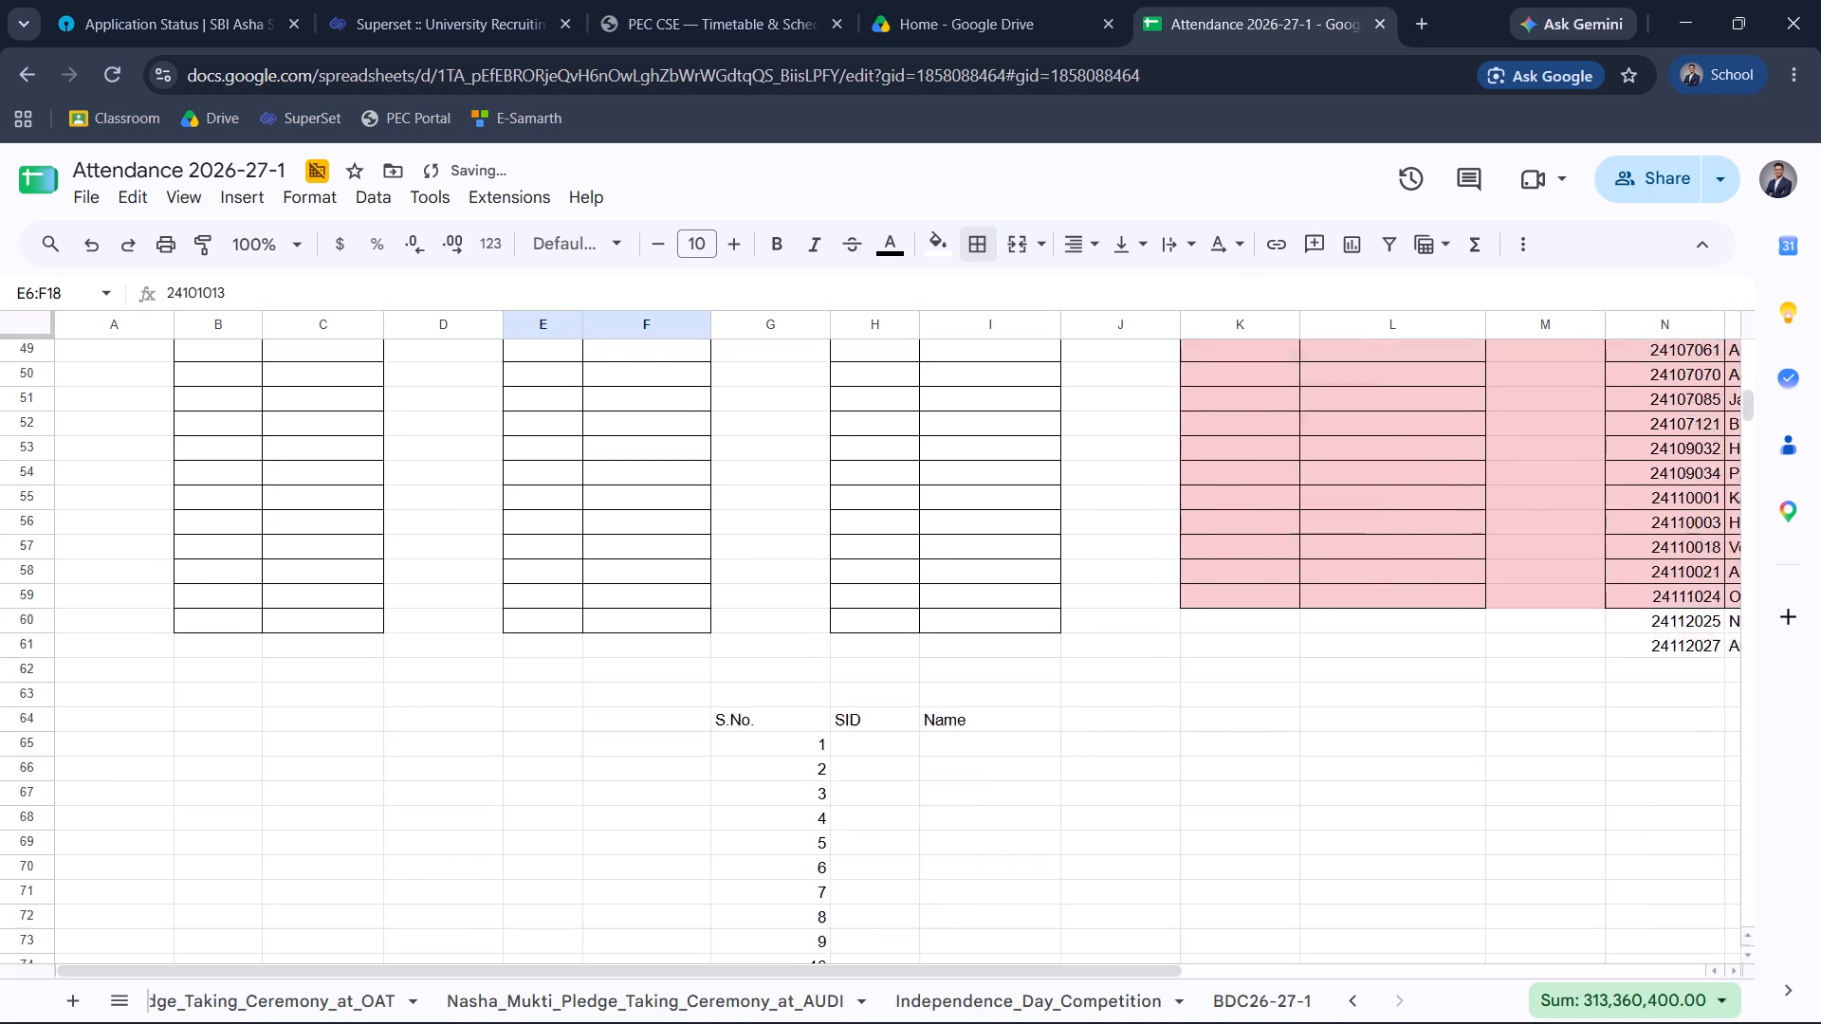
{"action": "left_click_drag", "start_coordinate": [855, 592], "coordinate": [957, 724]}
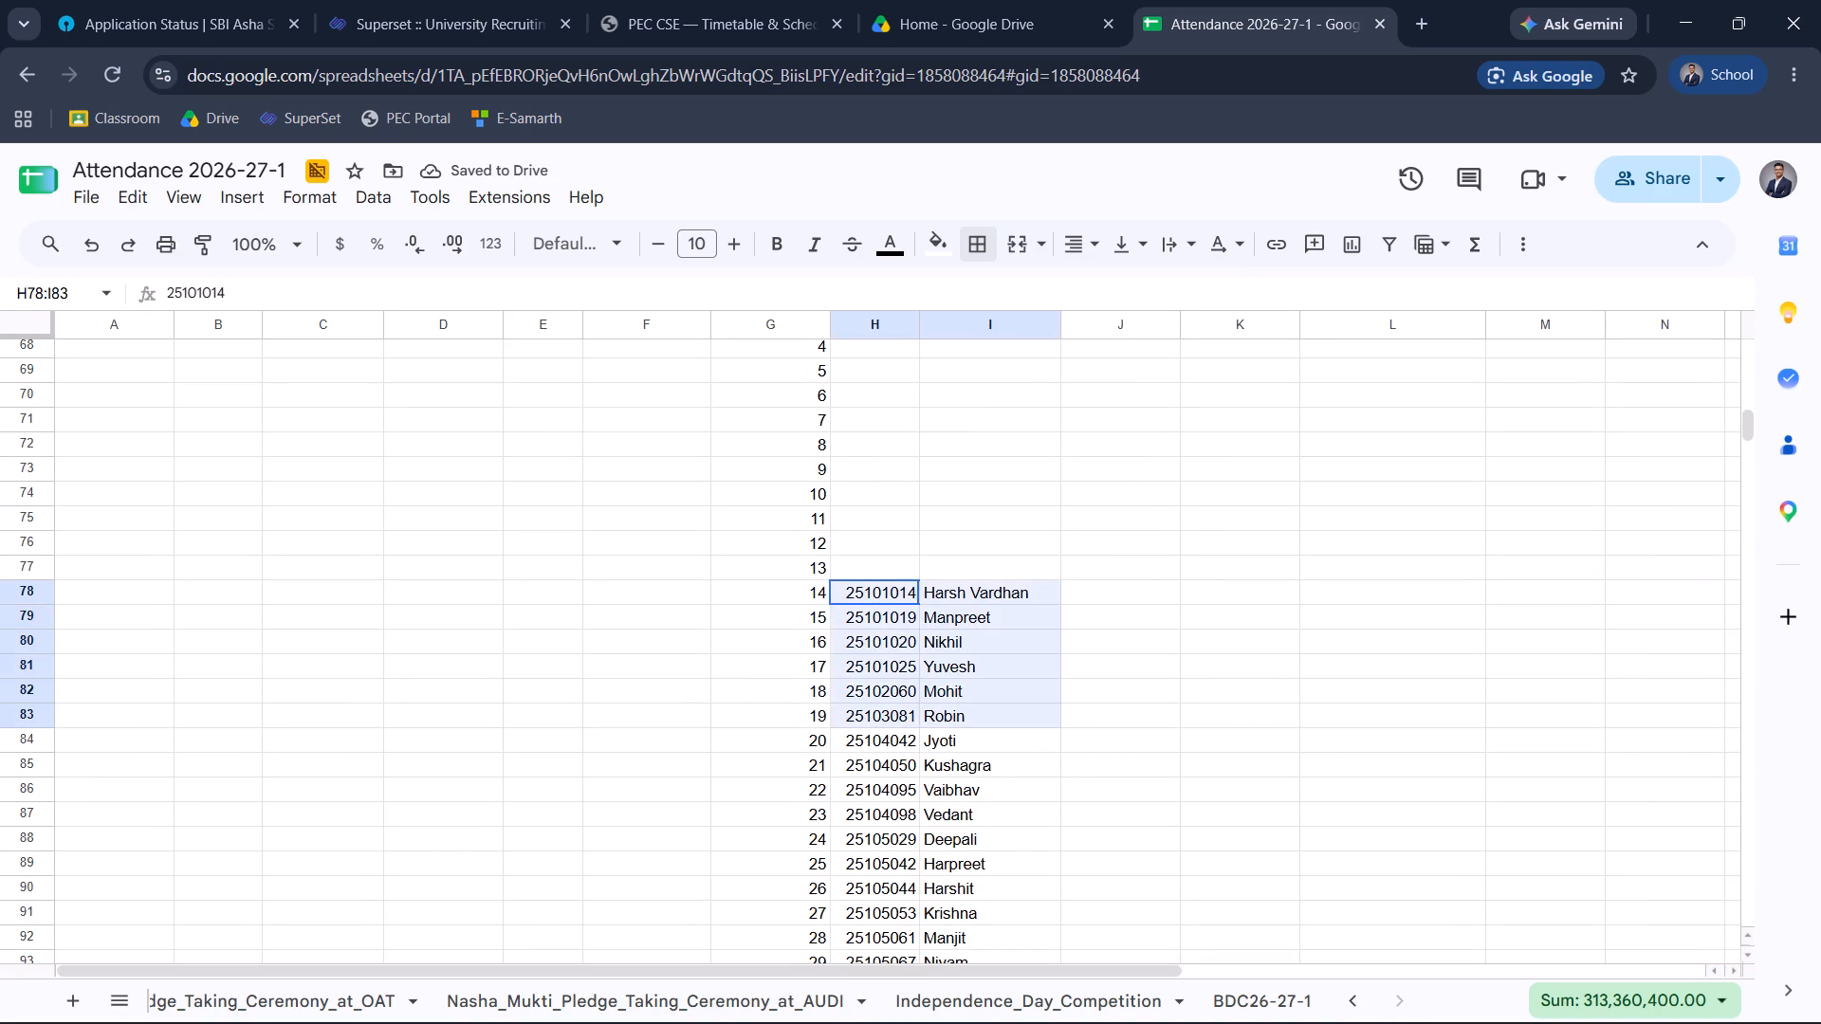
{"action": "left_click_drag", "start_coordinate": [957, 724], "coordinate": [1010, 997]}
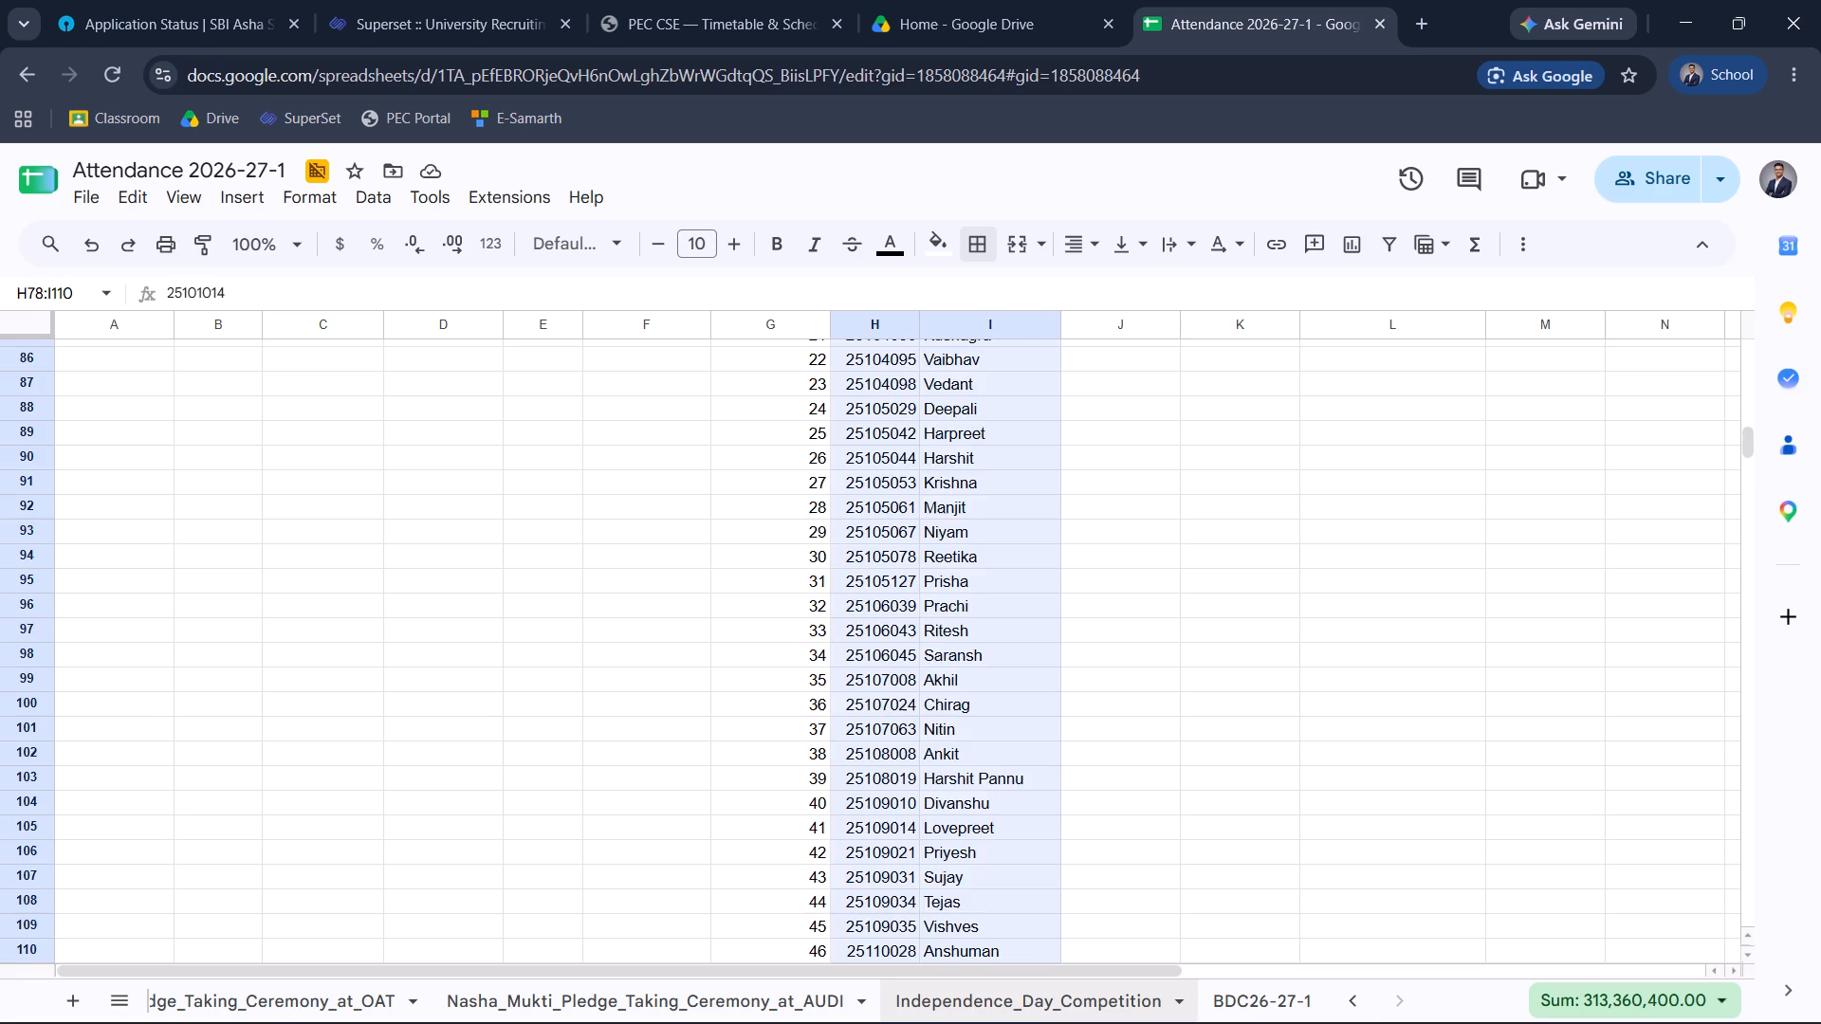
{"action": "left_click_drag", "start_coordinate": [1010, 997], "coordinate": [1017, 796]}
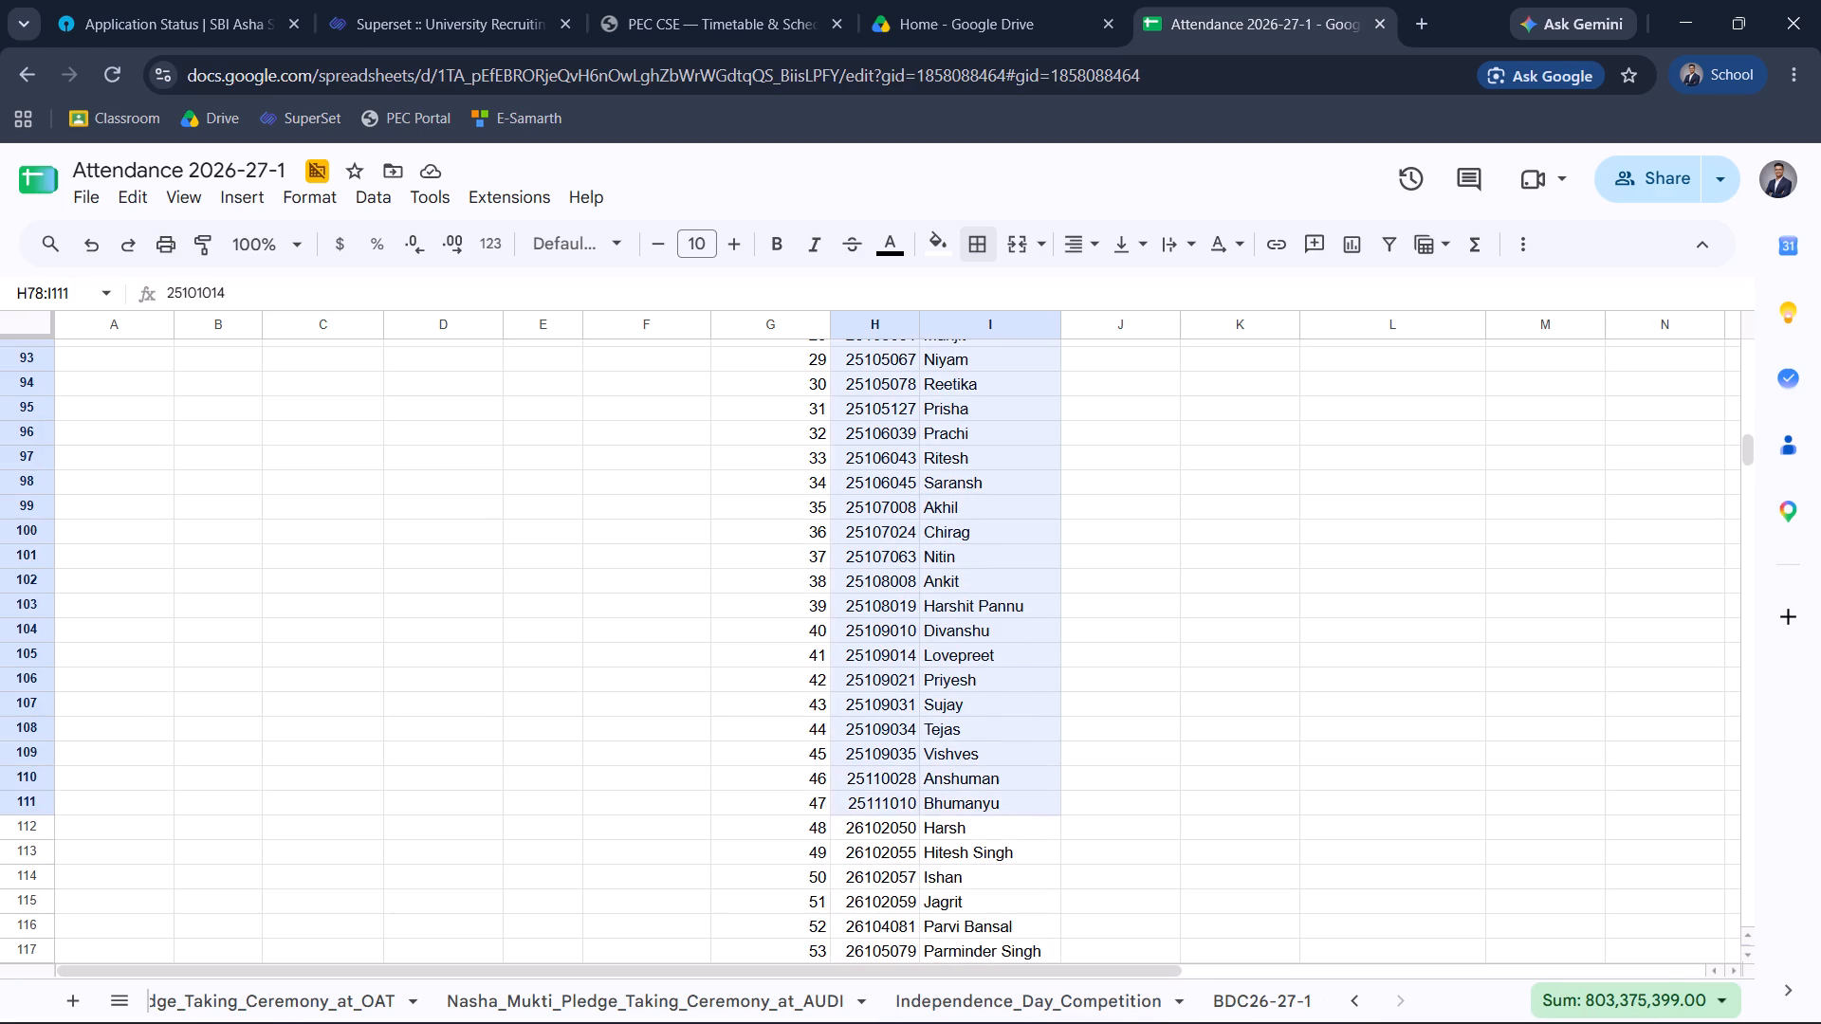
{"action": "left_click_drag", "start_coordinate": [1017, 796], "coordinate": [1017, 806]}
{"action": "scroll", "coordinate": [1017, 806], "scroll_direction": "up", "scroll_amount": 15}
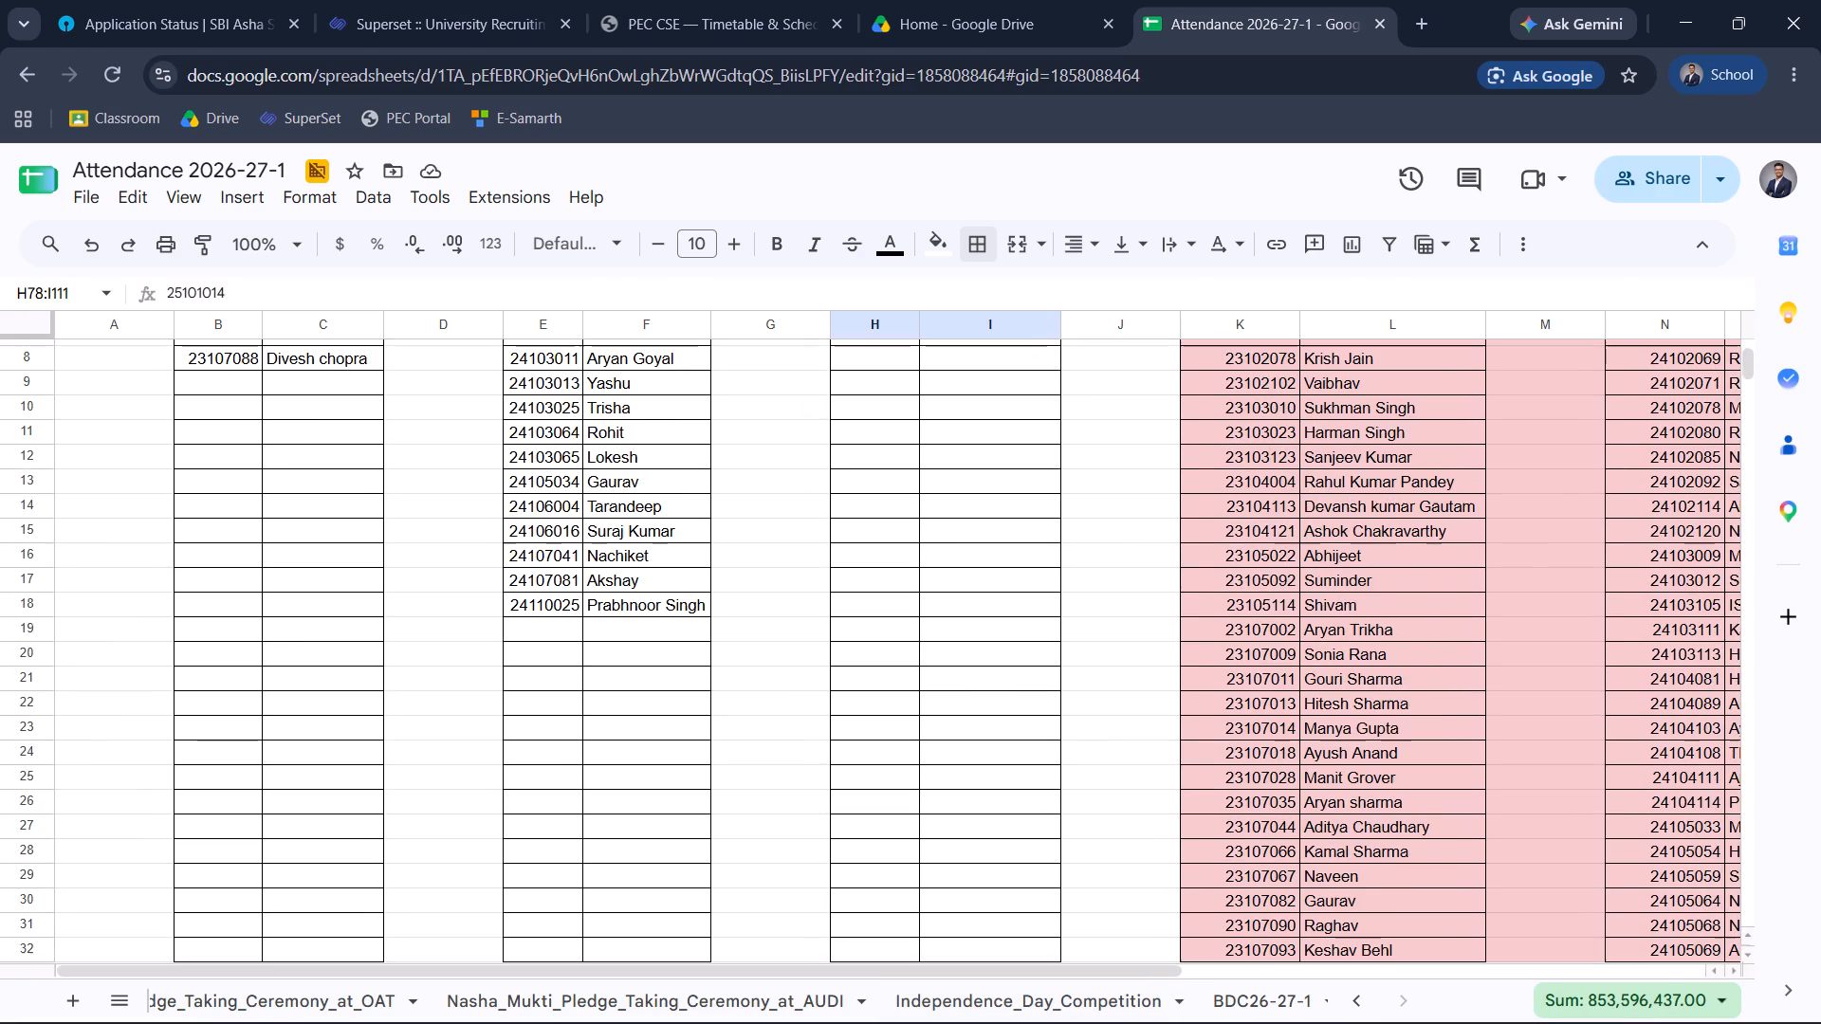
{"action": "key", "text": "ctrl+c"}
{"action": "scroll", "coordinate": [1017, 806], "scroll_direction": "down", "scroll_amount": 11}
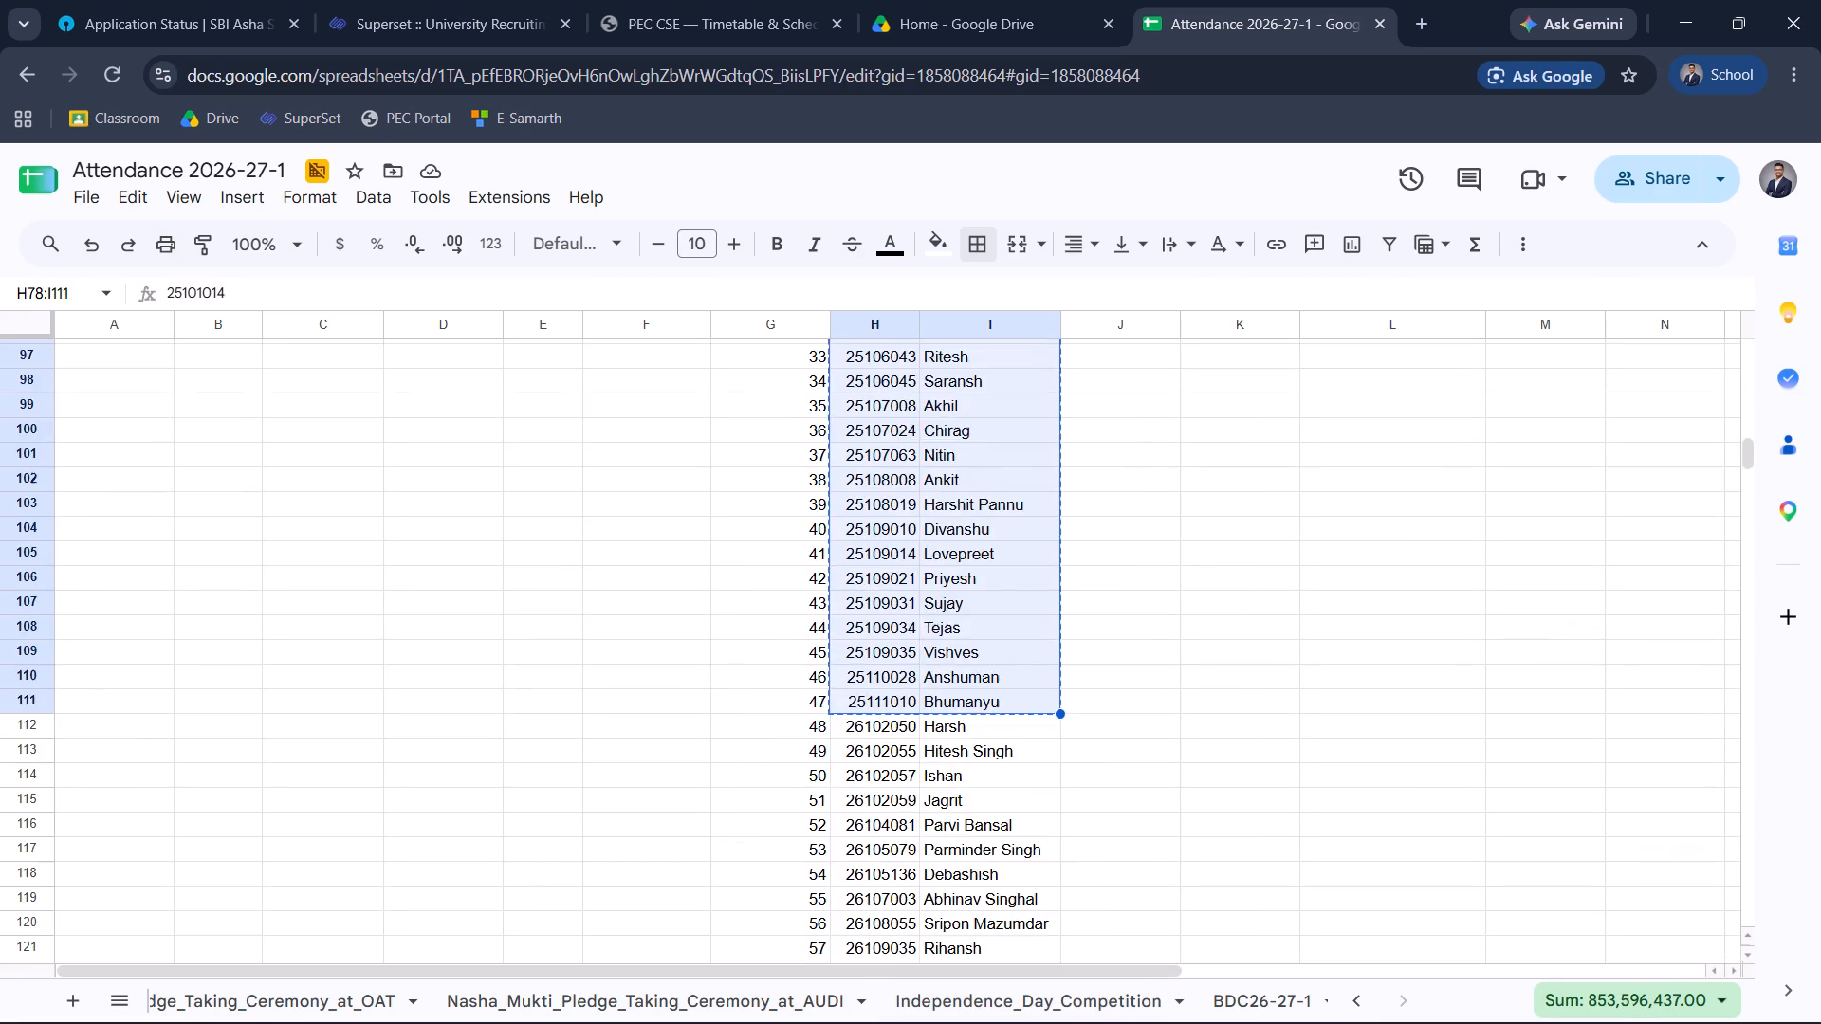
{"action": "scroll", "coordinate": [1017, 806], "scroll_direction": "up", "scroll_amount": 9}
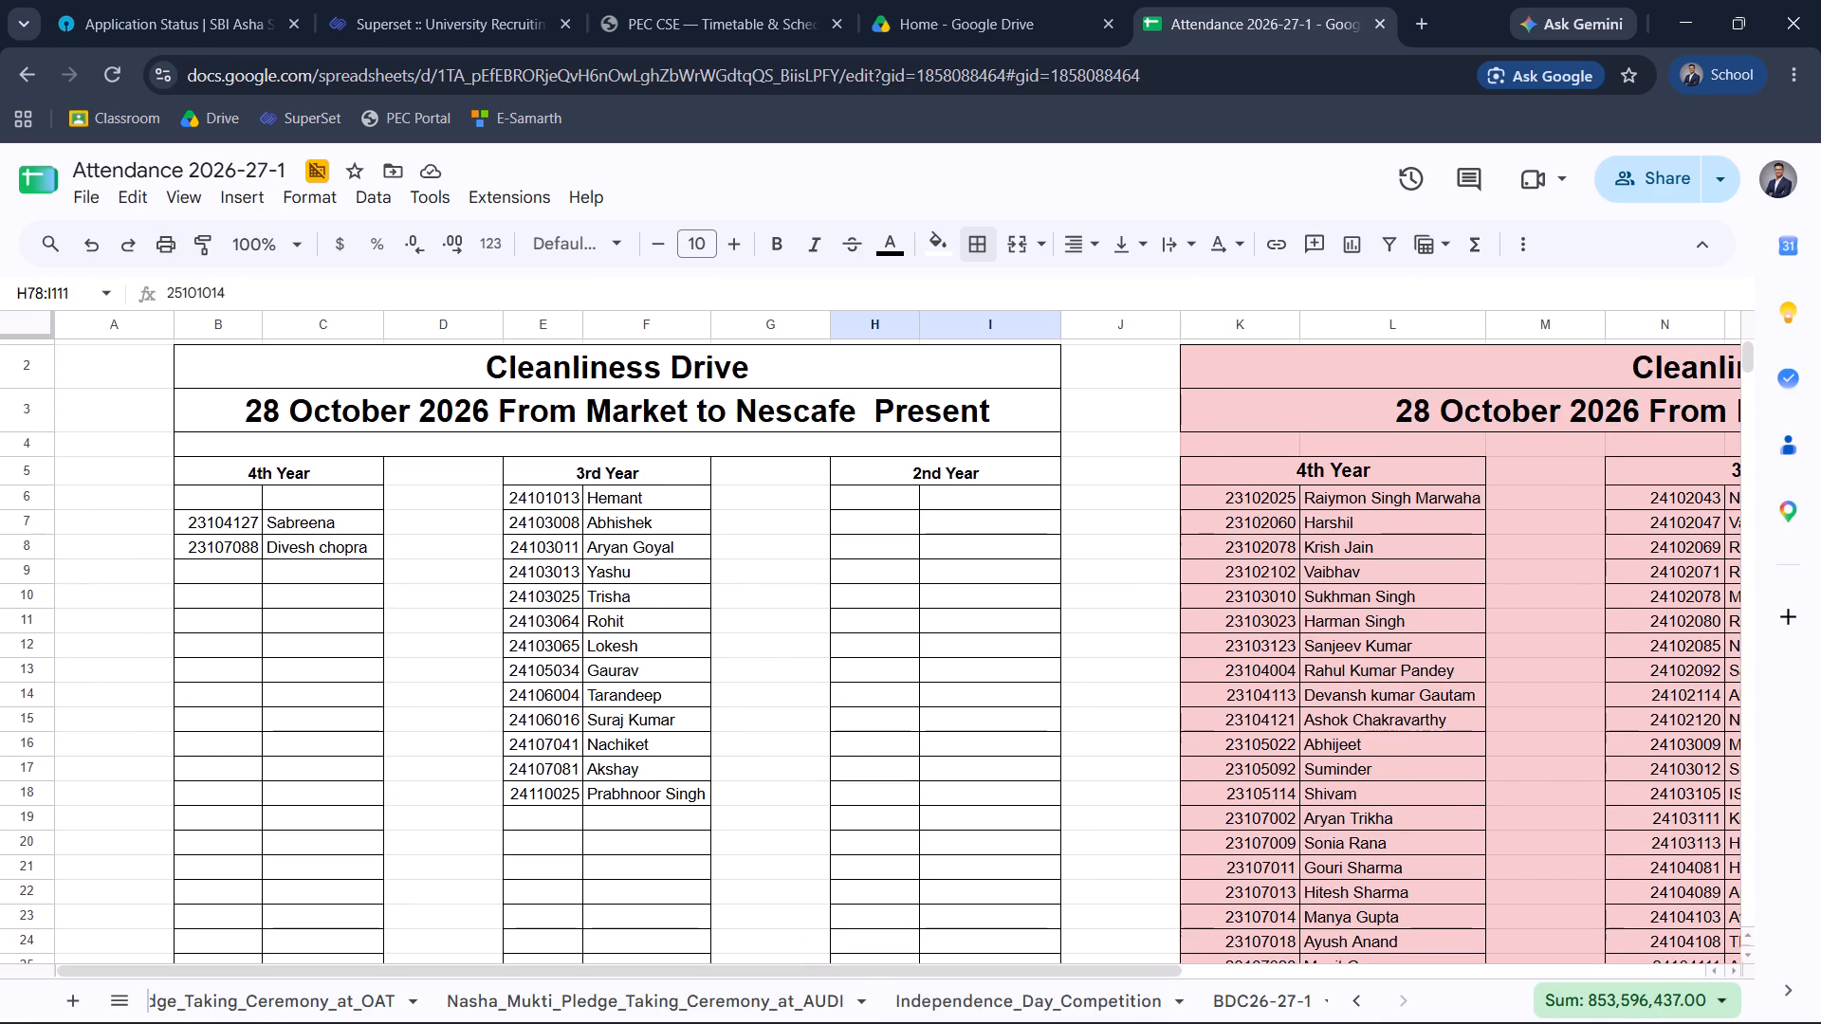
{"action": "left_click", "coordinate": [877, 492]}
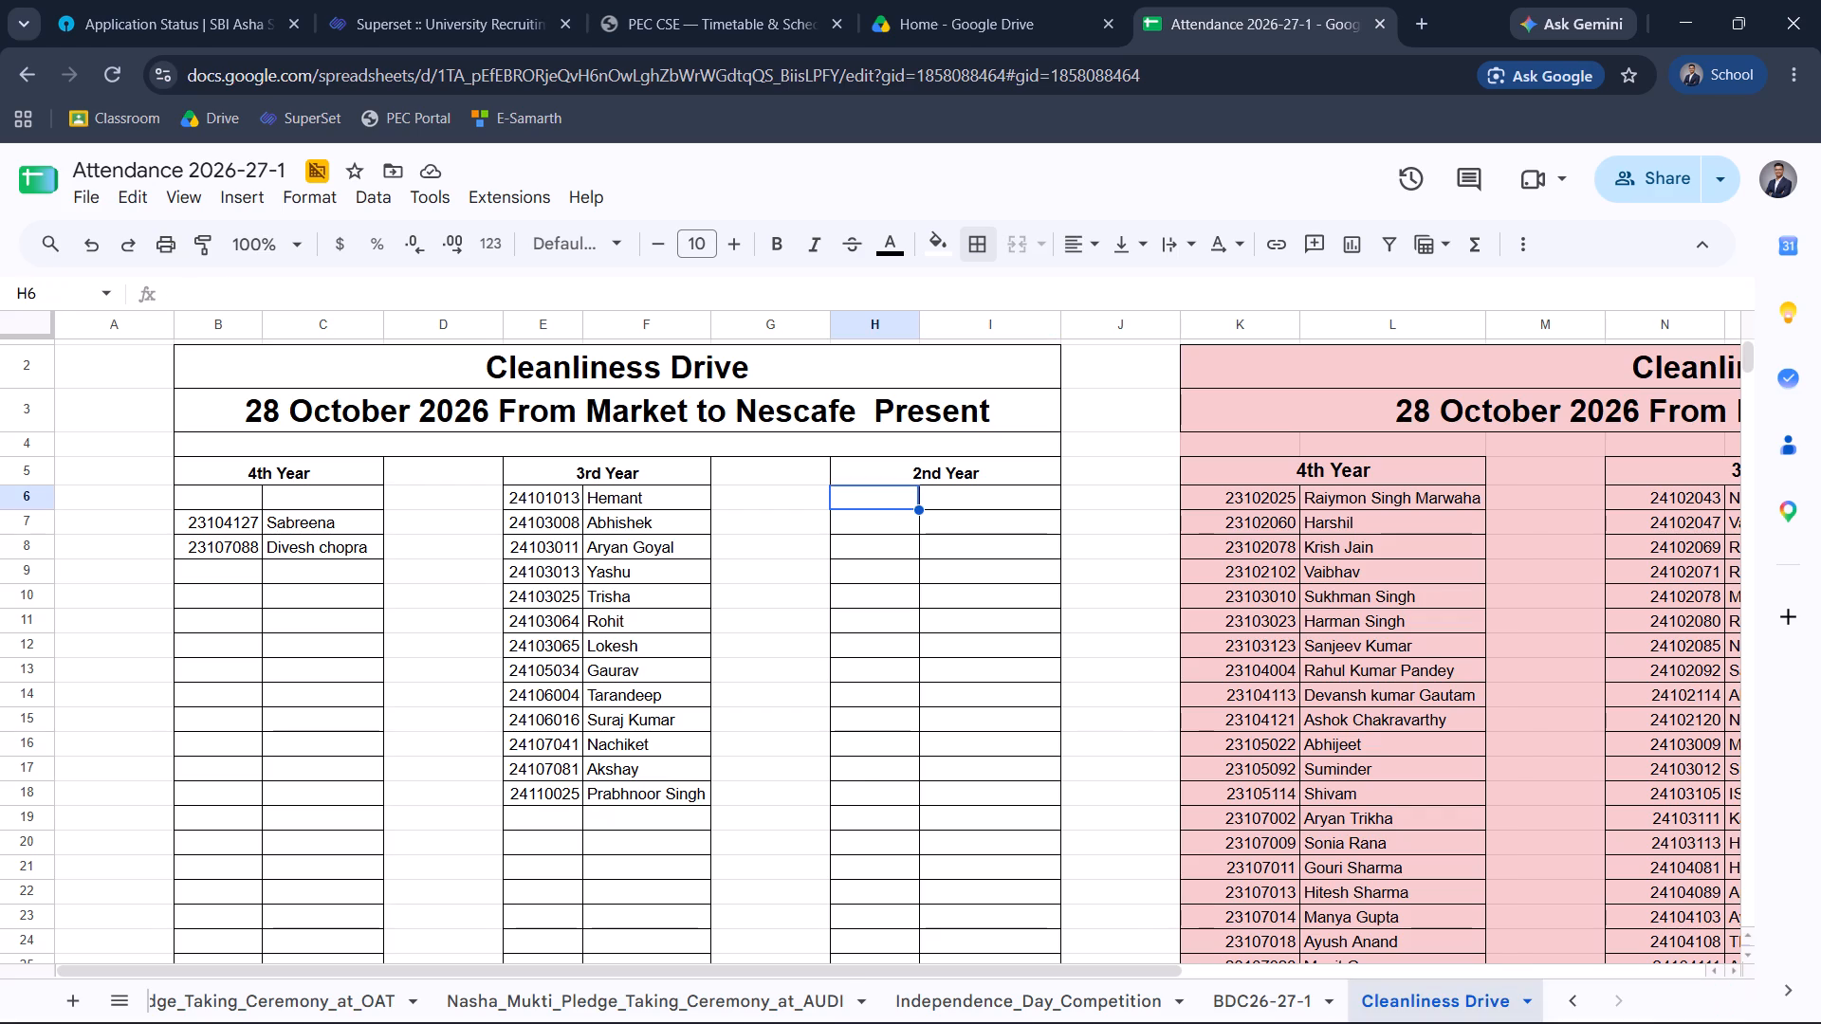
{"action": "key", "text": "ctrl+v"}
Apply all borders to the copied 2nd Year entries in H6:I39.
{"action": "scroll", "coordinate": [877, 492], "scroll_direction": "down", "scroll_amount": 6}
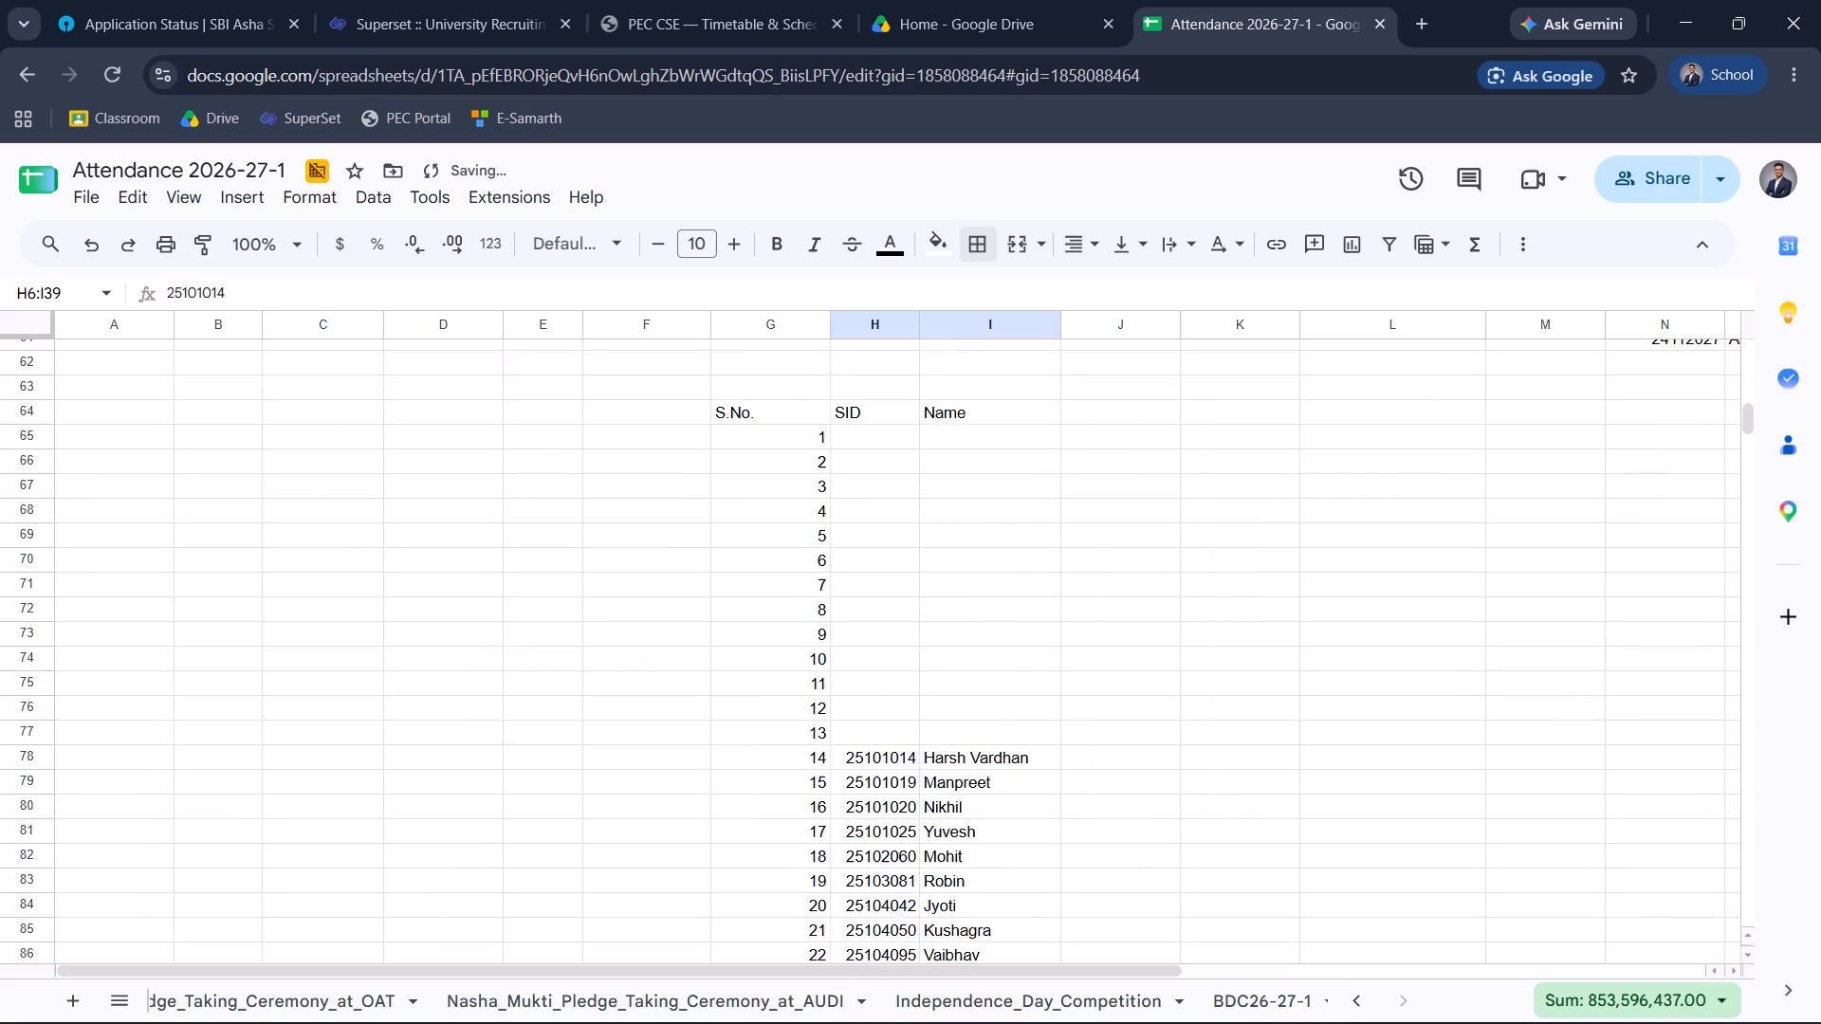
{"action": "scroll", "coordinate": [877, 492], "scroll_direction": "up", "scroll_amount": 4}
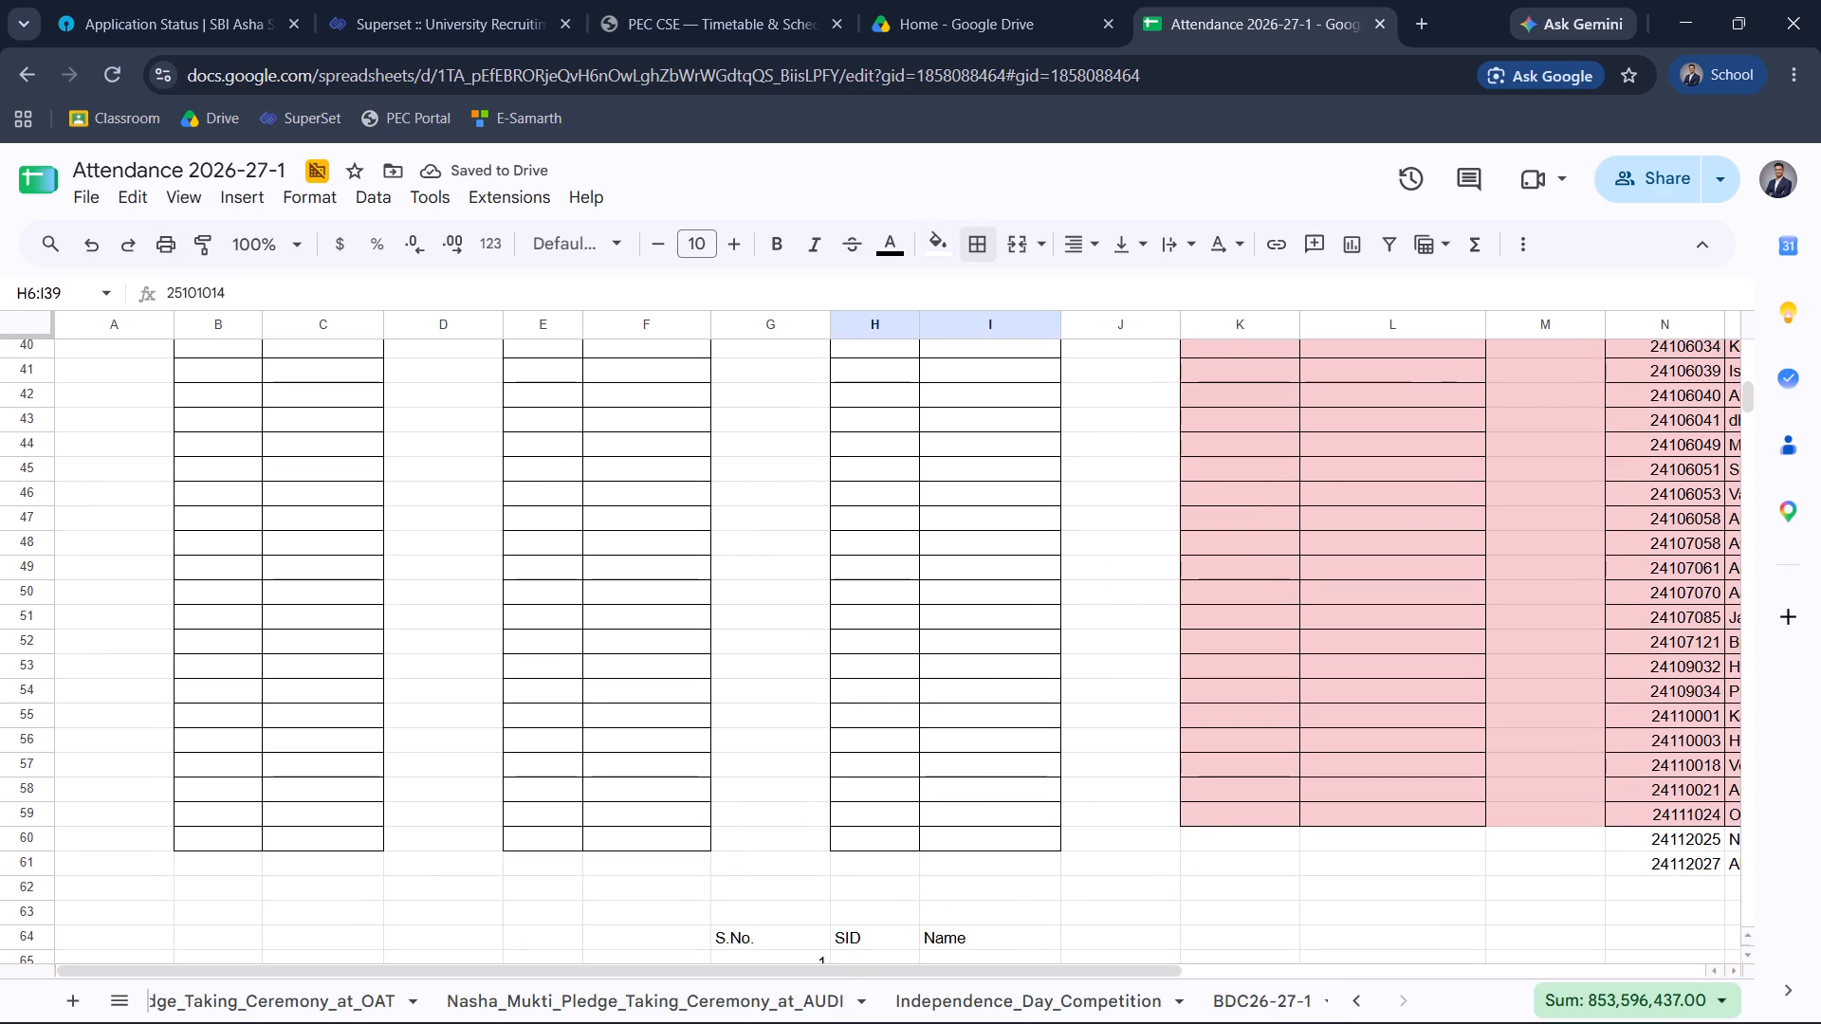
{"action": "left_click", "coordinate": [978, 254]}
{"action": "scroll", "coordinate": [945, 783], "scroll_direction": "down", "scroll_amount": 15}
{"action": "scroll", "coordinate": [945, 783], "scroll_direction": "down", "scroll_amount": 7}
{"action": "scroll", "coordinate": [945, 783], "scroll_direction": "up", "scroll_amount": 5}
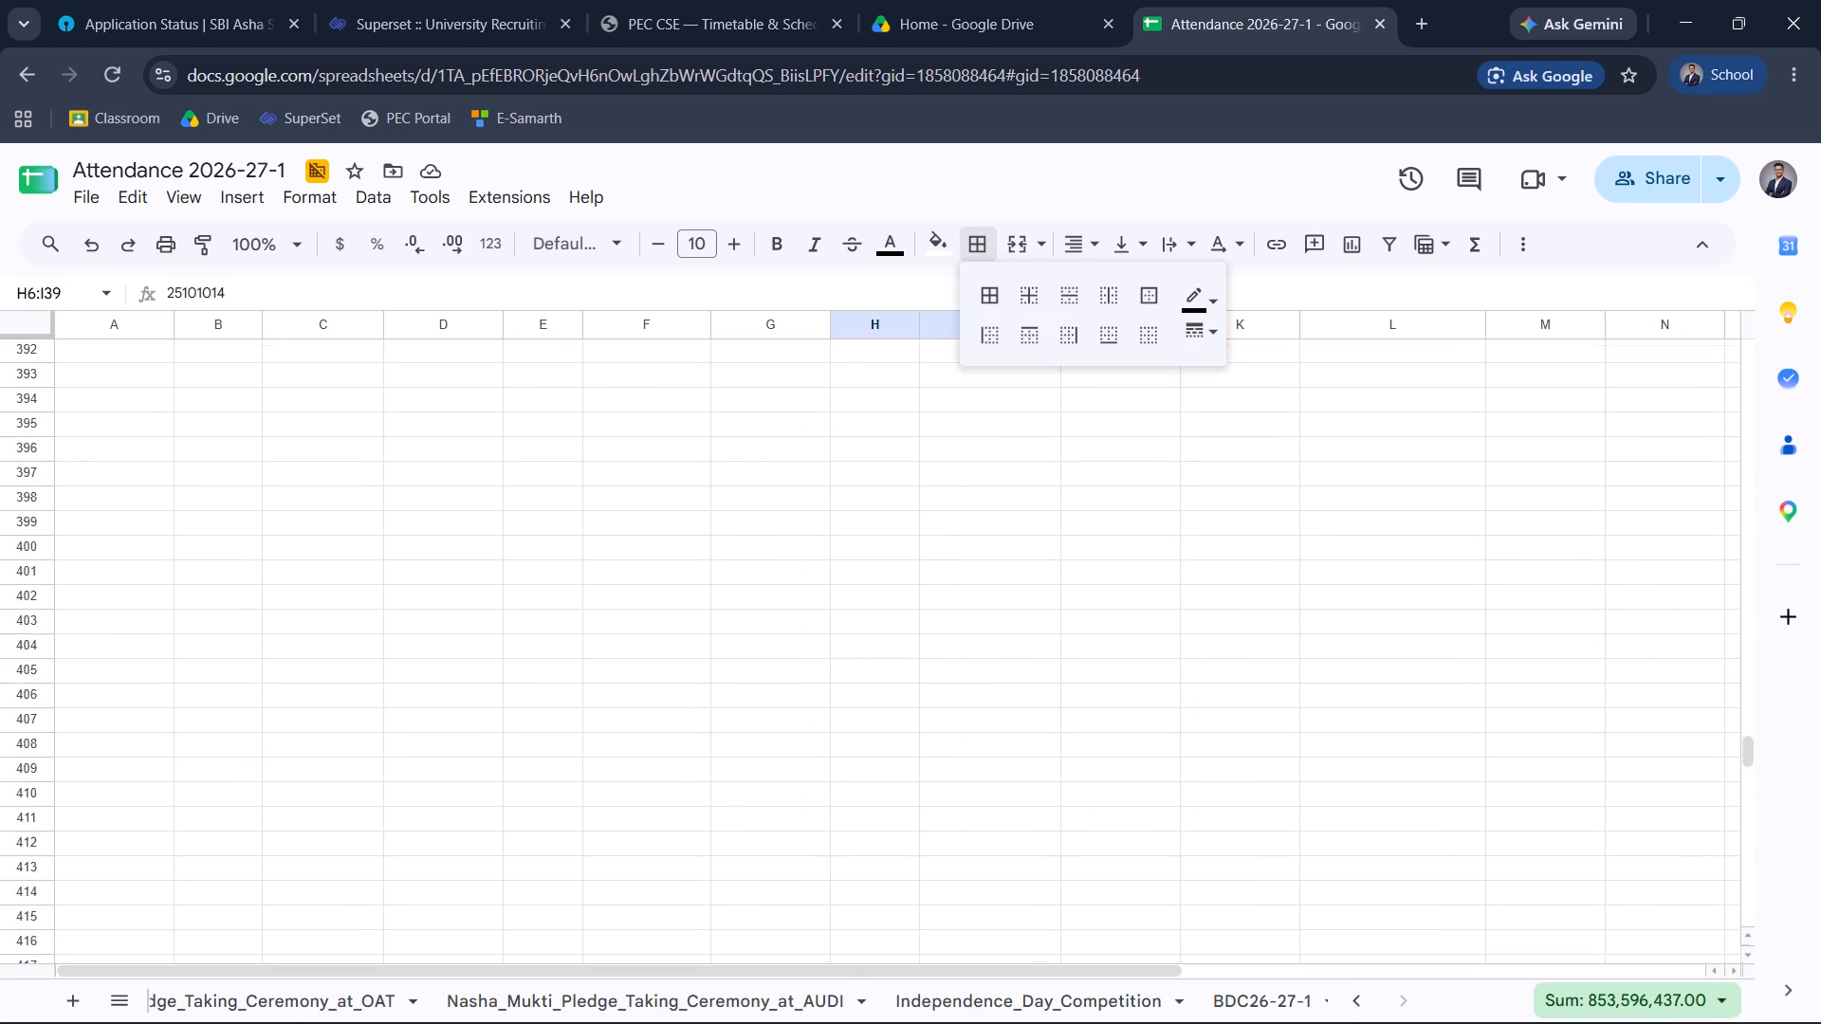
{"action": "scroll", "coordinate": [945, 783], "scroll_direction": "up", "scroll_amount": 20}
{"action": "scroll", "coordinate": [945, 783], "scroll_direction": "up", "scroll_amount": 11}
{"action": "scroll", "coordinate": [945, 783], "scroll_direction": "down", "scroll_amount": 6}
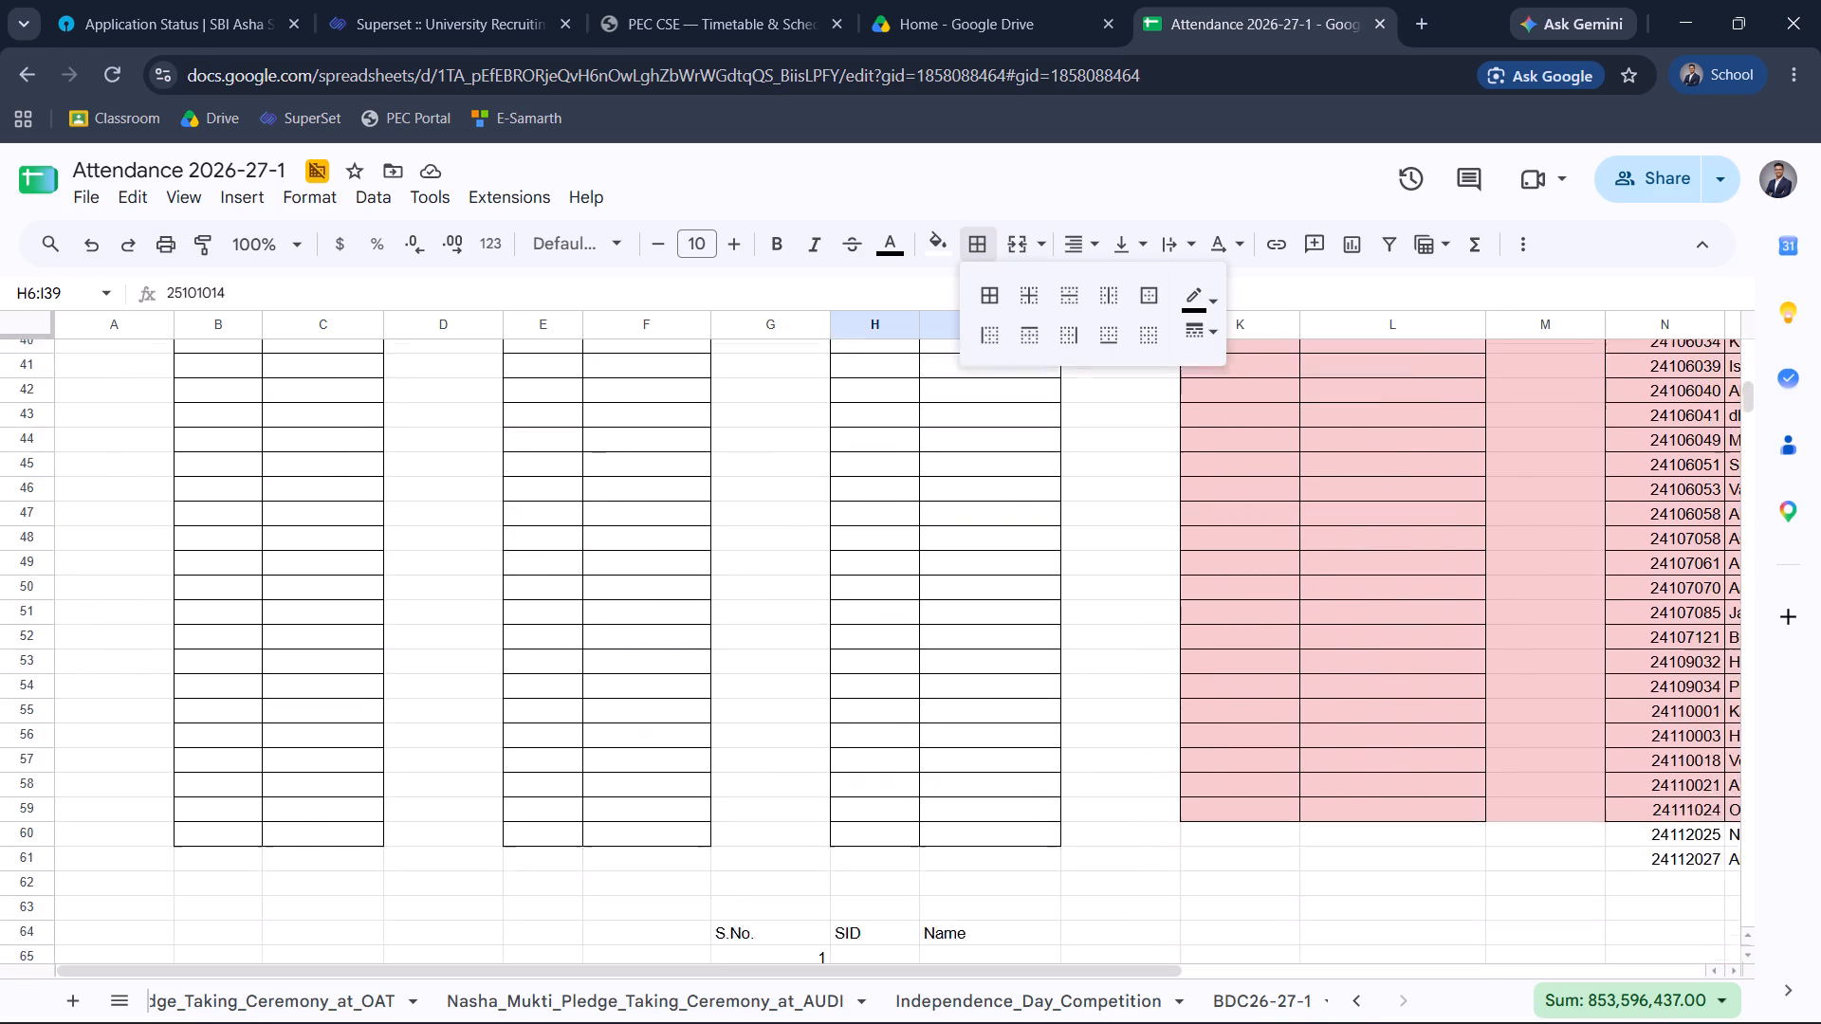
{"action": "scroll", "coordinate": [945, 783], "scroll_direction": "down", "scroll_amount": 1}
{"action": "scroll", "coordinate": [945, 783], "scroll_direction": "up", "scroll_amount": 4}
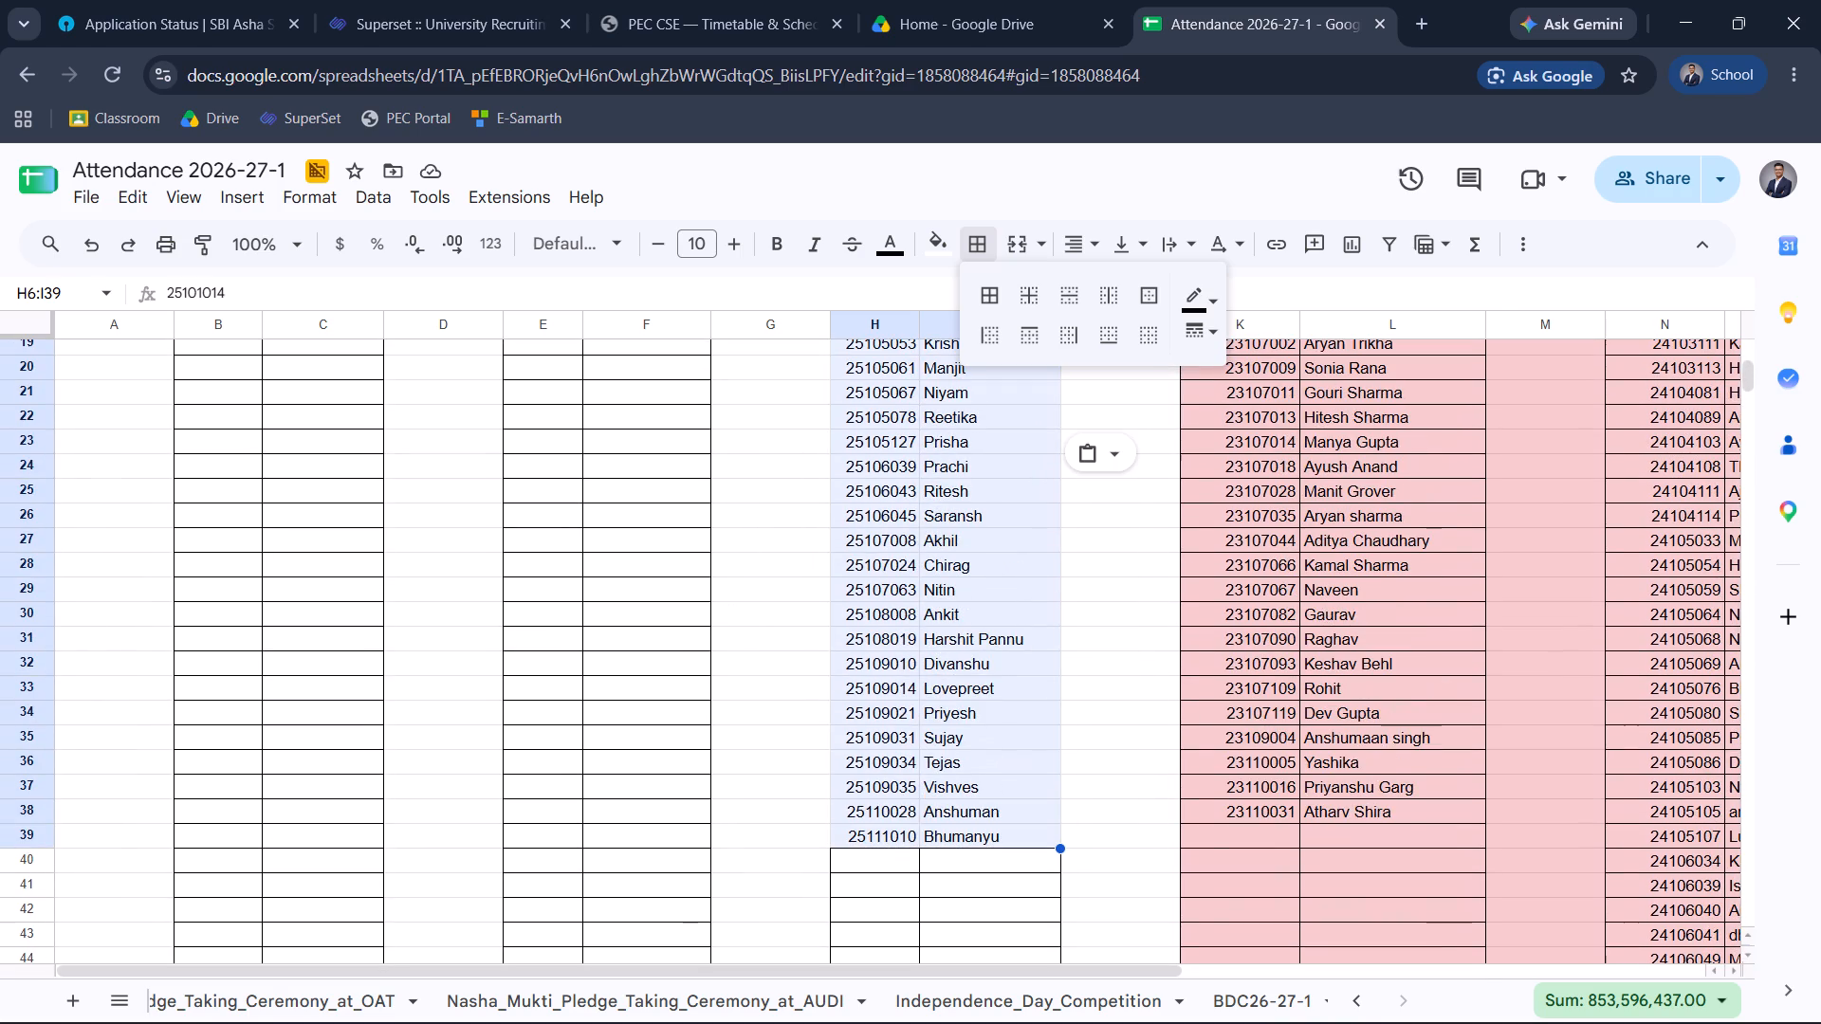
{"action": "left_click", "coordinate": [990, 306]}
Delete the already copied second-year SIDs and names from H78:I111 in the source list.
{"action": "scroll", "coordinate": [931, 832], "scroll_direction": "down", "scroll_amount": 5}
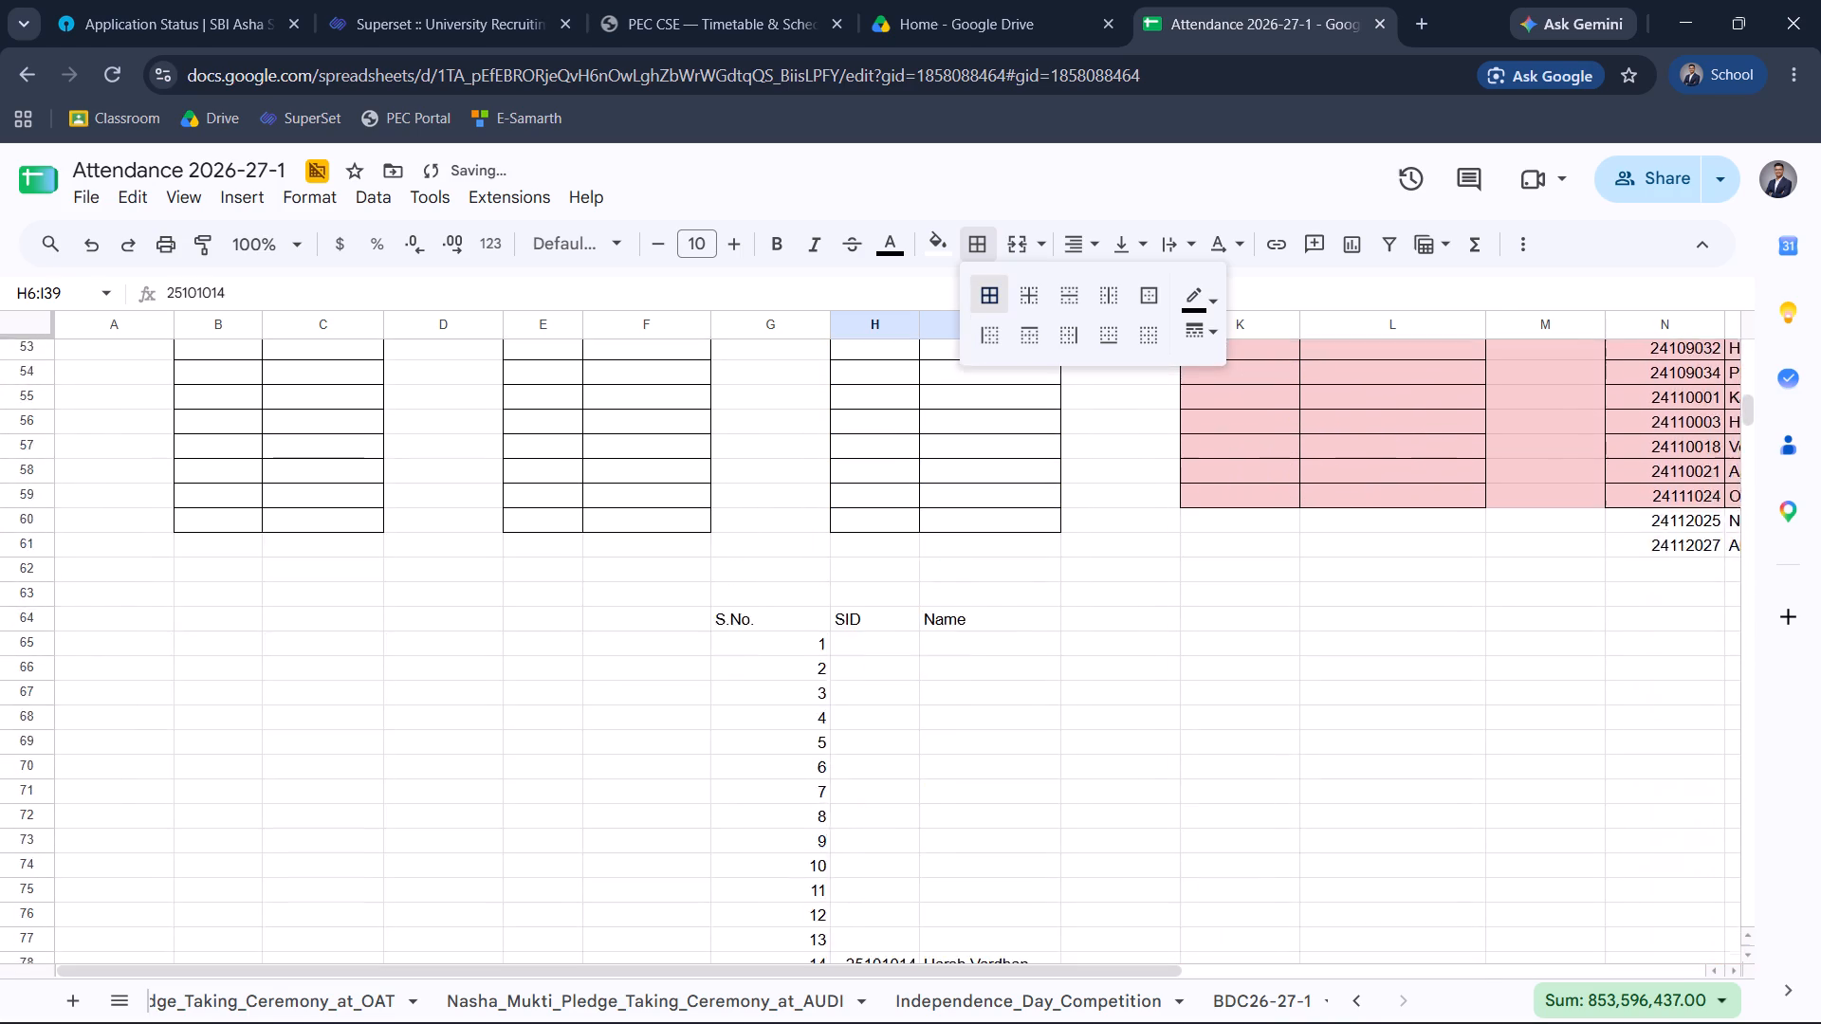
{"action": "scroll", "coordinate": [931, 832], "scroll_direction": "down", "scroll_amount": 3}
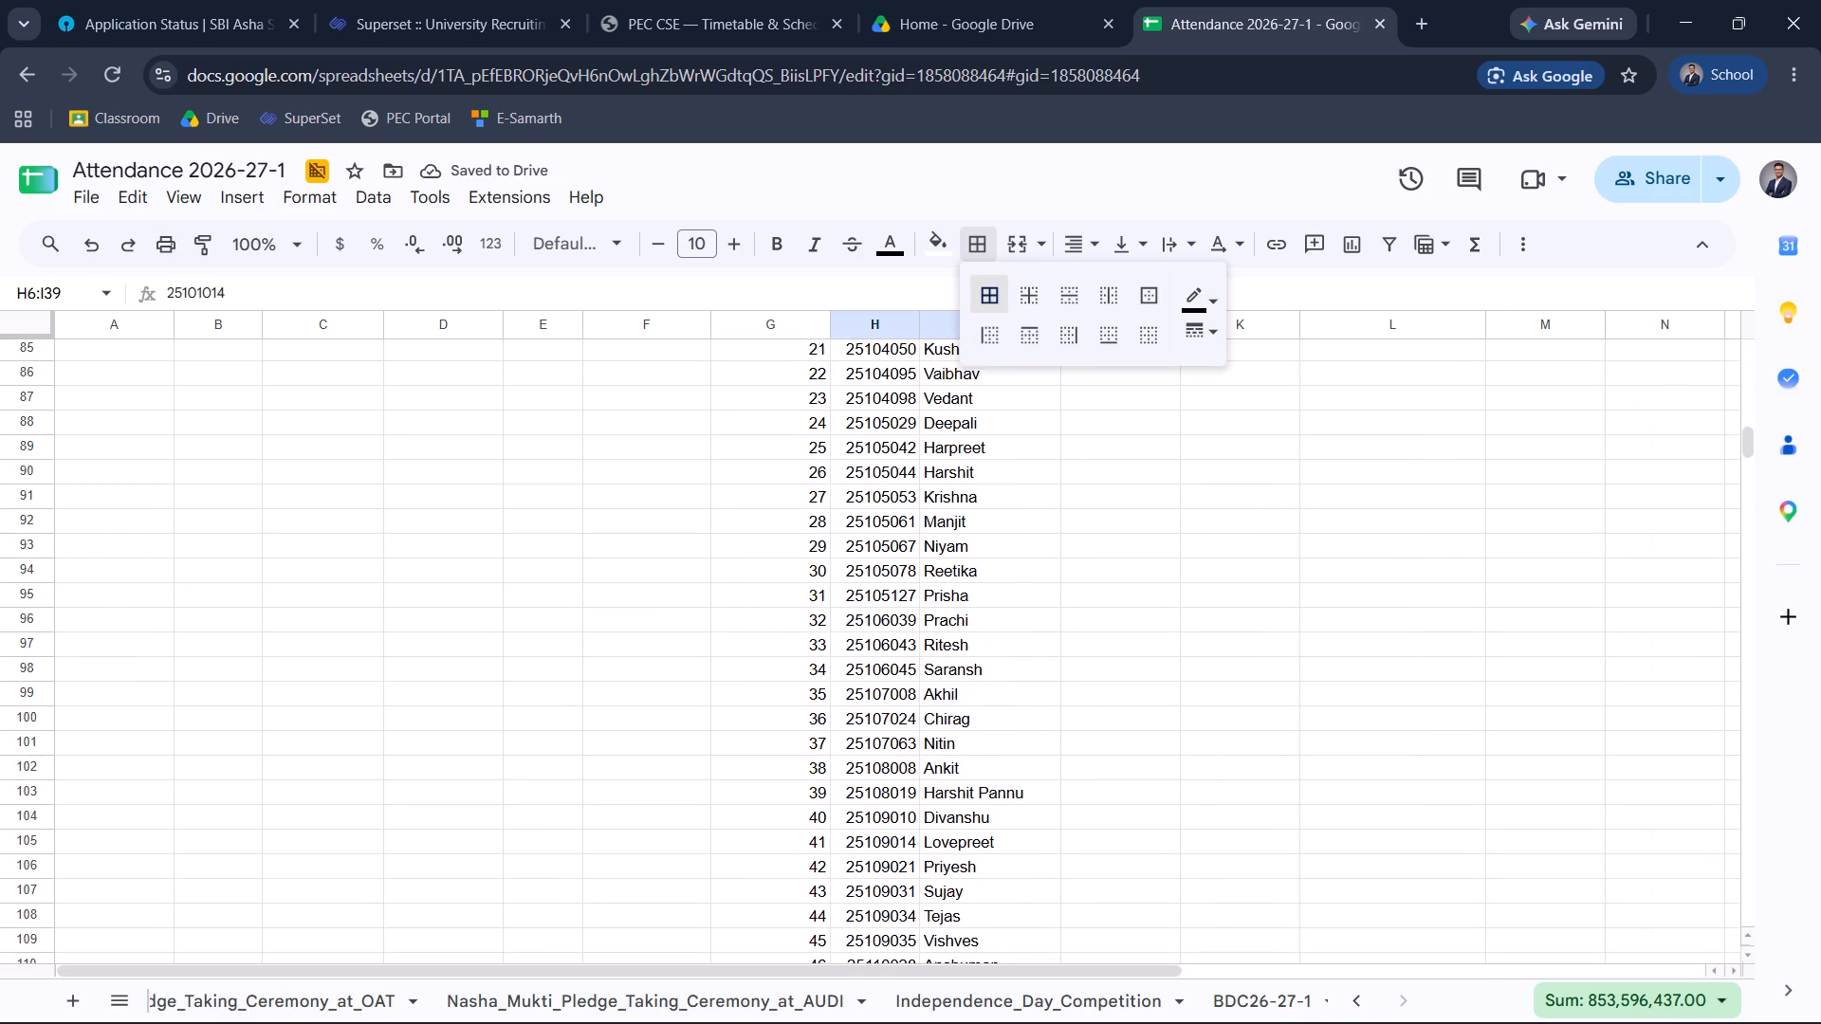
{"action": "scroll", "coordinate": [897, 921], "scroll_direction": "down", "scroll_amount": 1}
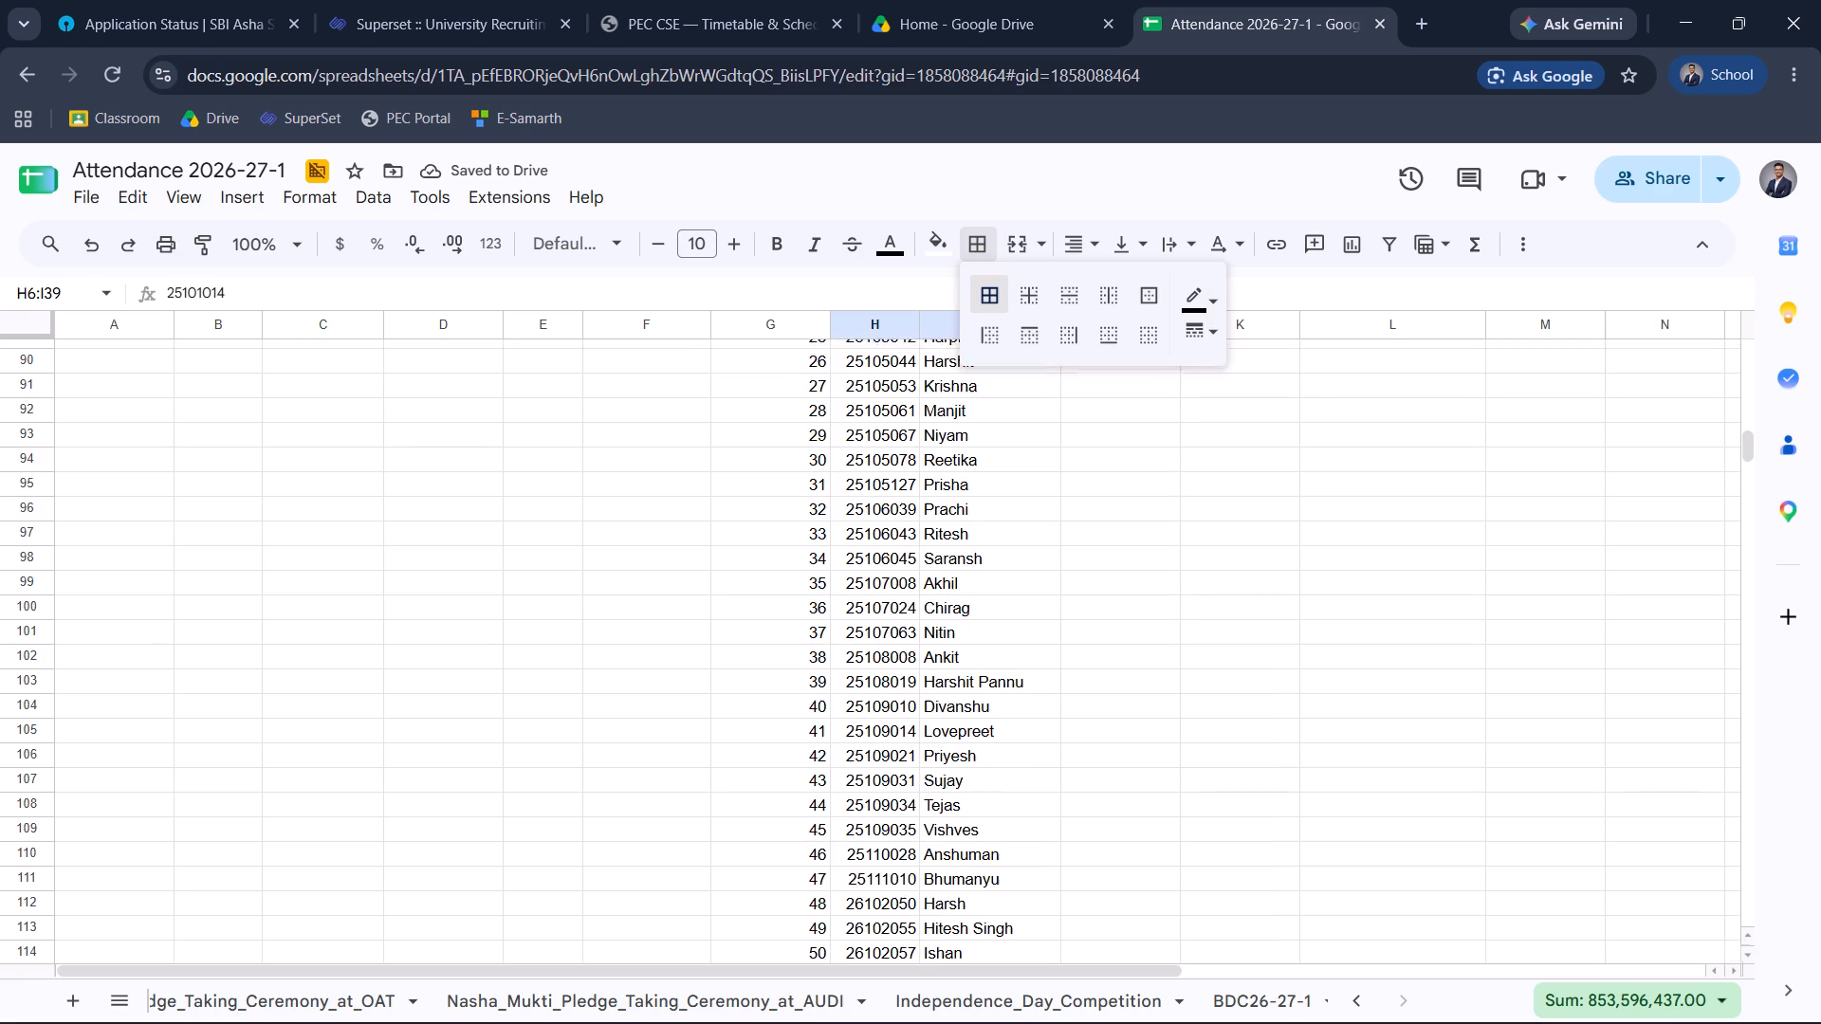
{"action": "scroll", "coordinate": [897, 921], "scroll_direction": "down", "scroll_amount": 1}
{"action": "left_click_drag", "start_coordinate": [894, 879], "coordinate": [964, 721]}
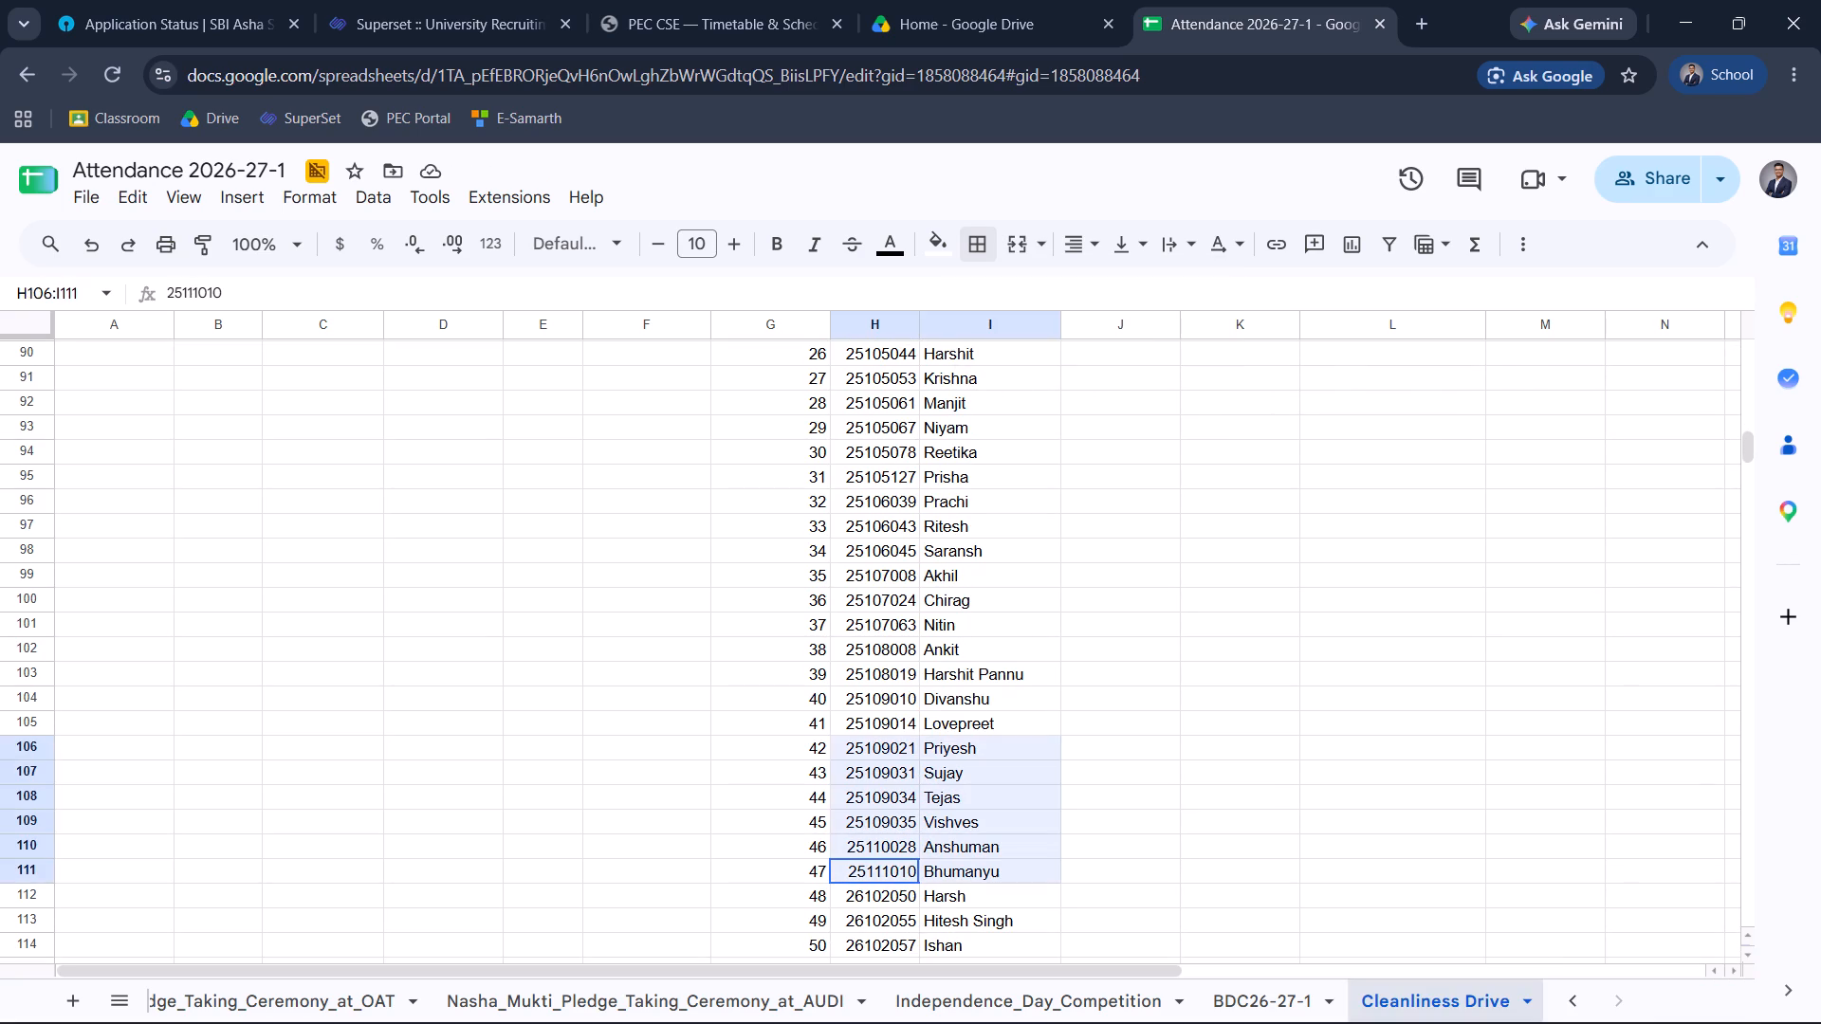
{"action": "left_click_drag", "start_coordinate": [964, 721], "coordinate": [1013, 279]}
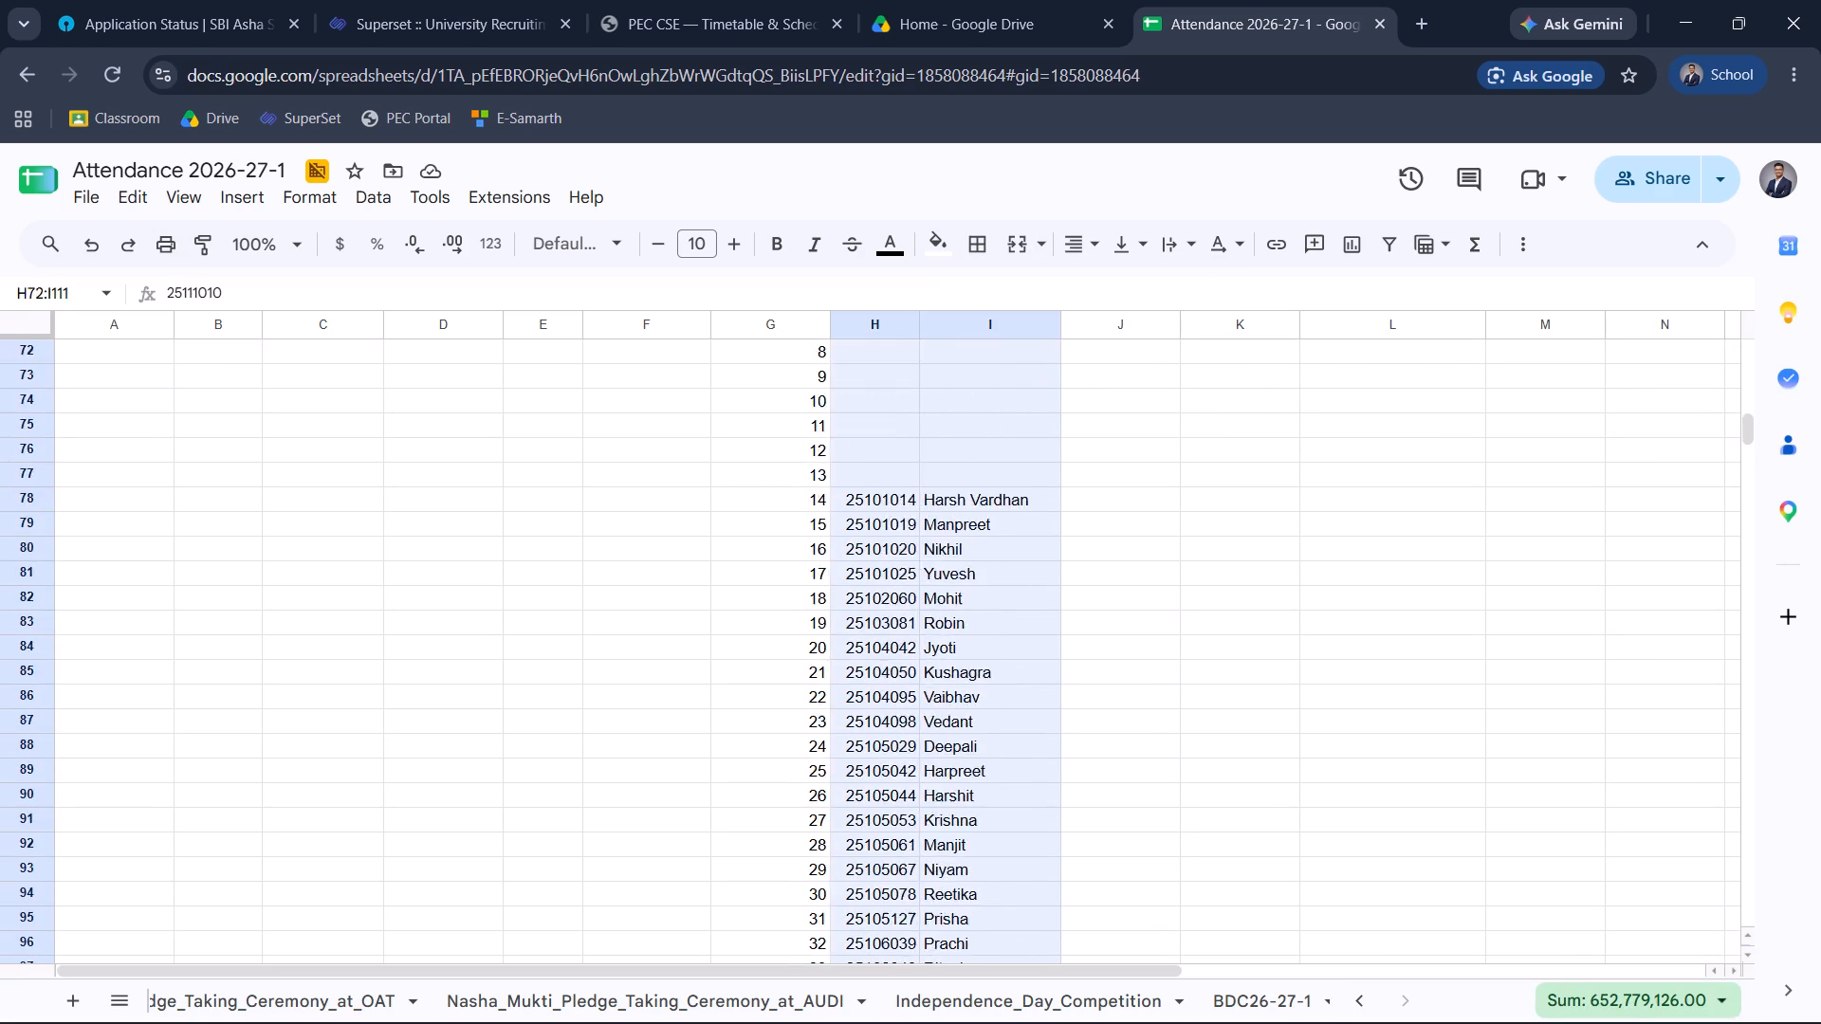
{"action": "left_click_drag", "start_coordinate": [1013, 279], "coordinate": [959, 584]}
{"action": "key", "text": "BackSpace"}
Cut the remaining entries with SIDs starting with 26 from H112:I123 of the source list.
{"action": "scroll", "coordinate": [959, 584], "scroll_direction": "down", "scroll_amount": 4}
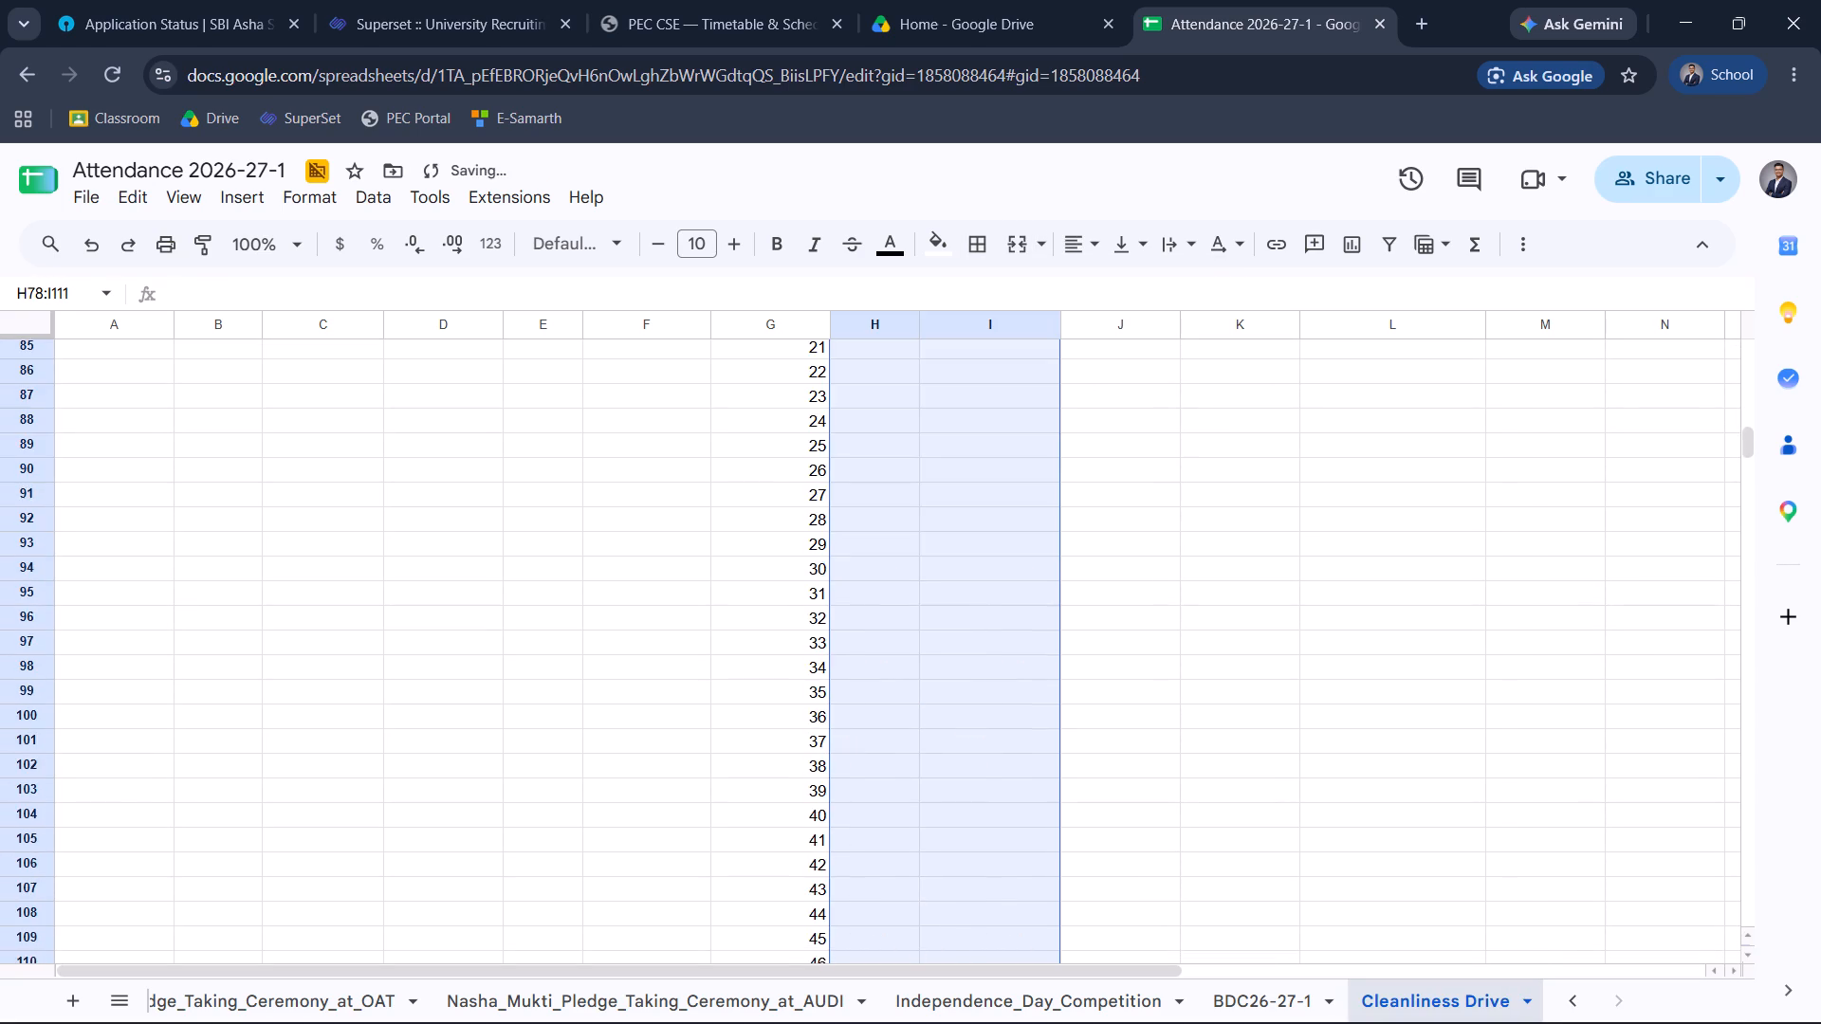
{"action": "scroll", "coordinate": [959, 584], "scroll_direction": "up", "scroll_amount": 4}
{"action": "scroll", "coordinate": [959, 584], "scroll_direction": "down", "scroll_amount": 2}
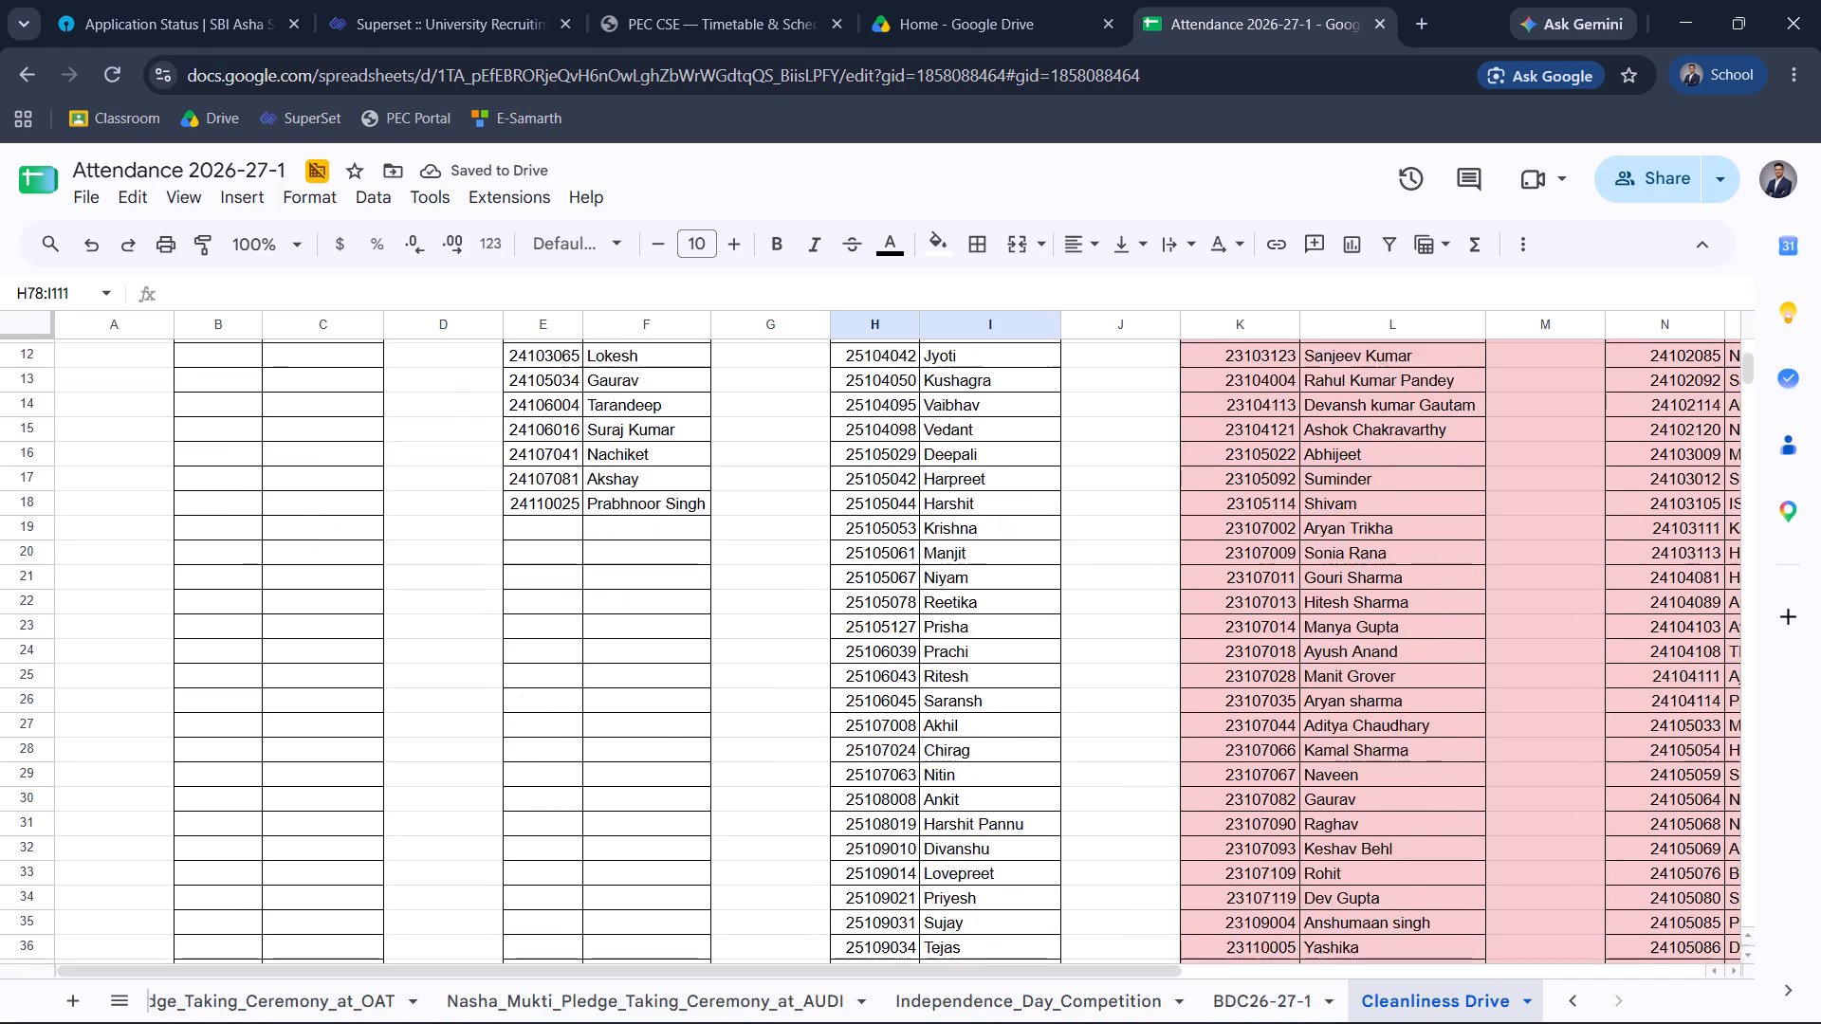
{"action": "scroll", "coordinate": [959, 584], "scroll_direction": "down", "scroll_amount": 9}
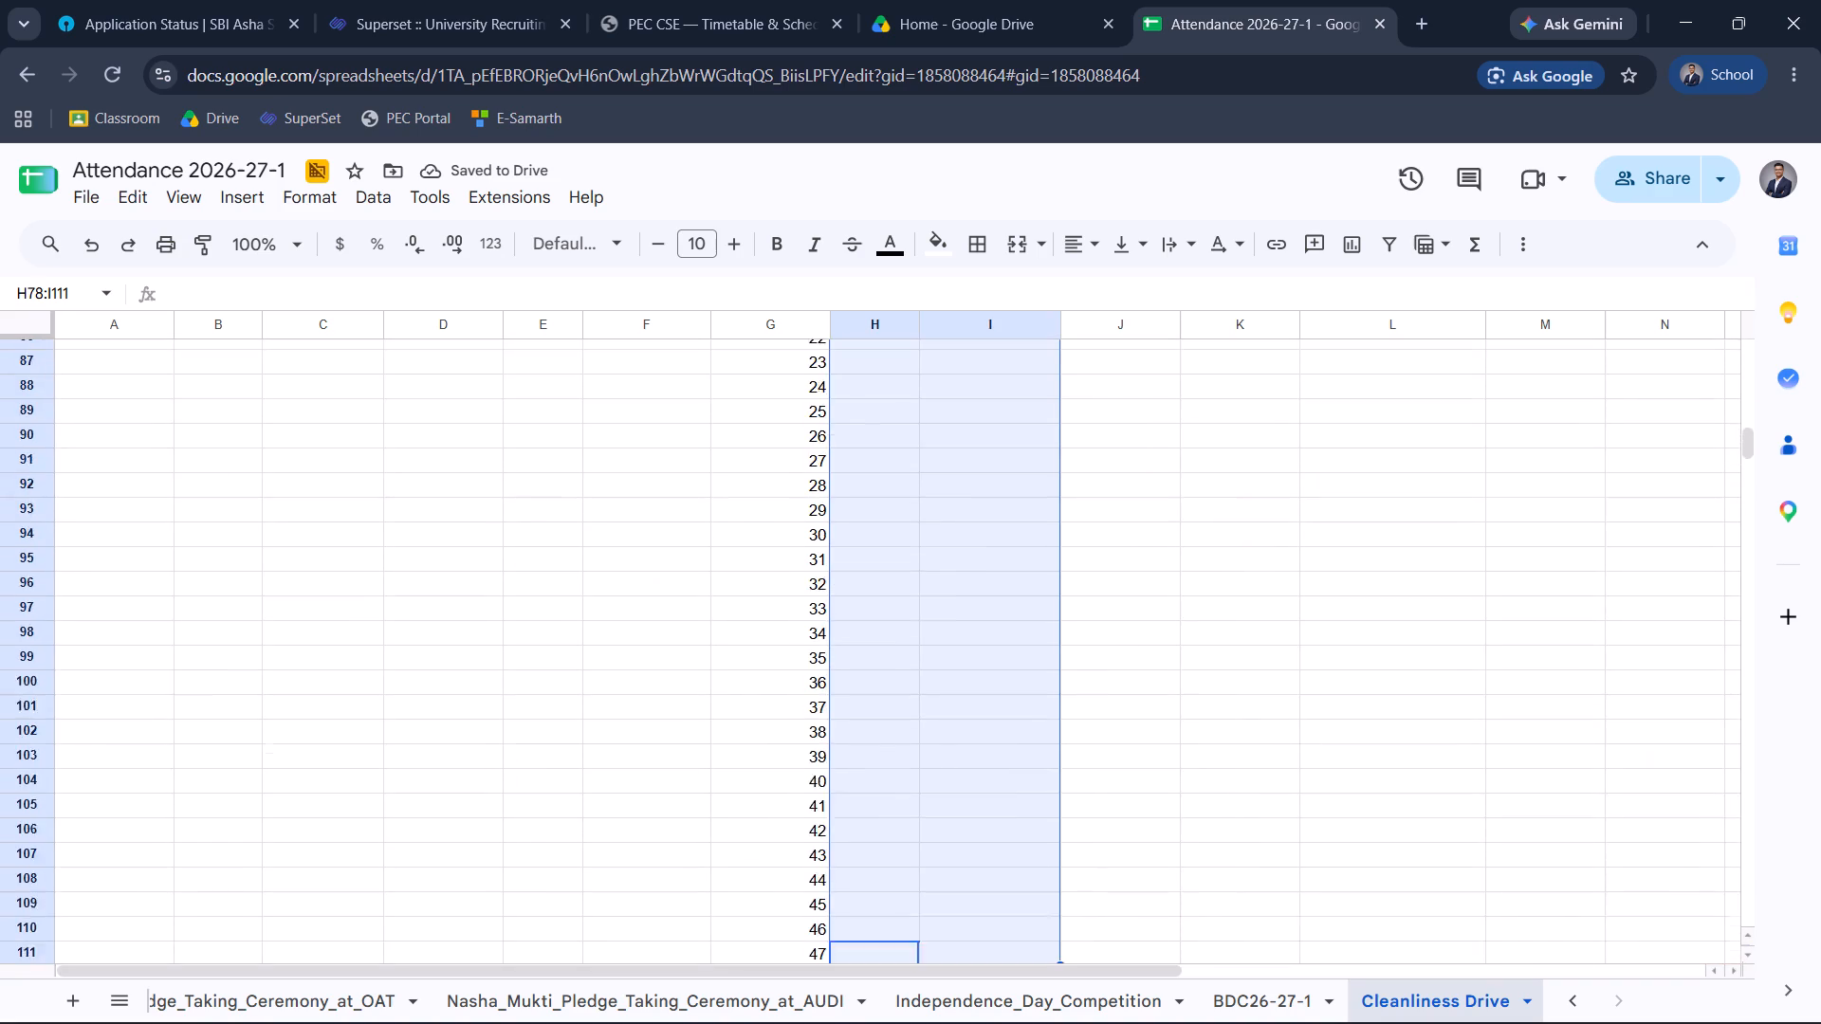
{"action": "scroll", "coordinate": [959, 584], "scroll_direction": "up", "scroll_amount": 1}
{"action": "left_click_drag", "start_coordinate": [847, 385], "coordinate": [859, 395]}
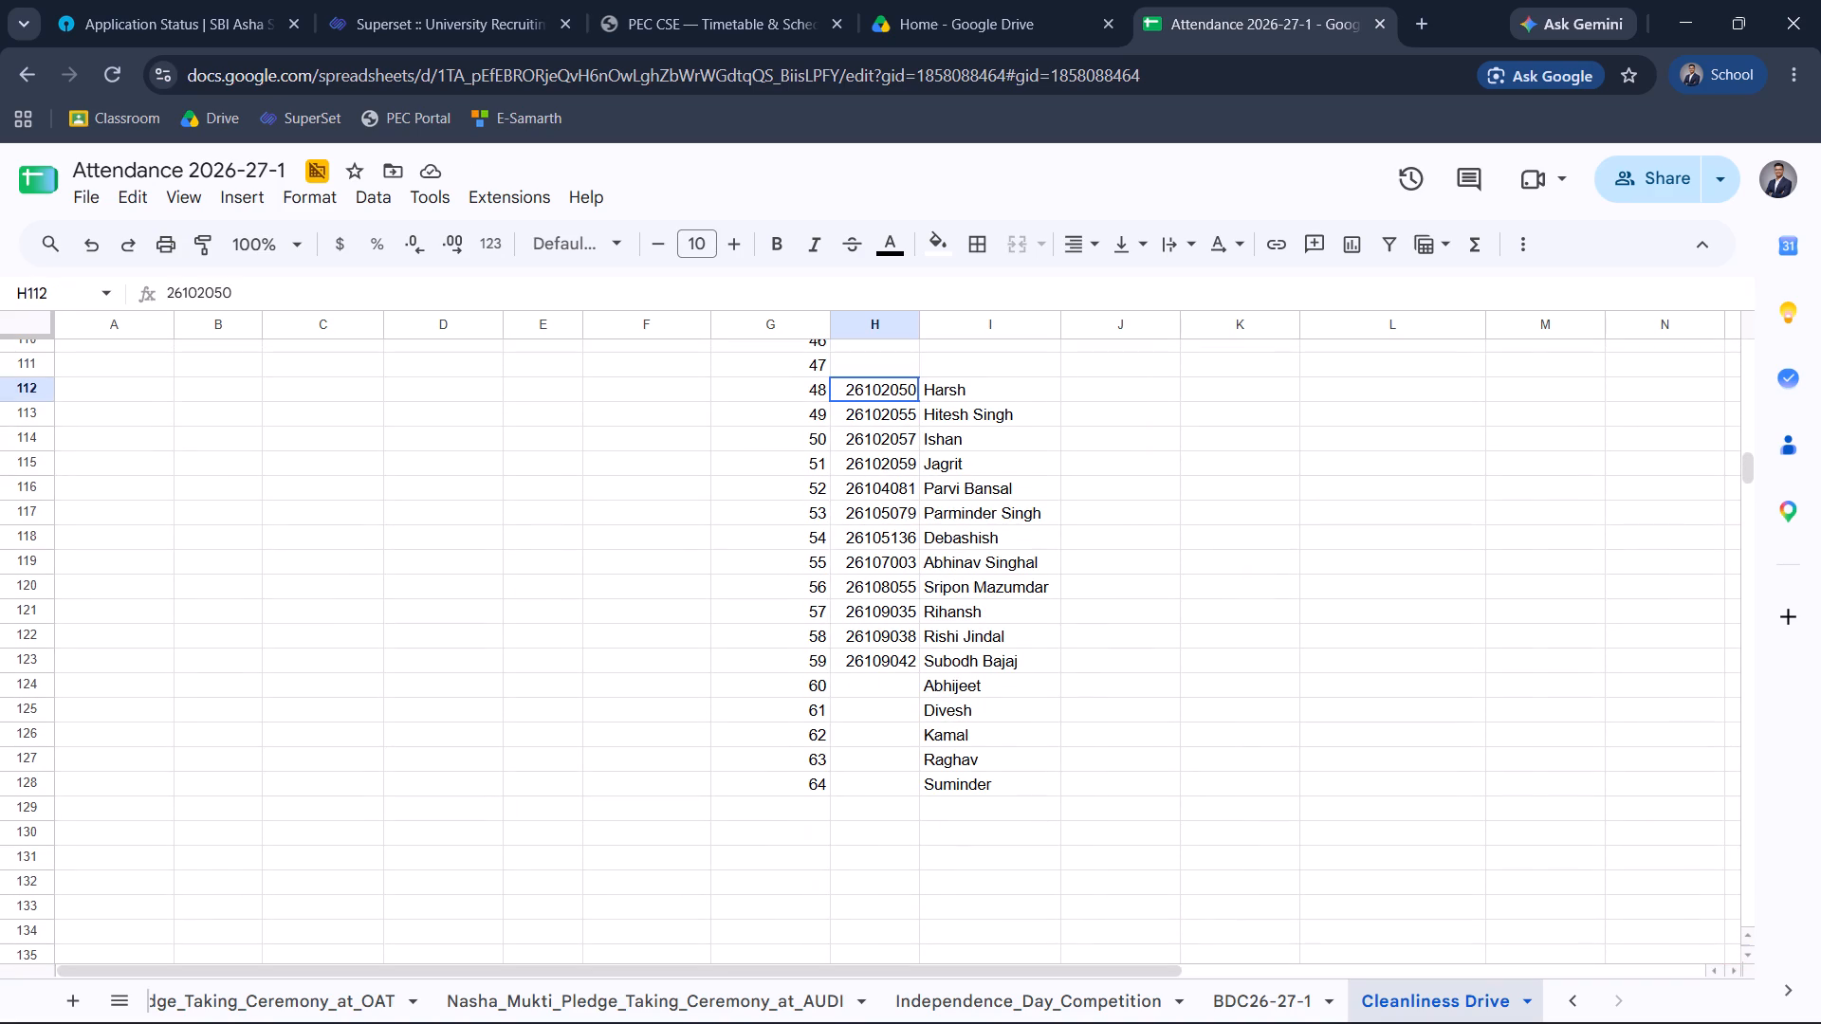
{"action": "left_click_drag", "start_coordinate": [859, 395], "coordinate": [1036, 663]}
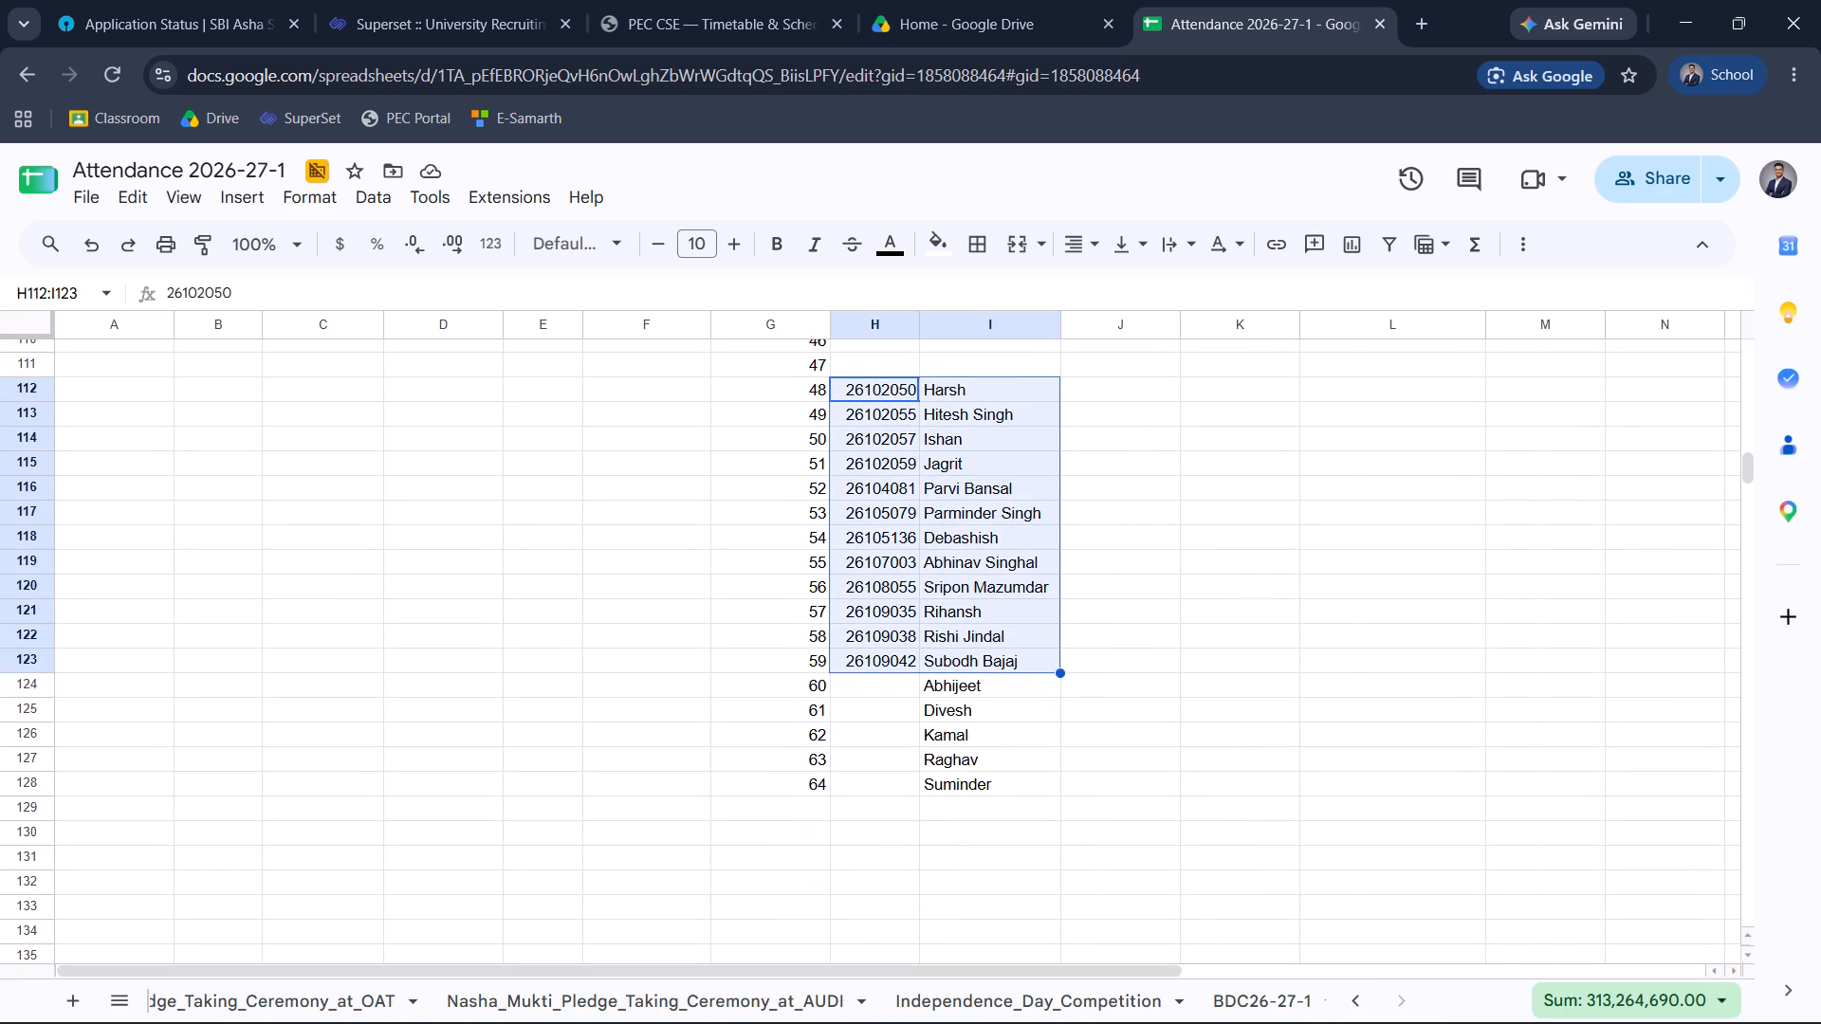
{"action": "key", "text": "ctrl+c"}
{"action": "key", "text": "ctrl+x"}
Insert three columns after column J, between the present list and the absent list.
{"action": "scroll", "coordinate": [1036, 663], "scroll_direction": "up", "scroll_amount": 10}
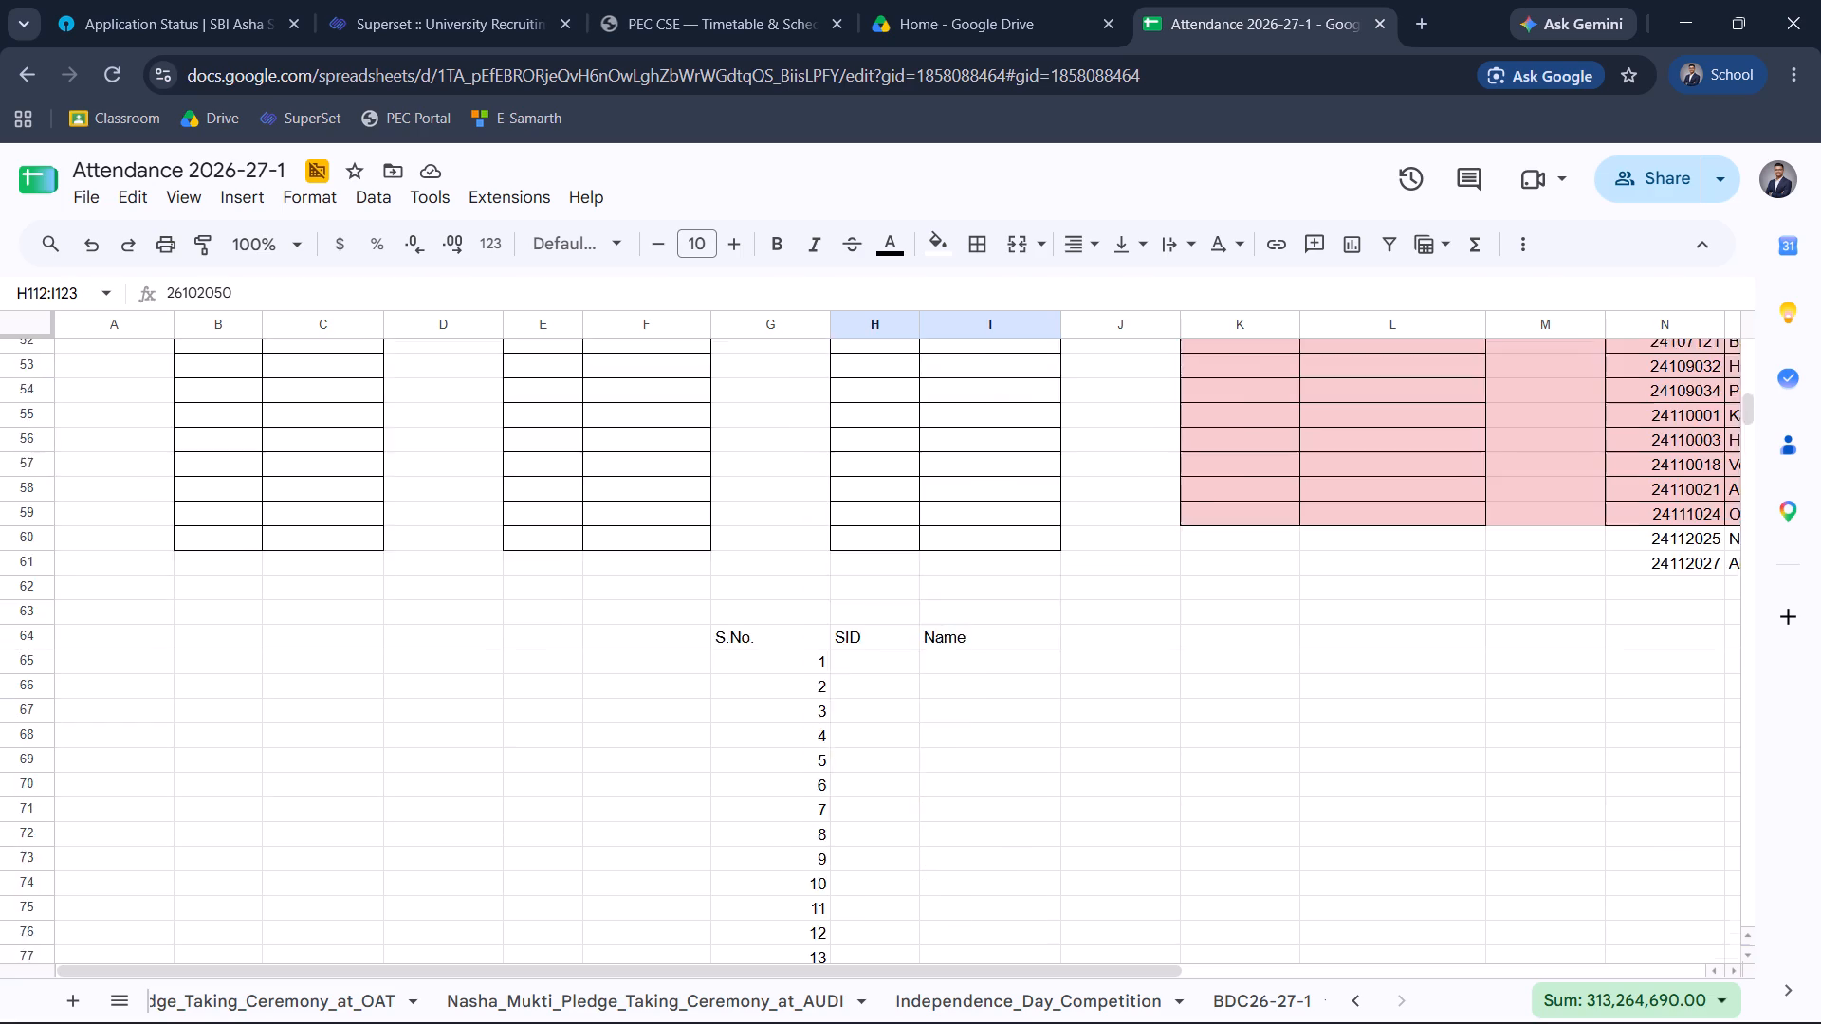
{"action": "scroll", "coordinate": [1036, 663], "scroll_direction": "up", "scroll_amount": 6}
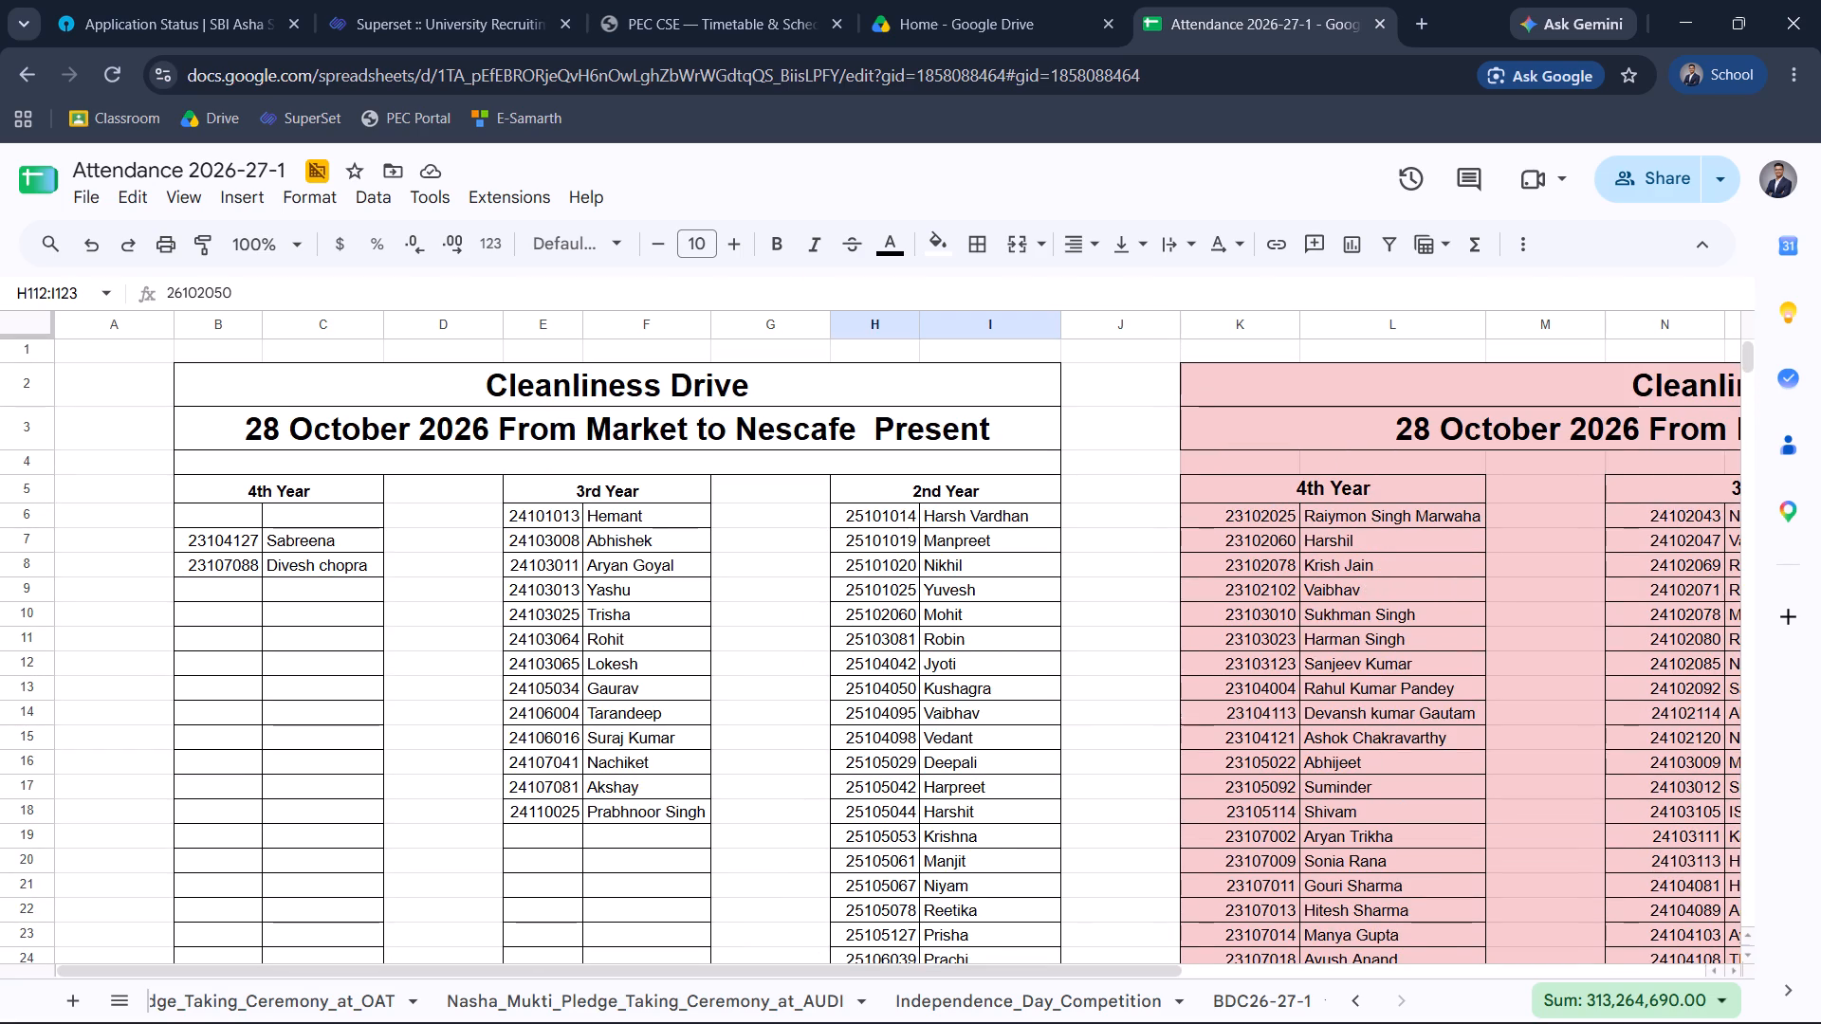
{"action": "left_click", "coordinate": [1230, 332]}
{"action": "right_click", "coordinate": [1230, 332]}
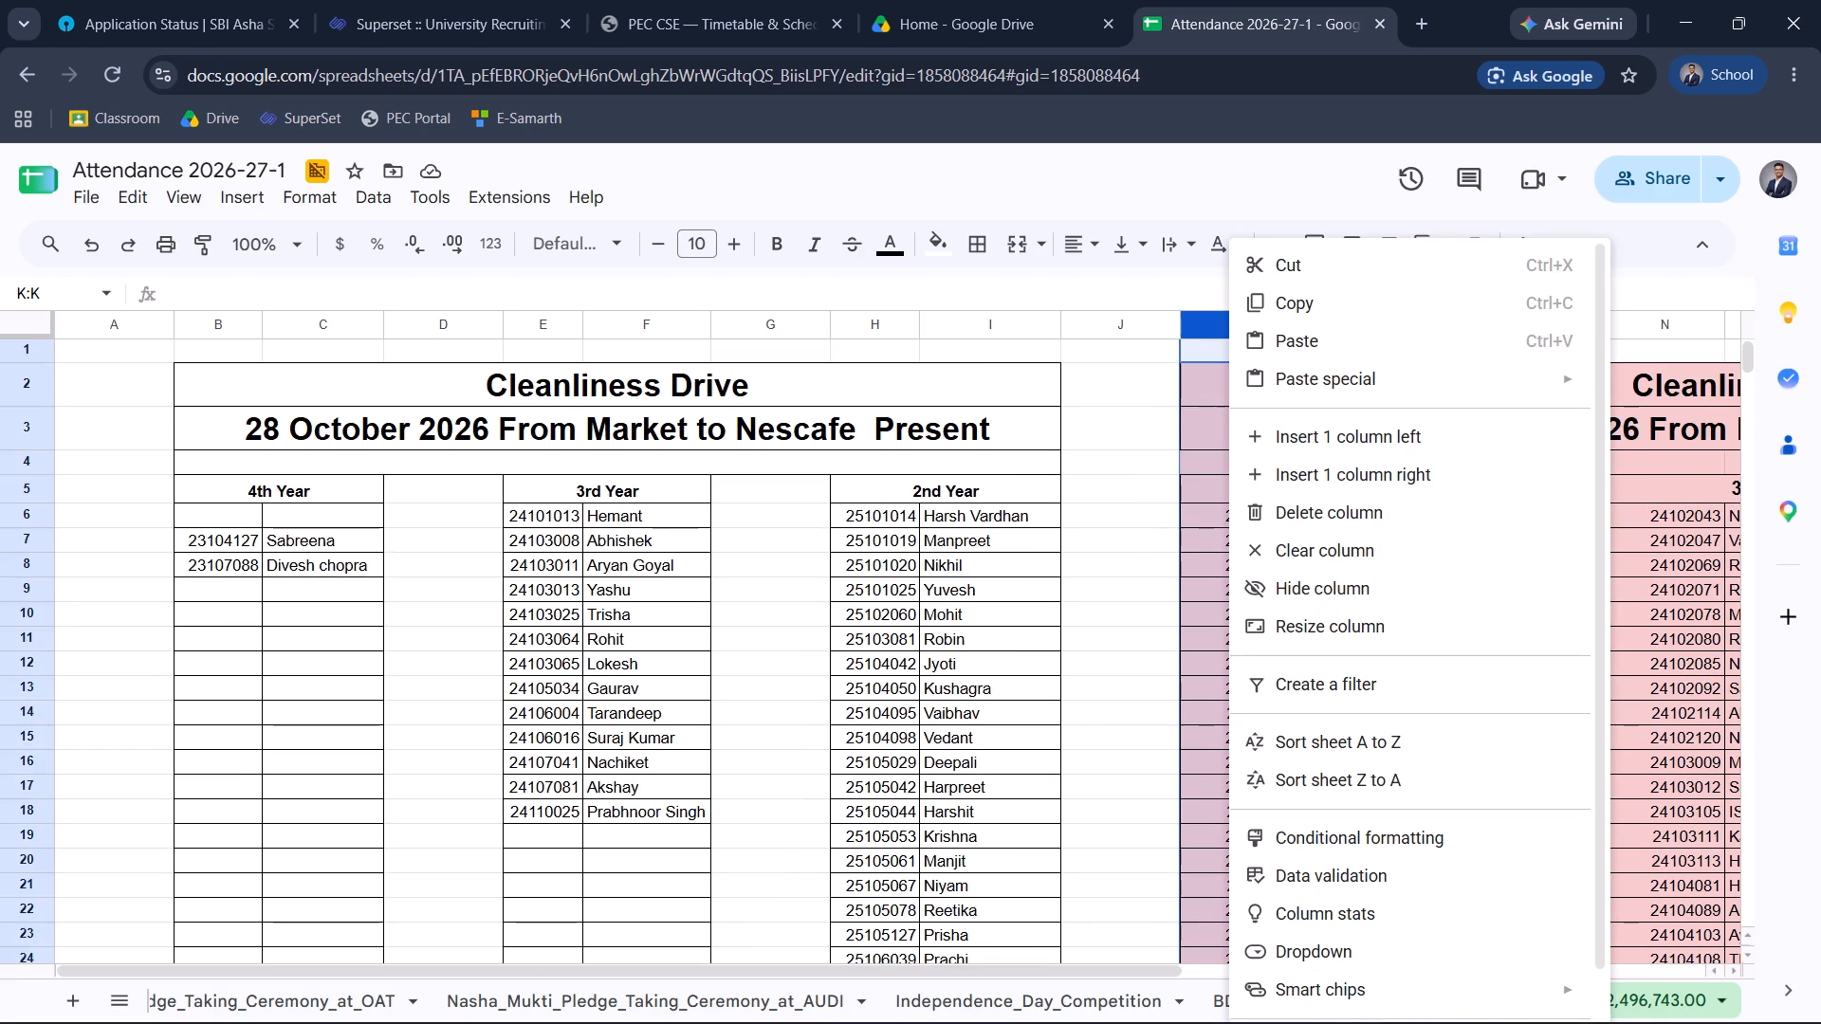
{"action": "left_click", "coordinate": [1105, 321]}
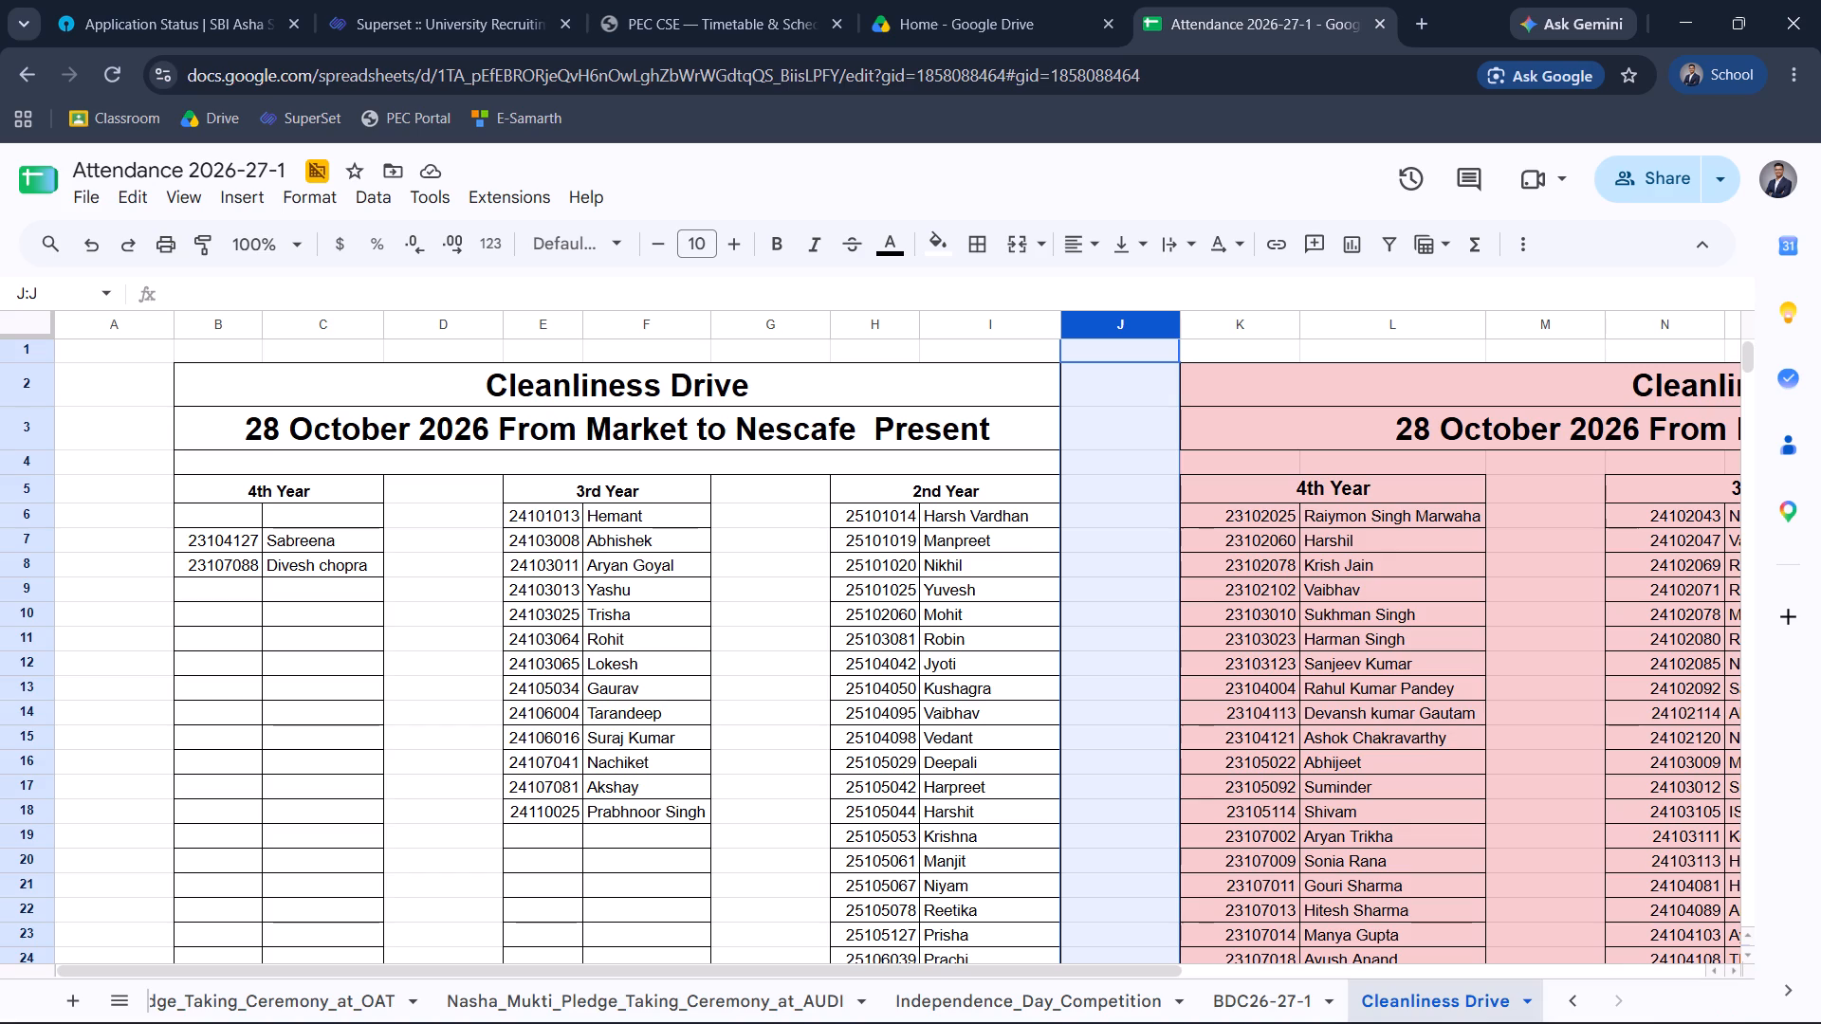
{"action": "key", "text": "shift+Left"}
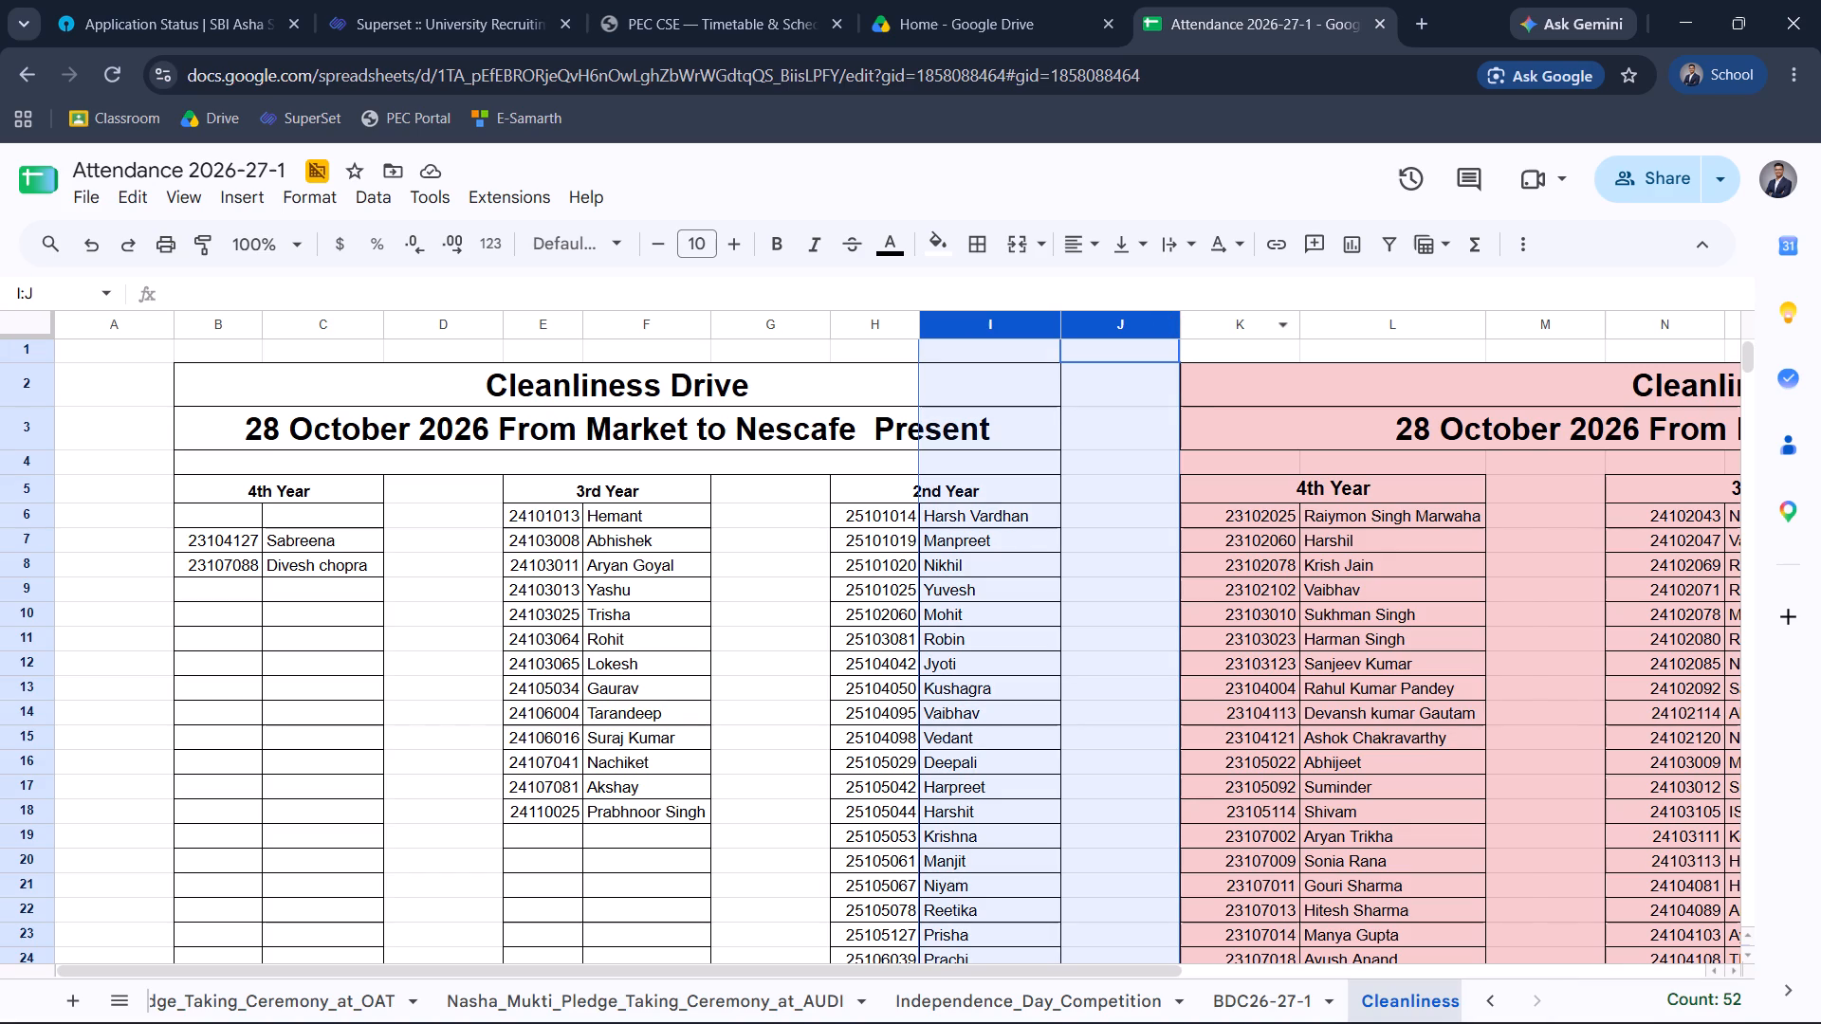
{"action": "key", "text": "shift+Left"}
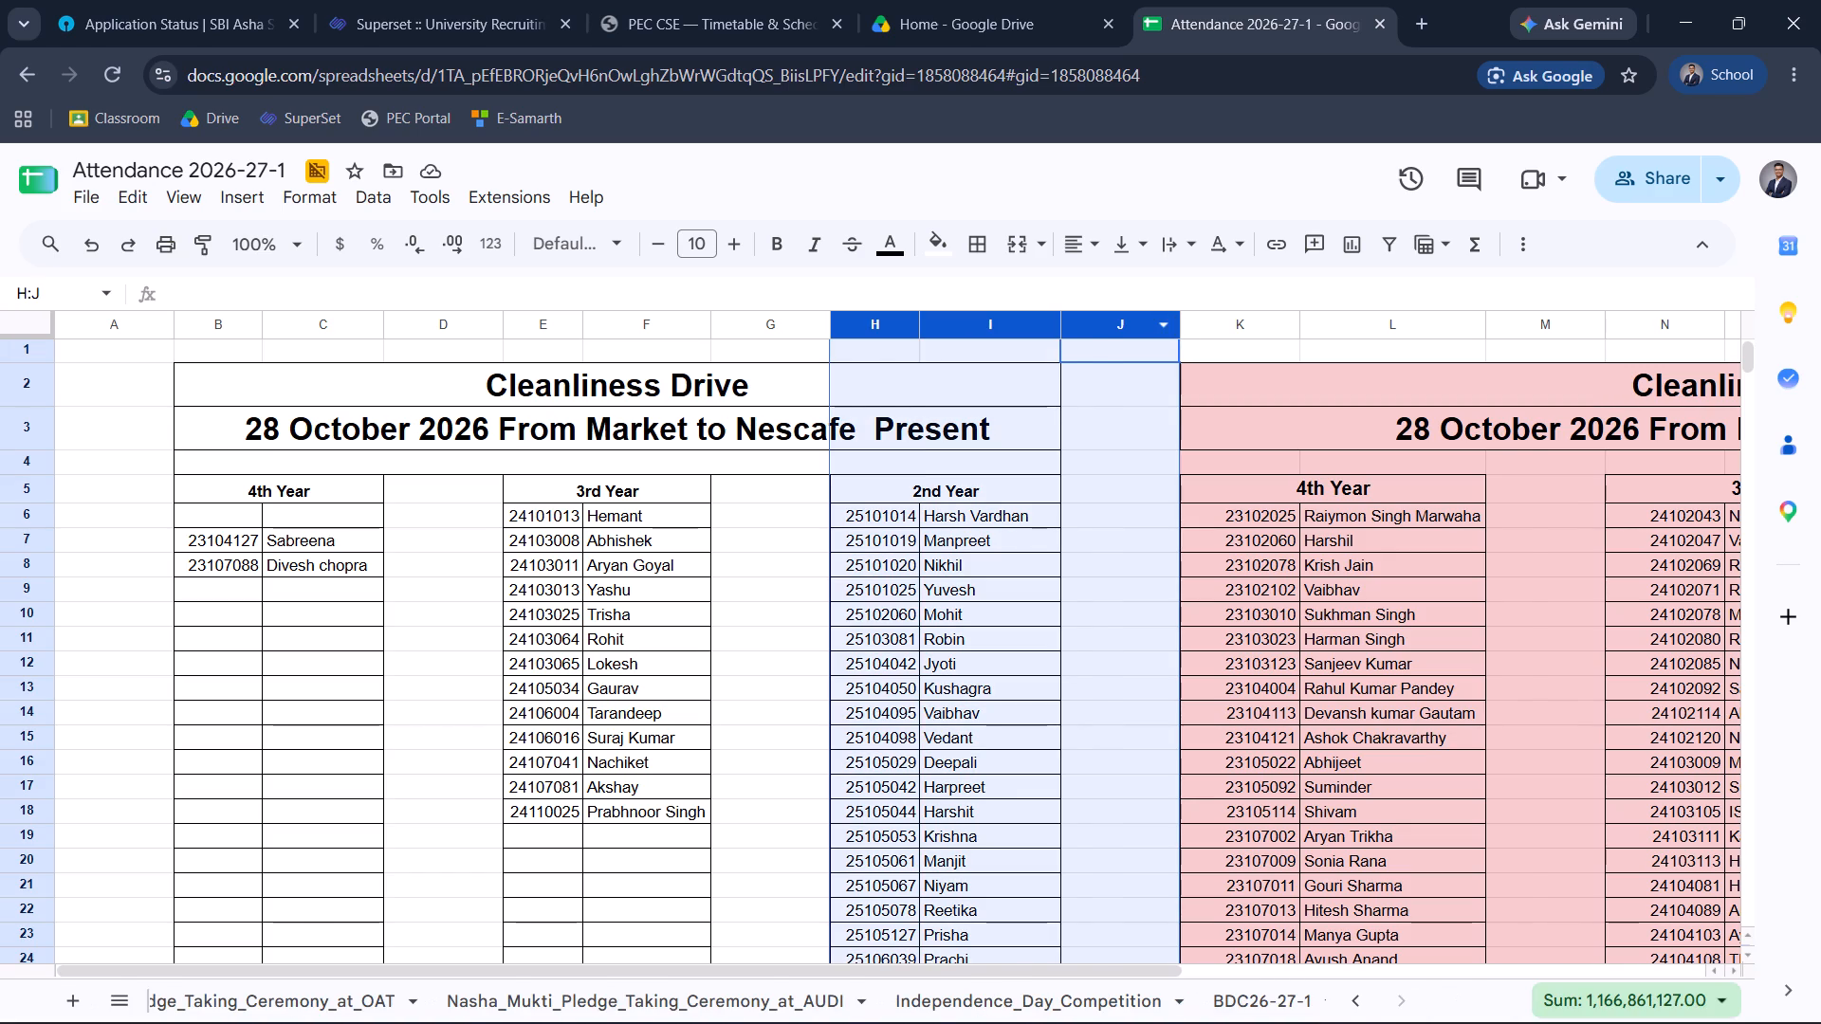
{"action": "right_click", "coordinate": [1122, 325]}
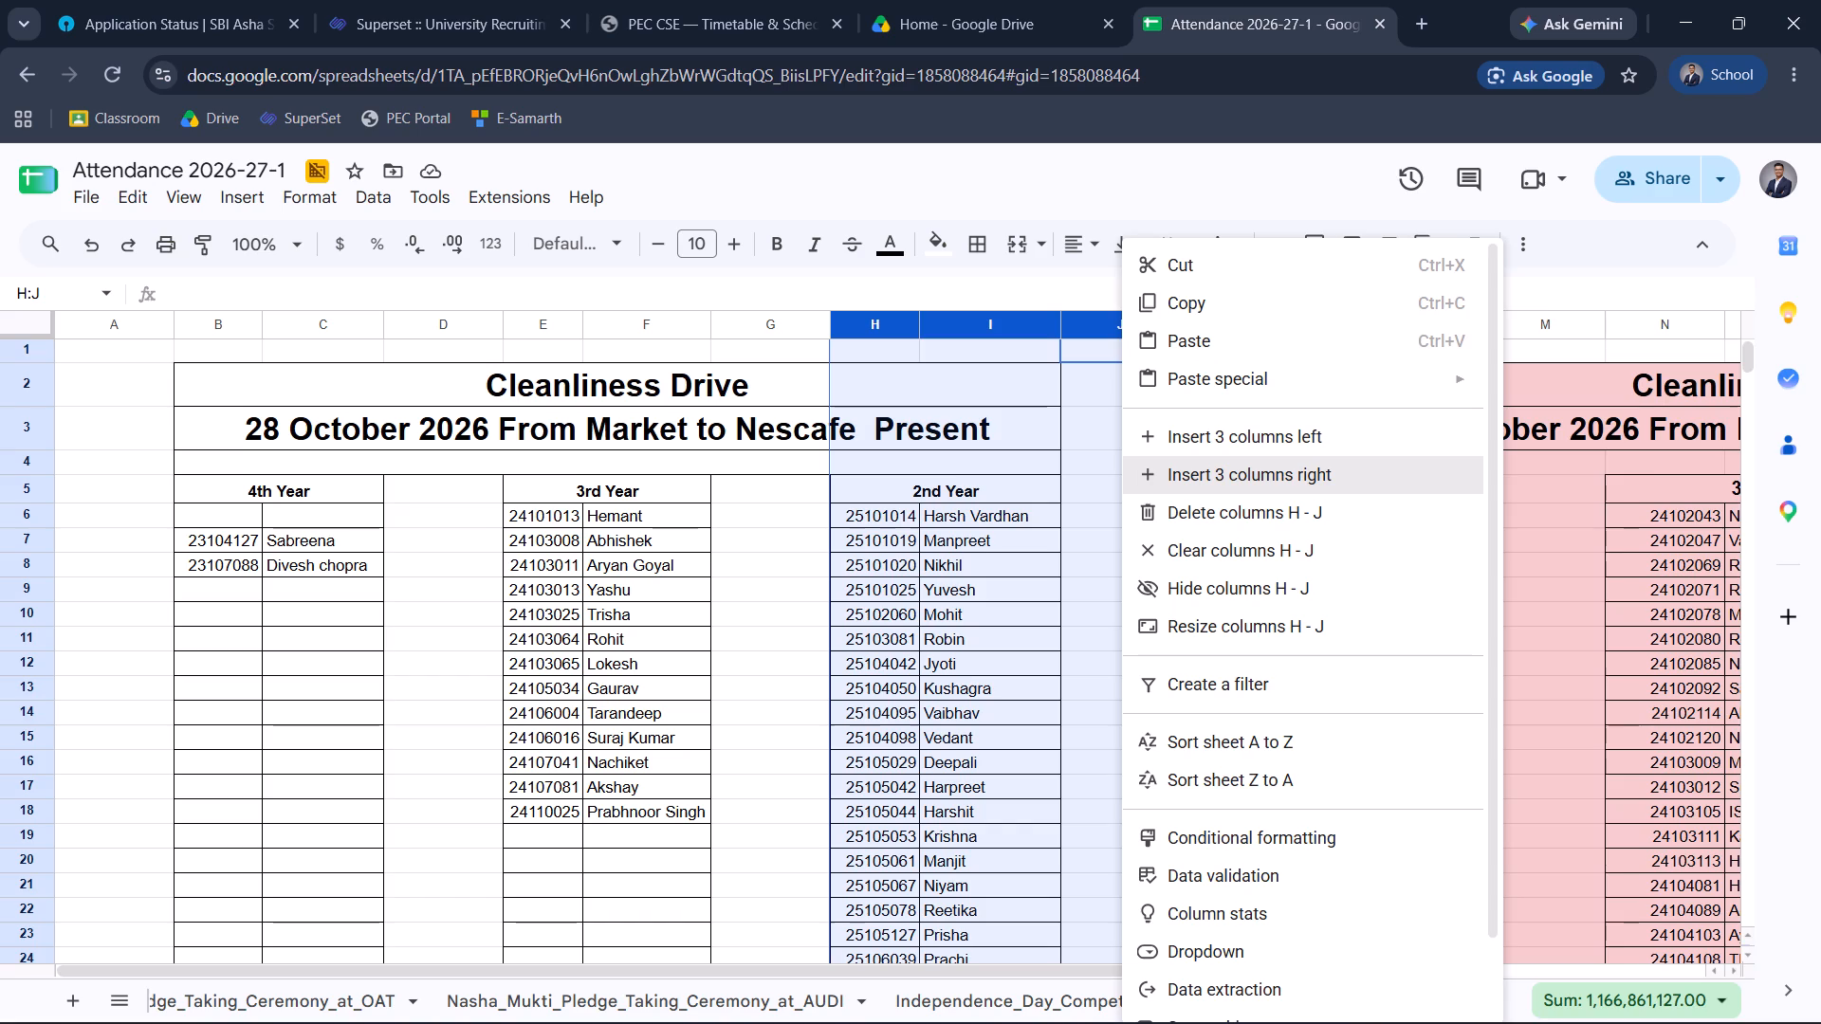
{"action": "left_click", "coordinate": [1300, 464]}
Extend the present list's Cleanliness Drive title over the new columns by merging B2:L2.
{"action": "left_click_drag", "start_coordinate": [988, 383], "coordinate": [1111, 436]}
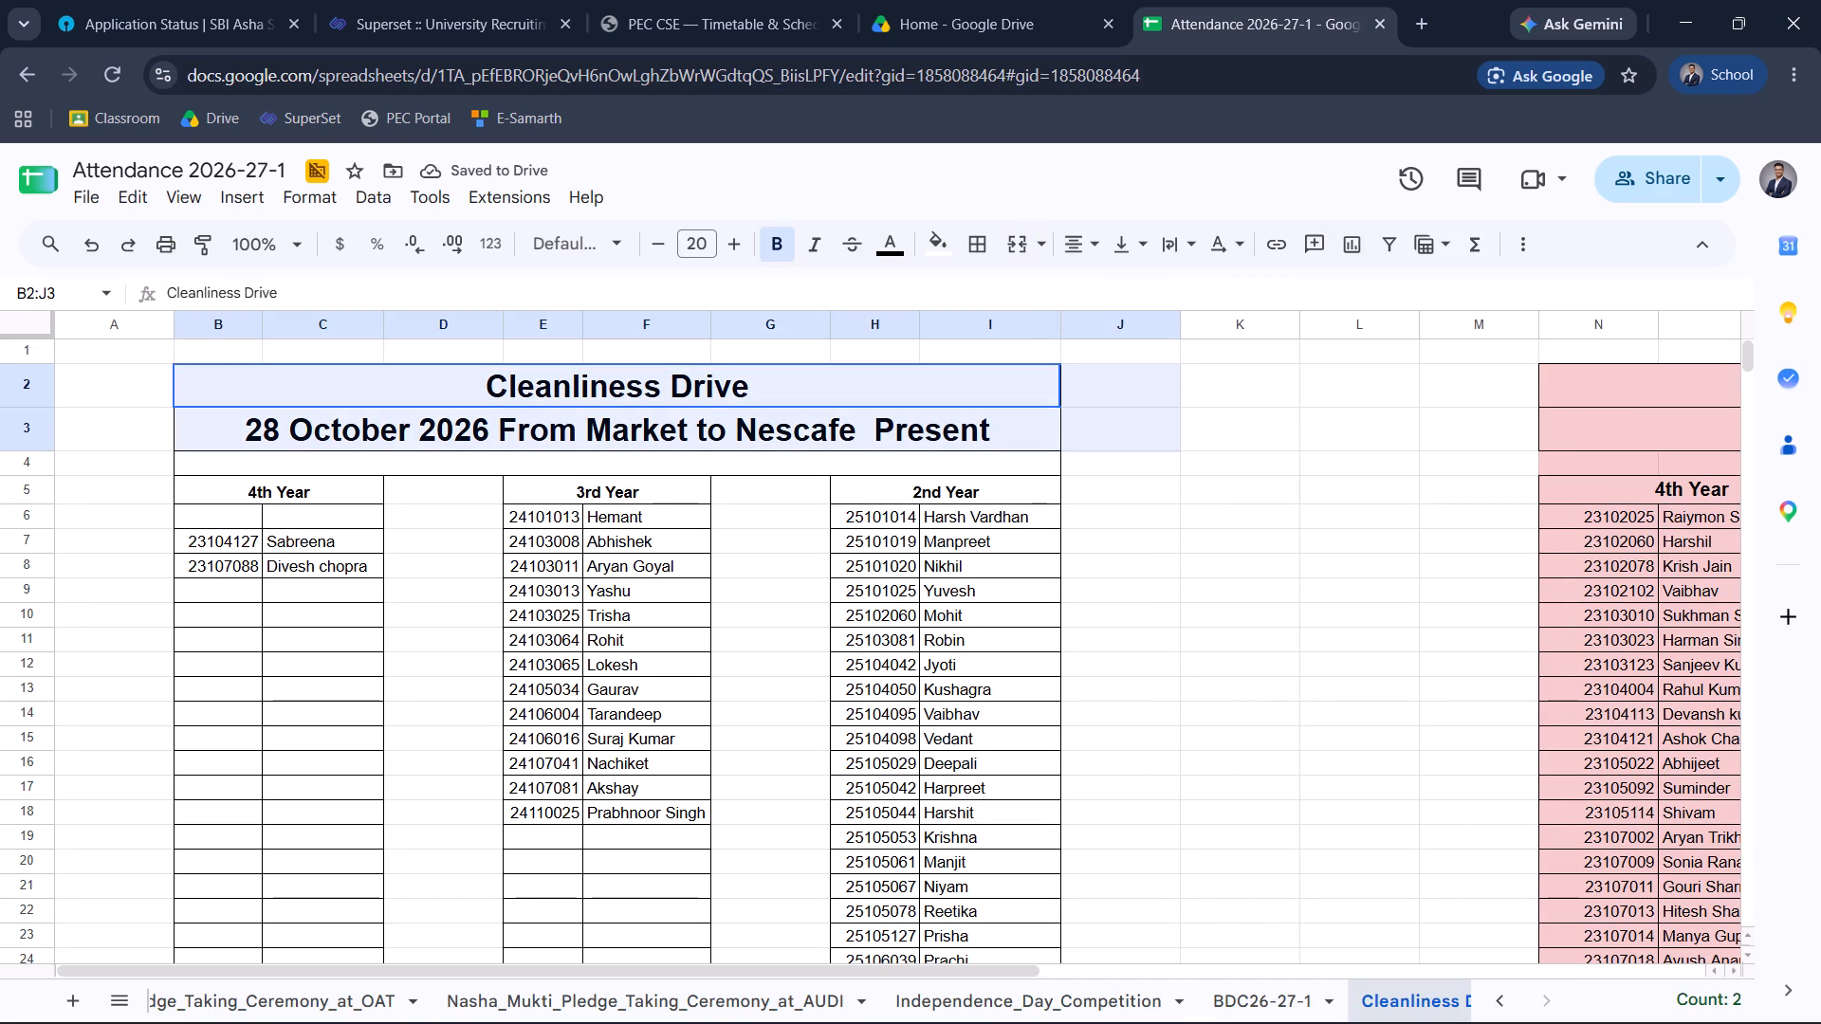
{"action": "left_click_drag", "start_coordinate": [1111, 436], "coordinate": [1111, 375]}
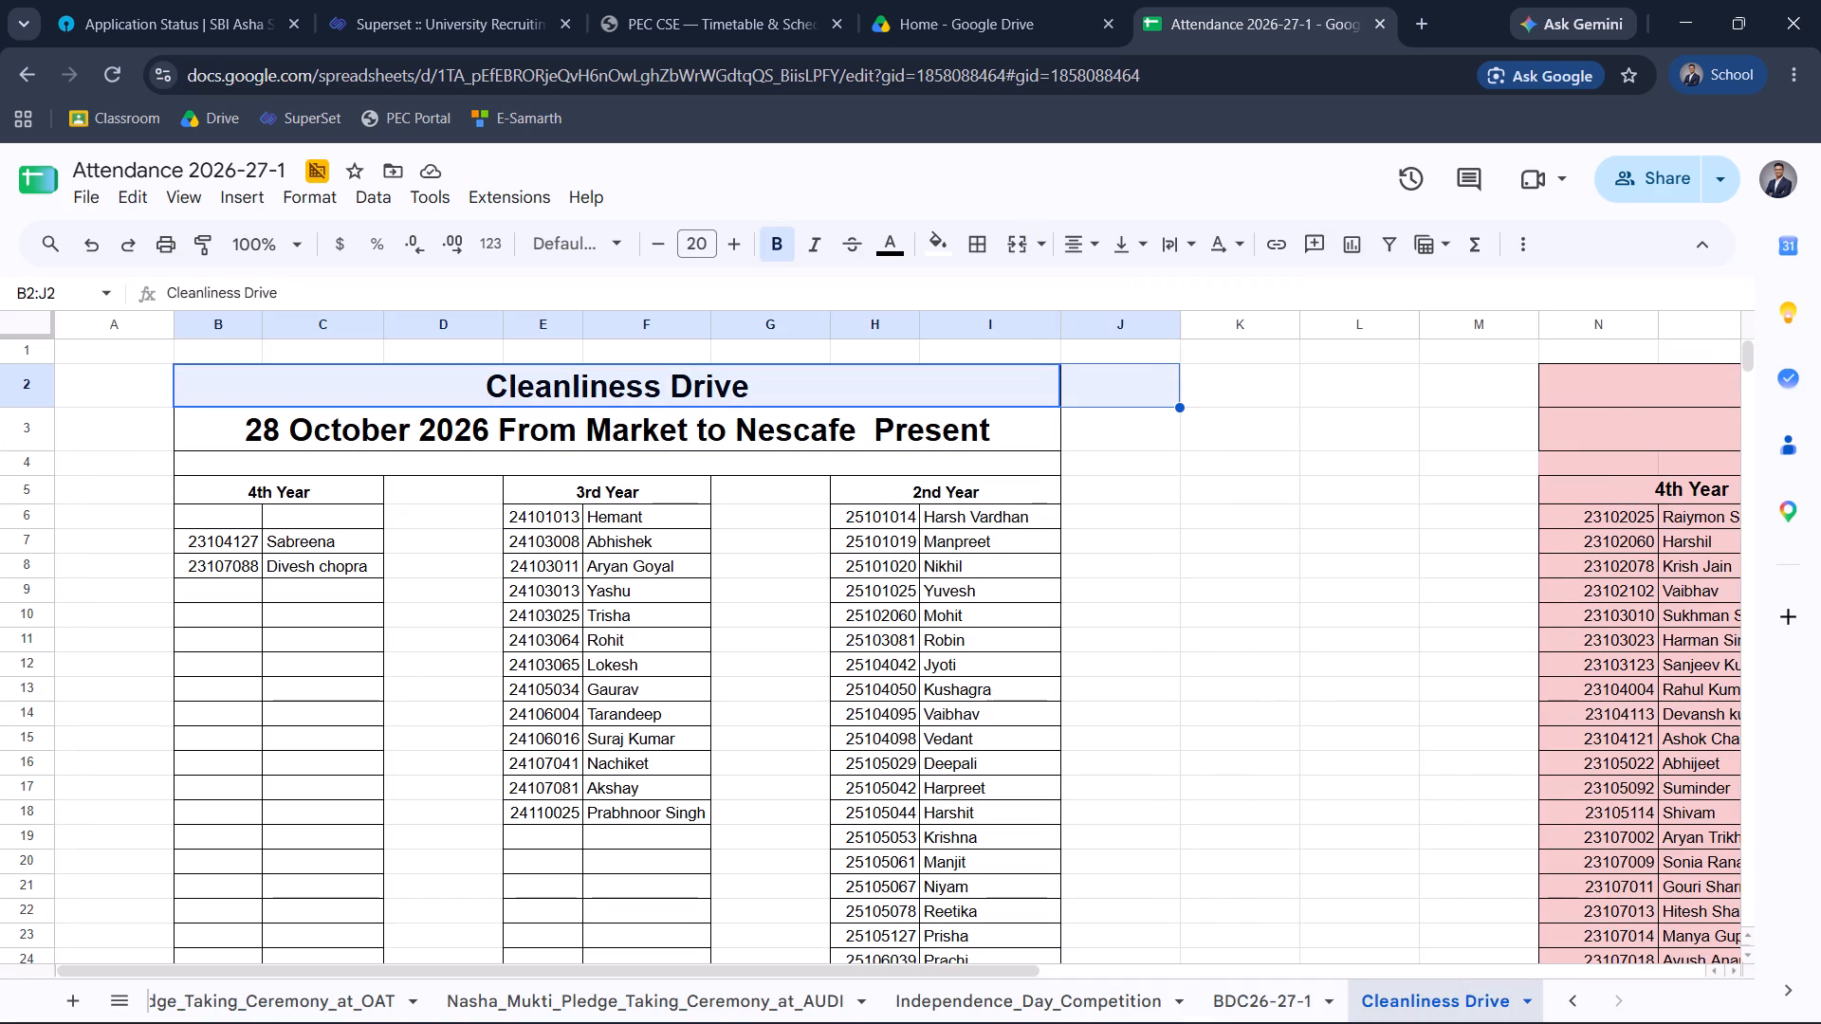
{"action": "key", "text": "shift+Right"}
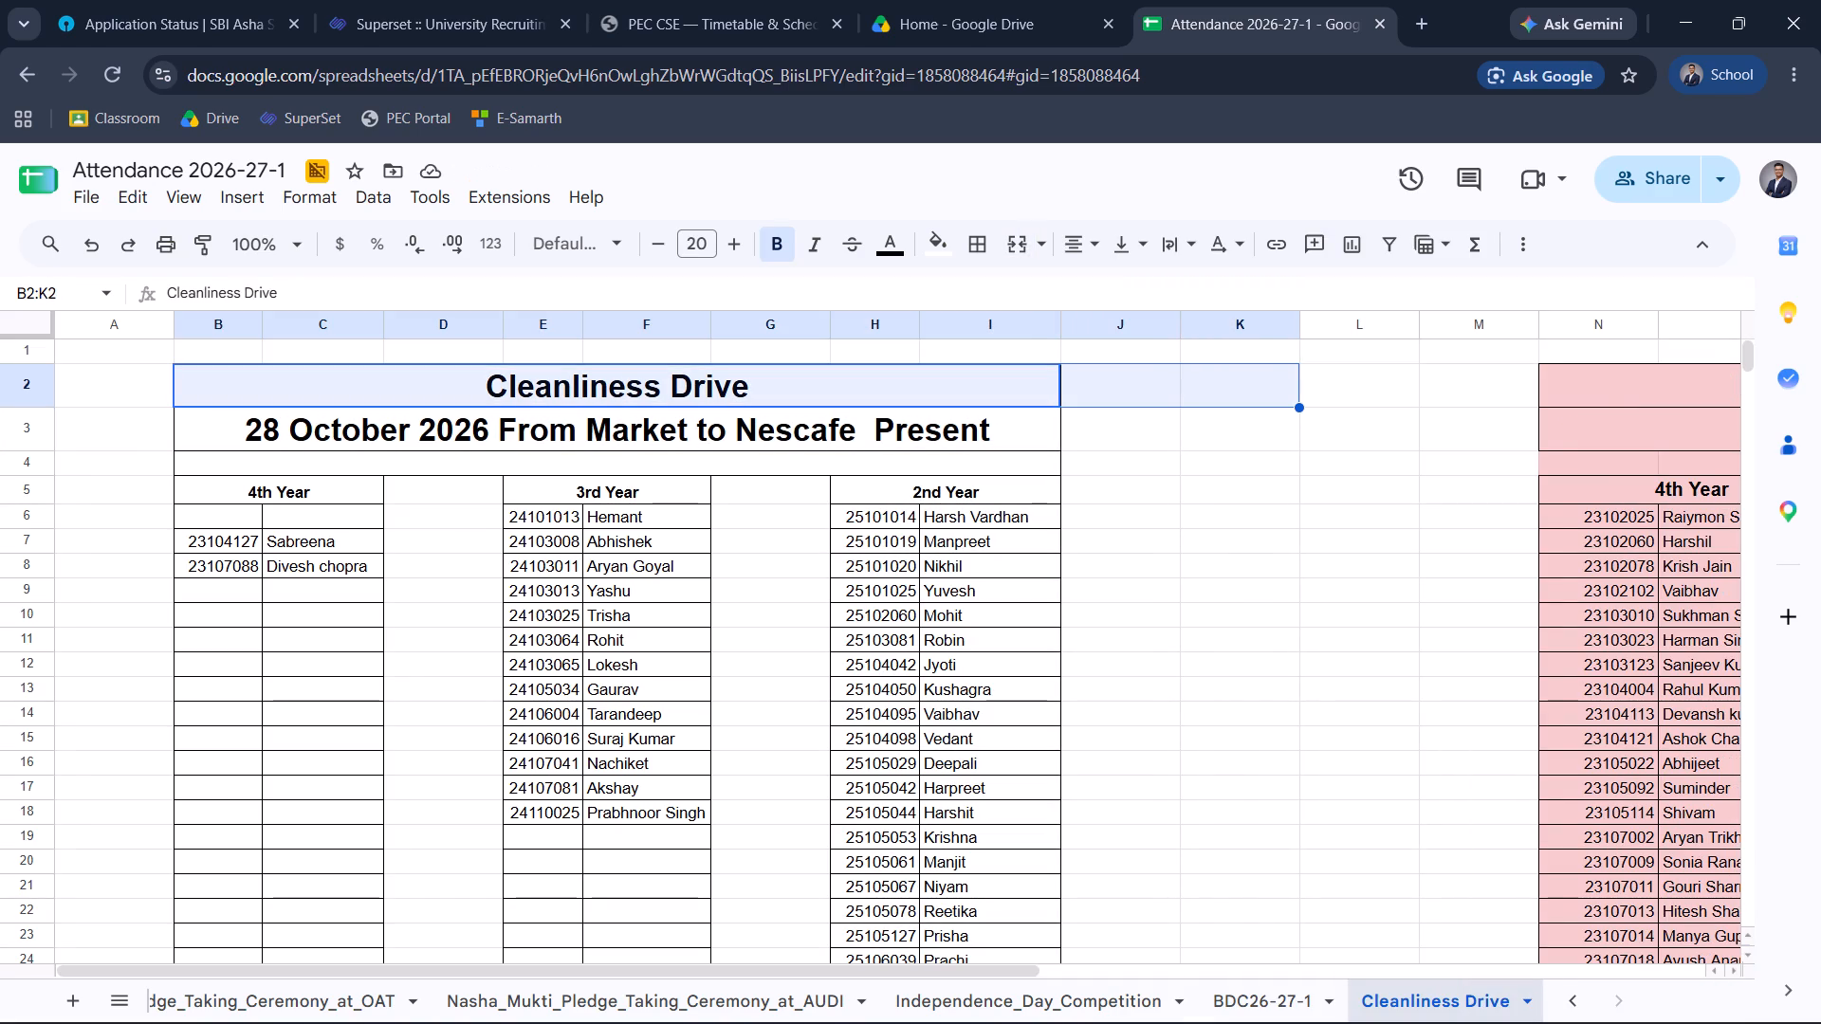
{"action": "key", "text": "shift+Right"}
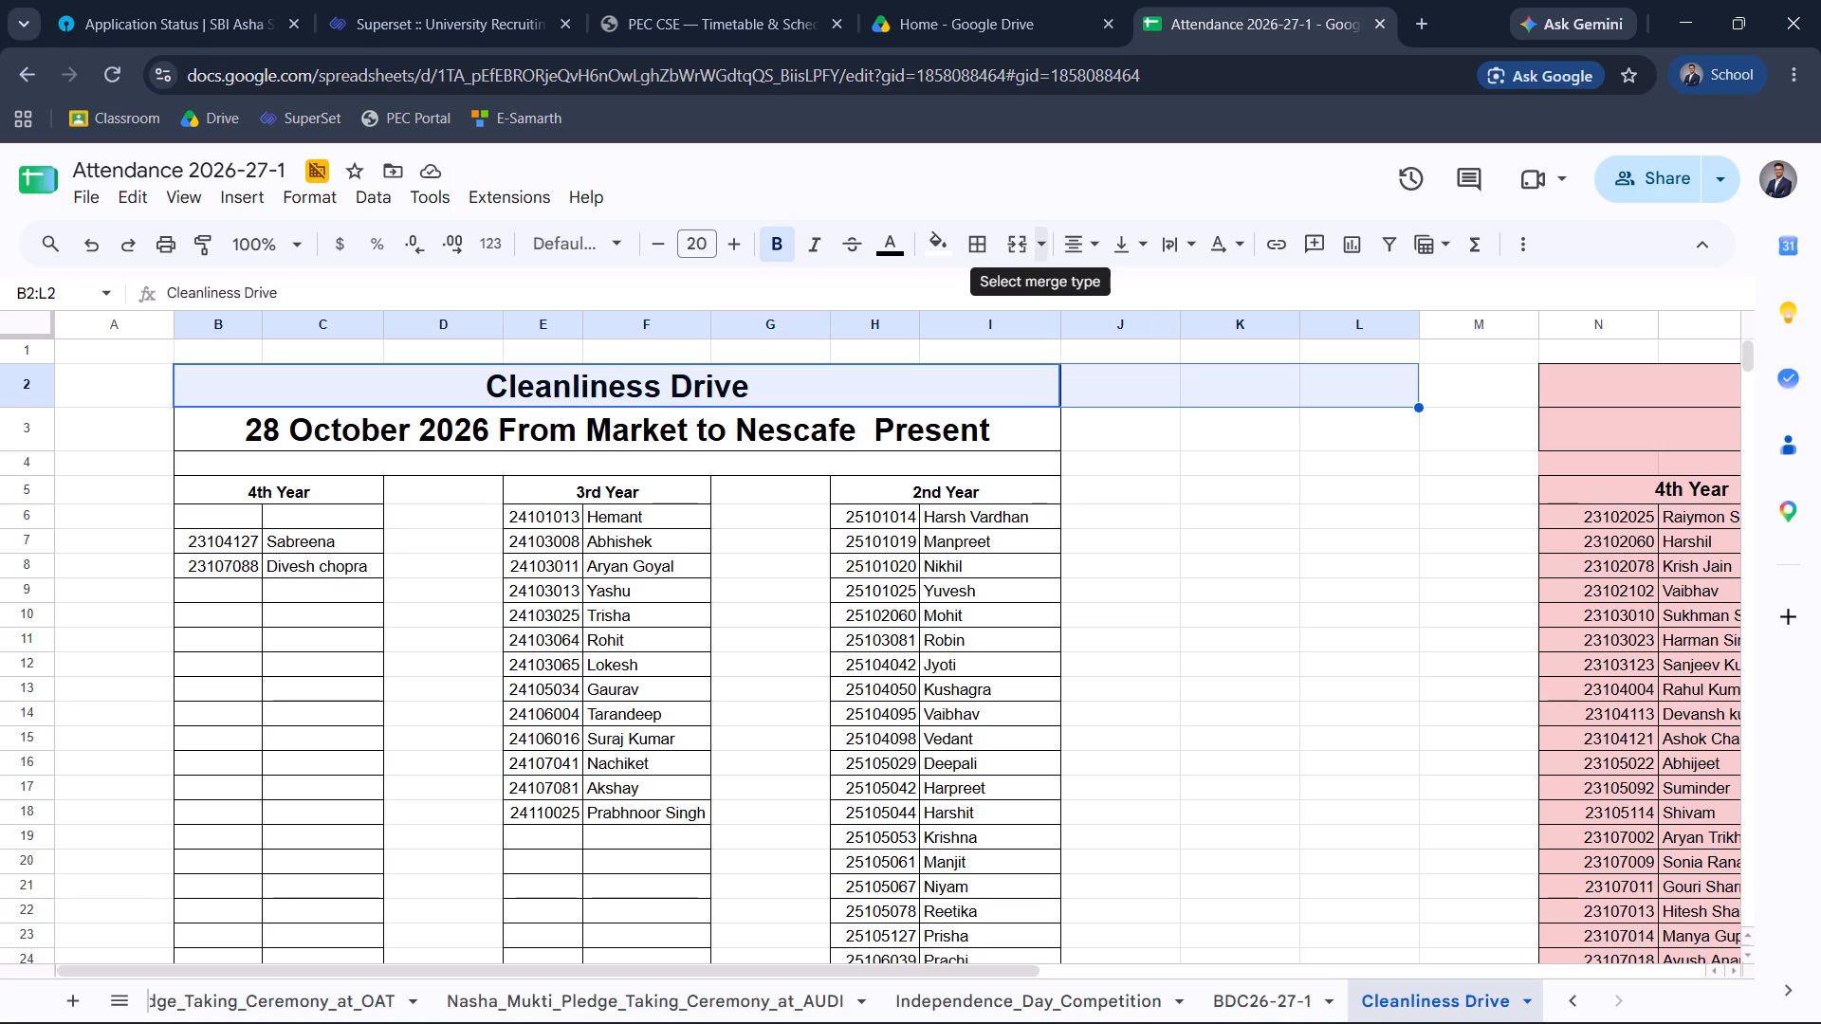
{"action": "left_click", "coordinate": [1020, 243]}
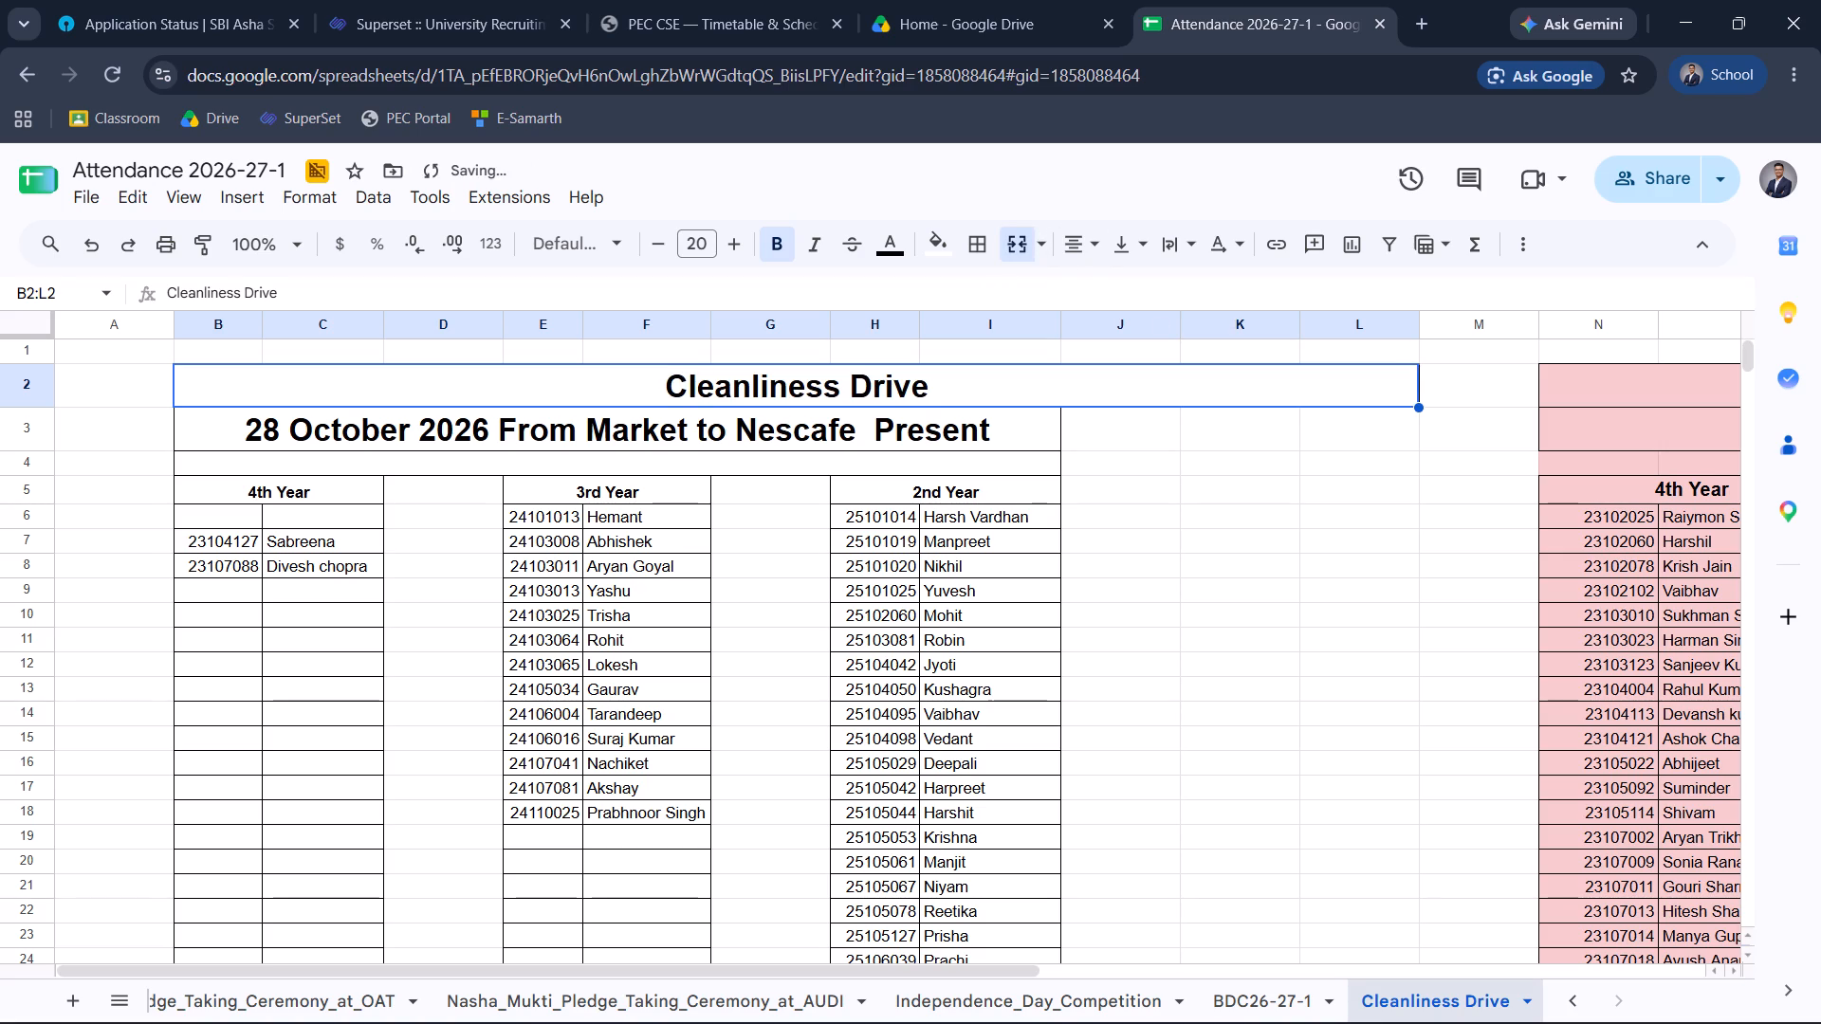
Extend the present list's date and route heading over the new columns by merging B3:L3.
{"action": "left_click", "coordinate": [1007, 415]}
{"action": "key", "text": "shift+Right"}
{"action": "key", "text": "shift+Right"}
{"action": "key", "text": "shift+Right"}
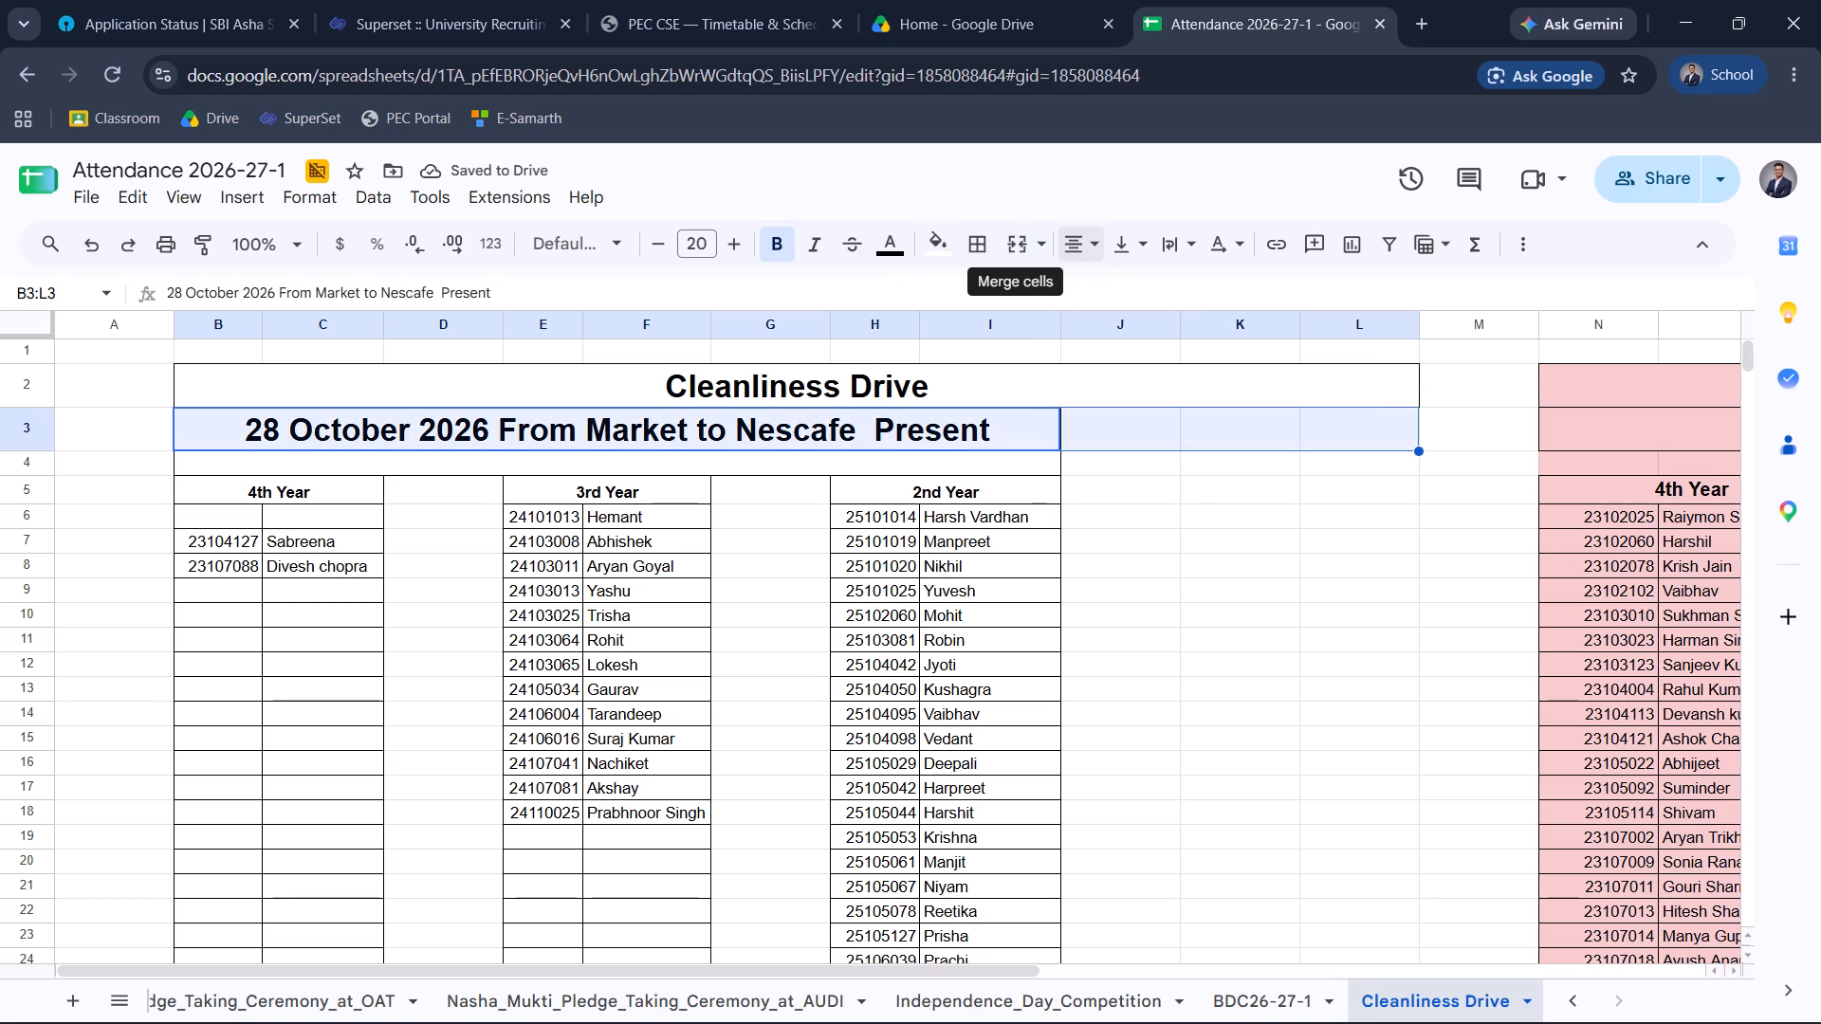
{"action": "left_click", "coordinate": [1016, 247]}
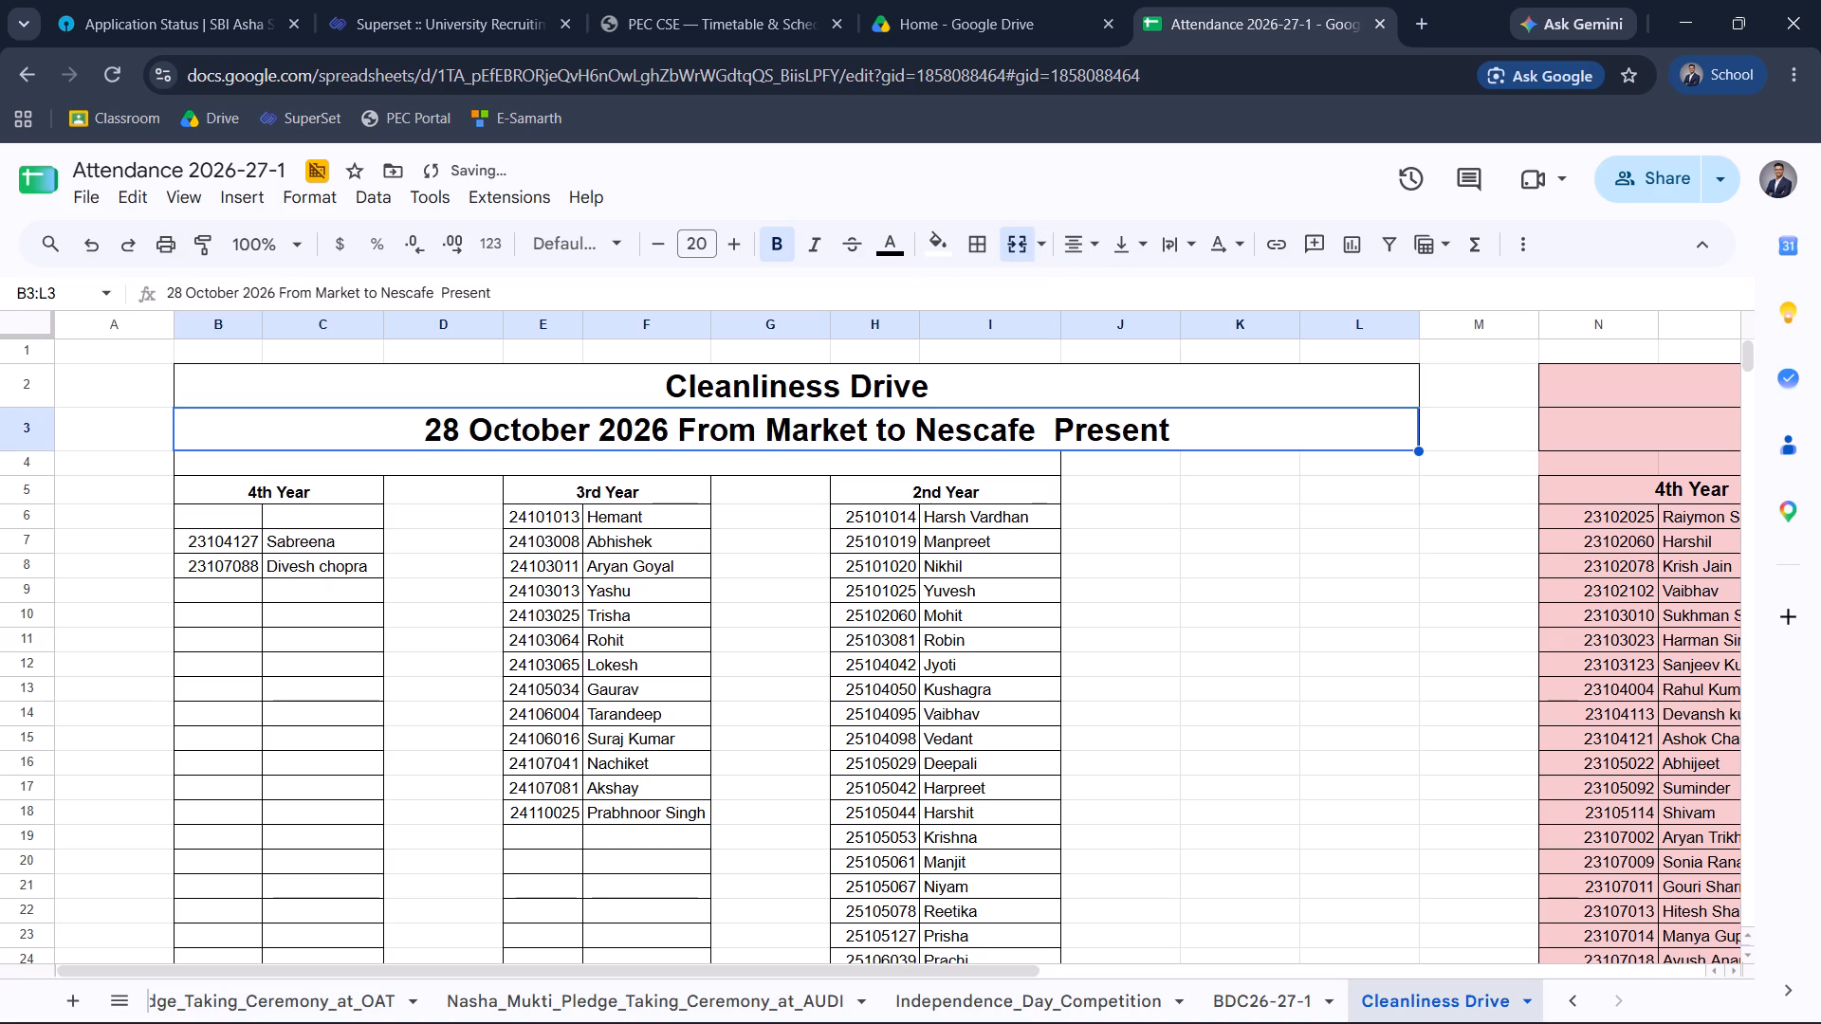
Extend the blank row under the present list's headings over the new columns by merging B4:L4.
{"action": "key", "text": "shift+Down"}
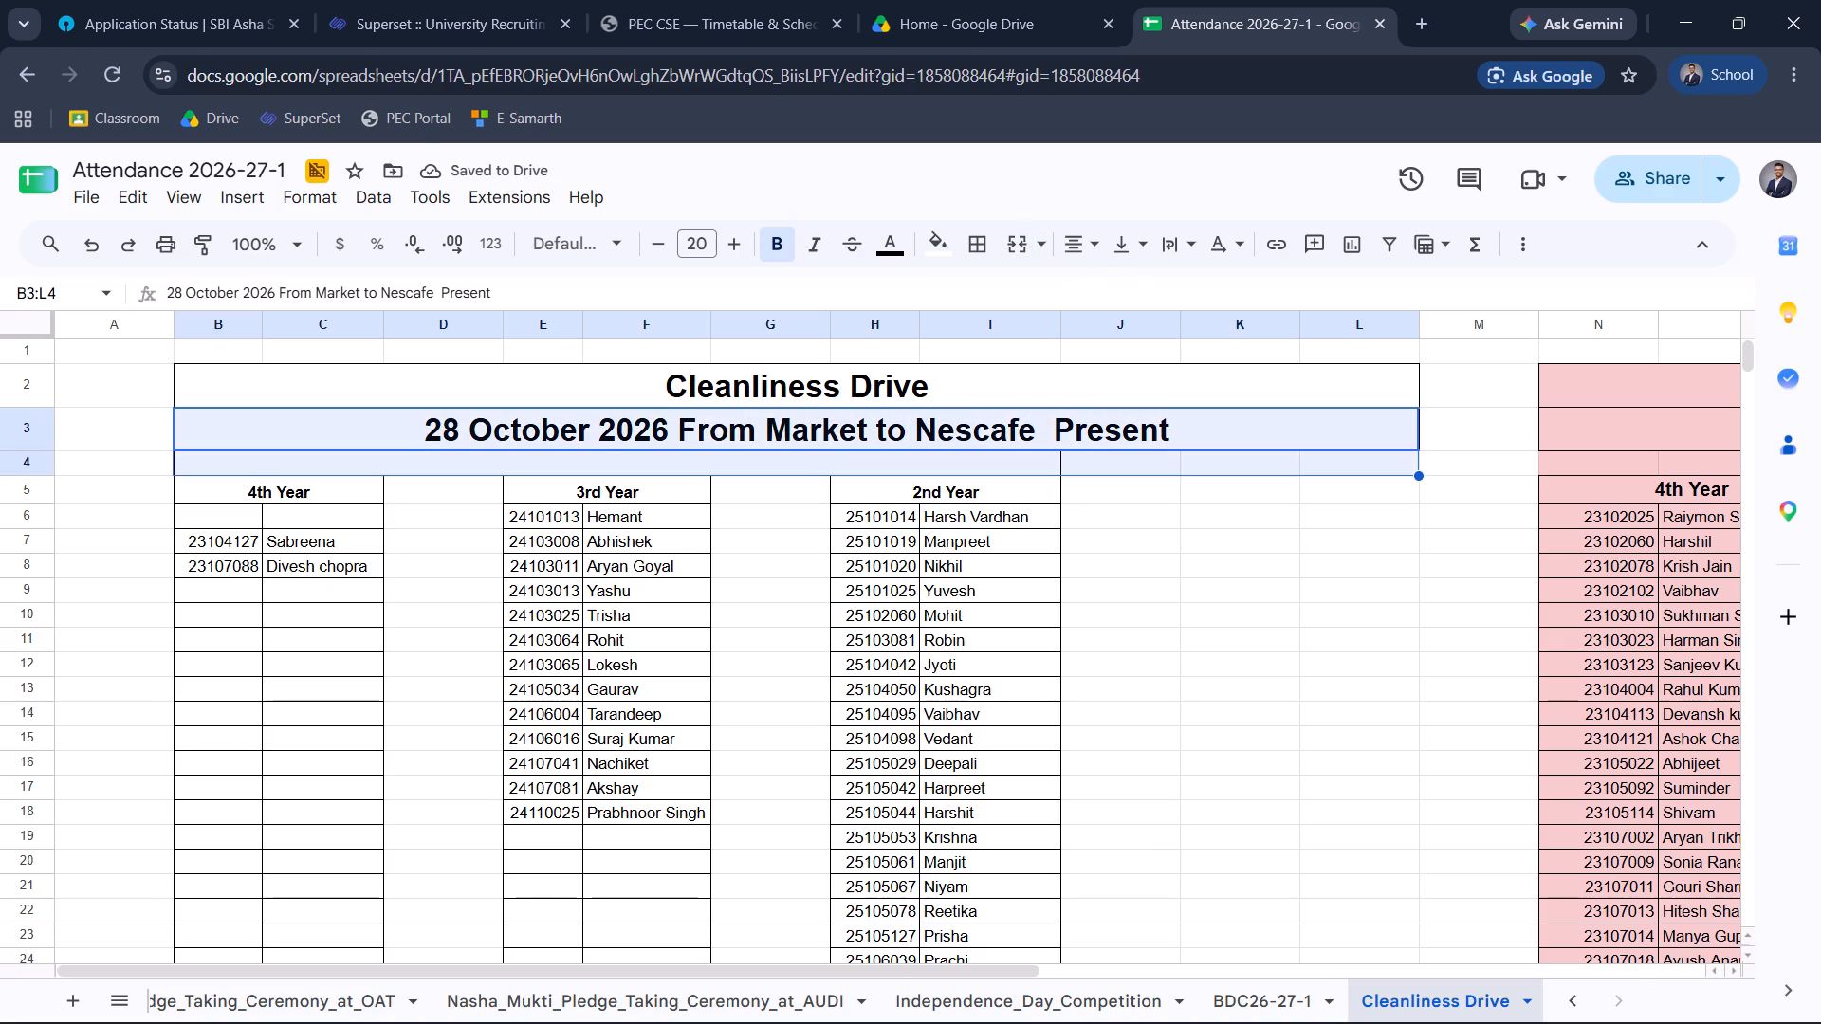
{"action": "left_click_drag", "start_coordinate": [1005, 243], "coordinate": [1252, 462]}
{"action": "left_click_drag", "start_coordinate": [1252, 462], "coordinate": [1034, 424]}
{"action": "key", "text": "Down"}
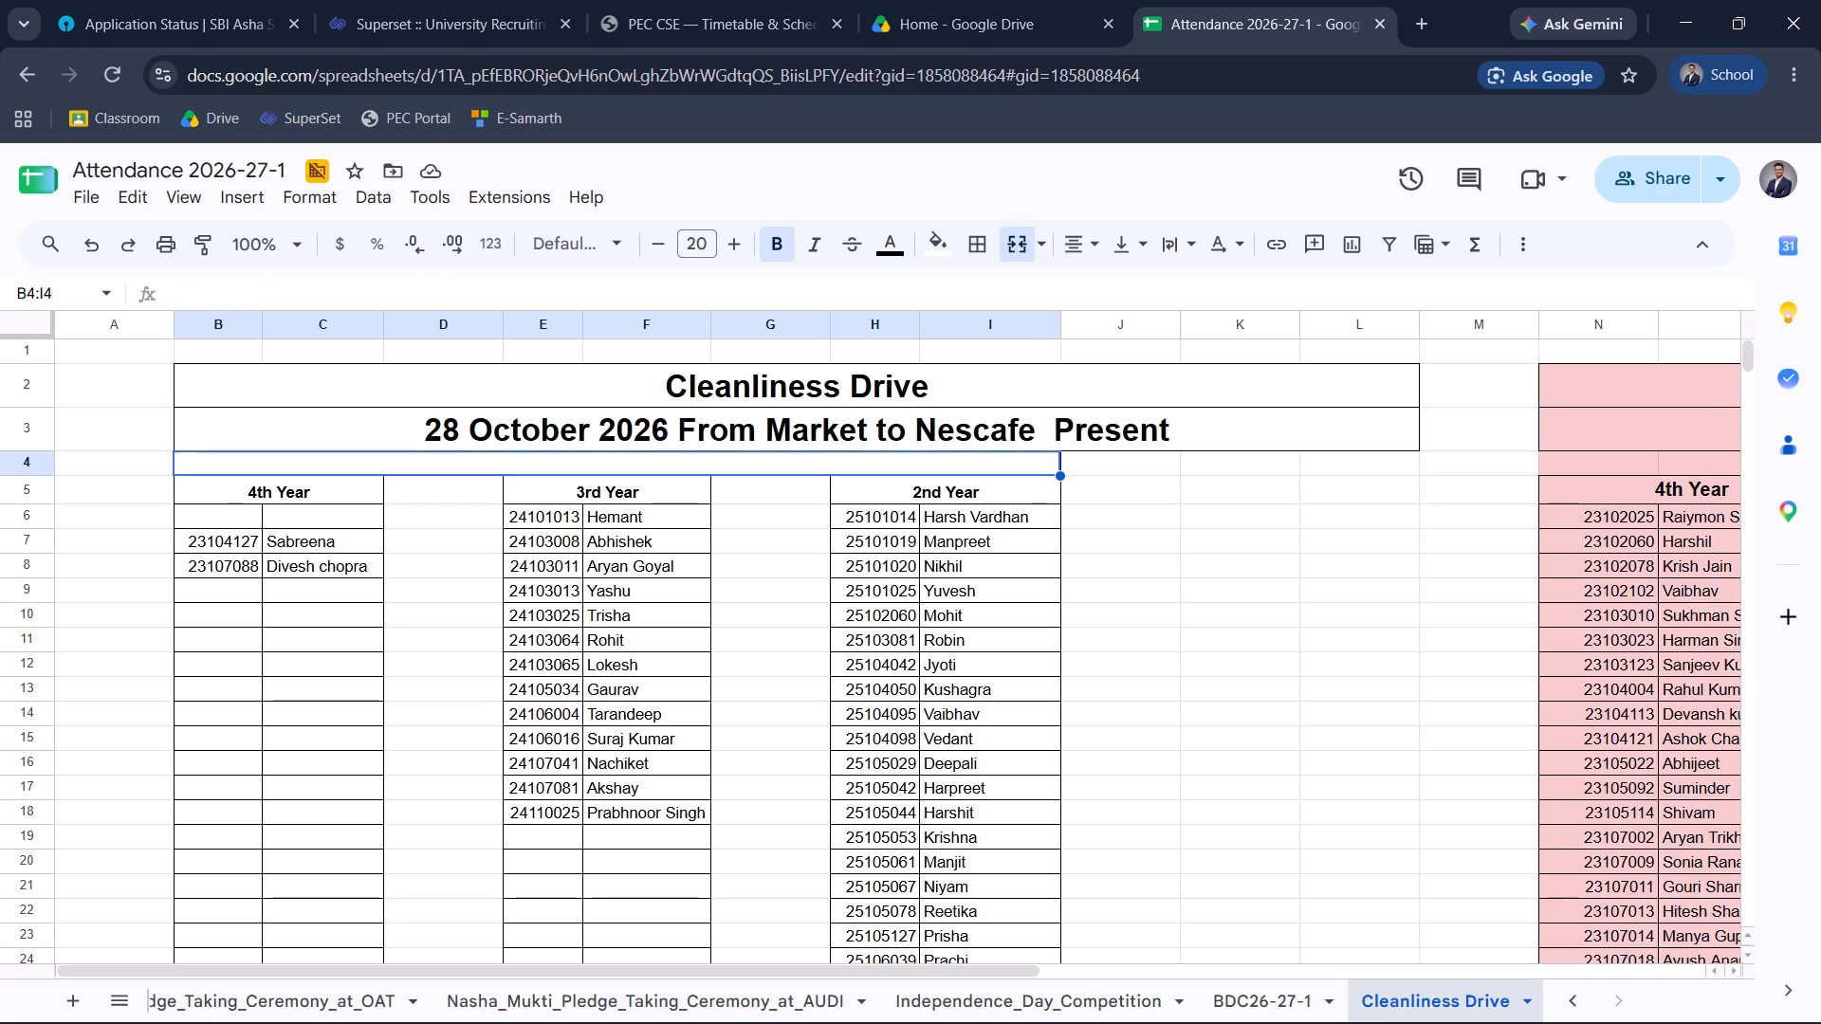
{"action": "key", "text": "shift+Right"}
{"action": "key", "text": "shift+Right"}
{"action": "key", "text": "shift+Right"}
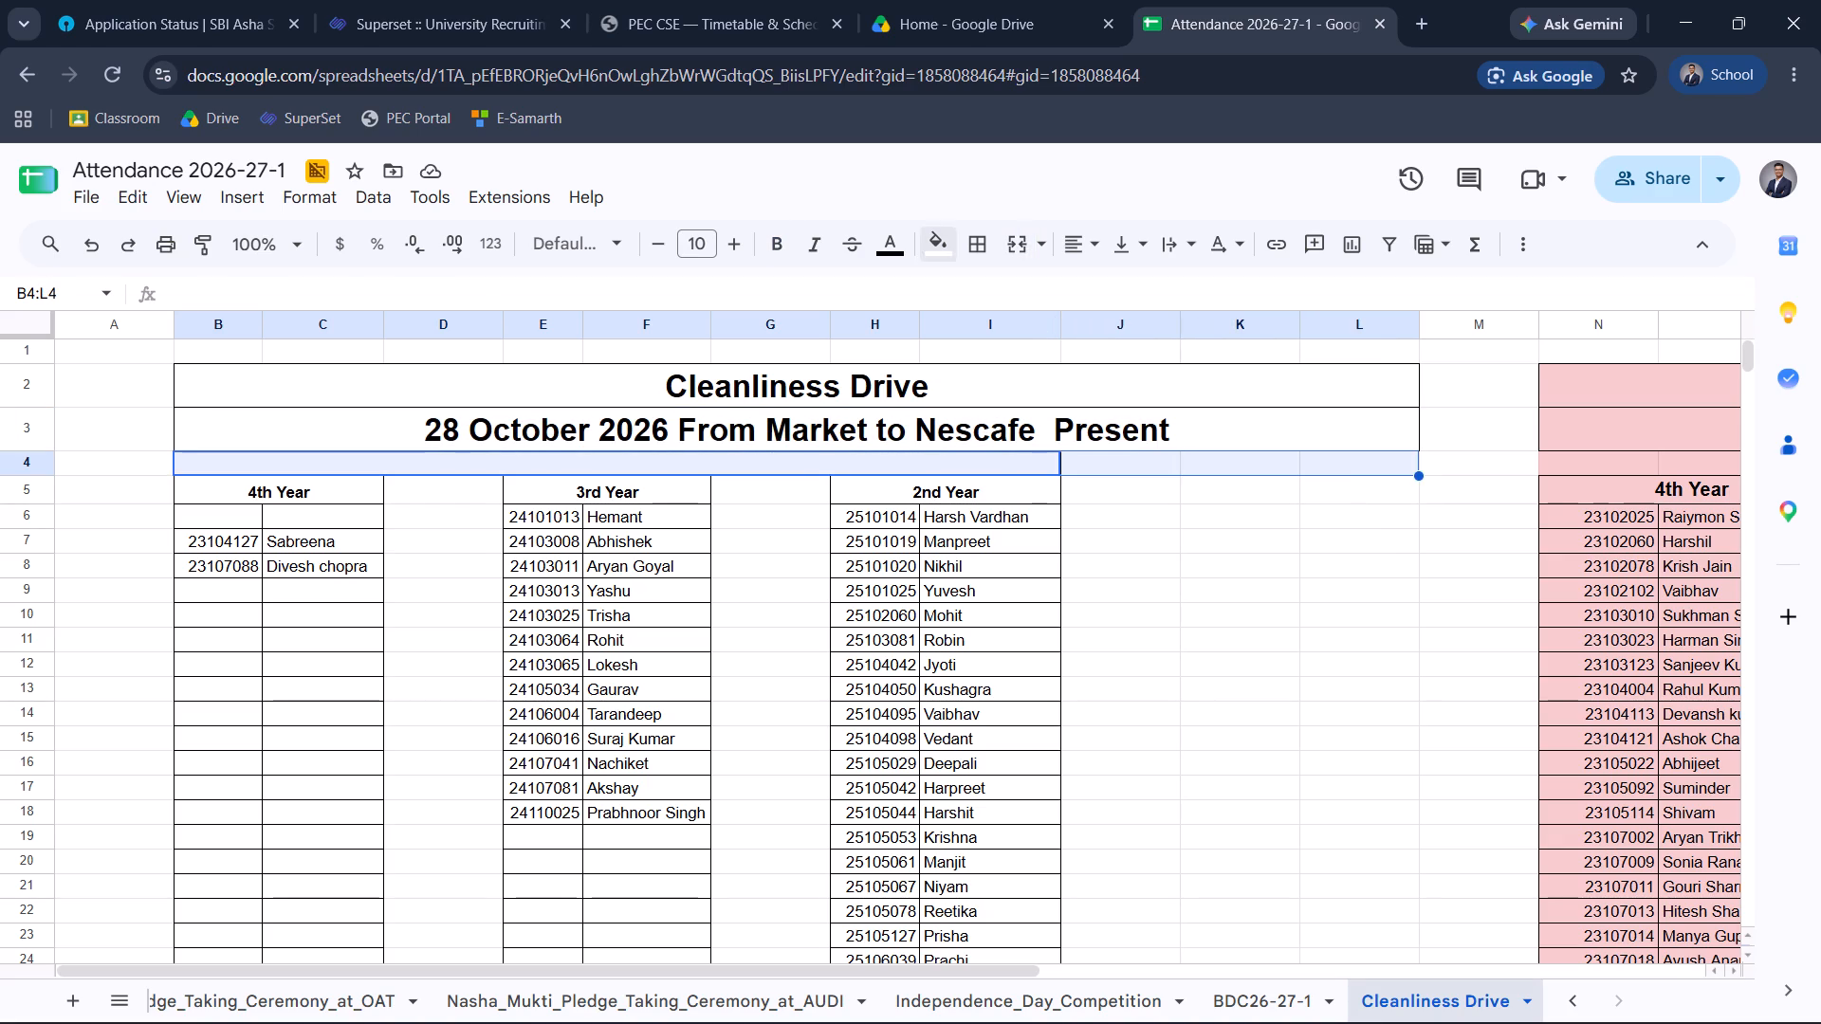
{"action": "left_click_drag", "start_coordinate": [933, 248], "coordinate": [890, 236]}
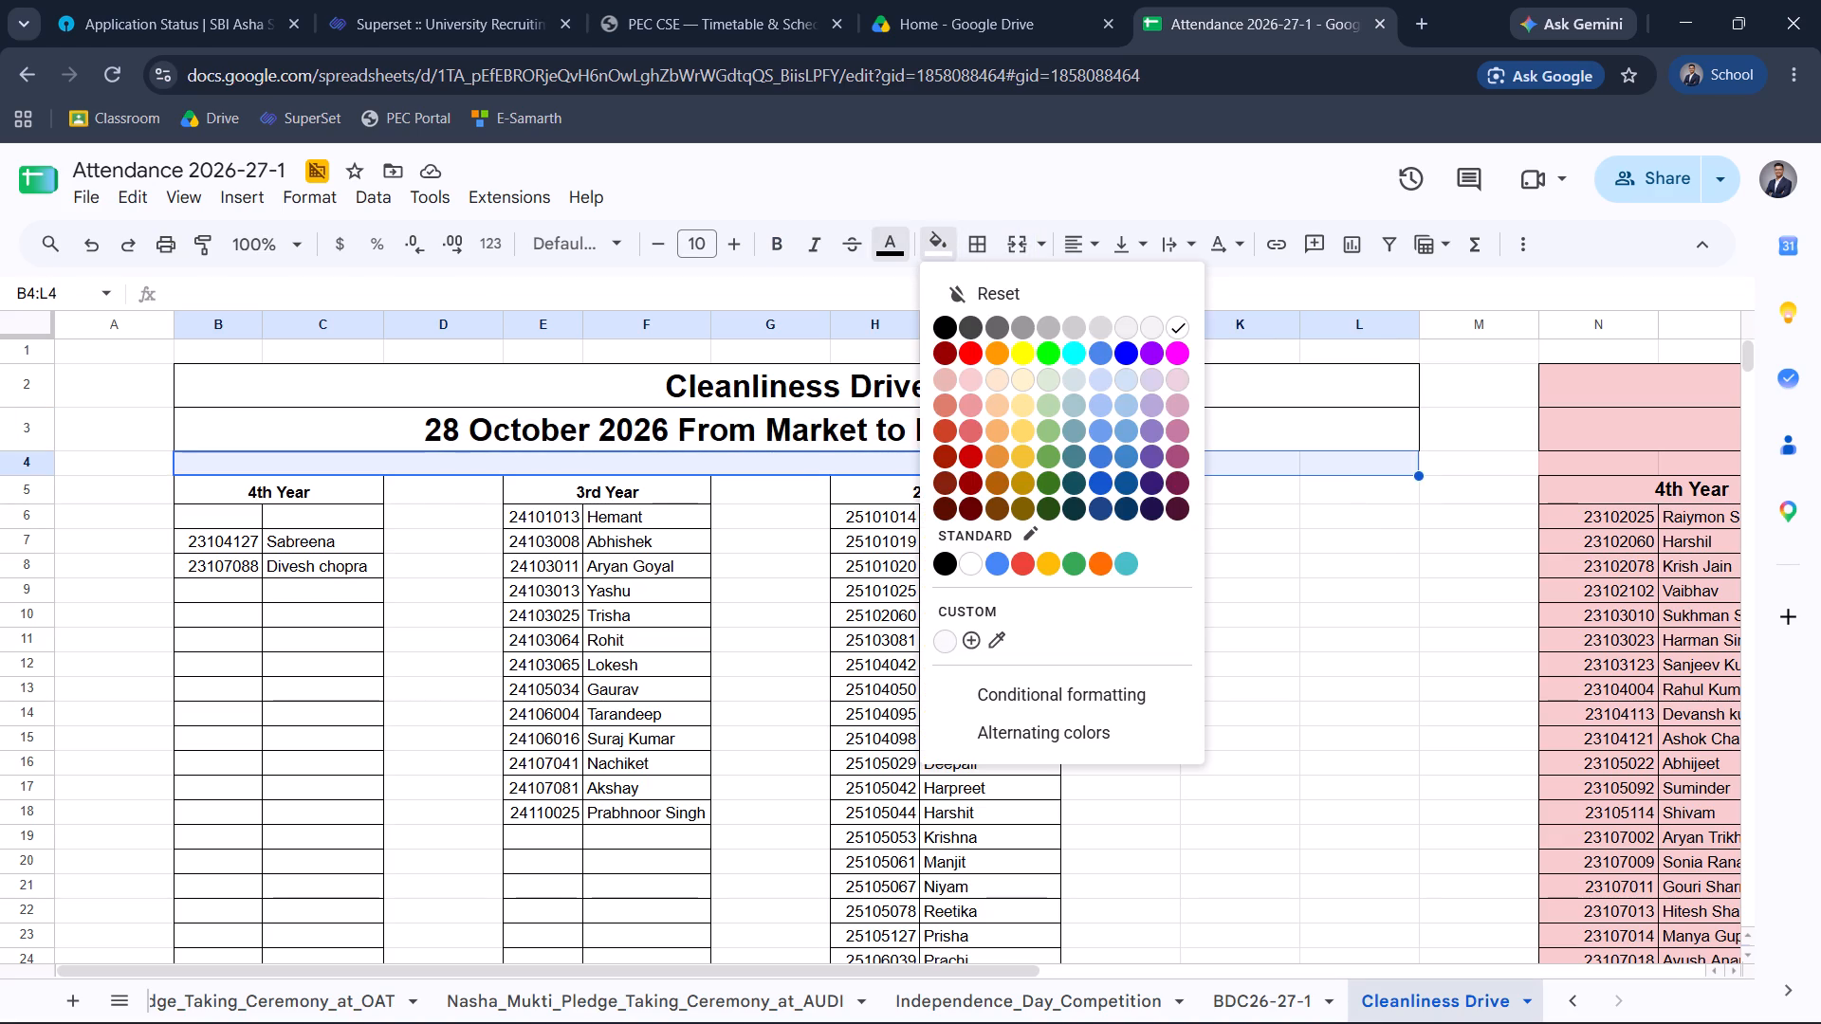
{"action": "left_click_drag", "start_coordinate": [890, 236], "coordinate": [993, 199]}
{"action": "left_click_drag", "start_coordinate": [993, 199], "coordinate": [1010, 251]}
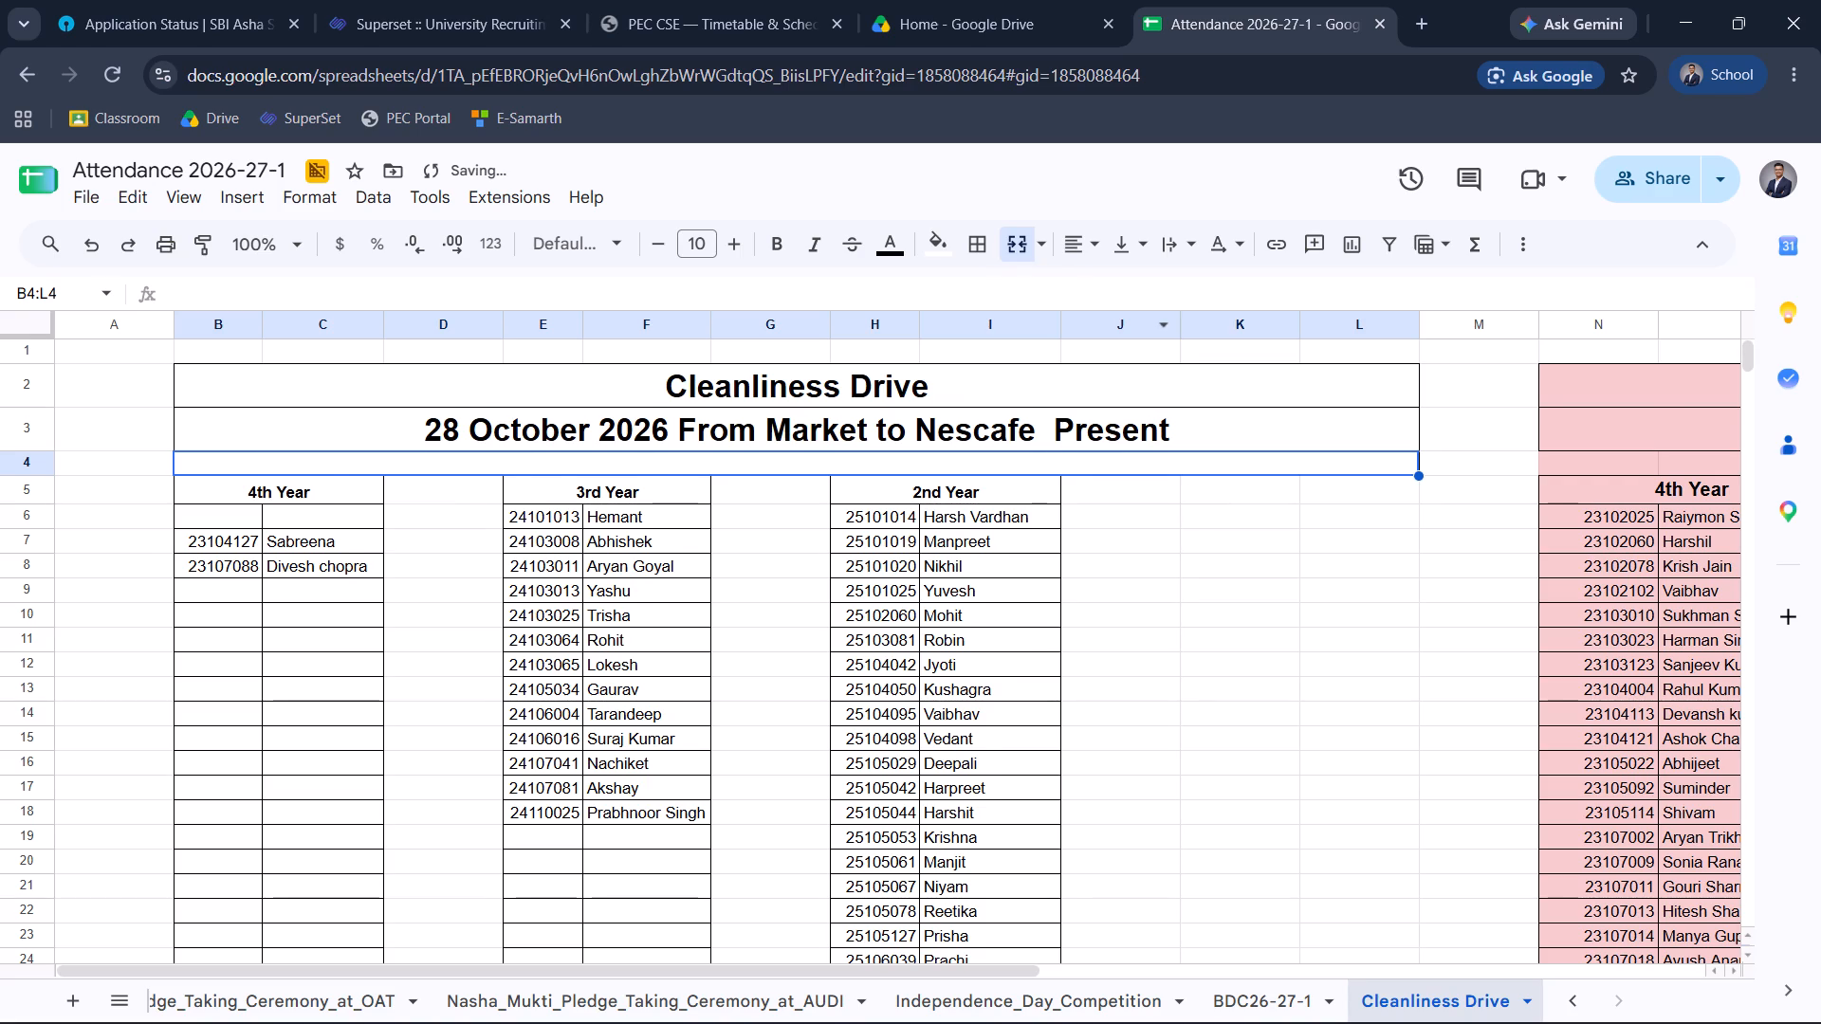
Copy the present list's 2nd Year header into K5:L5 and change its text to 1st Year.
{"action": "scroll", "coordinate": [1199, 490], "scroll_direction": "down", "scroll_amount": 1}
{"action": "left_click", "coordinate": [1035, 421]}
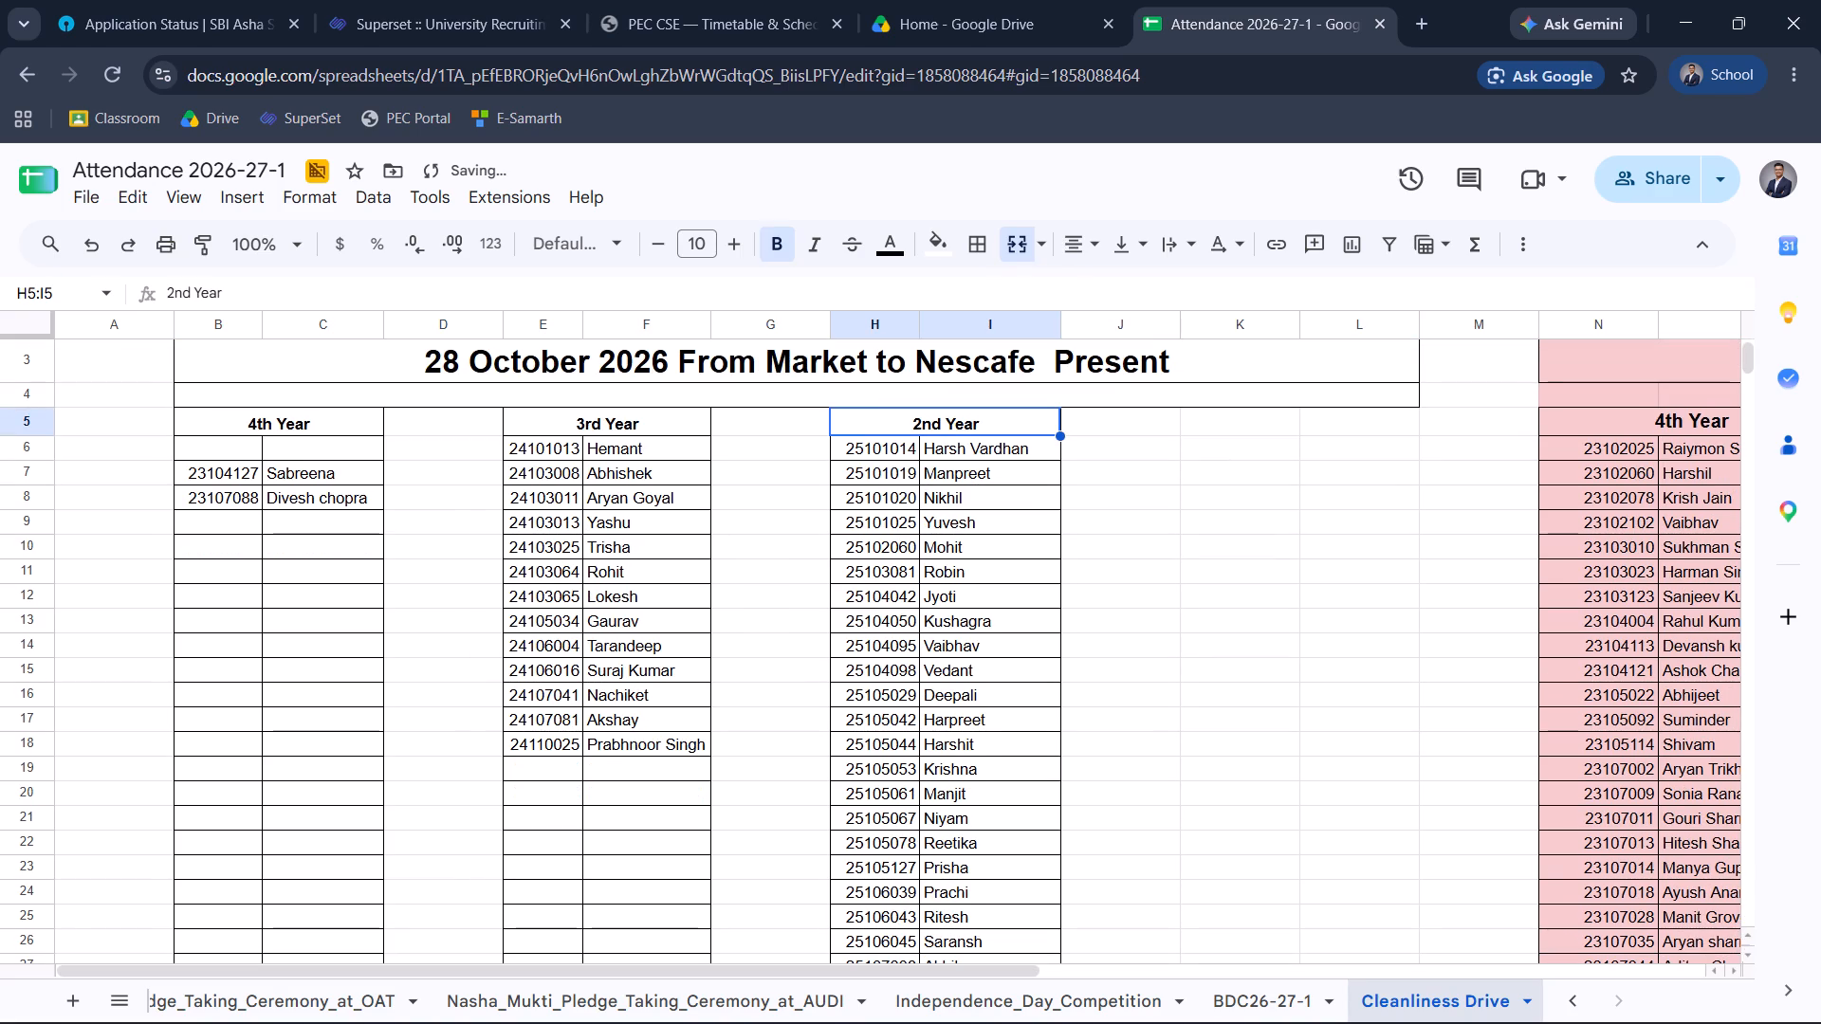
{"action": "key", "text": "ctrl+c"}
{"action": "left_click", "coordinate": [1241, 418]}
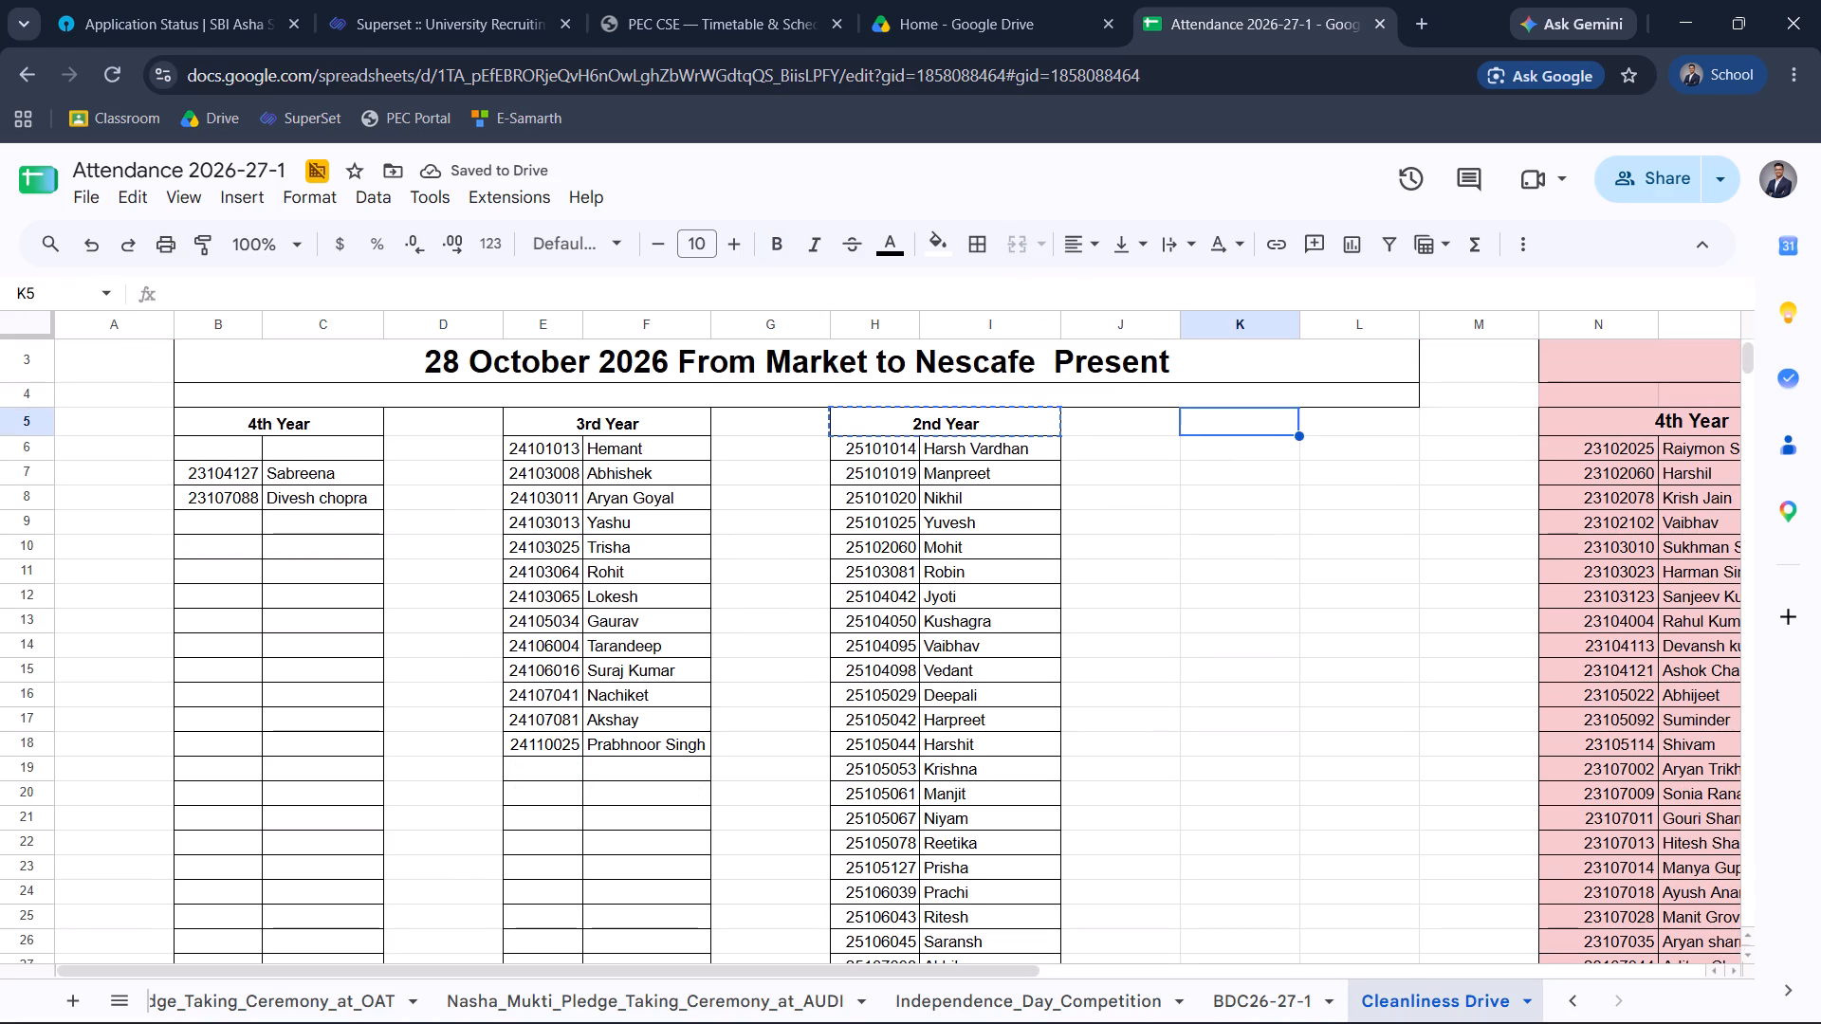
{"action": "key", "text": "ctrl+v"}
{"action": "double_click", "coordinate": [1241, 418]}
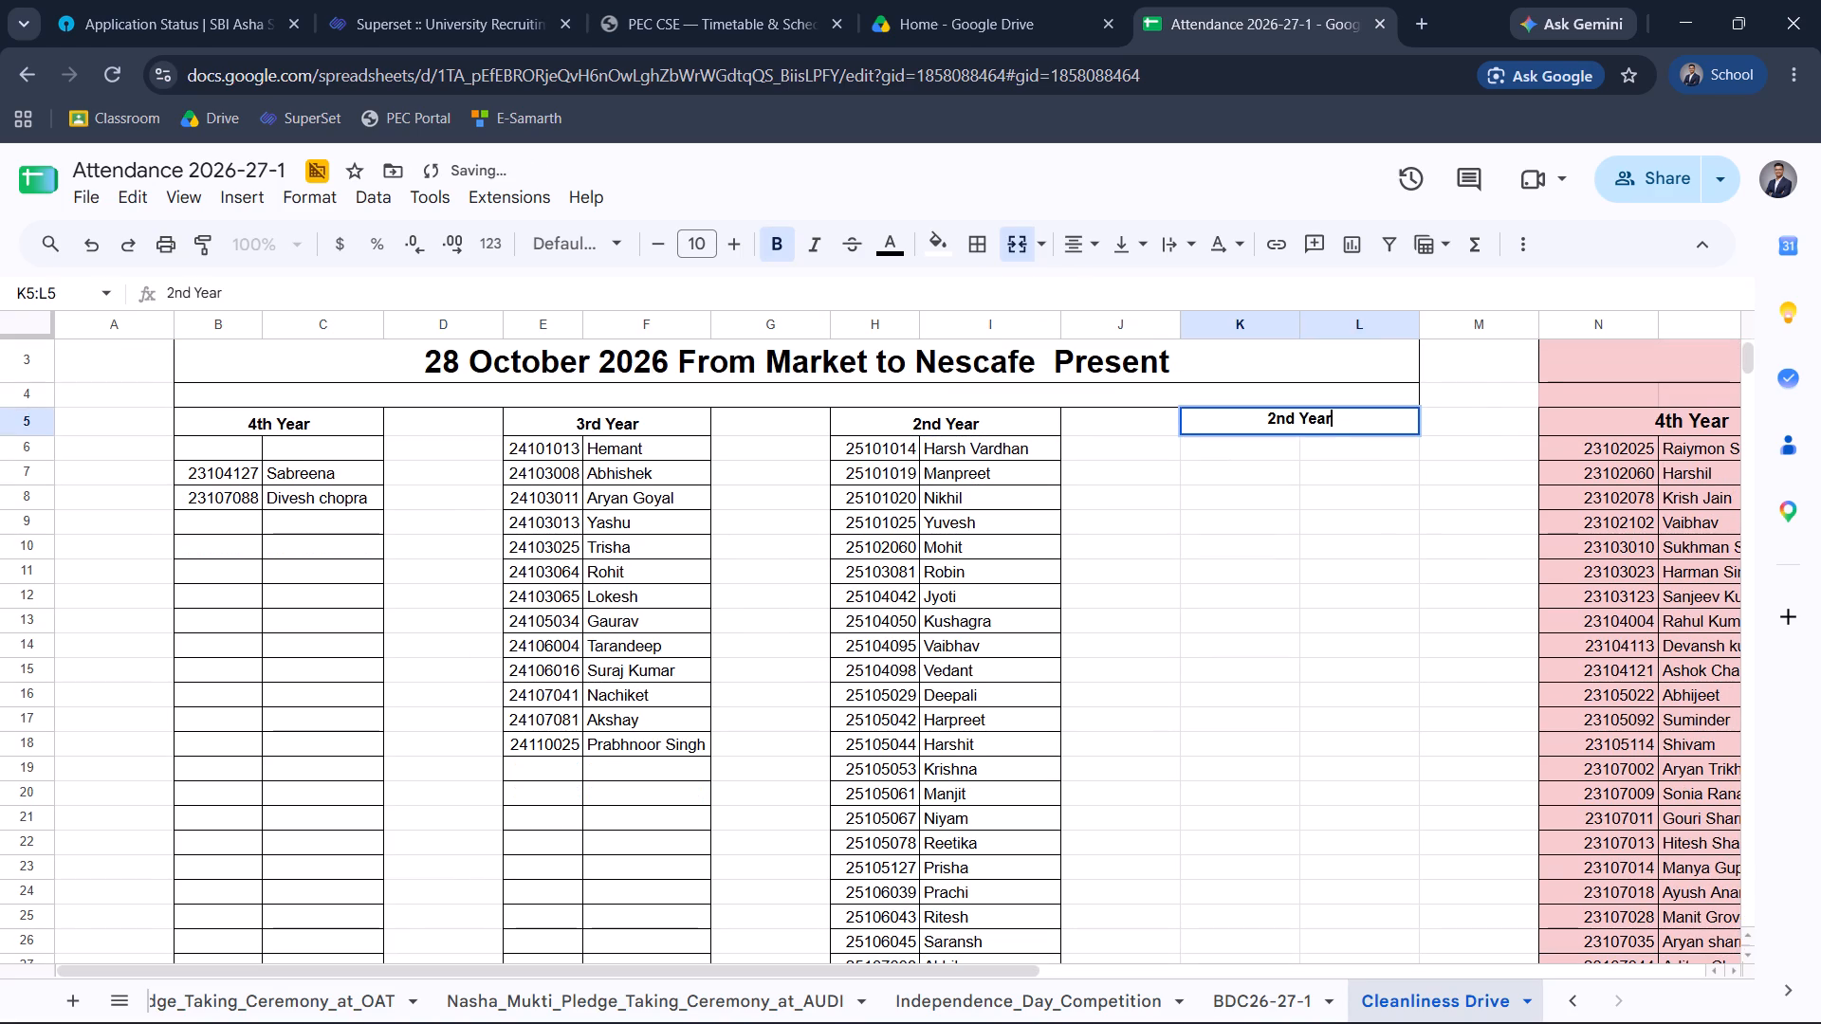
{"action": "left_click", "coordinate": [1292, 423]}
{"action": "key", "text": "BackSpace"}
{"action": "key", "text": "BackSpace"}
{"action": "key", "text": "BackSpace"}
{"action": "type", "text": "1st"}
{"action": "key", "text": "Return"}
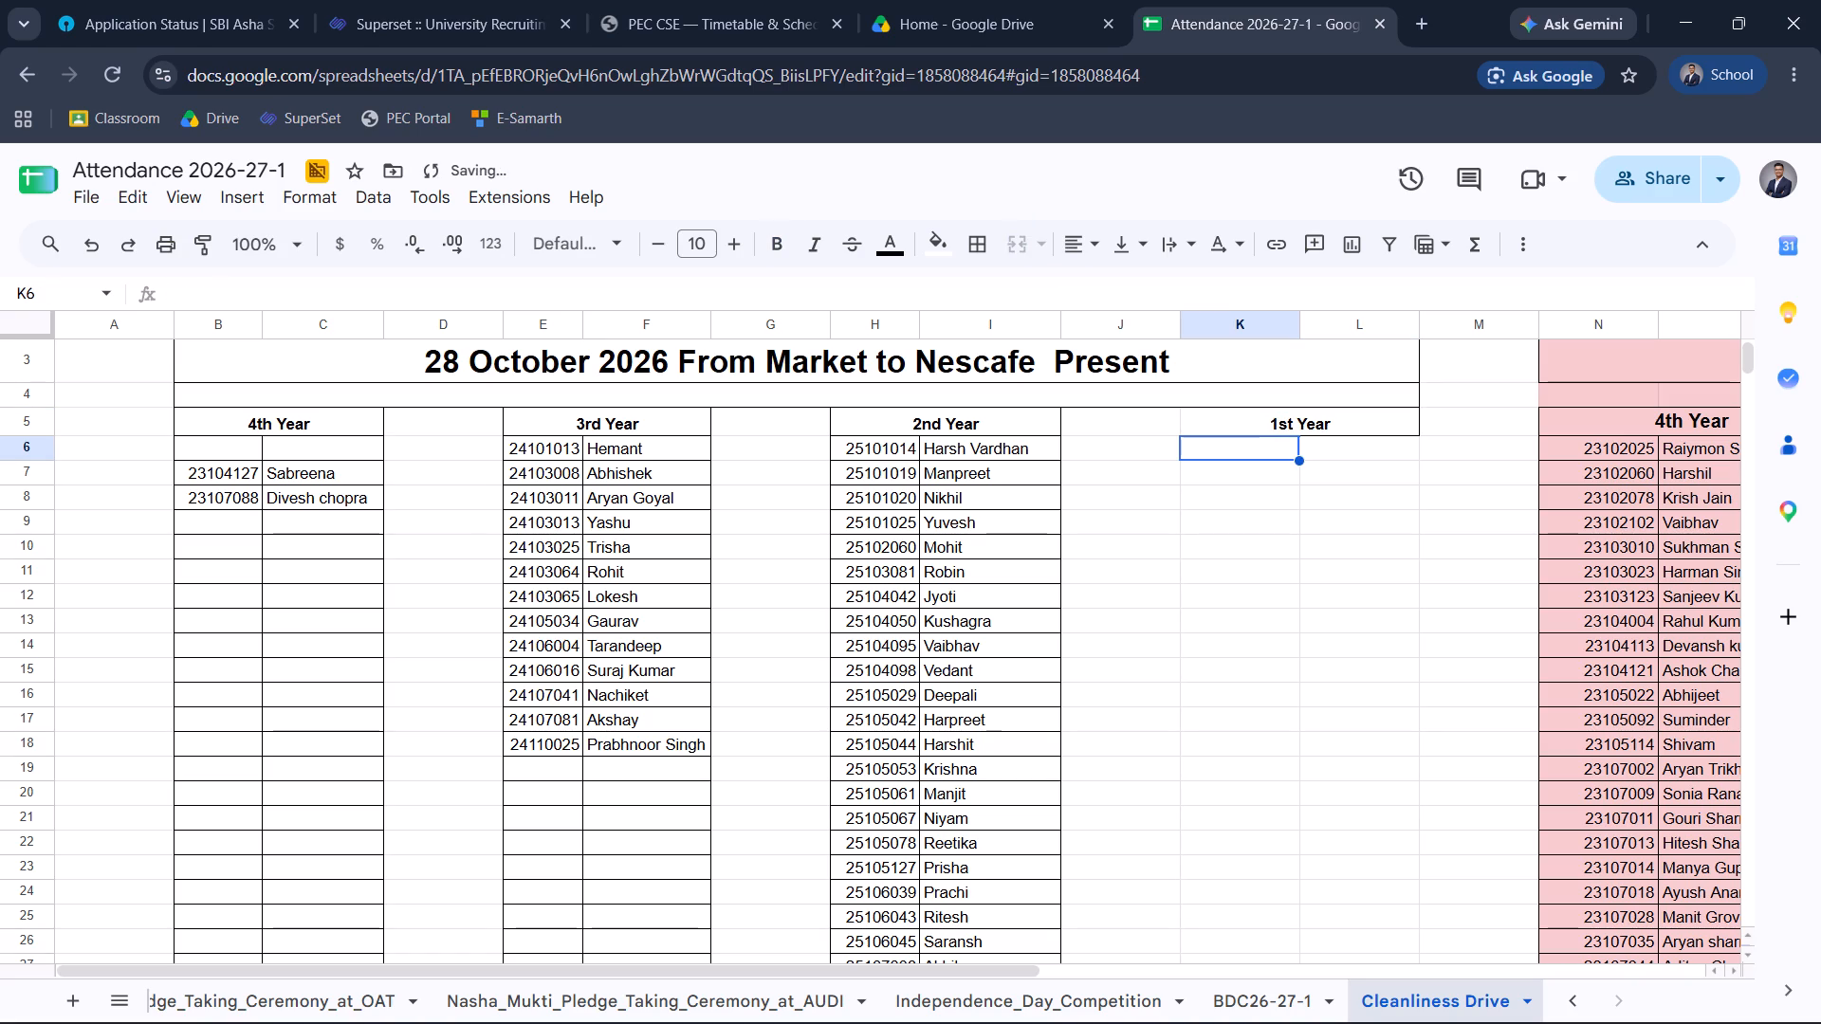
Move the entries with SIDs starting with 26 from H112:I123 into the 1st Year list starting at K6.
{"action": "scroll", "coordinate": [1222, 567], "scroll_direction": "down", "scroll_amount": 6}
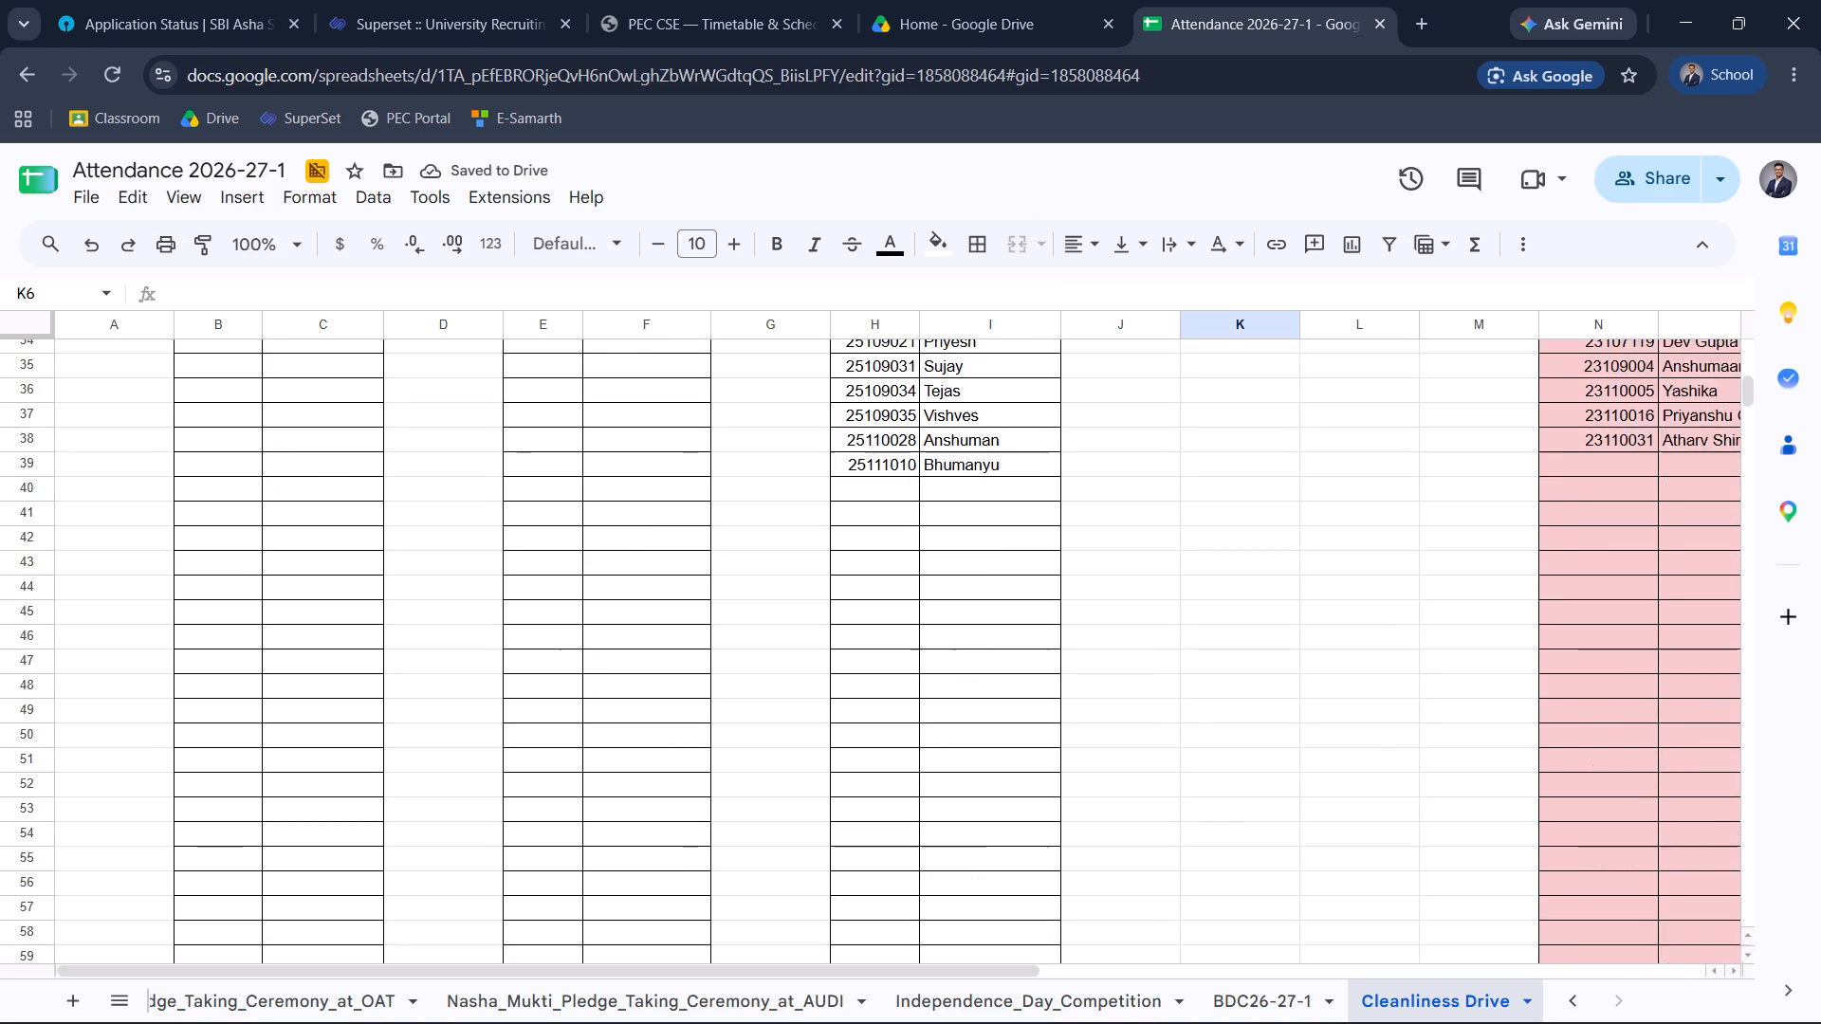
{"action": "scroll", "coordinate": [1222, 567], "scroll_direction": "down", "scroll_amount": 4}
{"action": "scroll", "coordinate": [1222, 567], "scroll_direction": "up", "scroll_amount": 1}
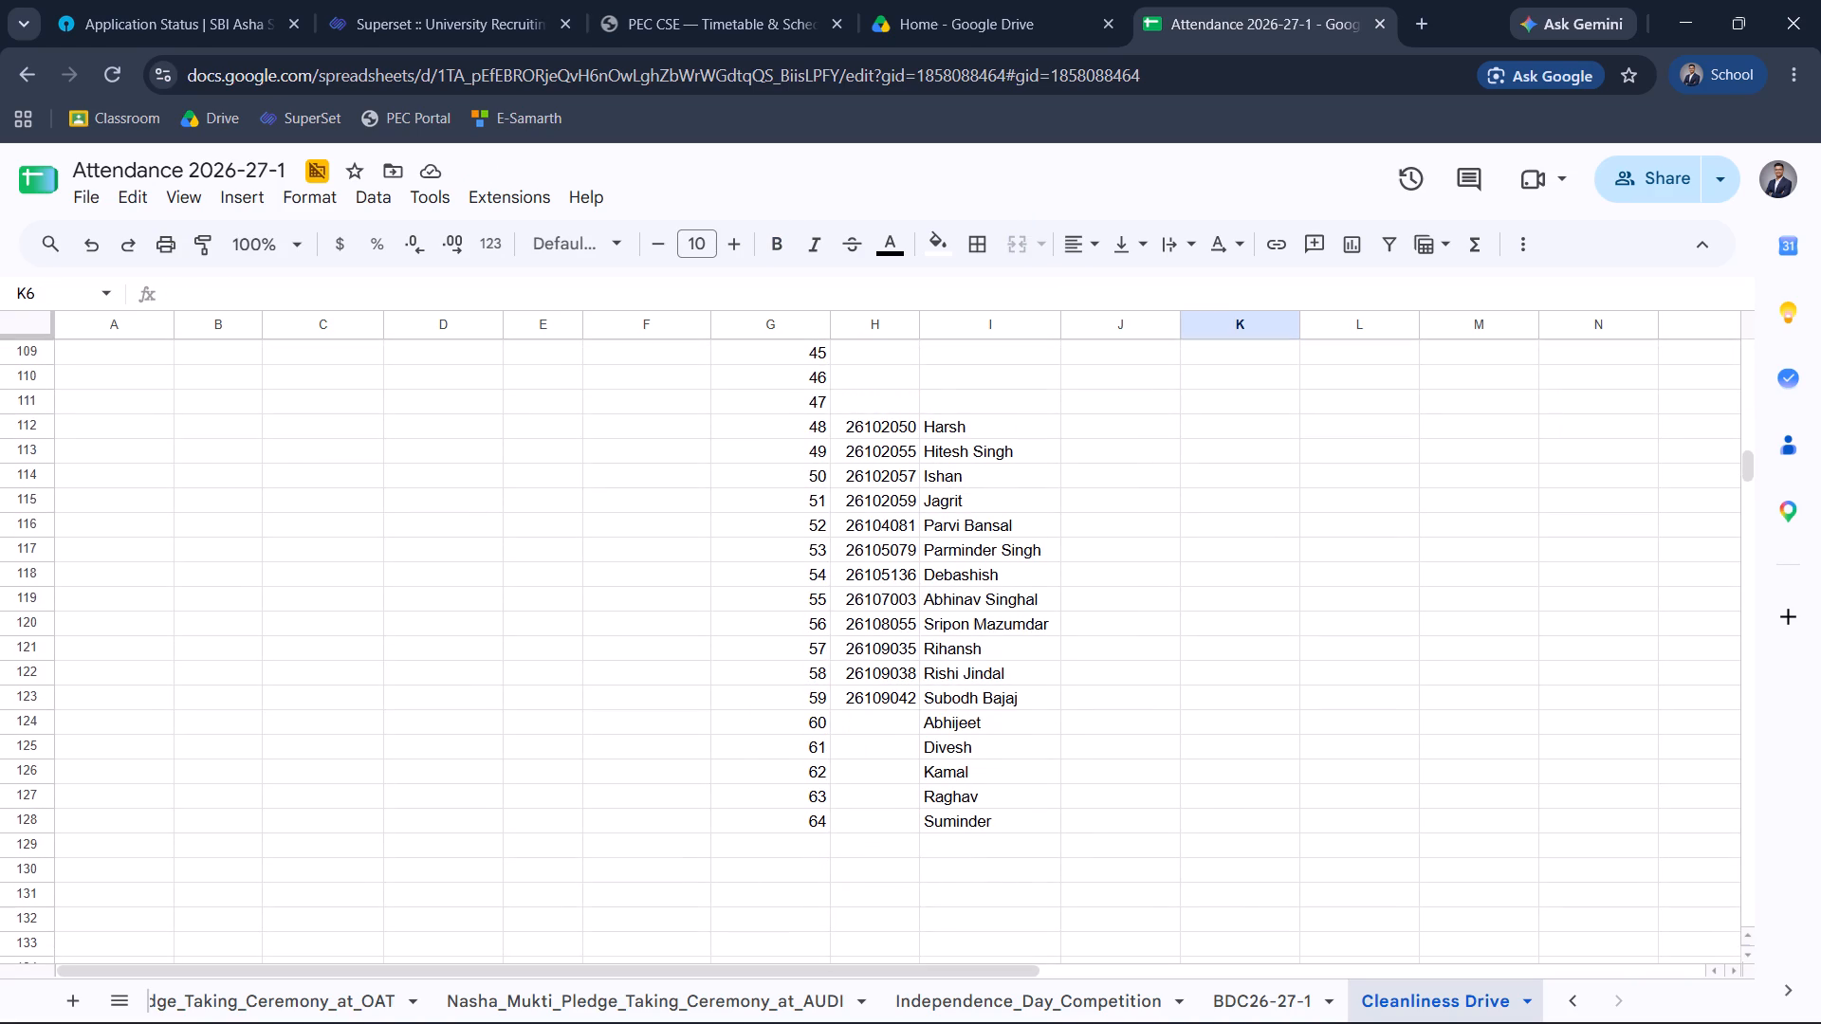
{"action": "left_click_drag", "start_coordinate": [857, 426], "coordinate": [1011, 695]}
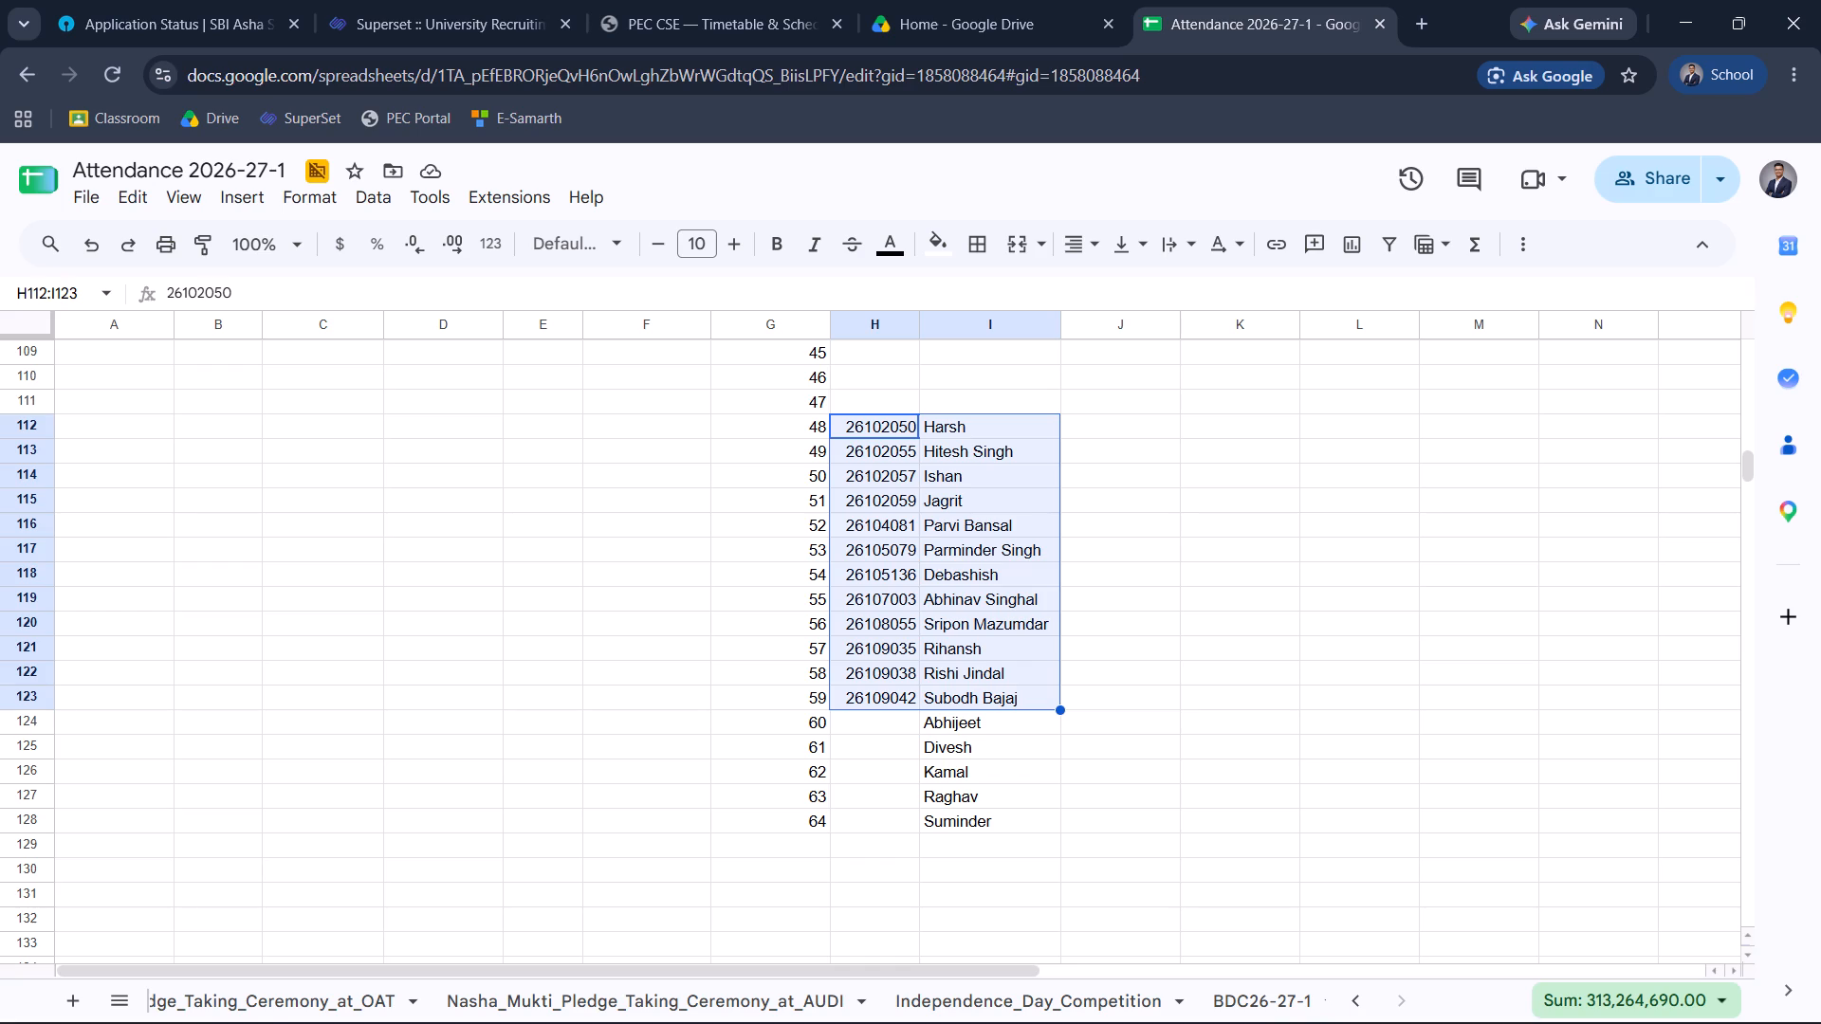
{"action": "key", "text": "ctrl+x"}
{"action": "scroll", "coordinate": [1266, 538], "scroll_direction": "up", "scroll_amount": 9}
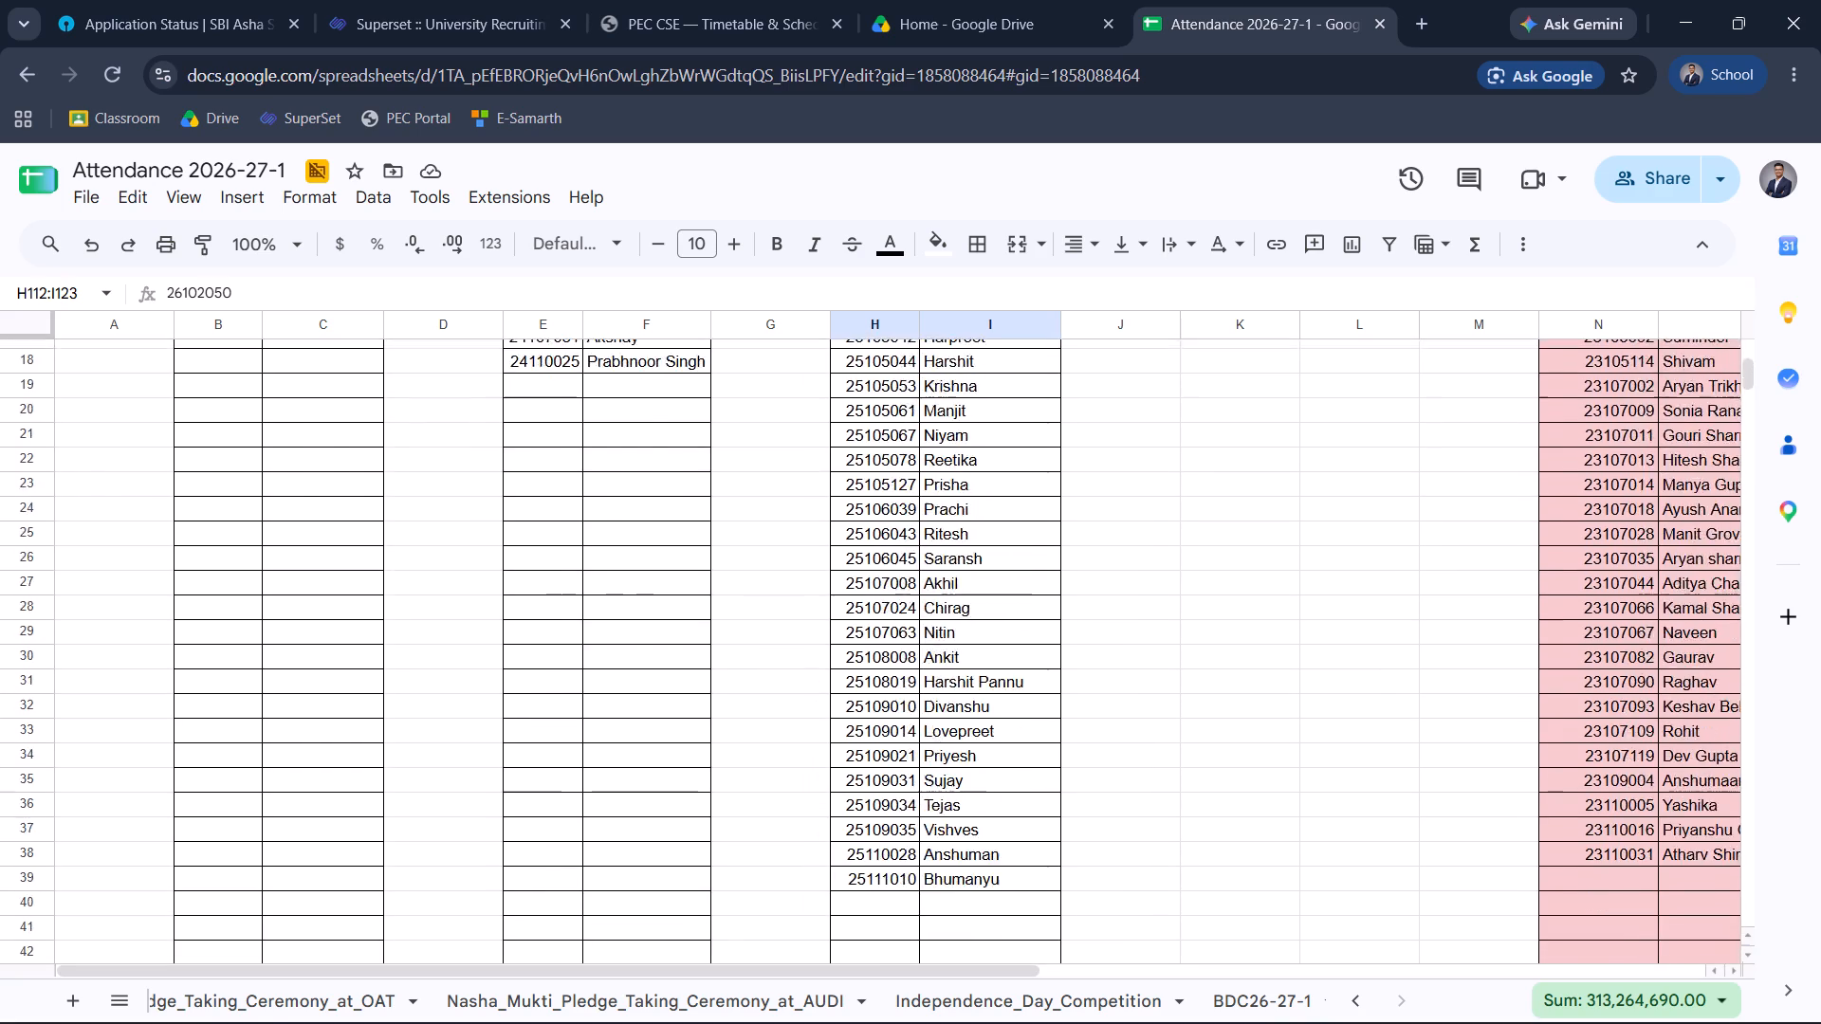
{"action": "scroll", "coordinate": [1266, 538], "scroll_direction": "up", "scroll_amount": 4}
{"action": "left_click", "coordinate": [1272, 517]}
{"action": "key", "text": "ctrl+v"}
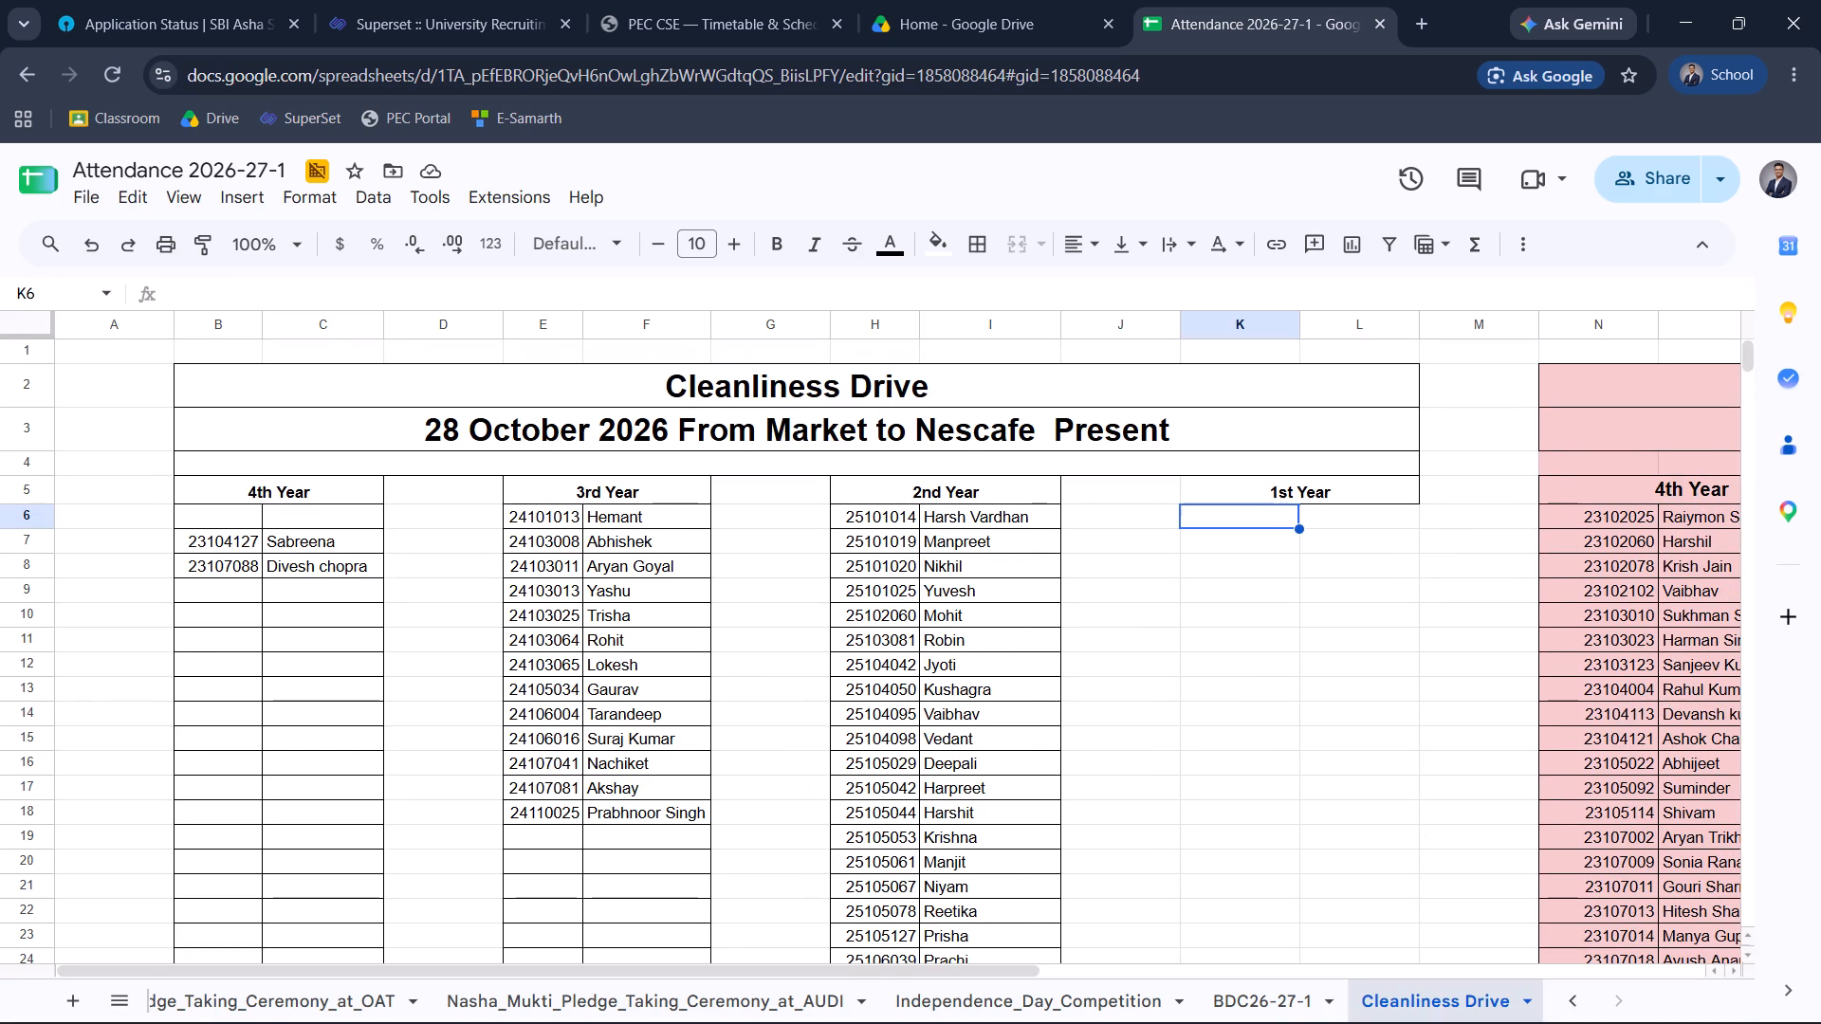
Look over the present lists, the absent lists and the entries remaining in the source list.
{"action": "scroll", "coordinate": [1272, 517], "scroll_direction": "left", "scroll_amount": 9}
{"action": "scroll", "coordinate": [1272, 517], "scroll_direction": "right", "scroll_amount": 1}
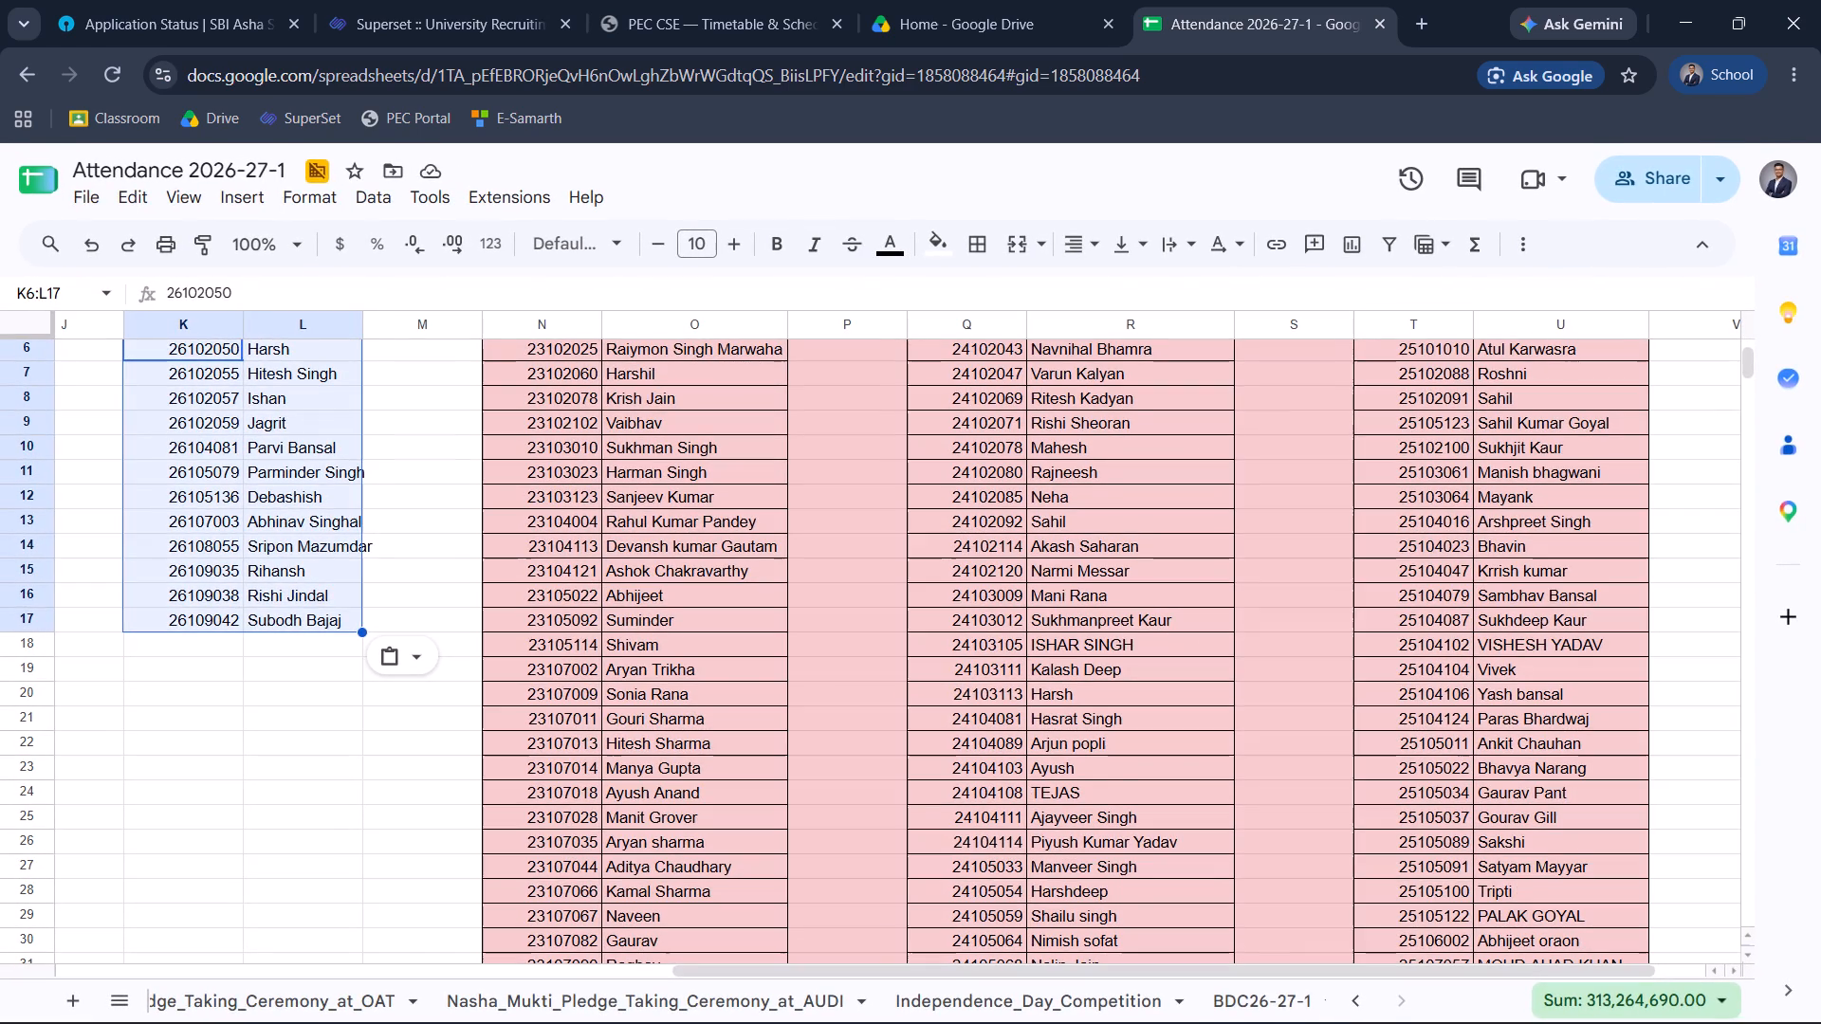
{"action": "scroll", "coordinate": [1426, 682], "scroll_direction": "right", "scroll_amount": 2}
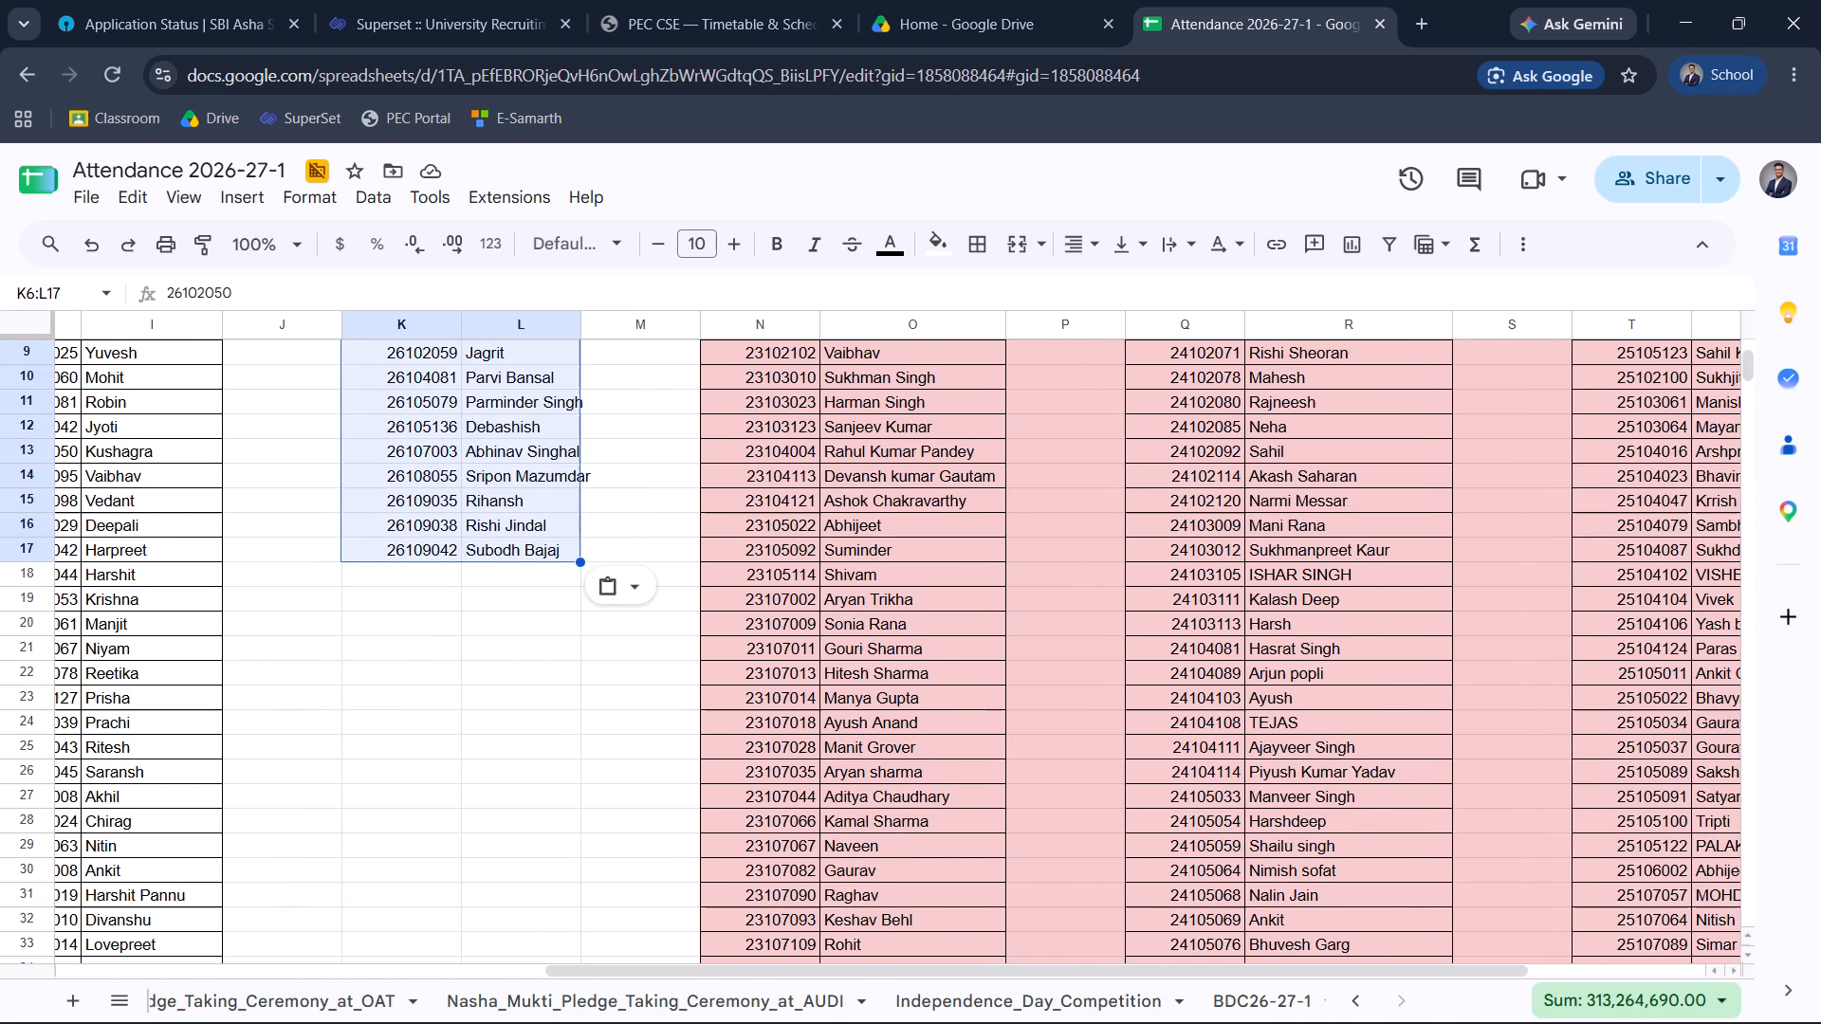
{"action": "scroll", "coordinate": [1426, 682], "scroll_direction": "right", "scroll_amount": 5}
{"action": "scroll", "coordinate": [1426, 682], "scroll_direction": "up", "scroll_amount": 3}
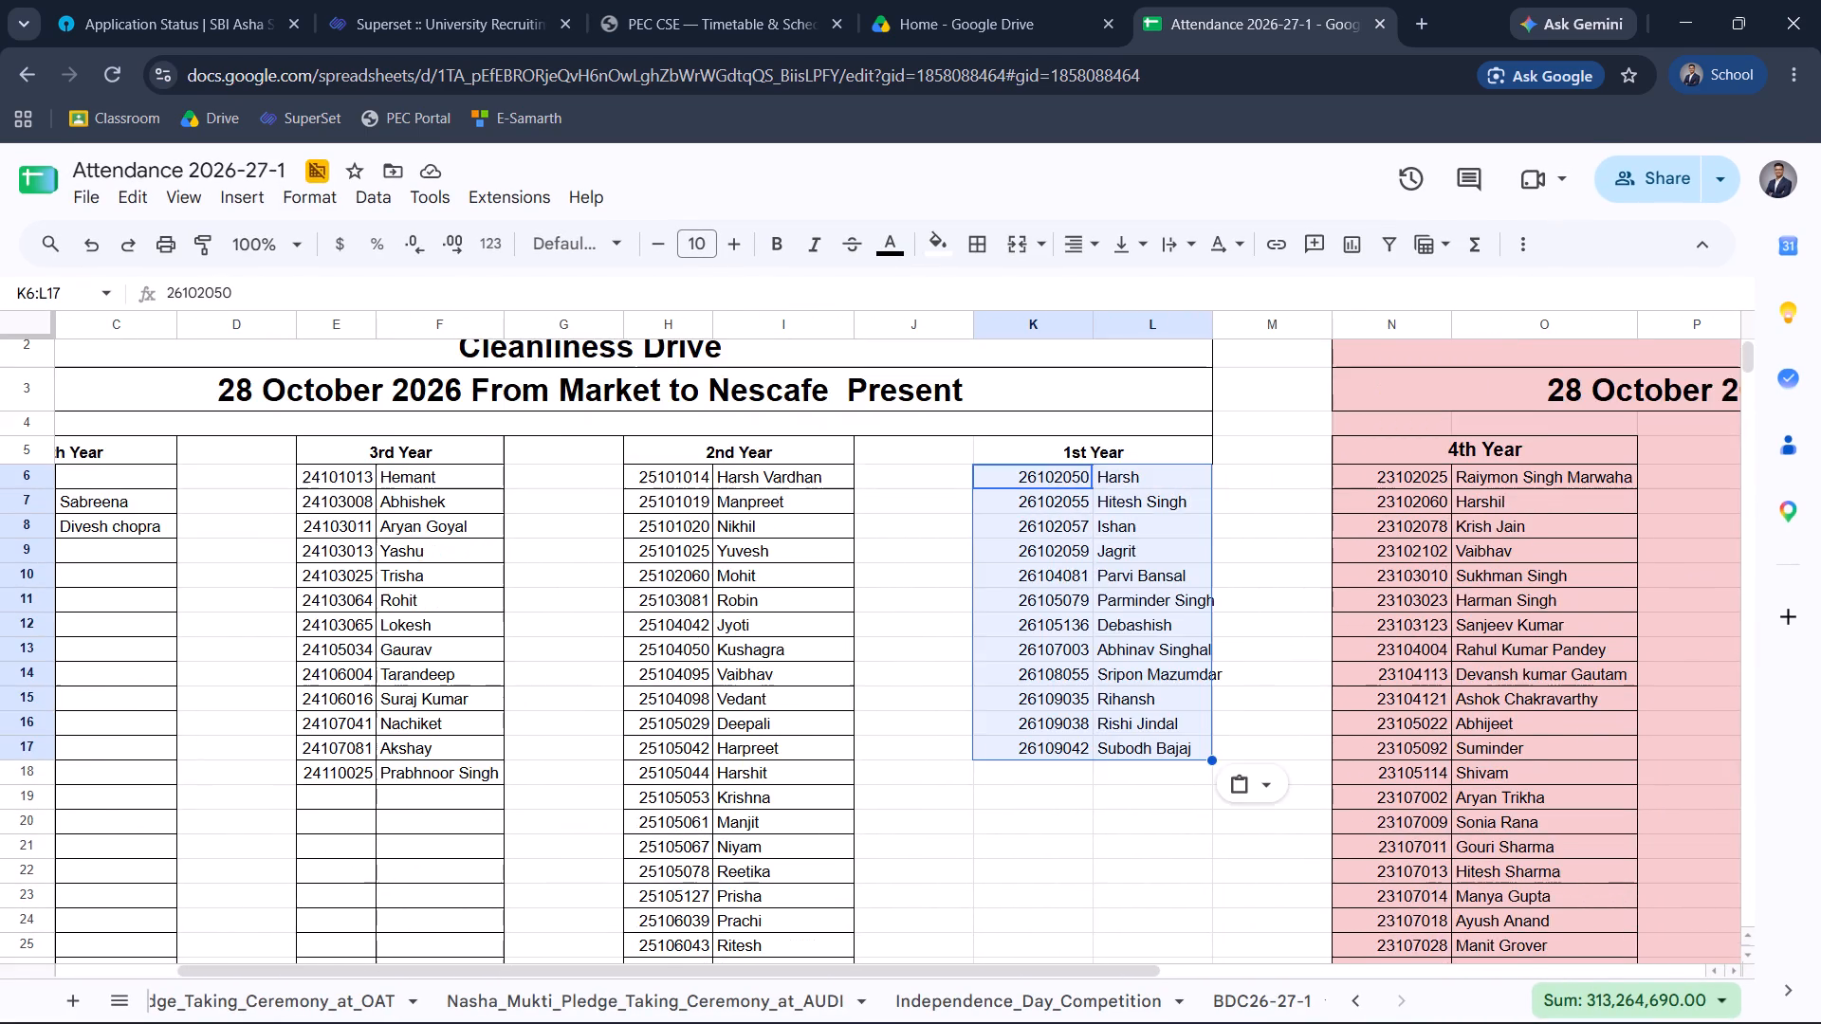
{"action": "scroll", "coordinate": [1215, 694], "scroll_direction": "down", "scroll_amount": 11}
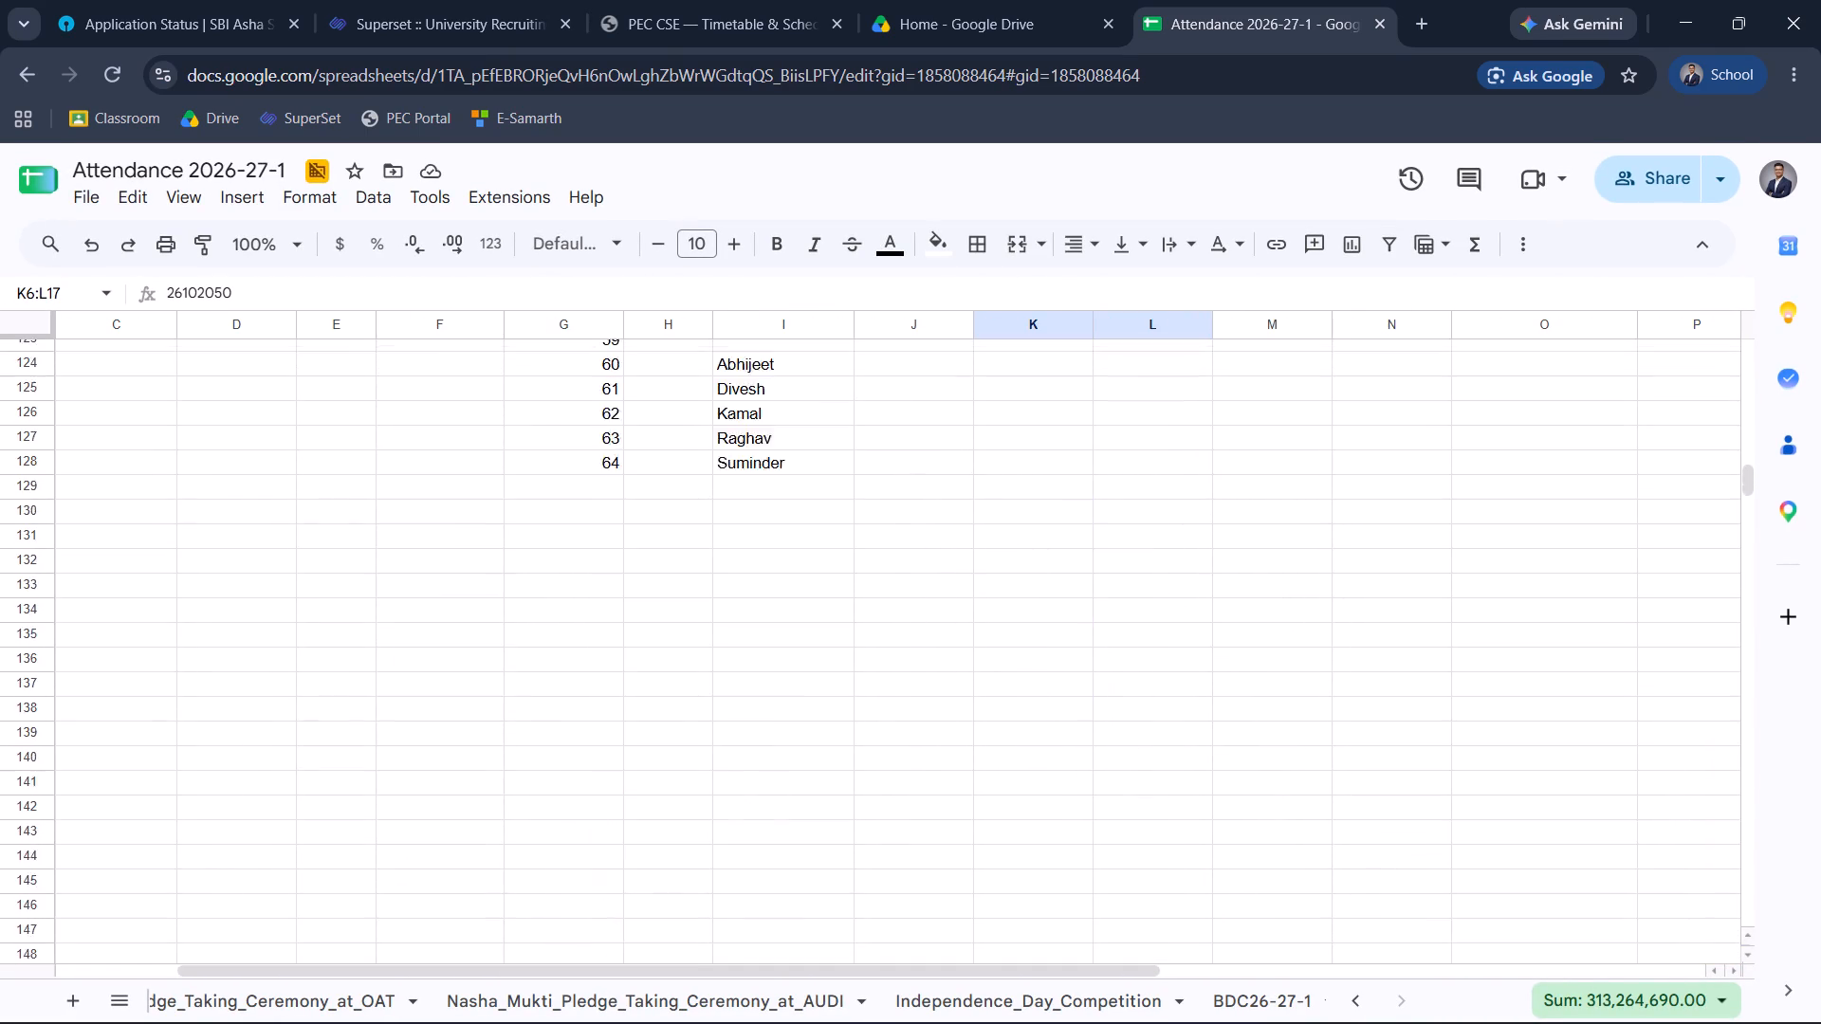
{"action": "scroll", "coordinate": [1215, 694], "scroll_direction": "up", "scroll_amount": 13}
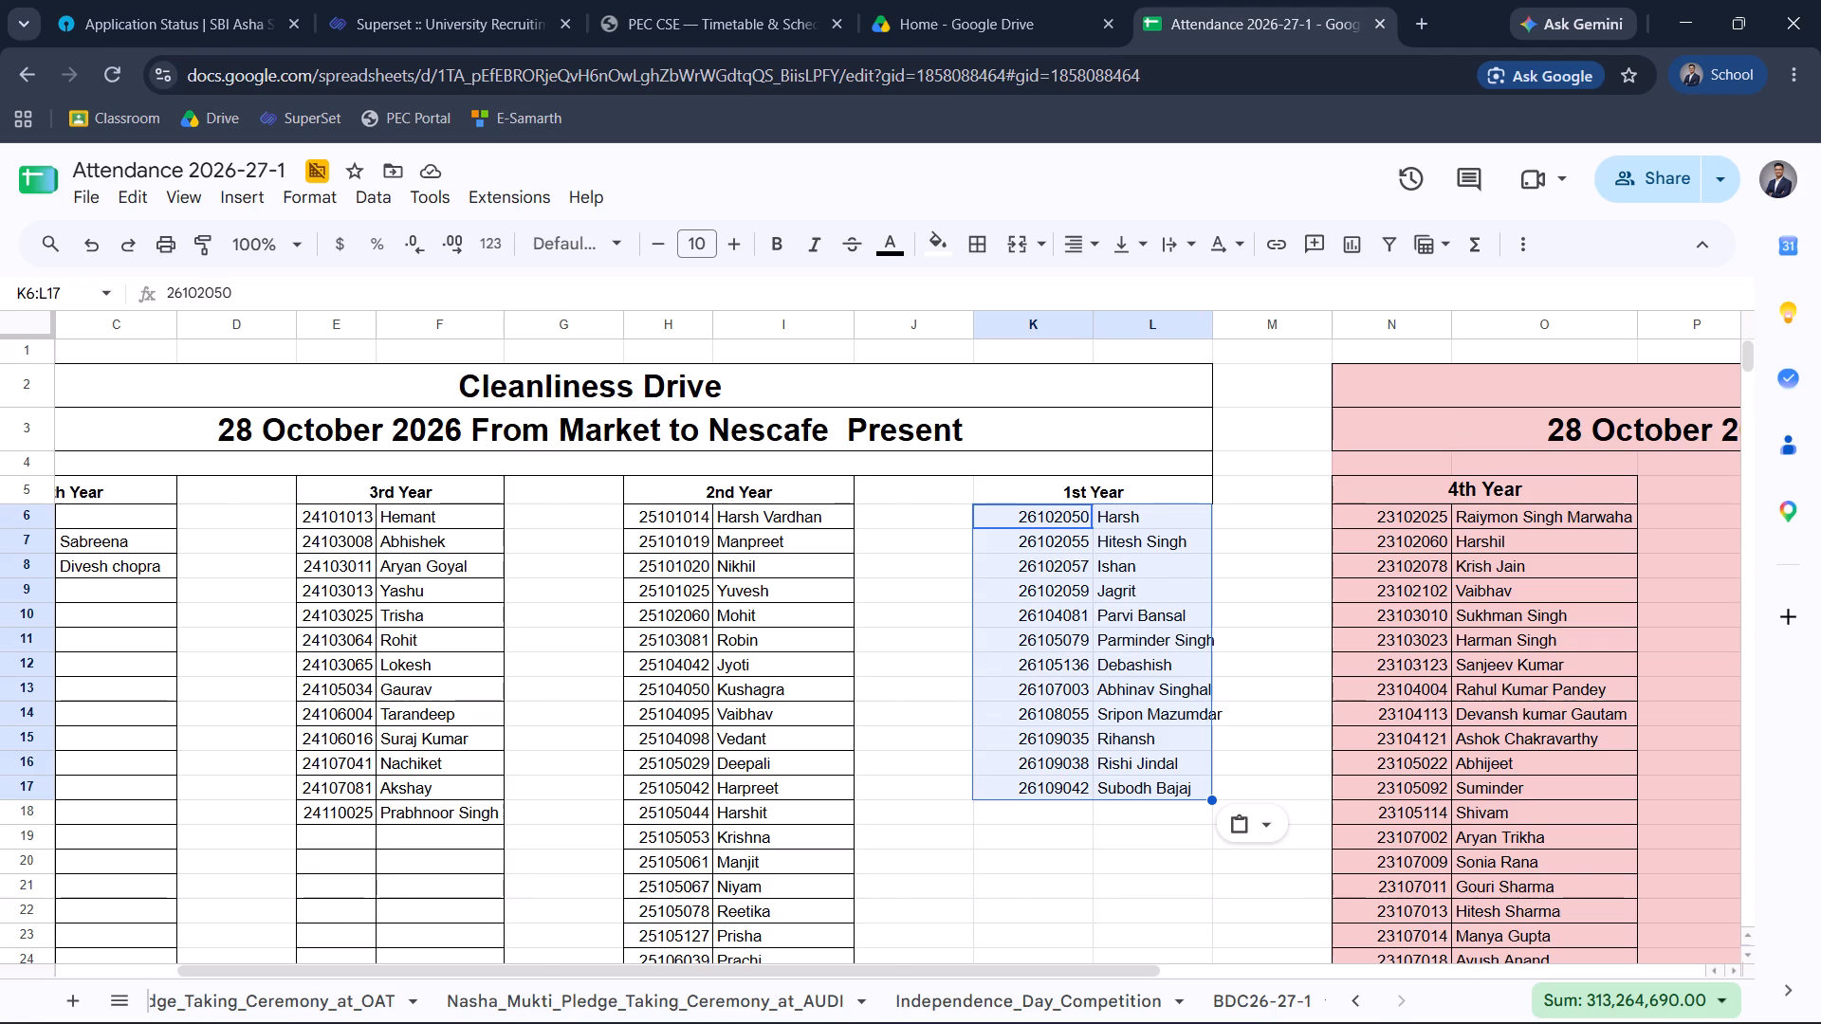
{"action": "scroll", "coordinate": [899, 600], "scroll_direction": "right", "scroll_amount": 2}
{"action": "scroll", "coordinate": [1185, 525], "scroll_direction": "down", "scroll_amount": 5}
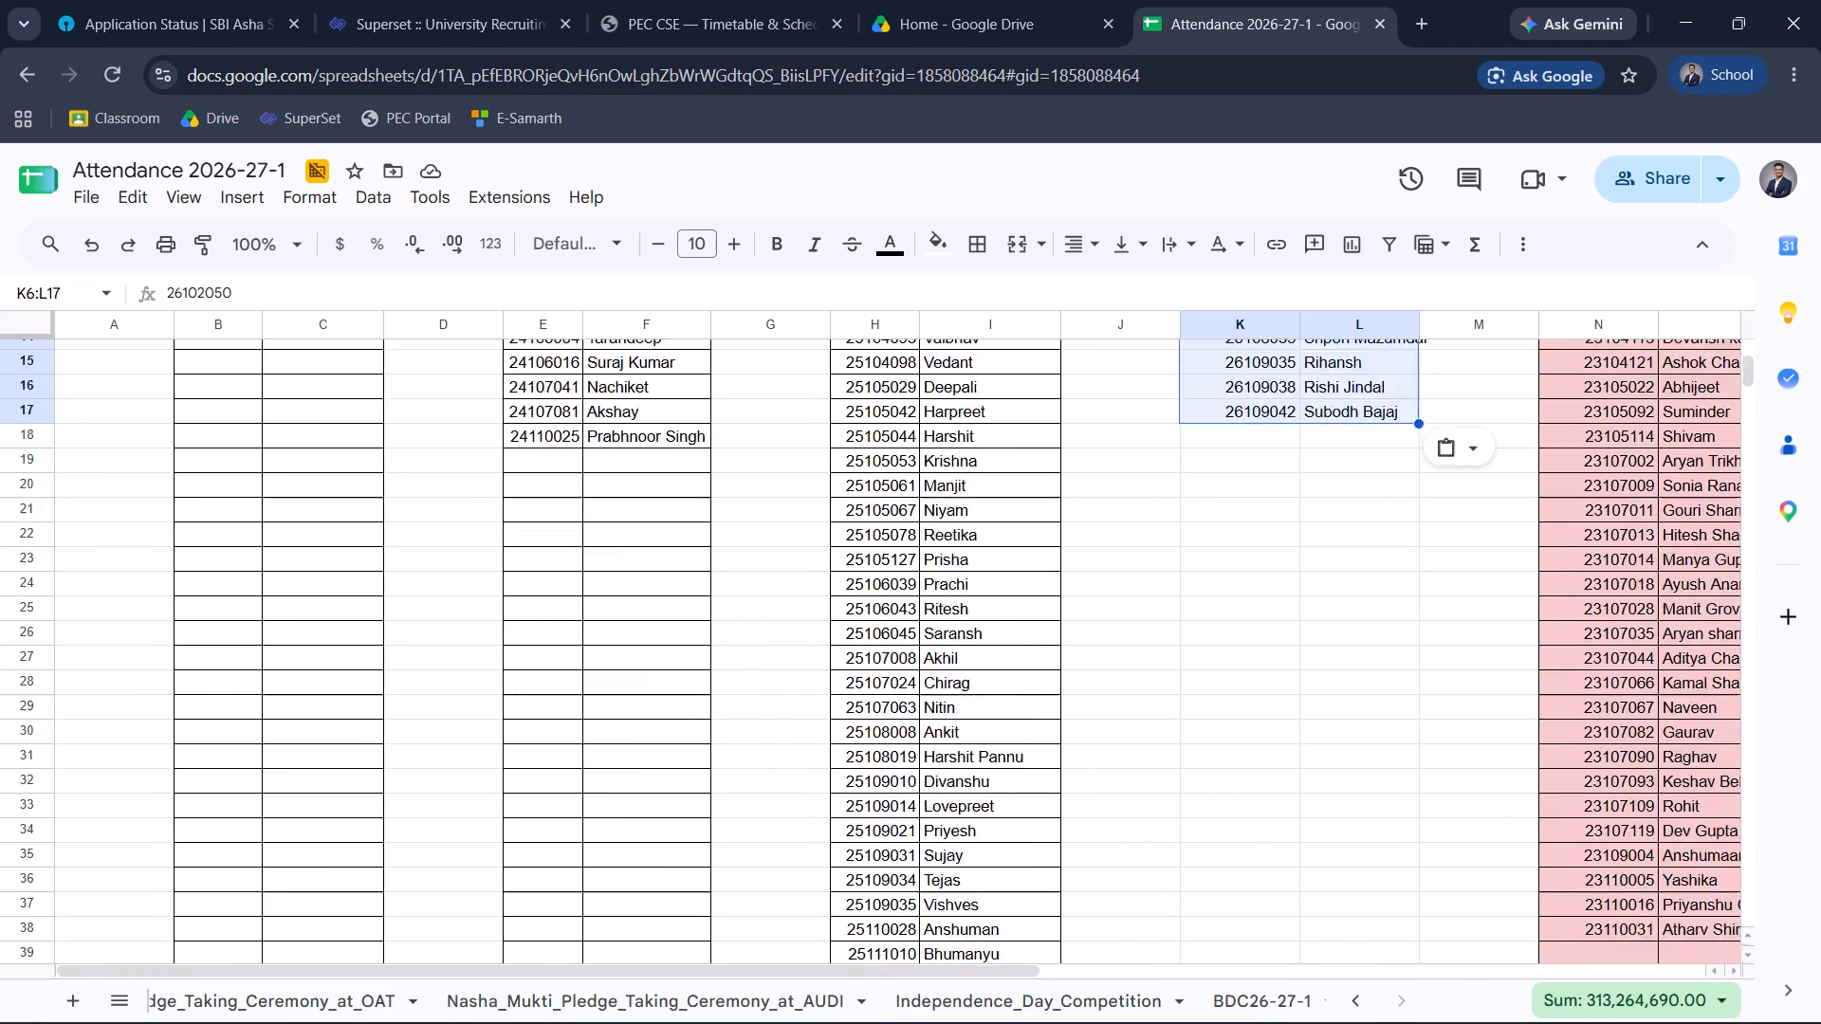
{"action": "scroll", "coordinate": [1185, 525], "scroll_direction": "up", "scroll_amount": 1}
{"action": "scroll", "coordinate": [1185, 525], "scroll_direction": "down", "scroll_amount": 2}
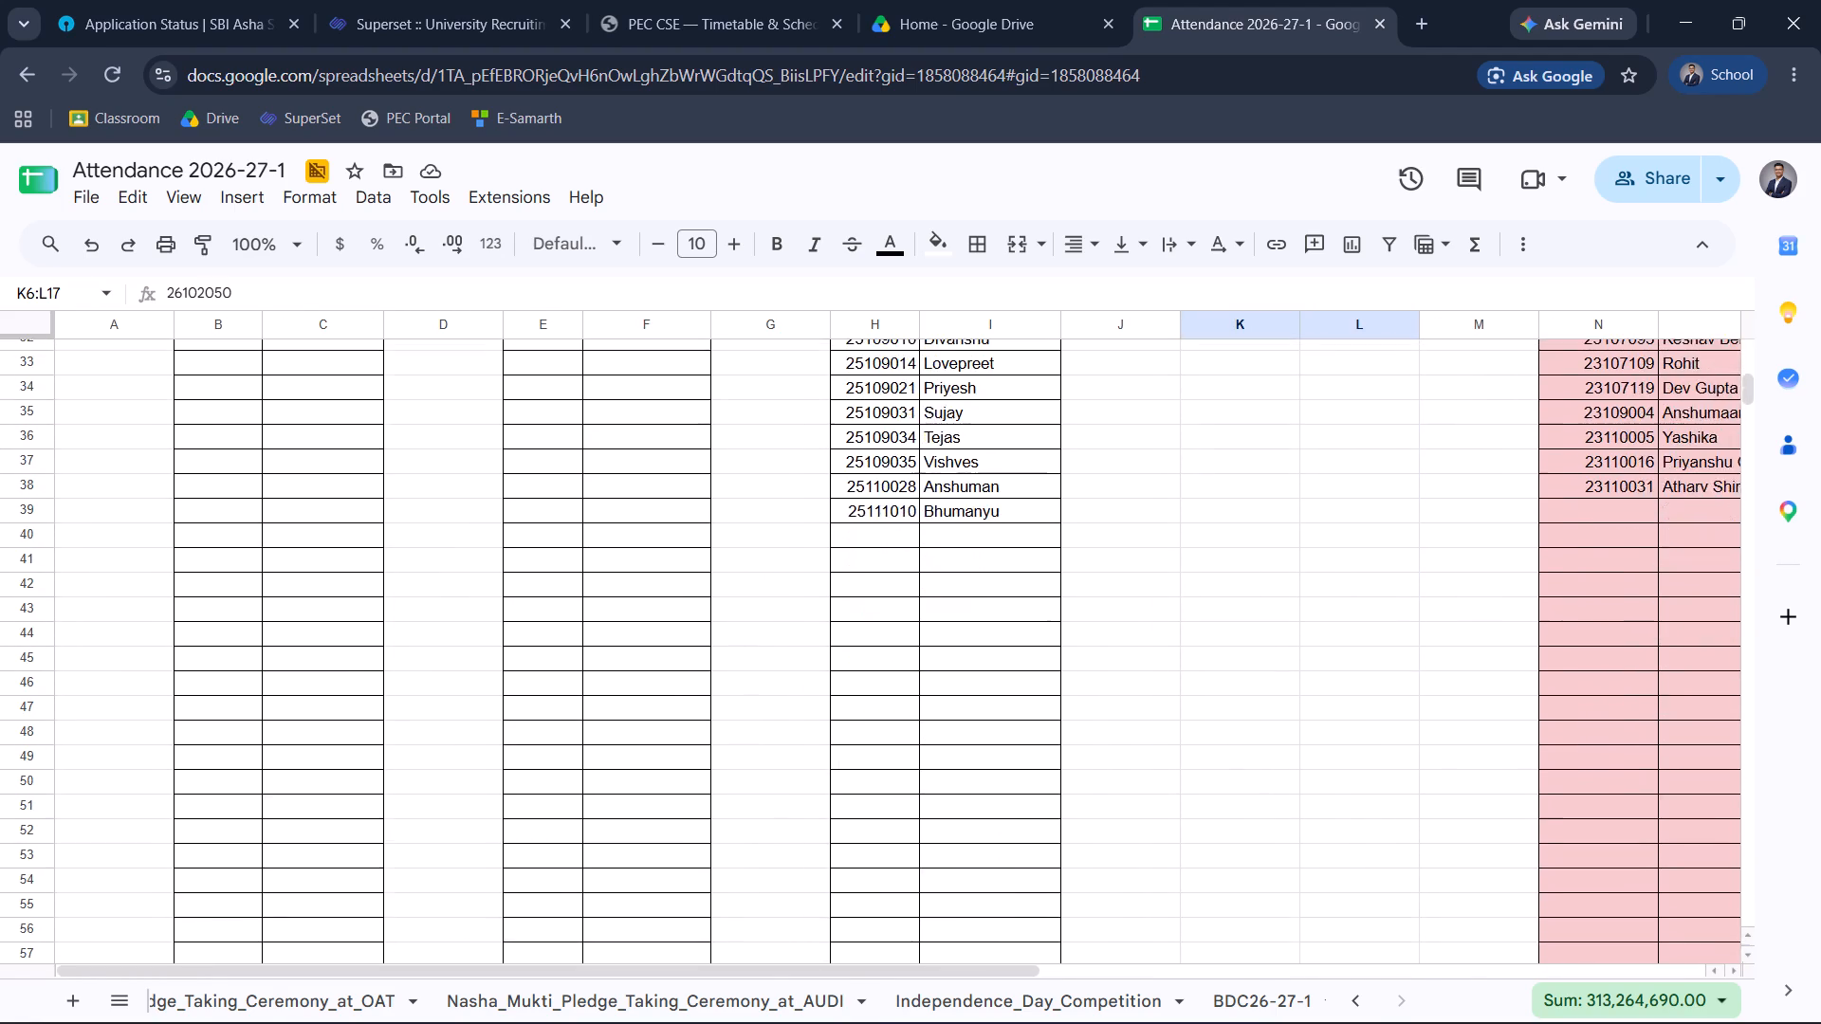
{"action": "scroll", "coordinate": [1185, 525], "scroll_direction": "left", "scroll_amount": 5}
{"action": "scroll", "coordinate": [1185, 525], "scroll_direction": "right", "scroll_amount": 4}
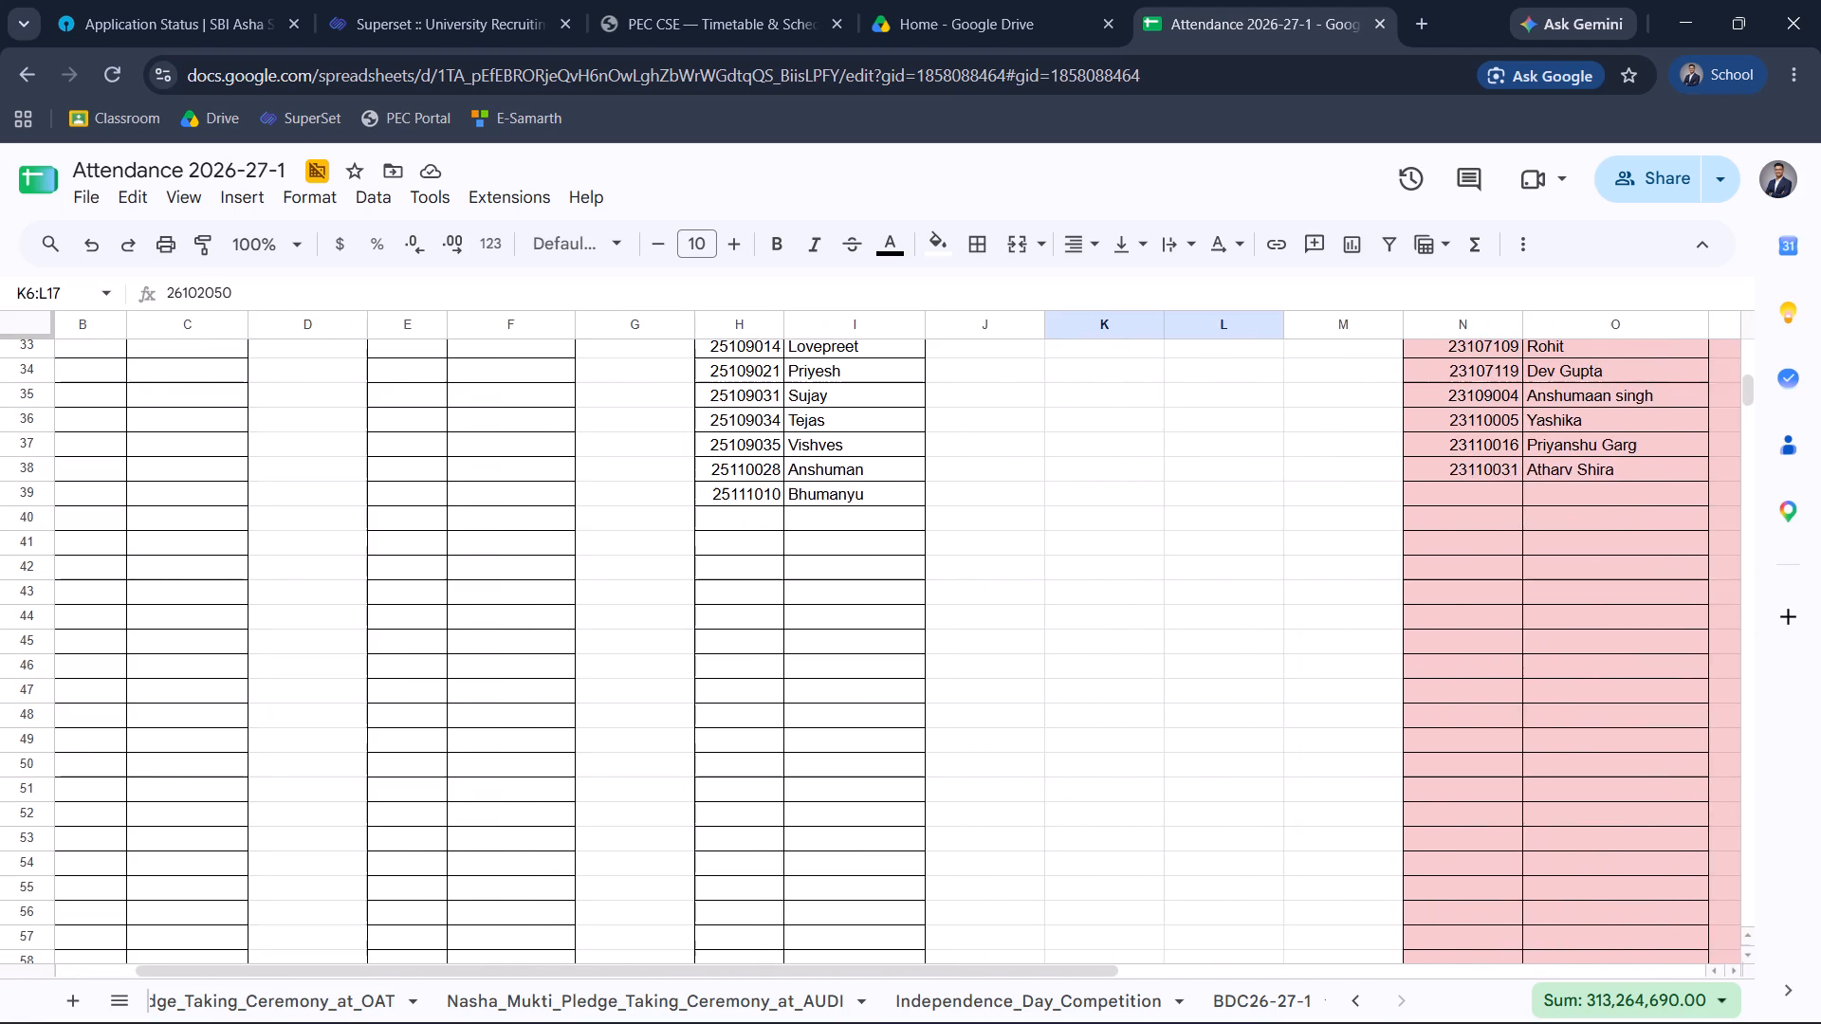
{"action": "scroll", "coordinate": [707, 540], "scroll_direction": "right", "scroll_amount": 3}
{"action": "scroll", "coordinate": [707, 540], "scroll_direction": "up", "scroll_amount": 3}
{"action": "scroll", "coordinate": [707, 540], "scroll_direction": "down", "scroll_amount": 1}
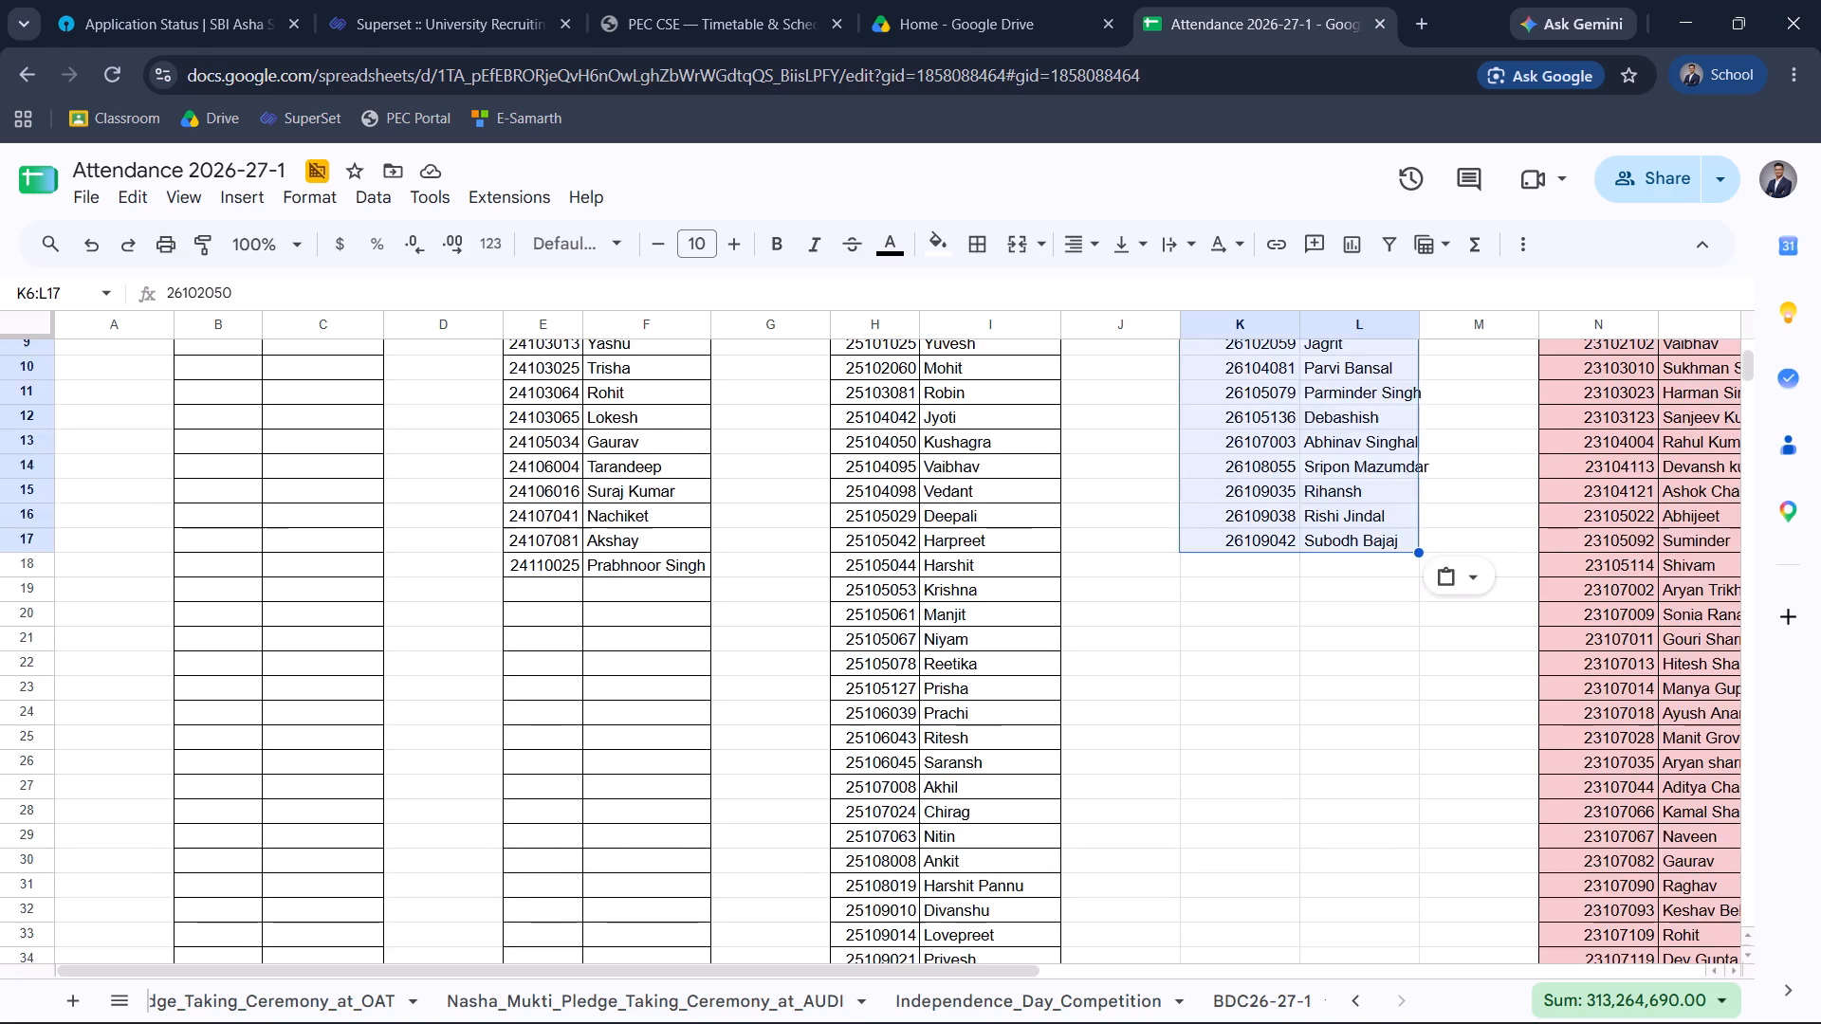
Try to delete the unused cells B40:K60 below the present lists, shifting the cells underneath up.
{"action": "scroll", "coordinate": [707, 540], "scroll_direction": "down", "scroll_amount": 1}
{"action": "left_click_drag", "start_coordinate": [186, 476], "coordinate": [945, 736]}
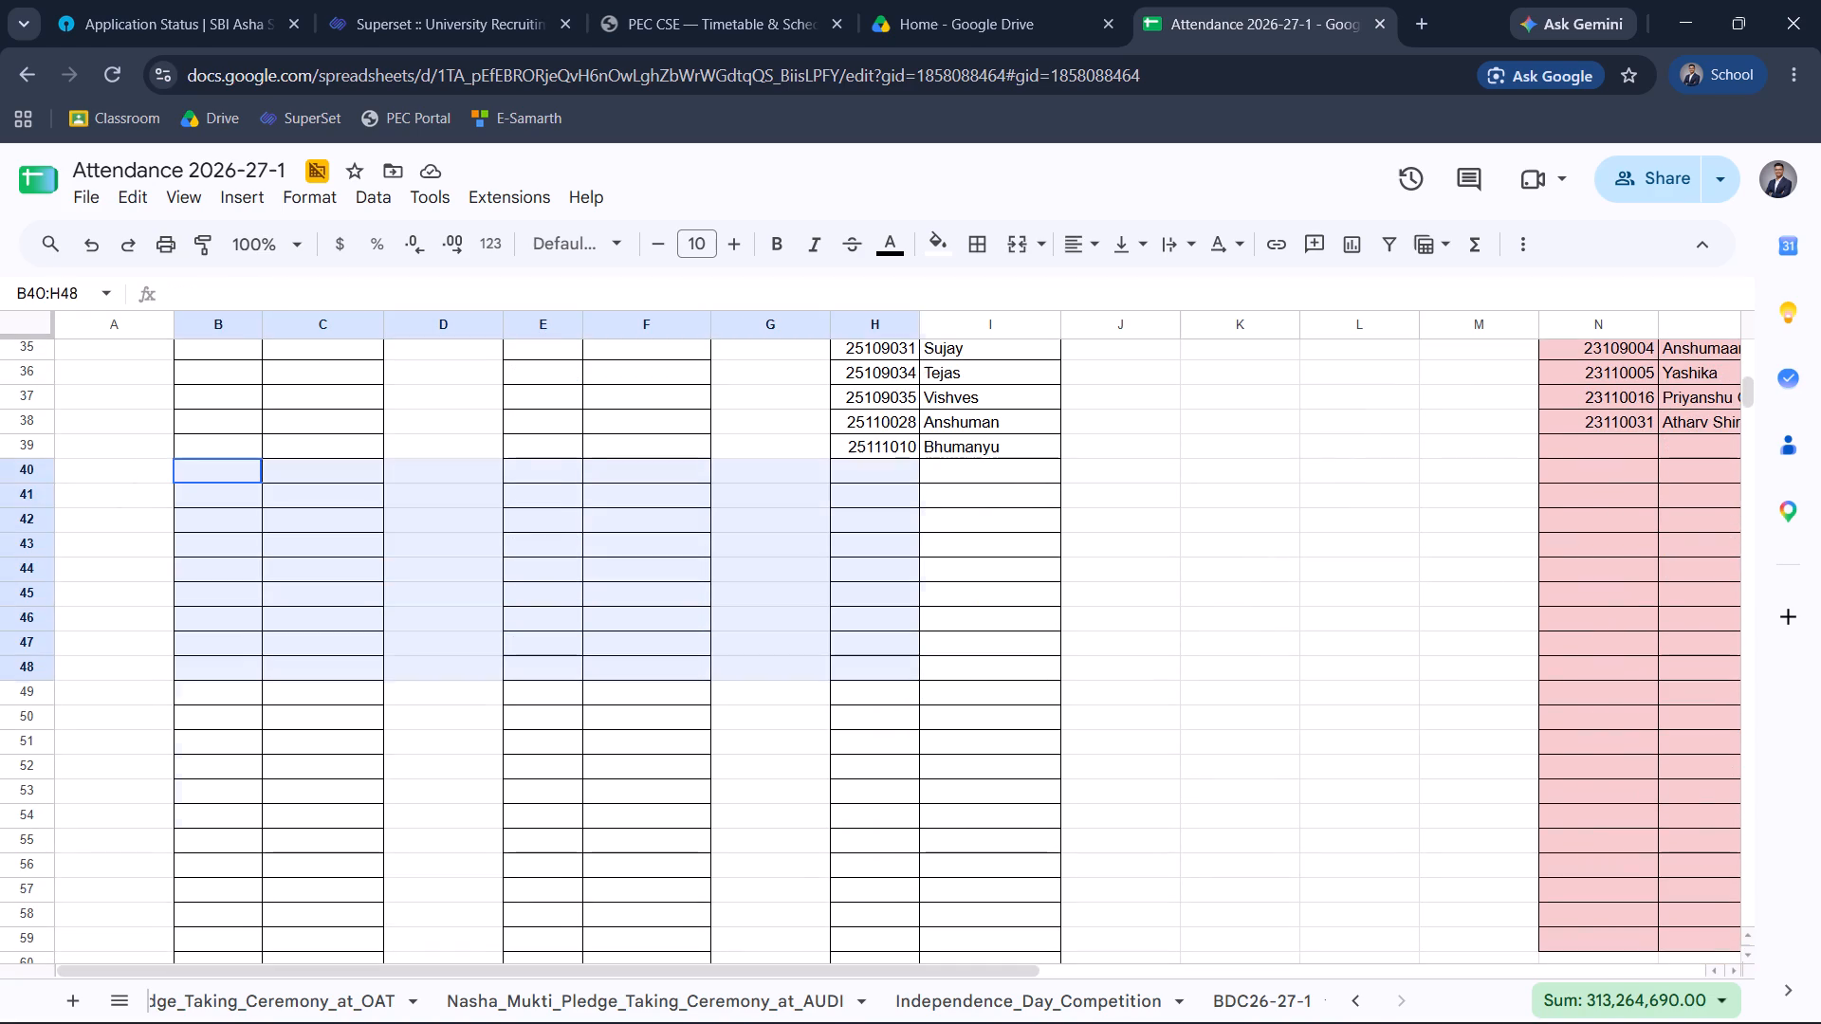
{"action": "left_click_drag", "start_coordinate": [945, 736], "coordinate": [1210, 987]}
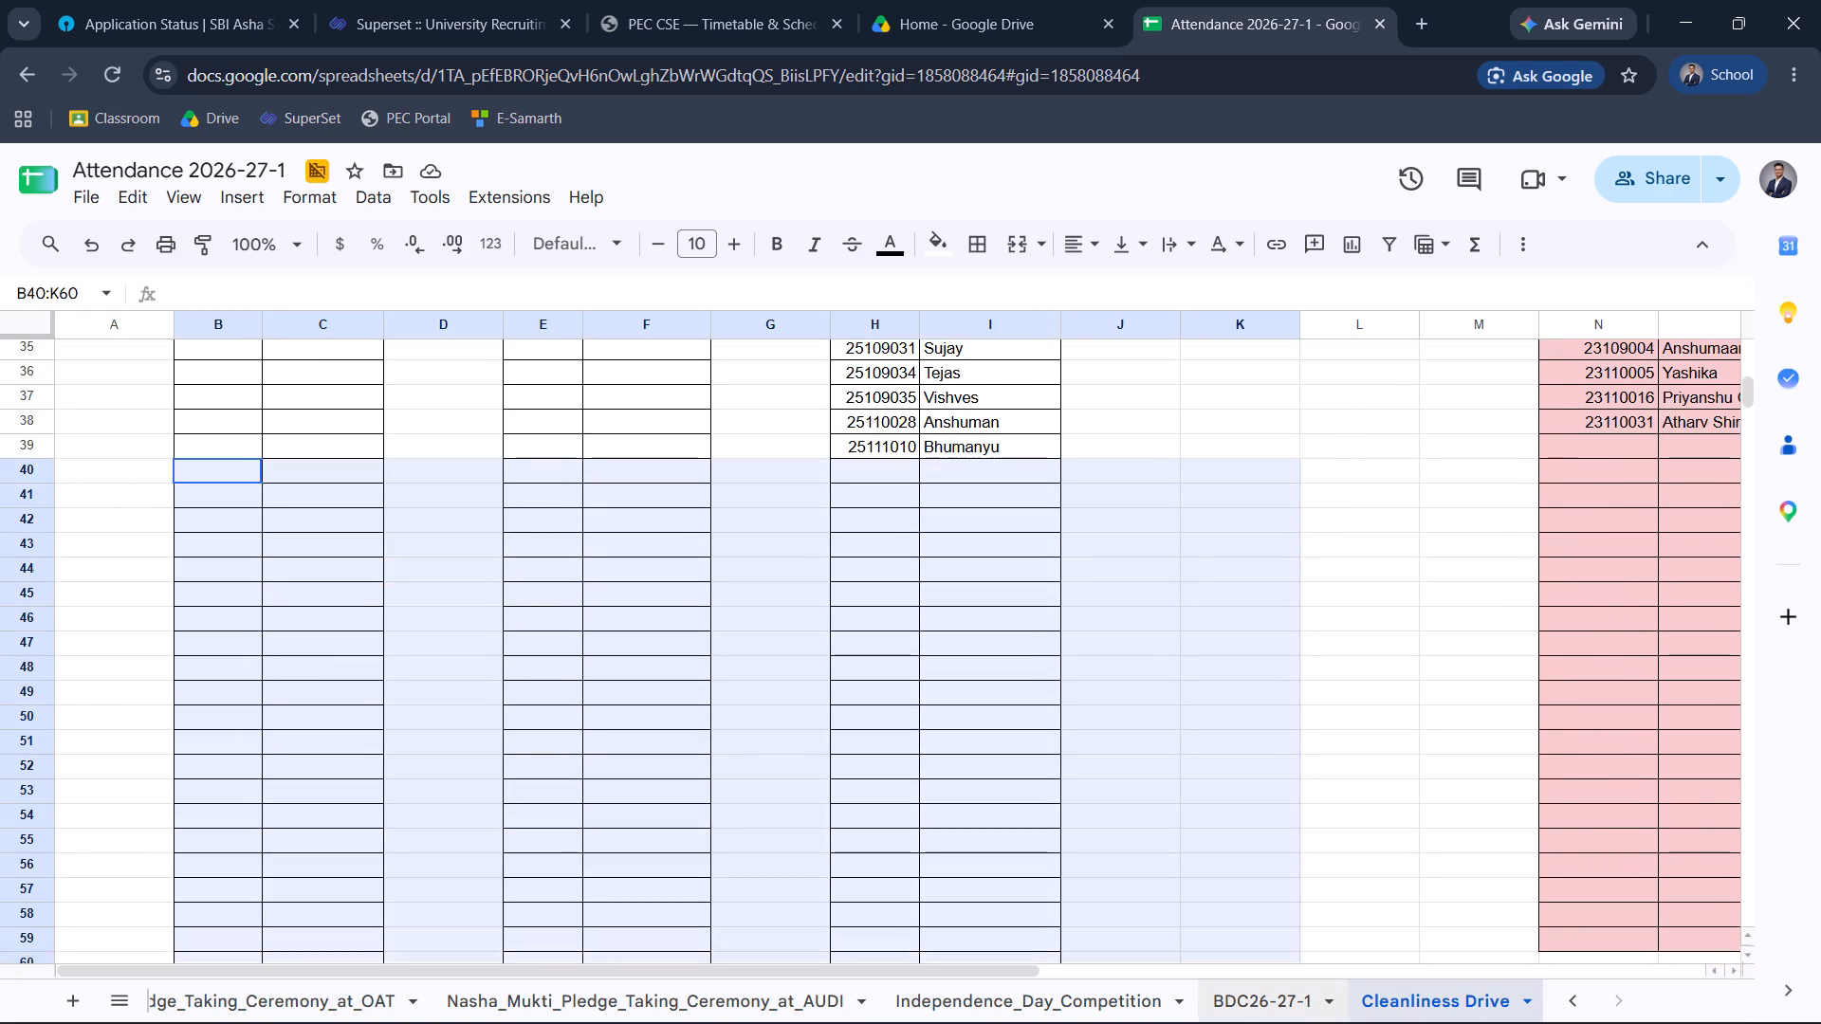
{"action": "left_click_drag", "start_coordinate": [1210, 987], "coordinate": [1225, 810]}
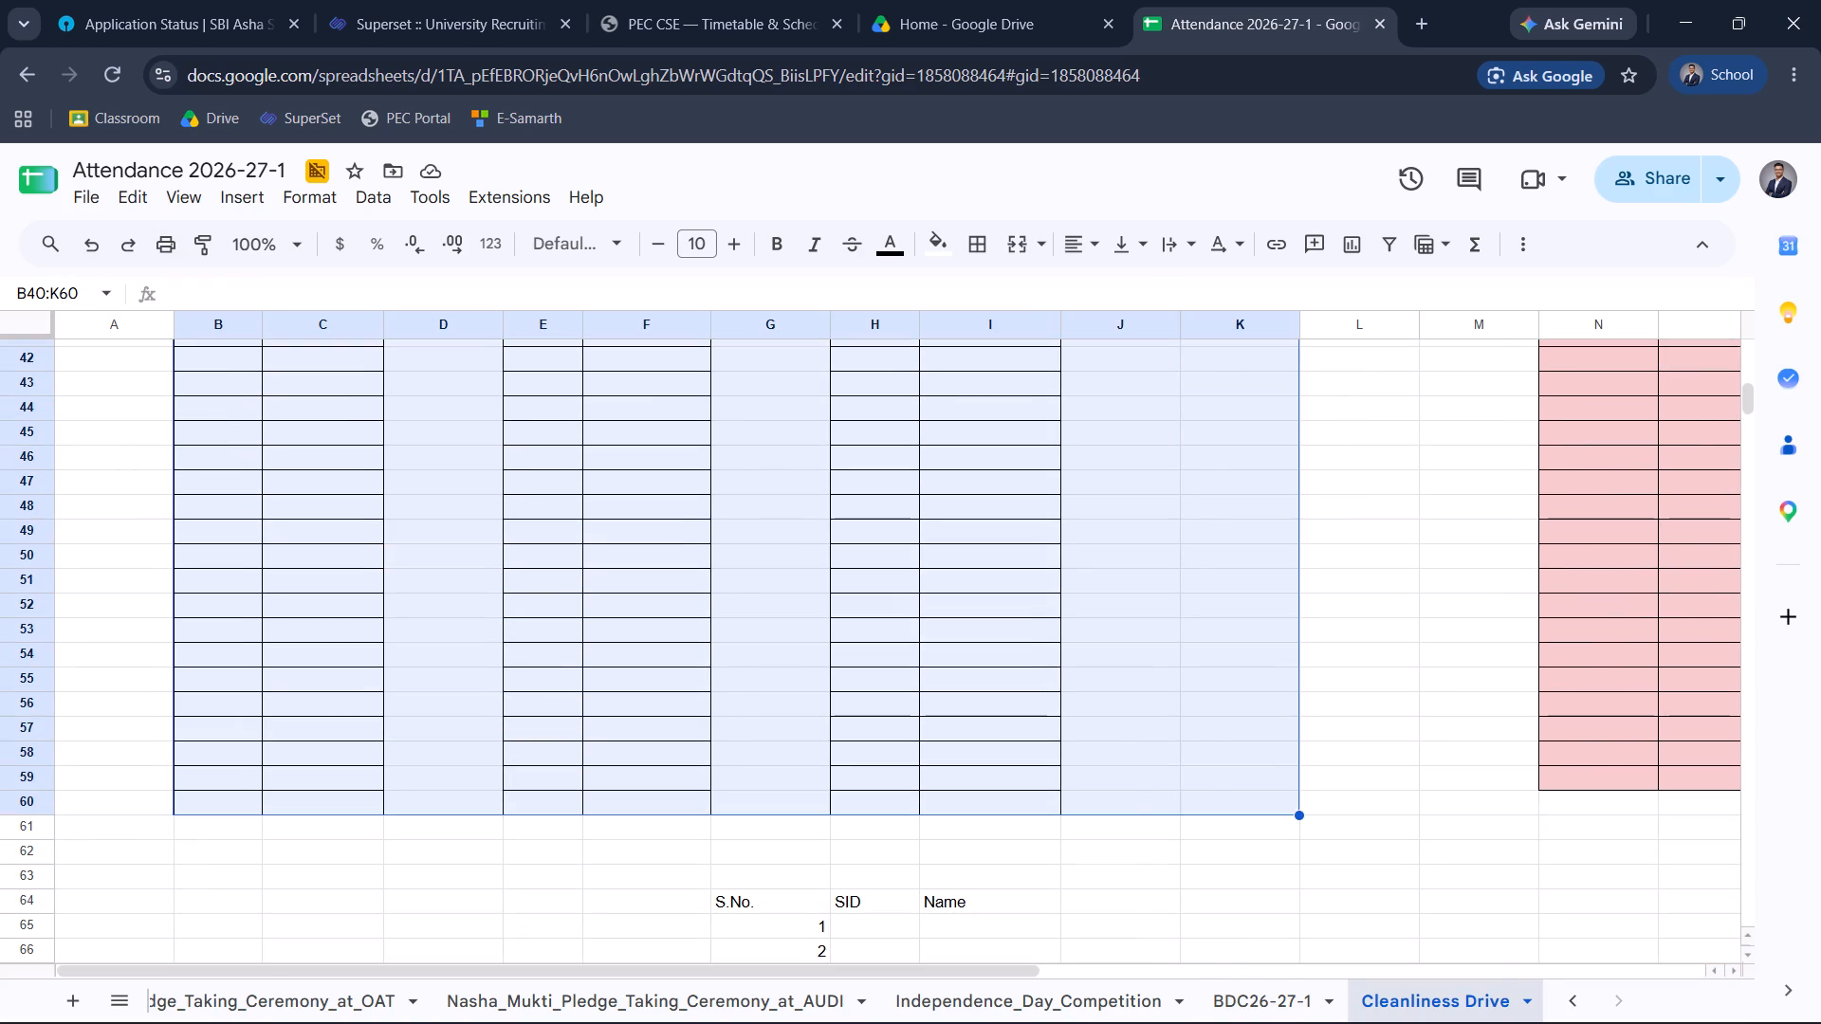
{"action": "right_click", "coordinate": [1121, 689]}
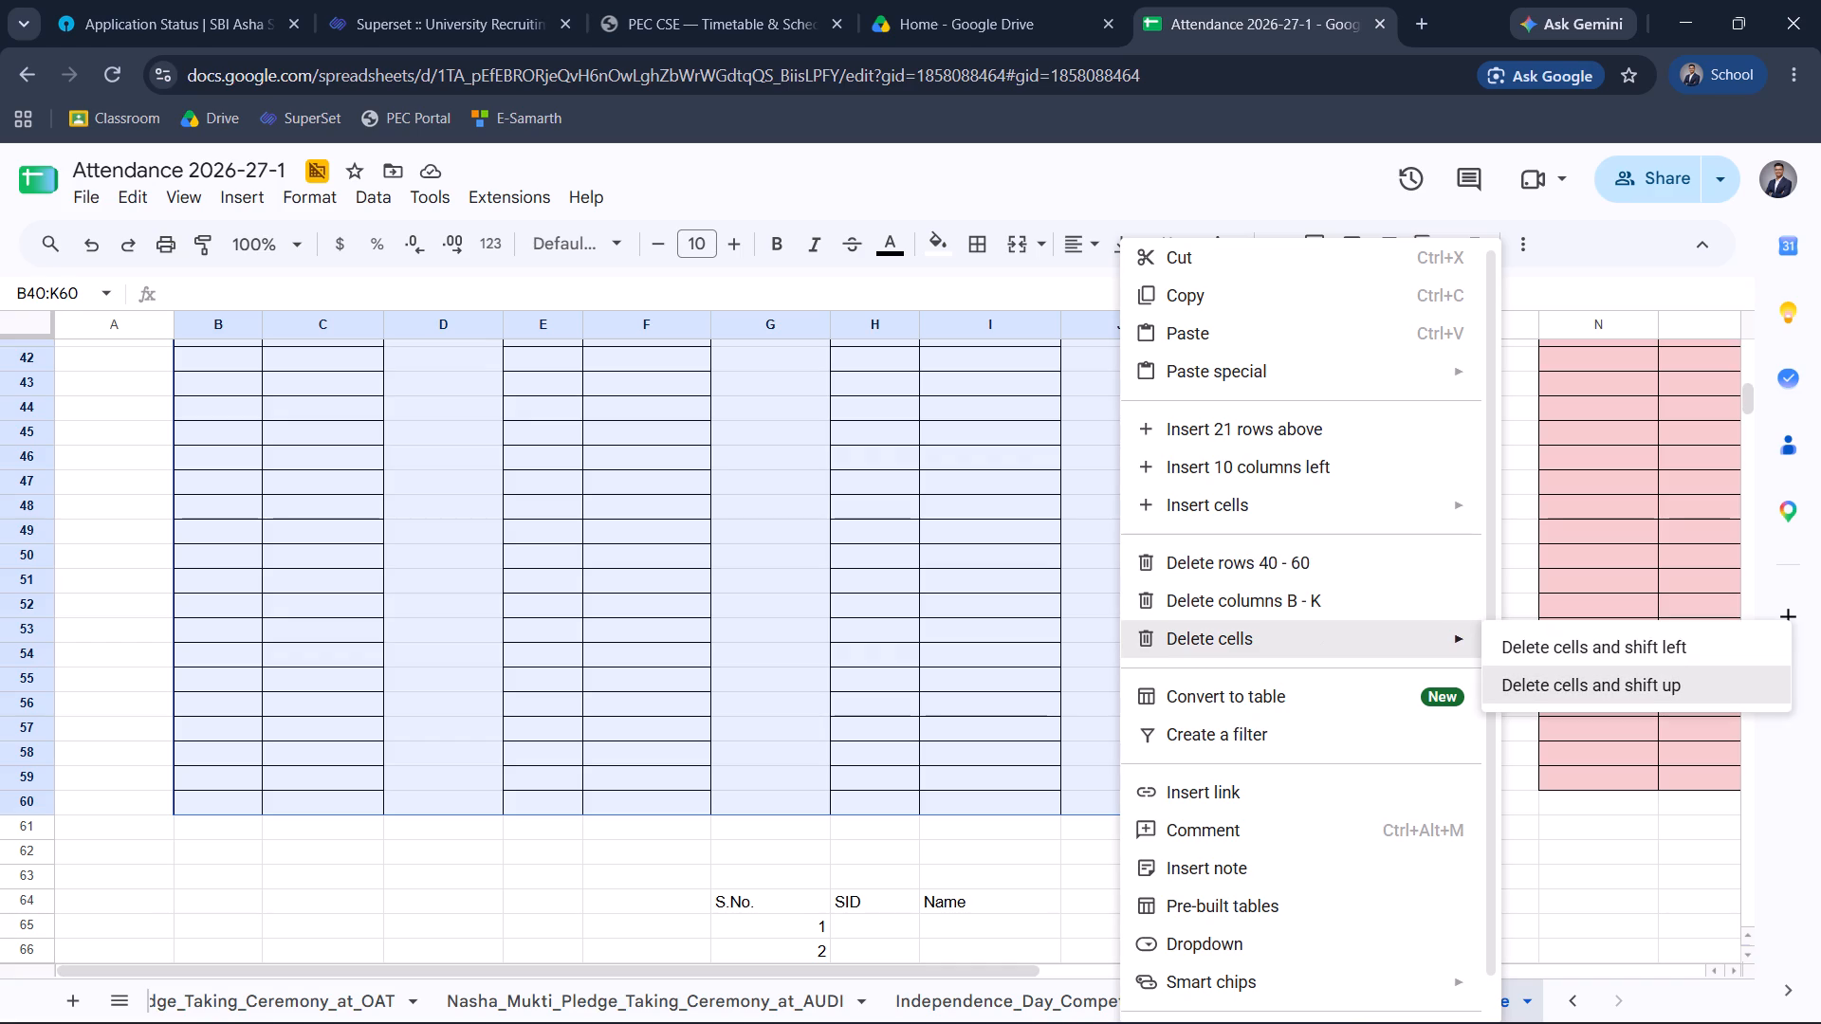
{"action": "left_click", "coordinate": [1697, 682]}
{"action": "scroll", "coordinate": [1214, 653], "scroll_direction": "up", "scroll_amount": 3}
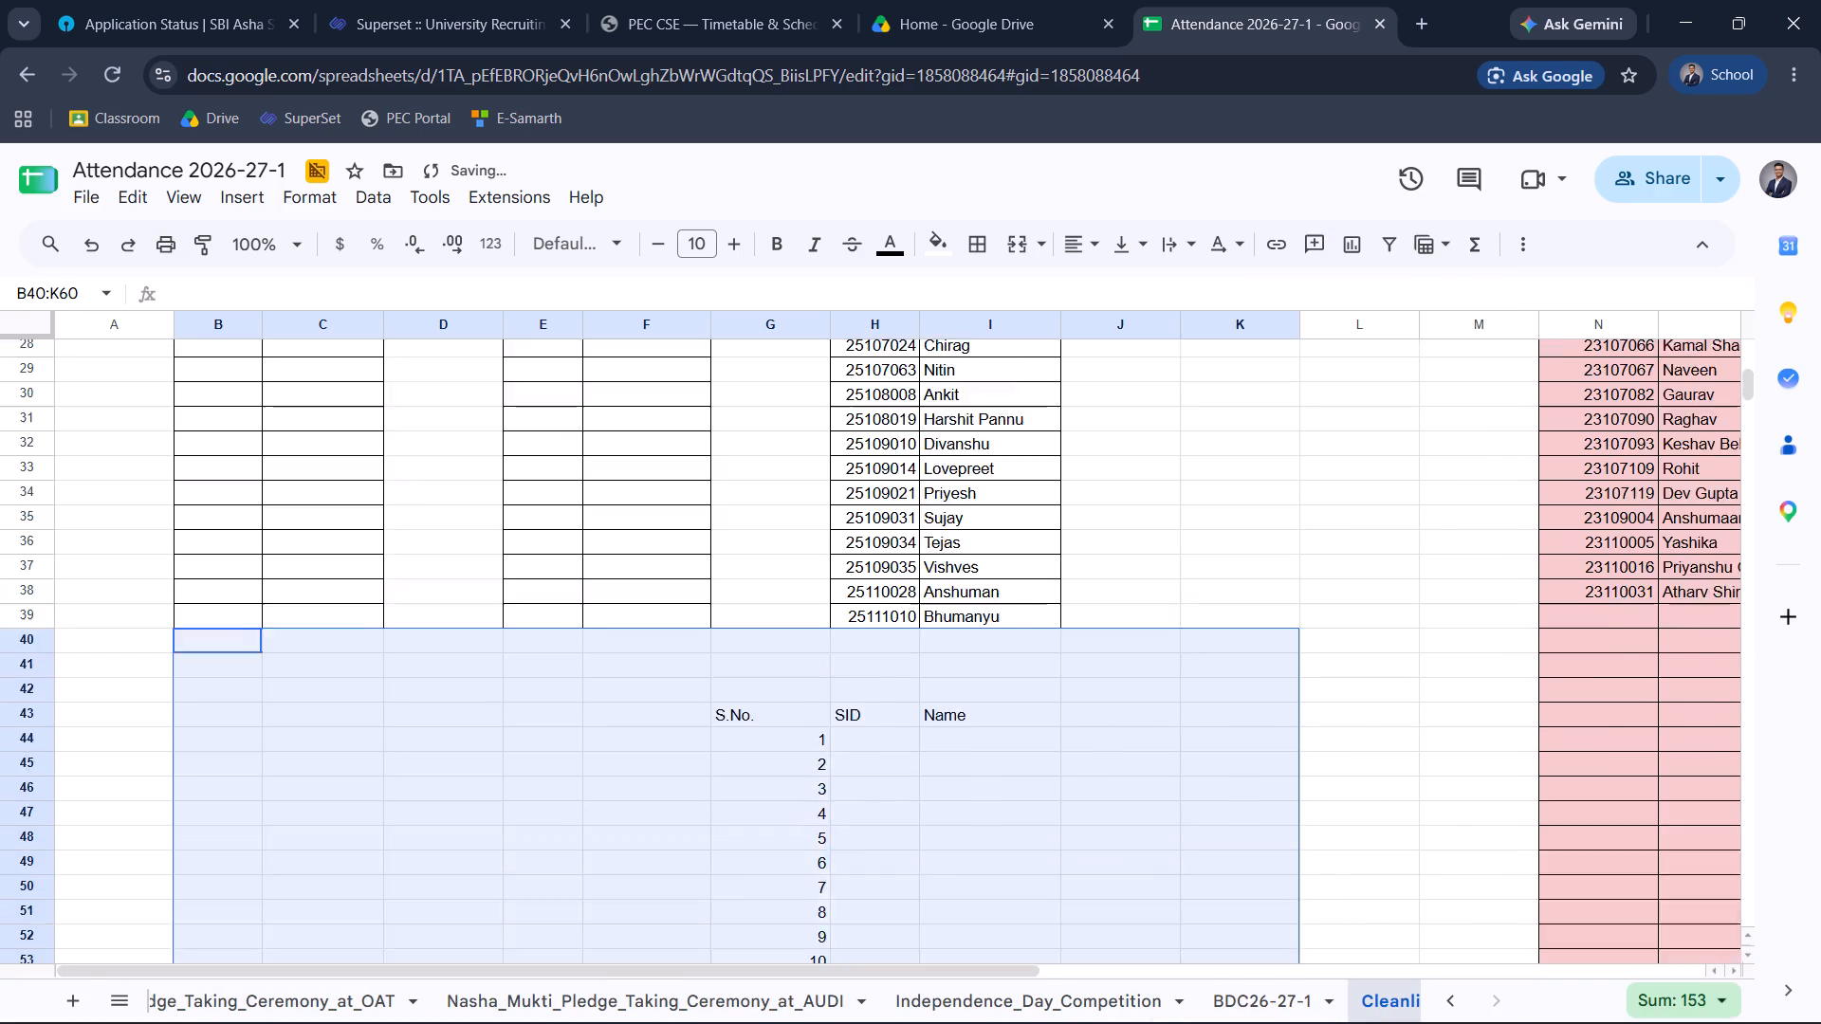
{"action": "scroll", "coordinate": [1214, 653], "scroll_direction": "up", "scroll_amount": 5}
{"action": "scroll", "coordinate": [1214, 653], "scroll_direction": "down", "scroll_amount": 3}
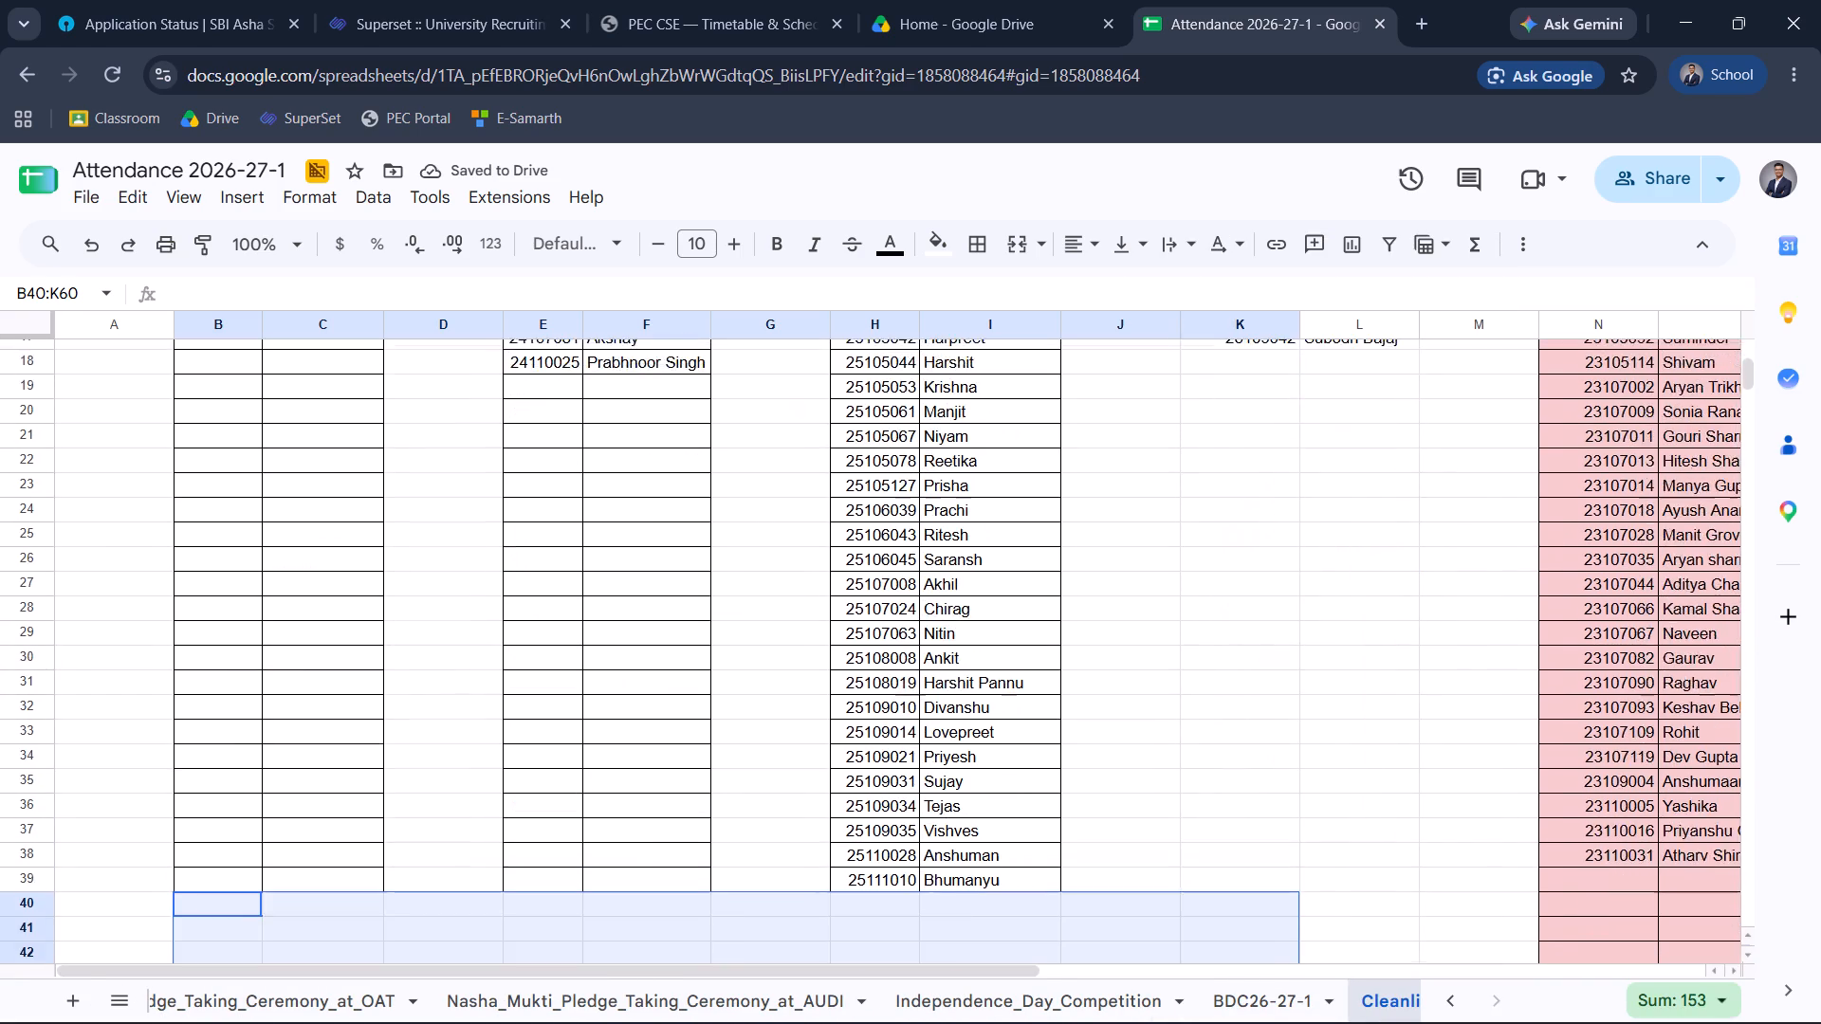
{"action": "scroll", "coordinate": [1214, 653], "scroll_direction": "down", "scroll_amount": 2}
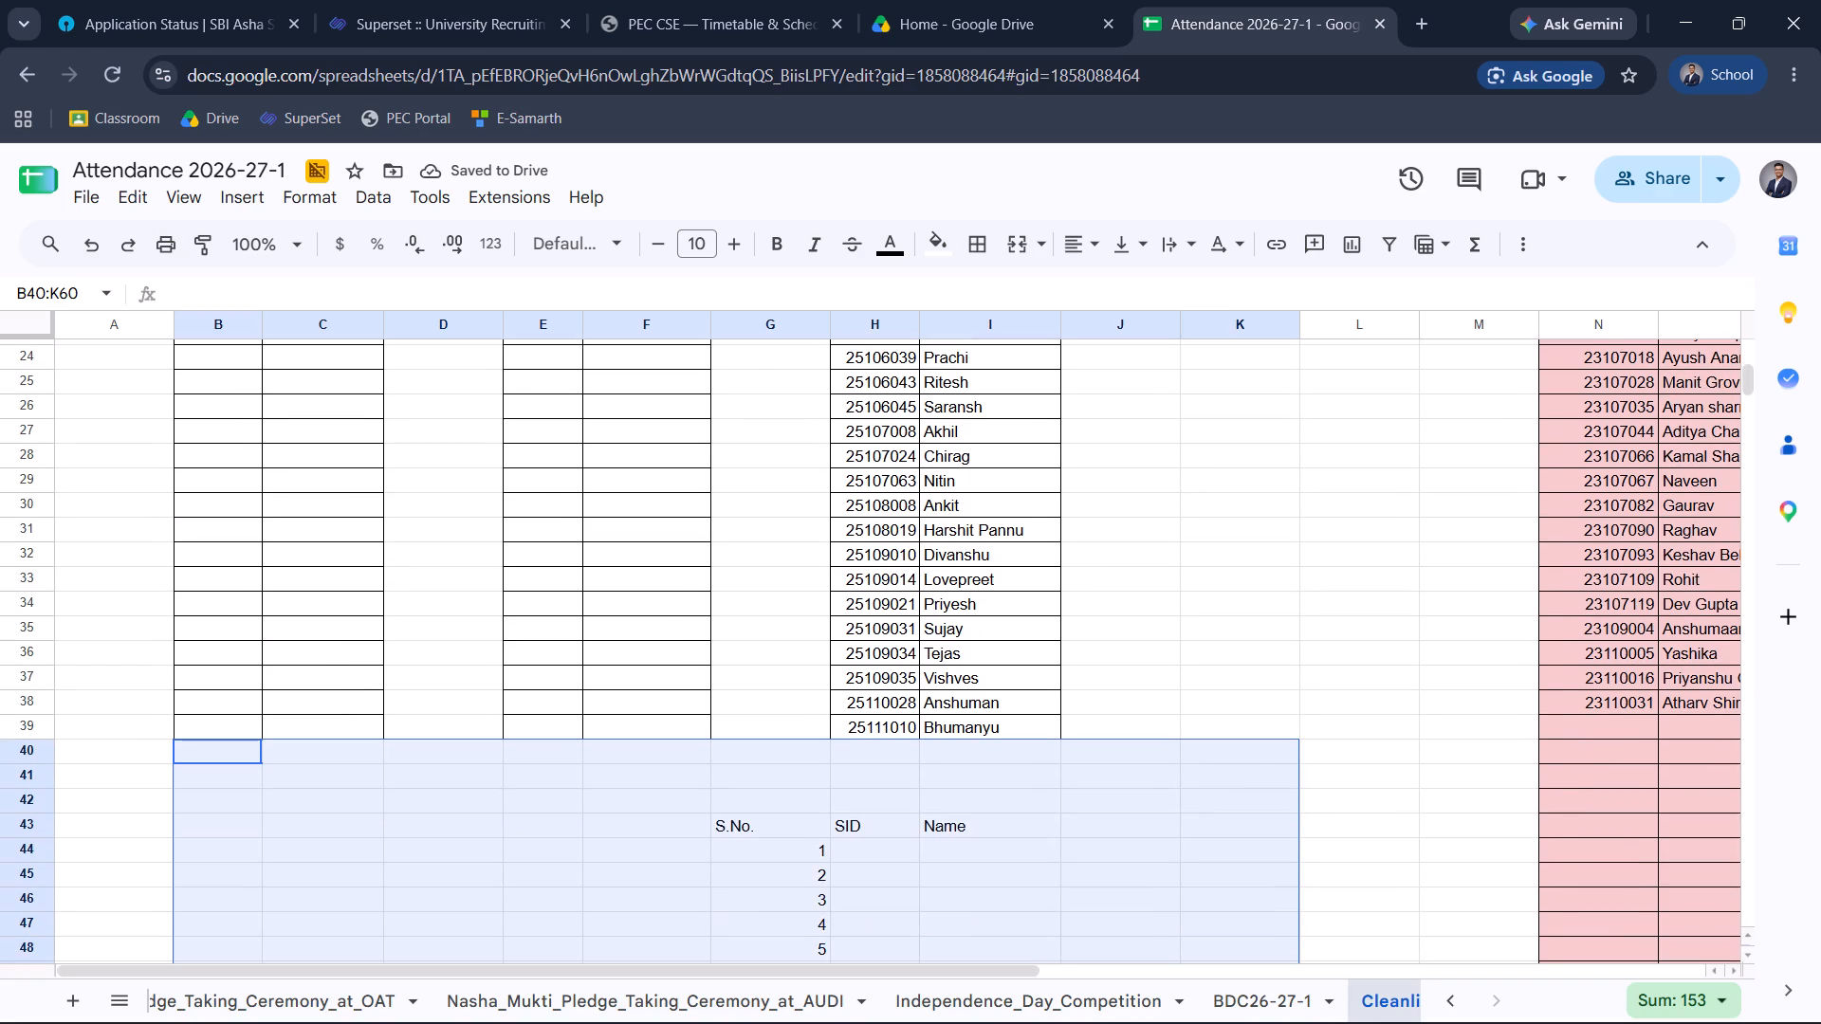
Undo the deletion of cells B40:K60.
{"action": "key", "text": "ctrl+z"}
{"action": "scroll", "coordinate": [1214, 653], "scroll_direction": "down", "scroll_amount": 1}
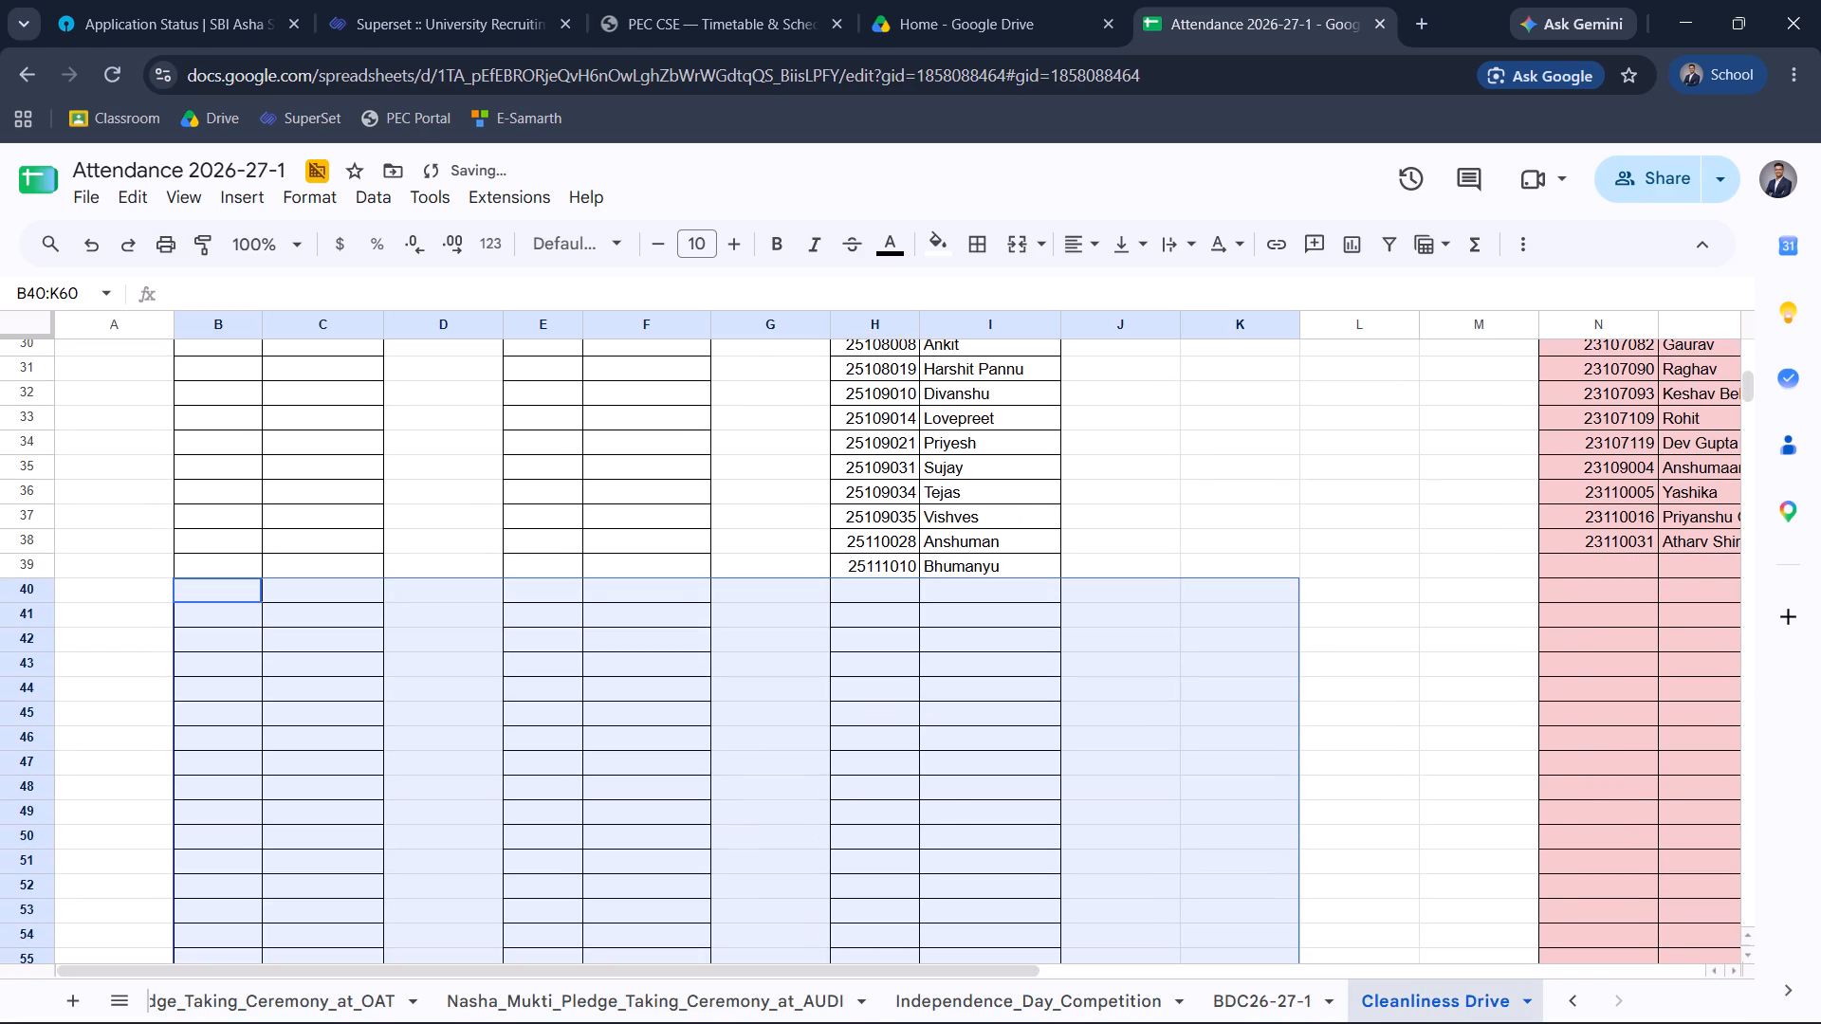
Delete the cells B43:L123 below the present lists, shifting the cells underneath up.
{"action": "left_click", "coordinate": [196, 645]}
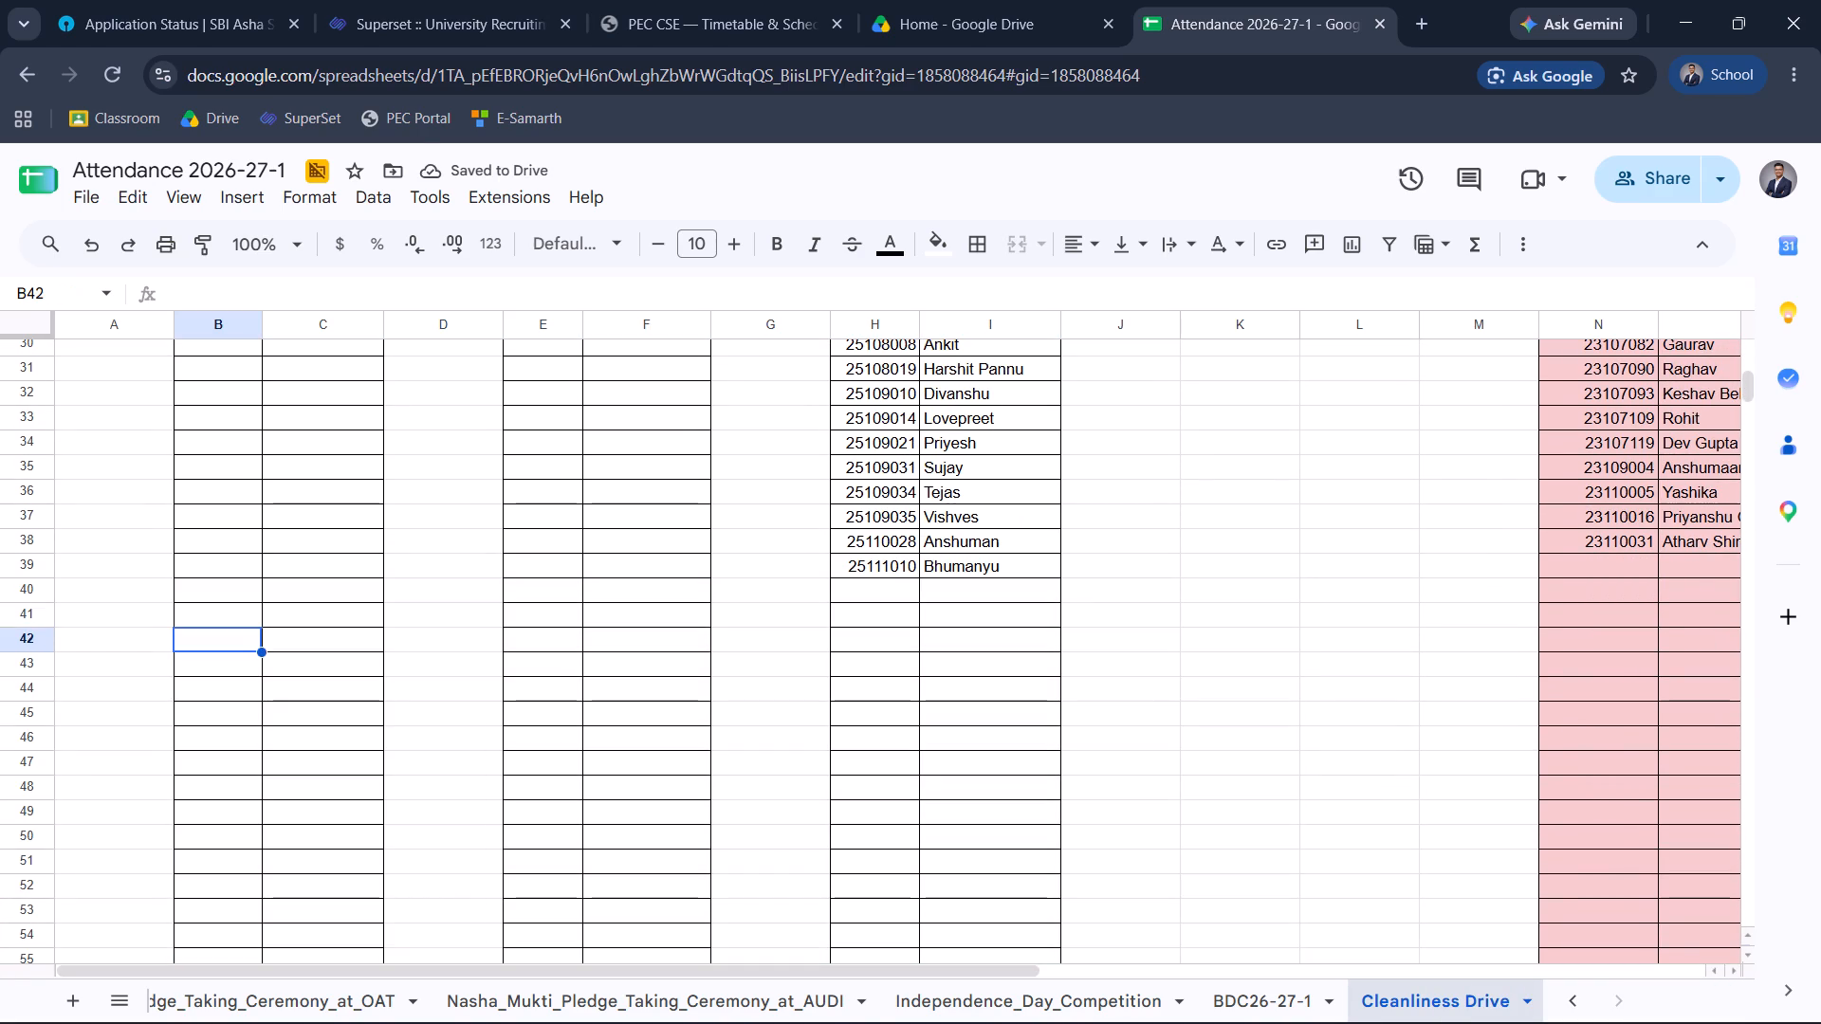
{"action": "left_click_drag", "start_coordinate": [209, 666], "coordinate": [1353, 1019]}
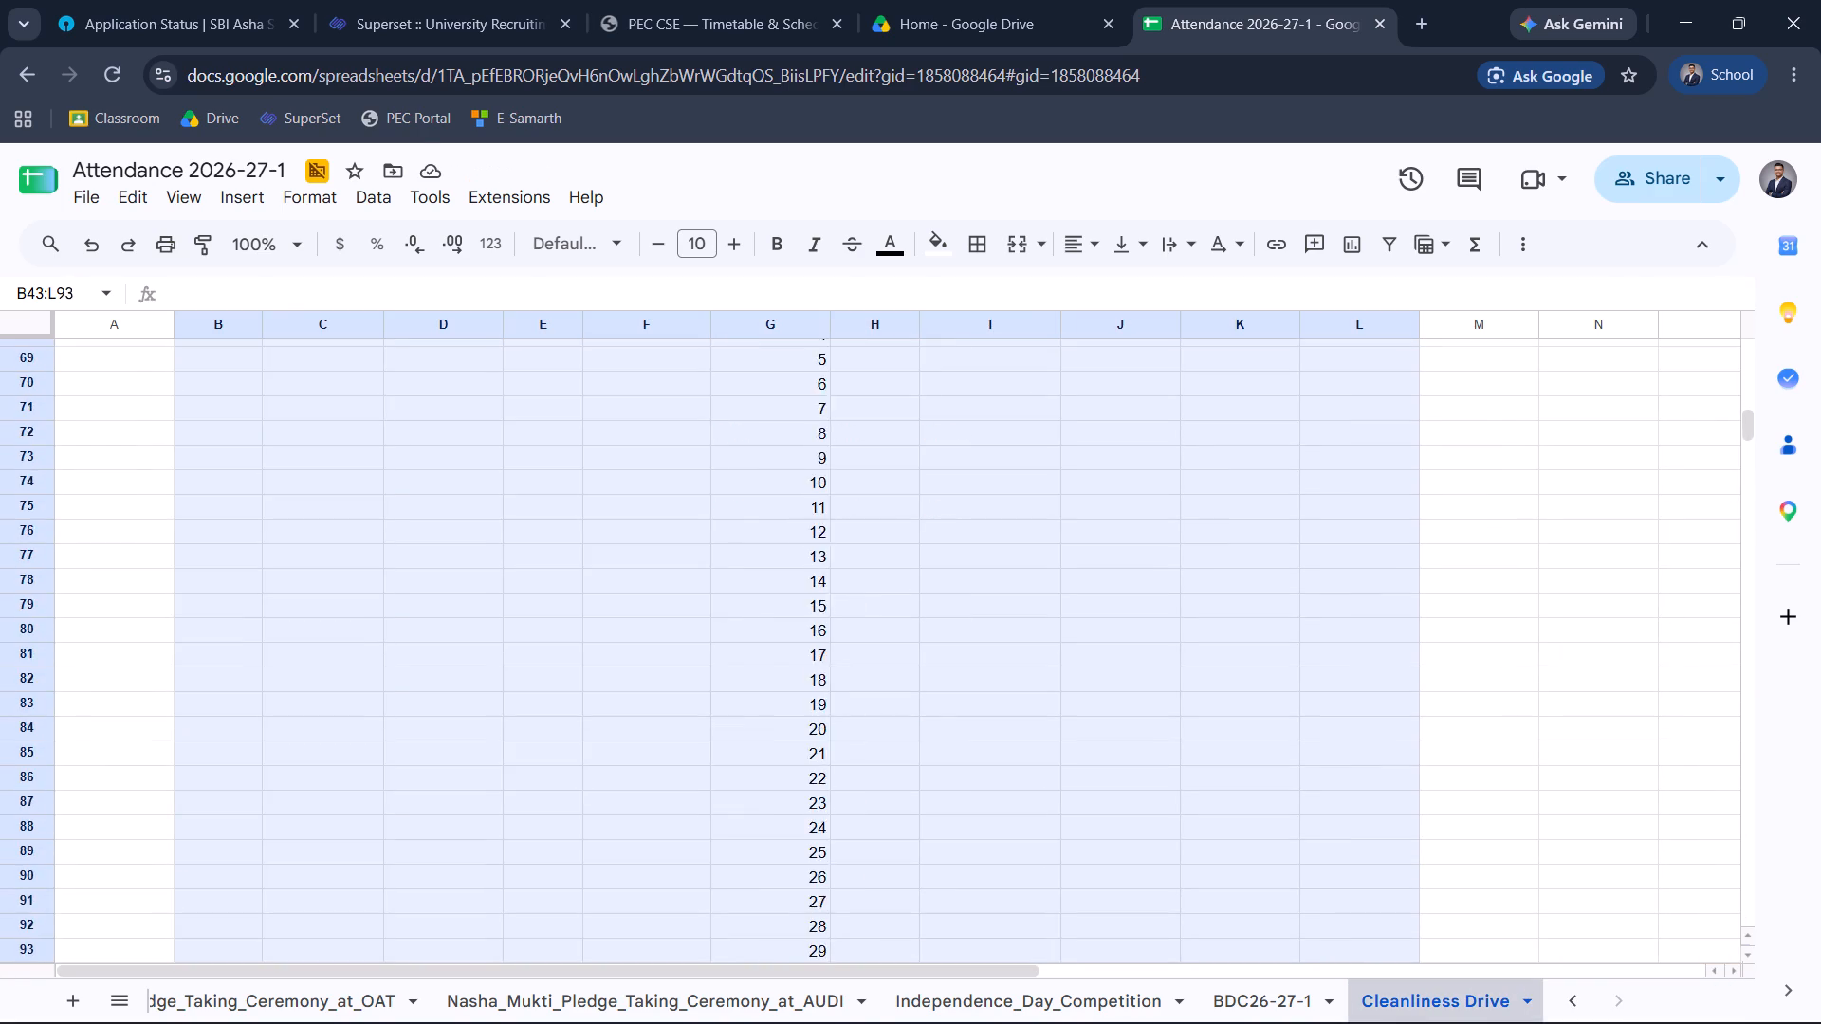
{"action": "left_click_drag", "start_coordinate": [1353, 1019], "coordinate": [1313, 701]}
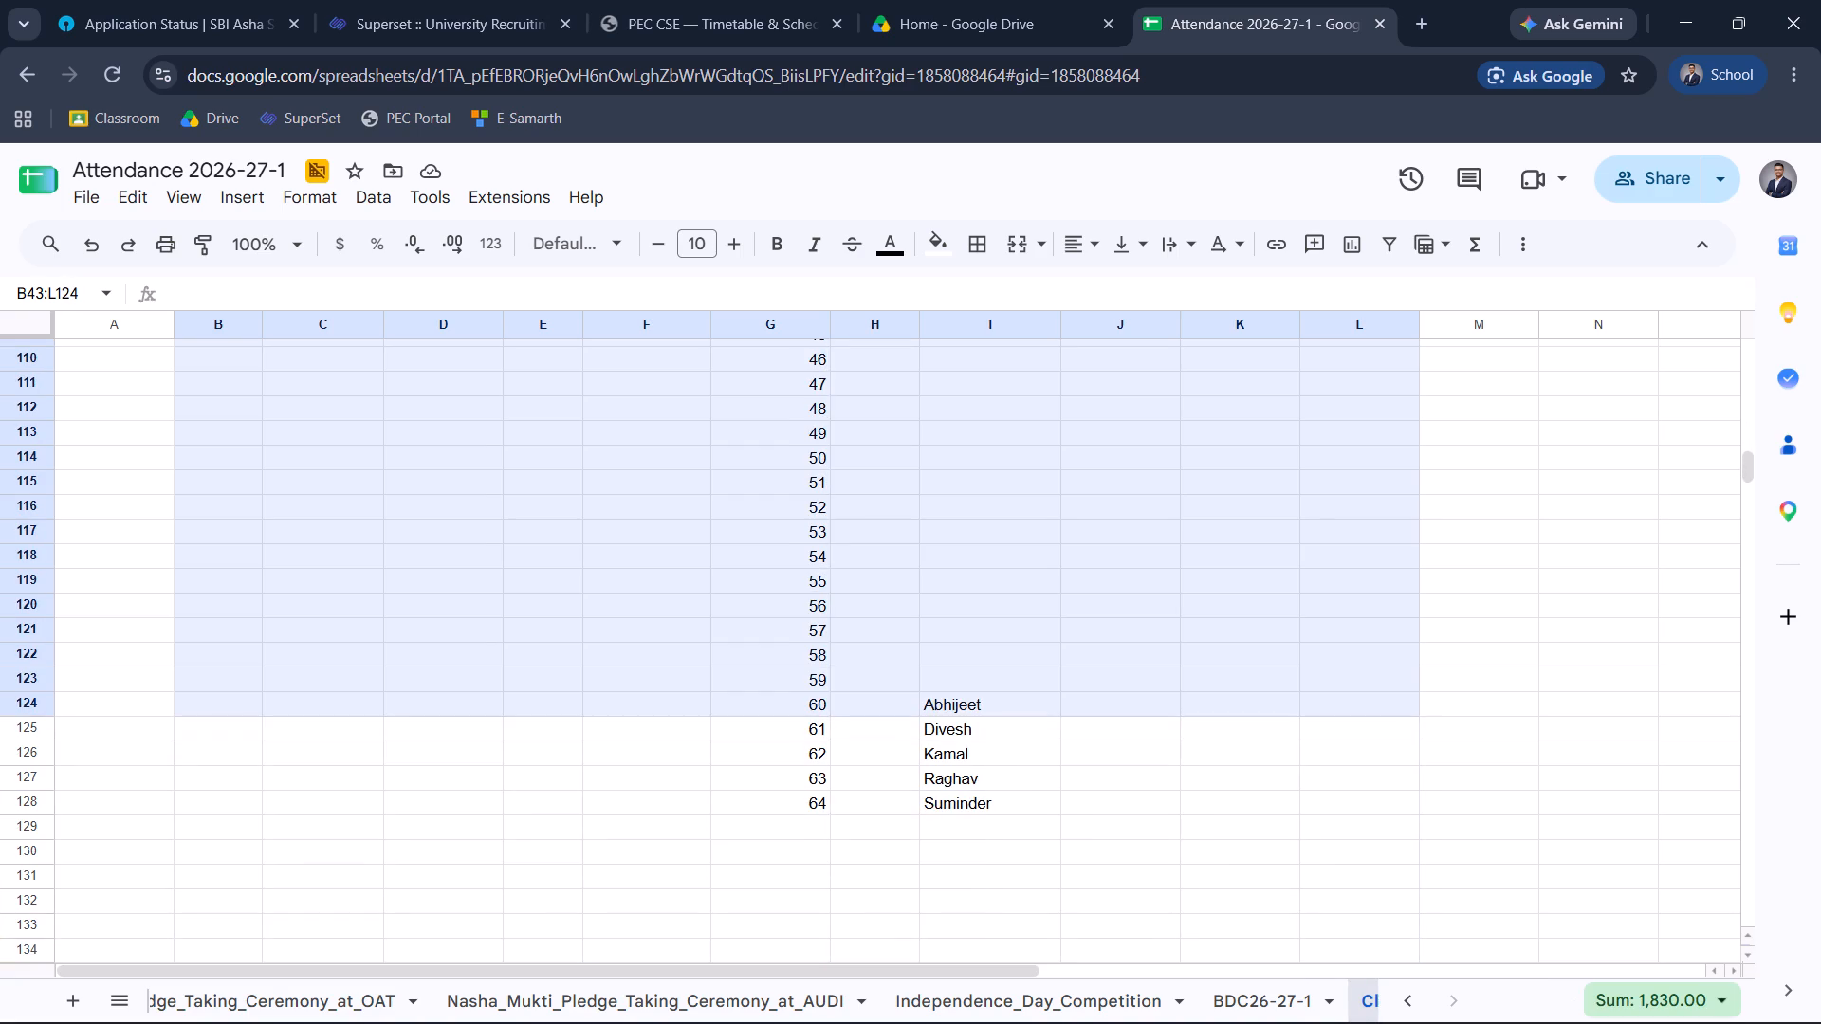
{"action": "left_click_drag", "start_coordinate": [1313, 701], "coordinate": [1315, 686]}
{"action": "right_click", "coordinate": [1299, 670]}
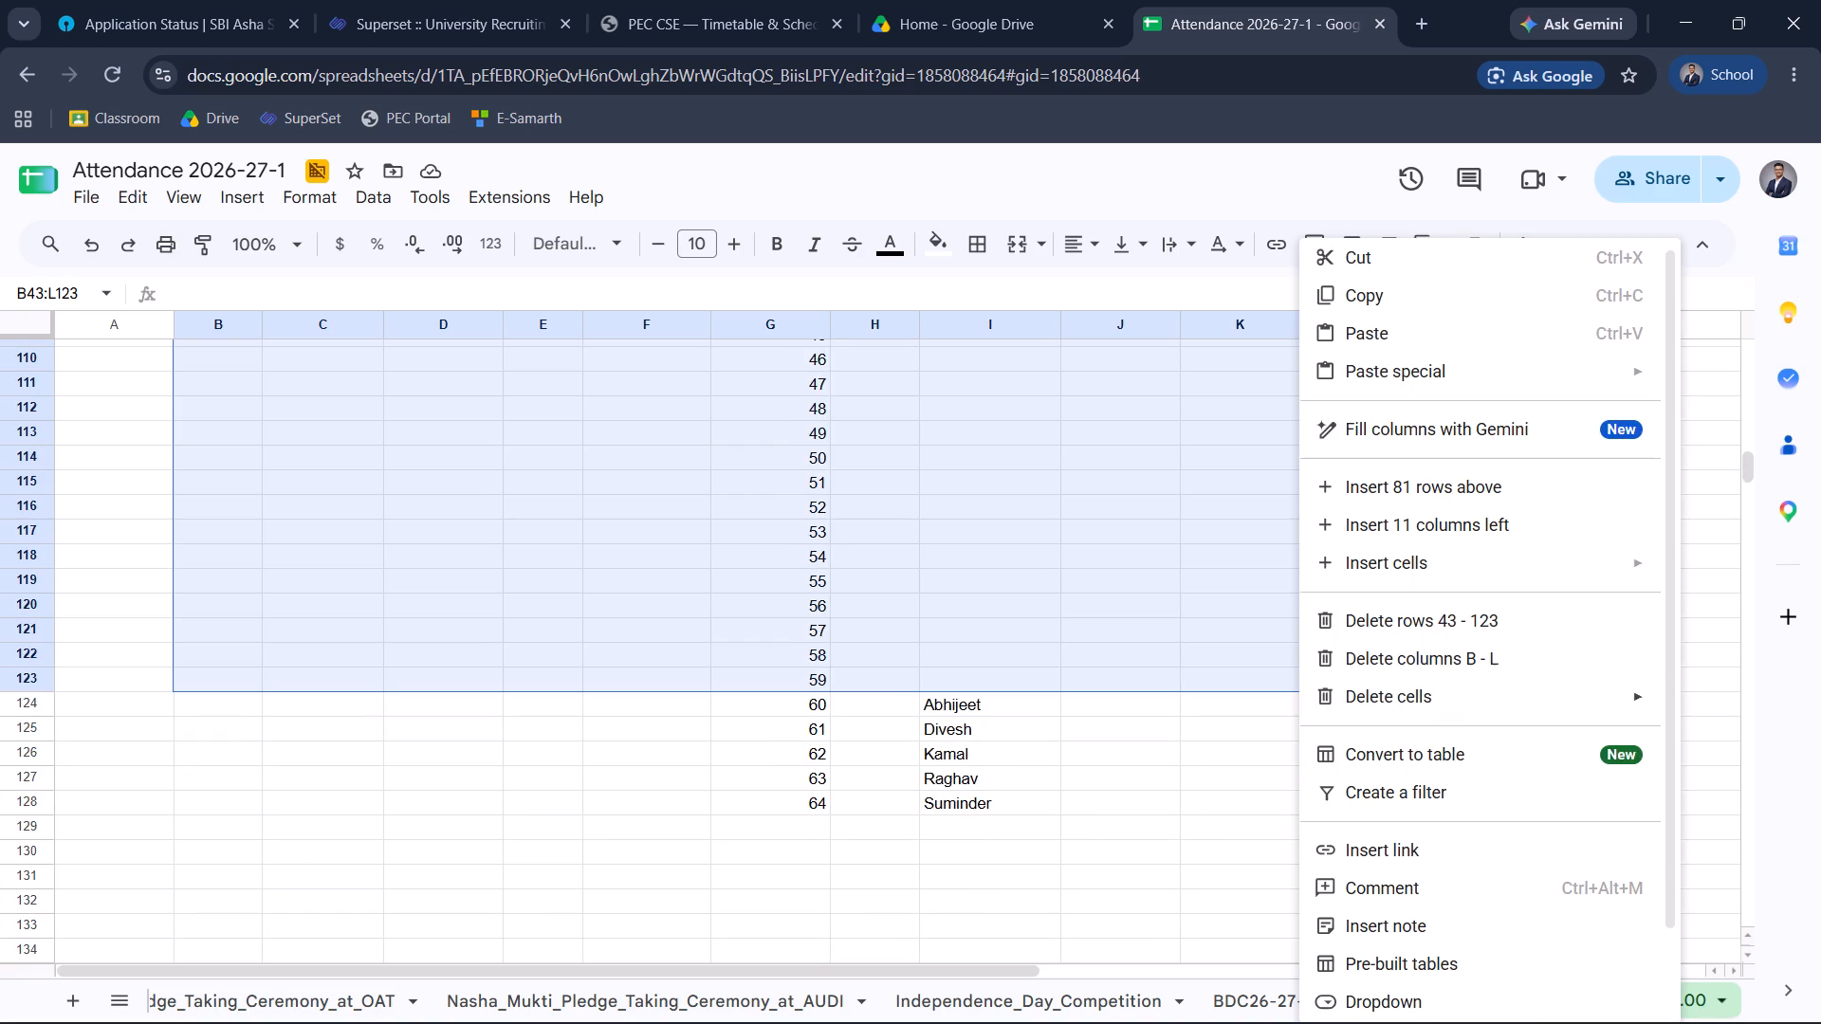
{"action": "left_click", "coordinate": [1472, 693]}
{"action": "left_click_drag", "start_coordinate": [1241, 702], "coordinate": [1237, 744]}
{"action": "left_click", "coordinate": [1237, 744]}
Move the five remaining names without SIDs from I43:I47 into the 4th Year present list starting at C9.
{"action": "scroll", "coordinate": [1237, 744], "scroll_direction": "up", "scroll_amount": 11}
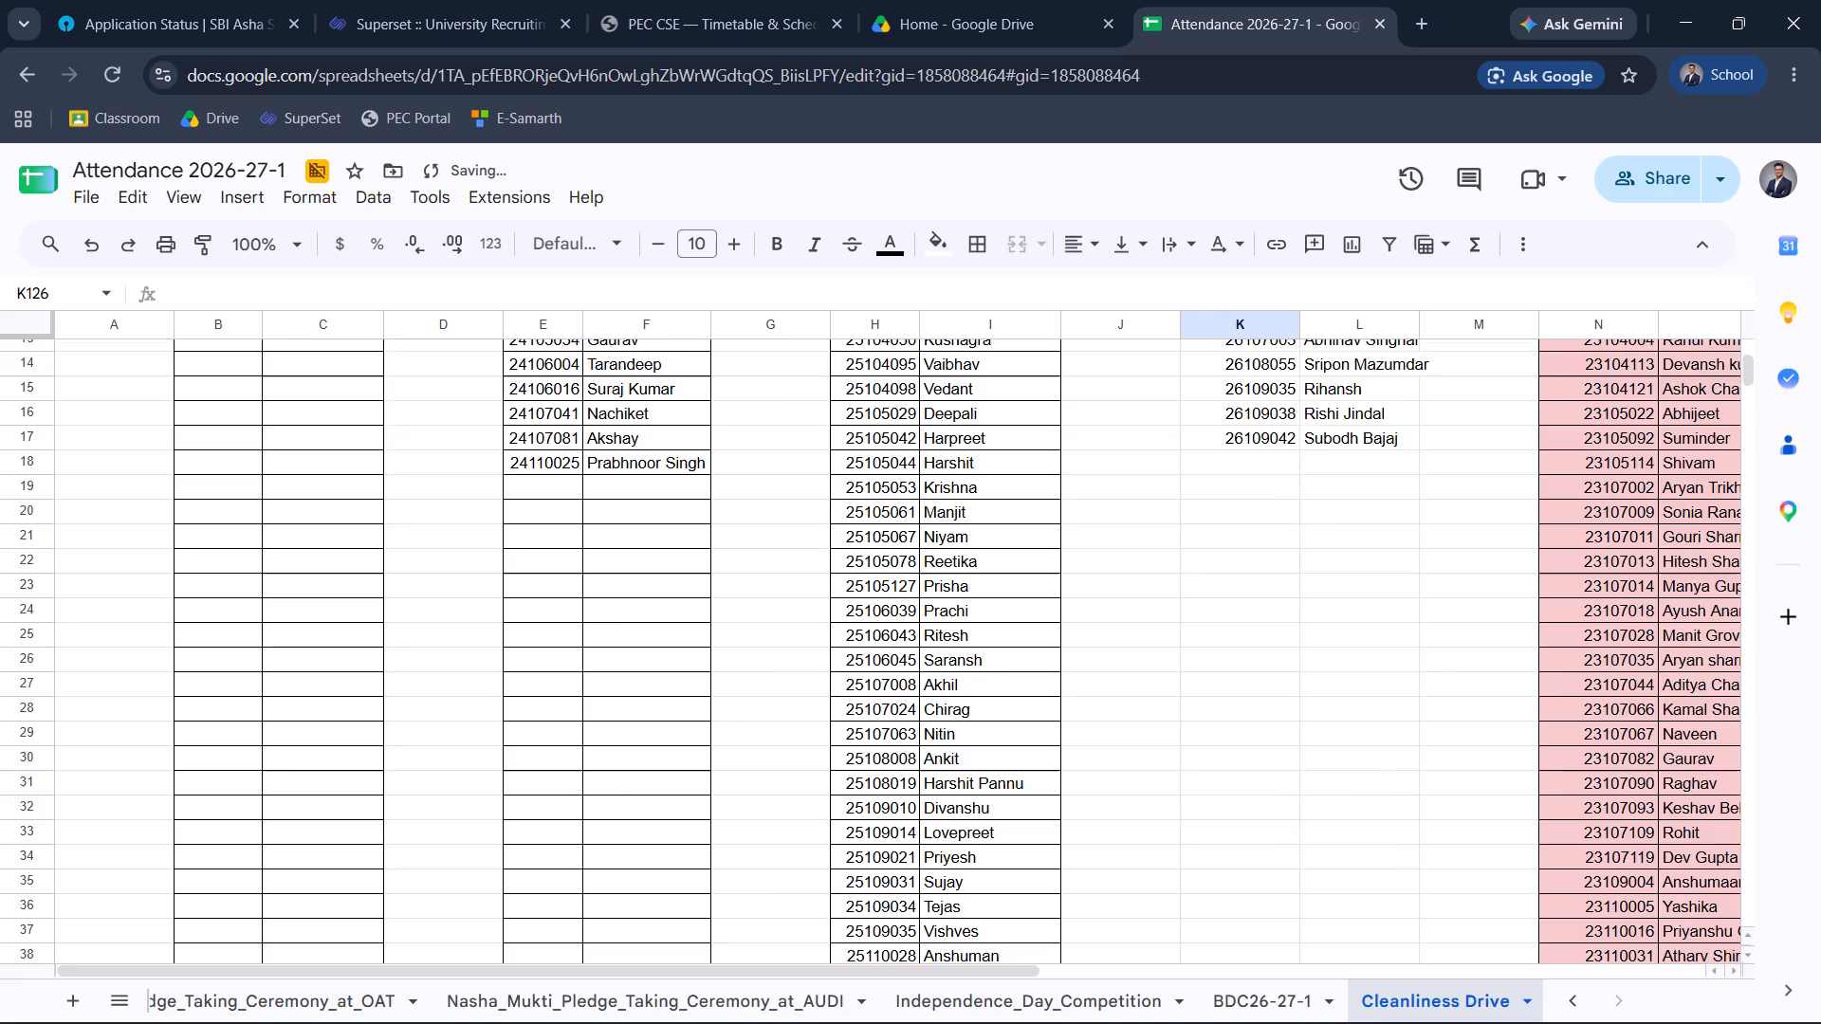
{"action": "scroll", "coordinate": [1237, 744], "scroll_direction": "down", "scroll_amount": 7}
{"action": "scroll", "coordinate": [1237, 744], "scroll_direction": "up", "scroll_amount": 1}
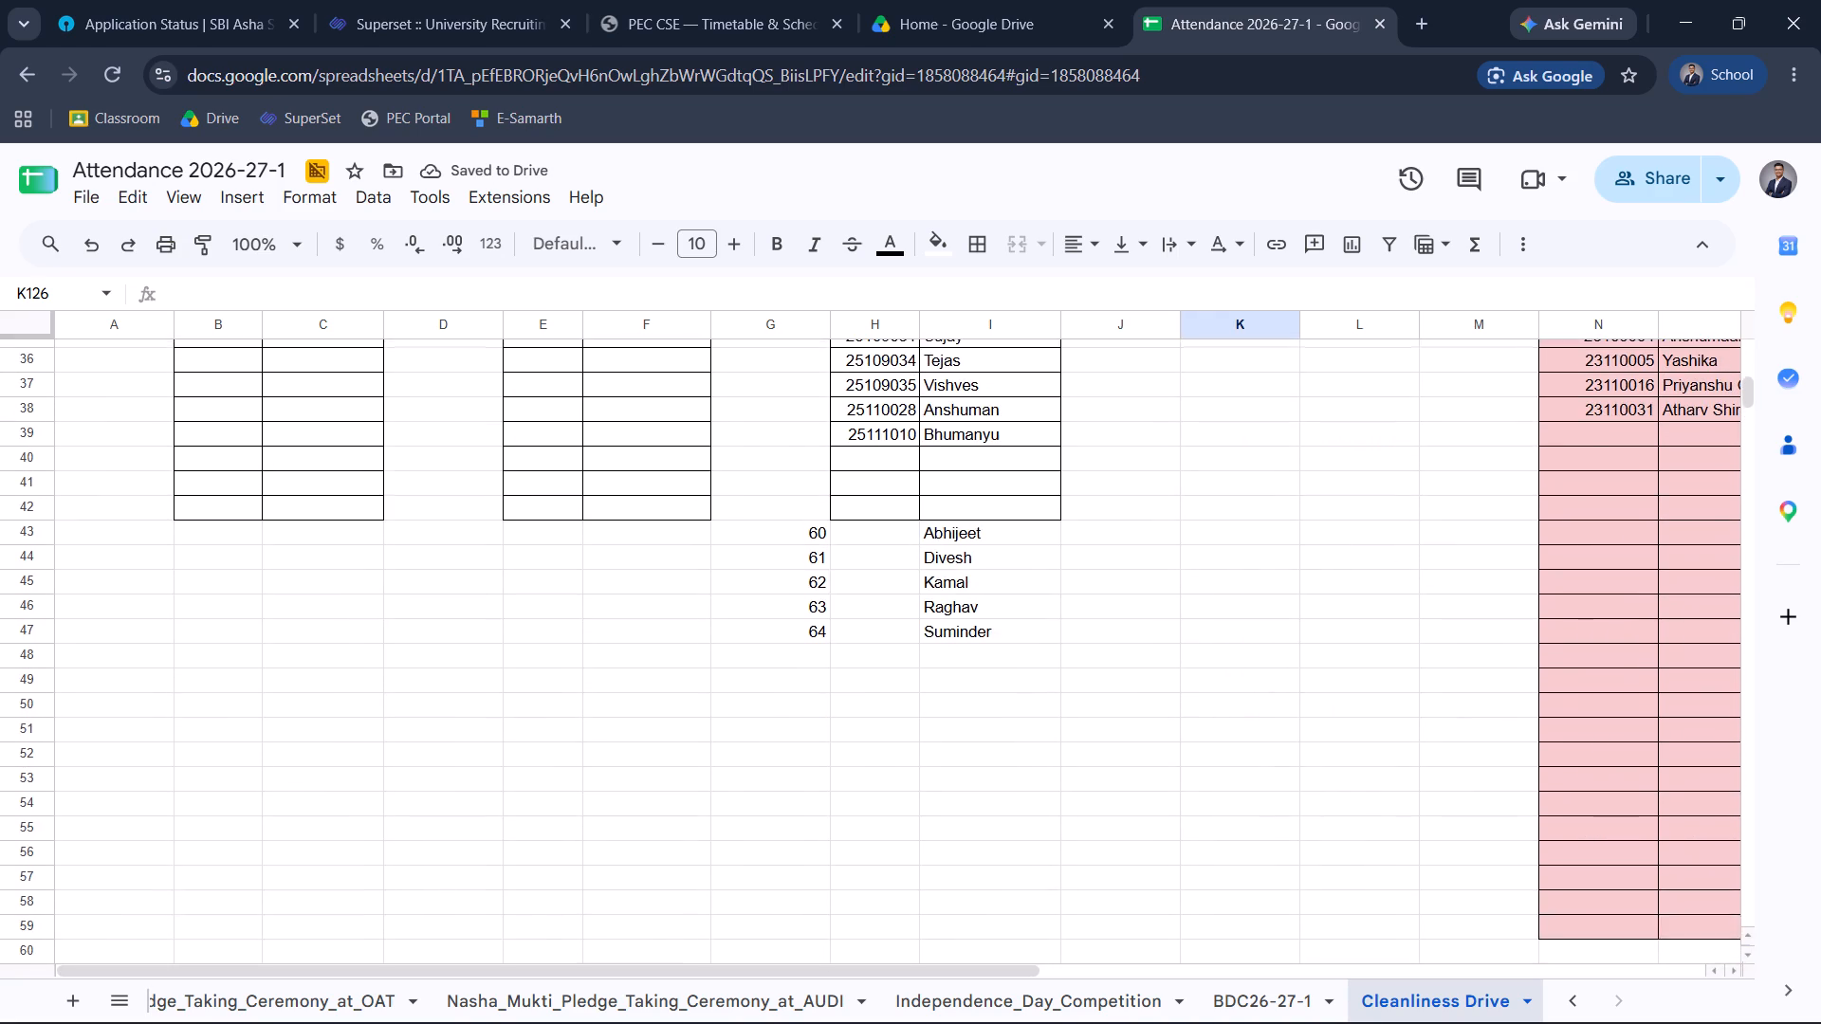
{"action": "scroll", "coordinate": [958, 602], "scroll_direction": "up", "scroll_amount": 2}
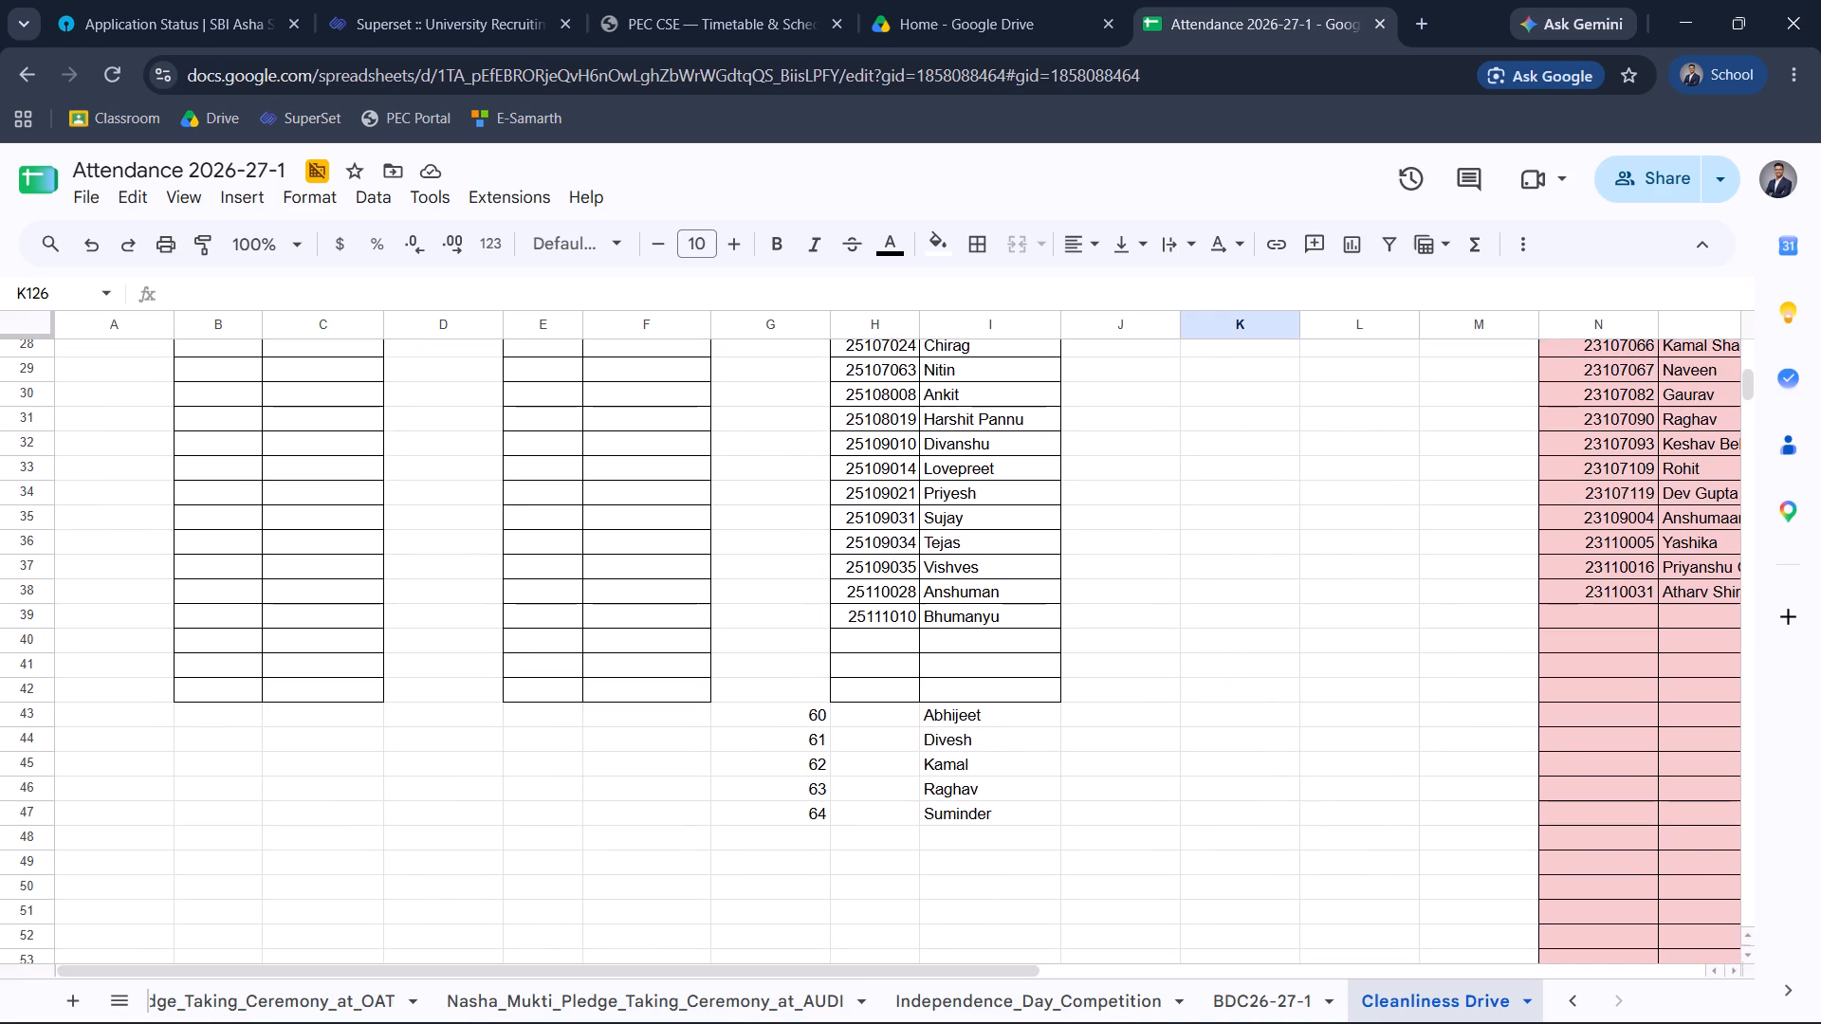
{"action": "left_click_drag", "start_coordinate": [943, 711], "coordinate": [1005, 821]}
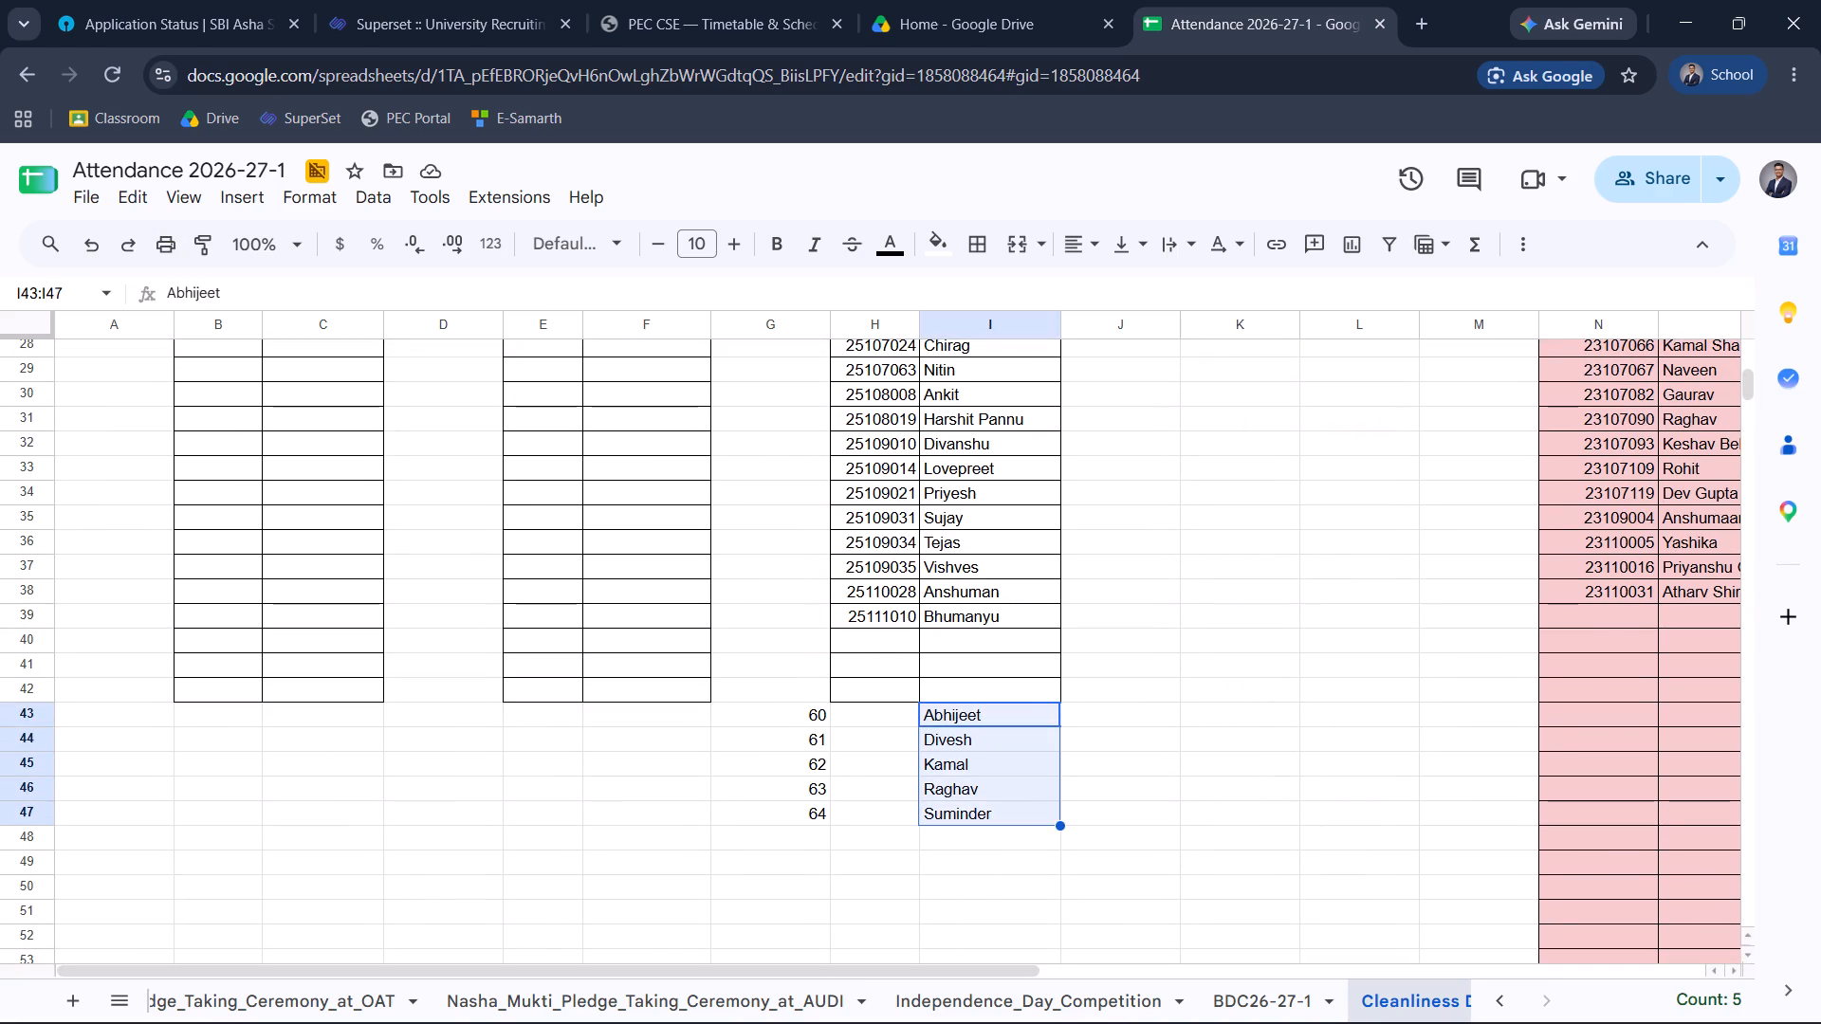
{"action": "key", "text": "ctrl+x"}
{"action": "scroll", "coordinate": [1005, 821], "scroll_direction": "up", "scroll_amount": 5}
{"action": "left_click", "coordinate": [314, 589]}
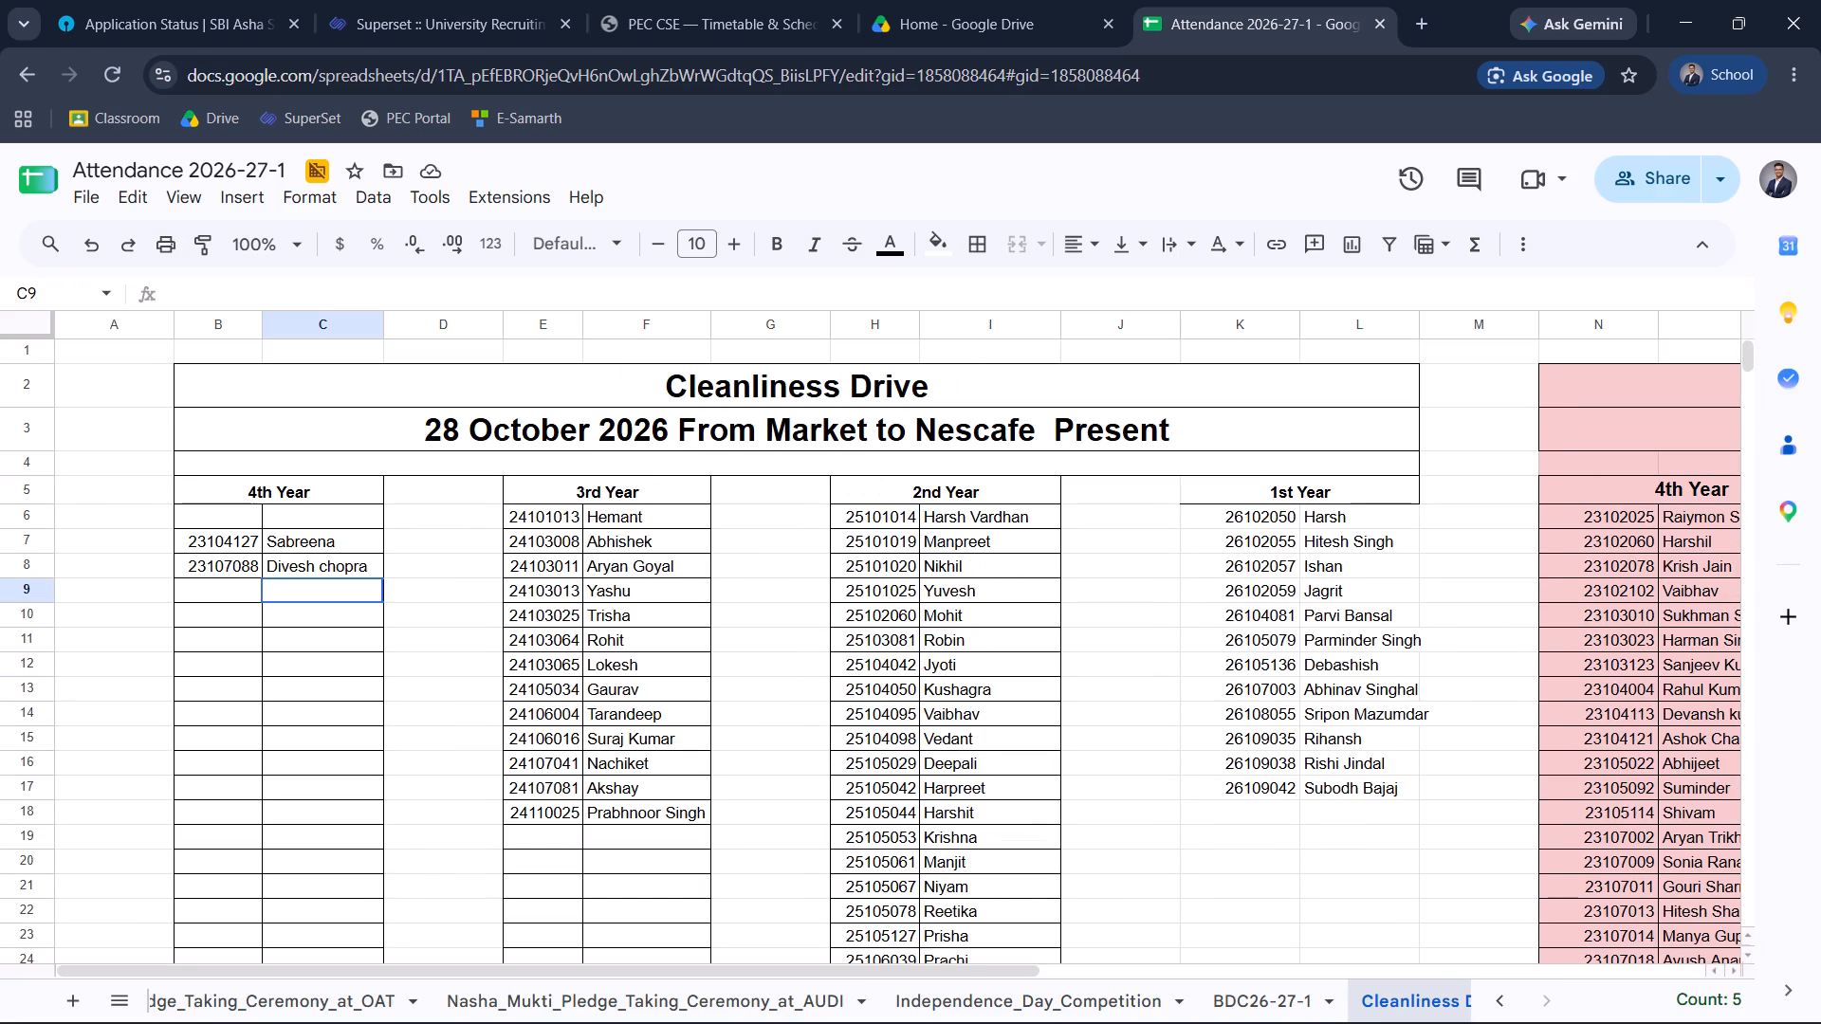
{"action": "key", "text": "ctrl+v"}
Enter the name Naveen in cell C6 of the 4th Year present list.
{"action": "left_click", "coordinate": [281, 522]}
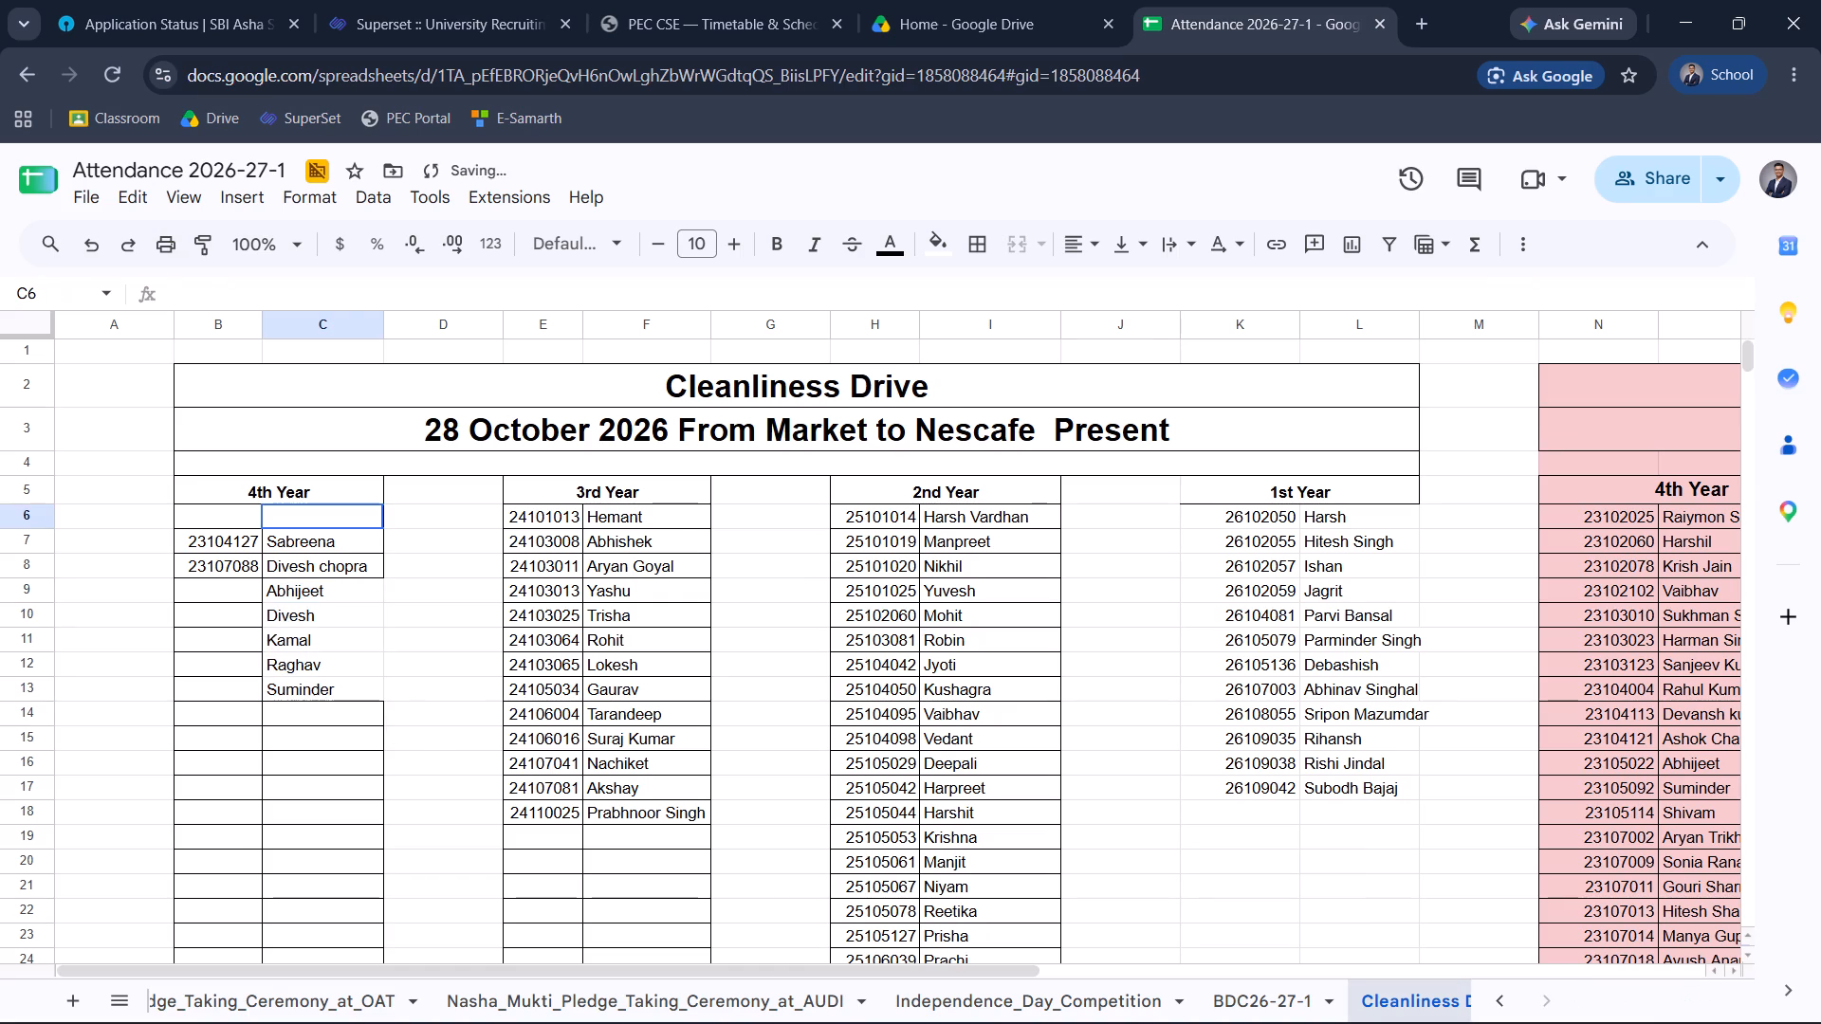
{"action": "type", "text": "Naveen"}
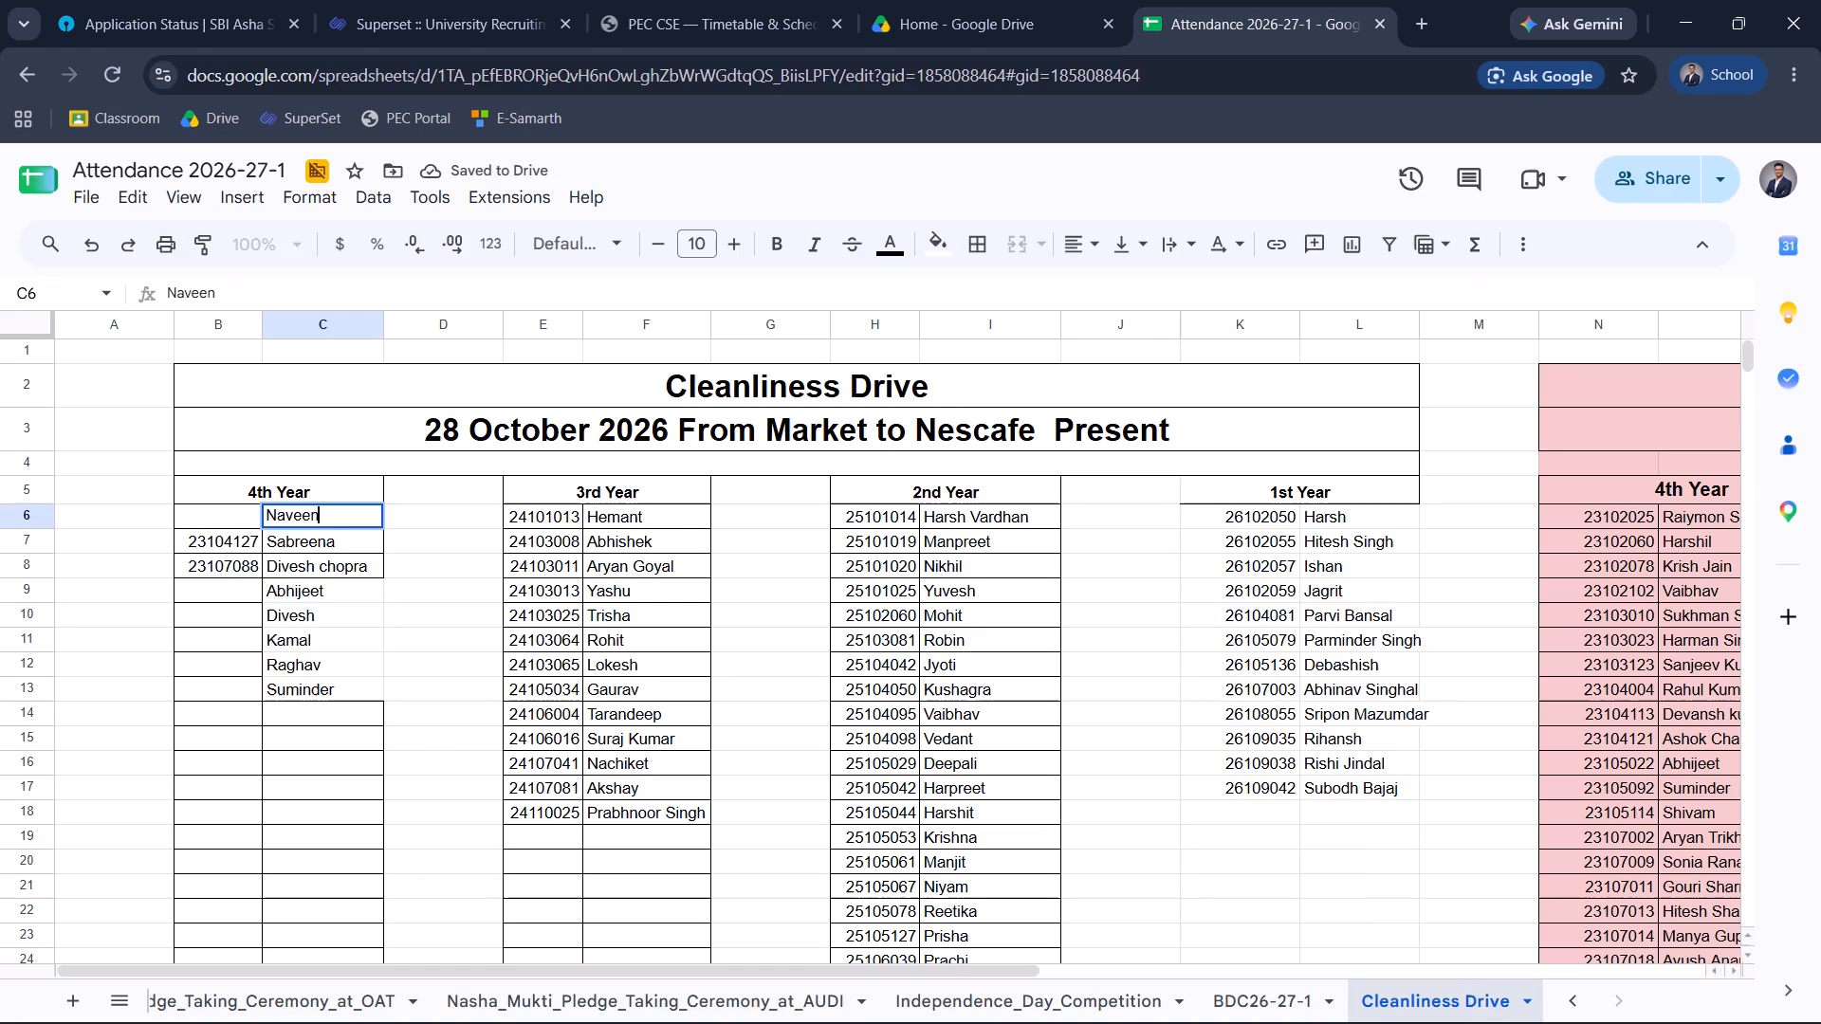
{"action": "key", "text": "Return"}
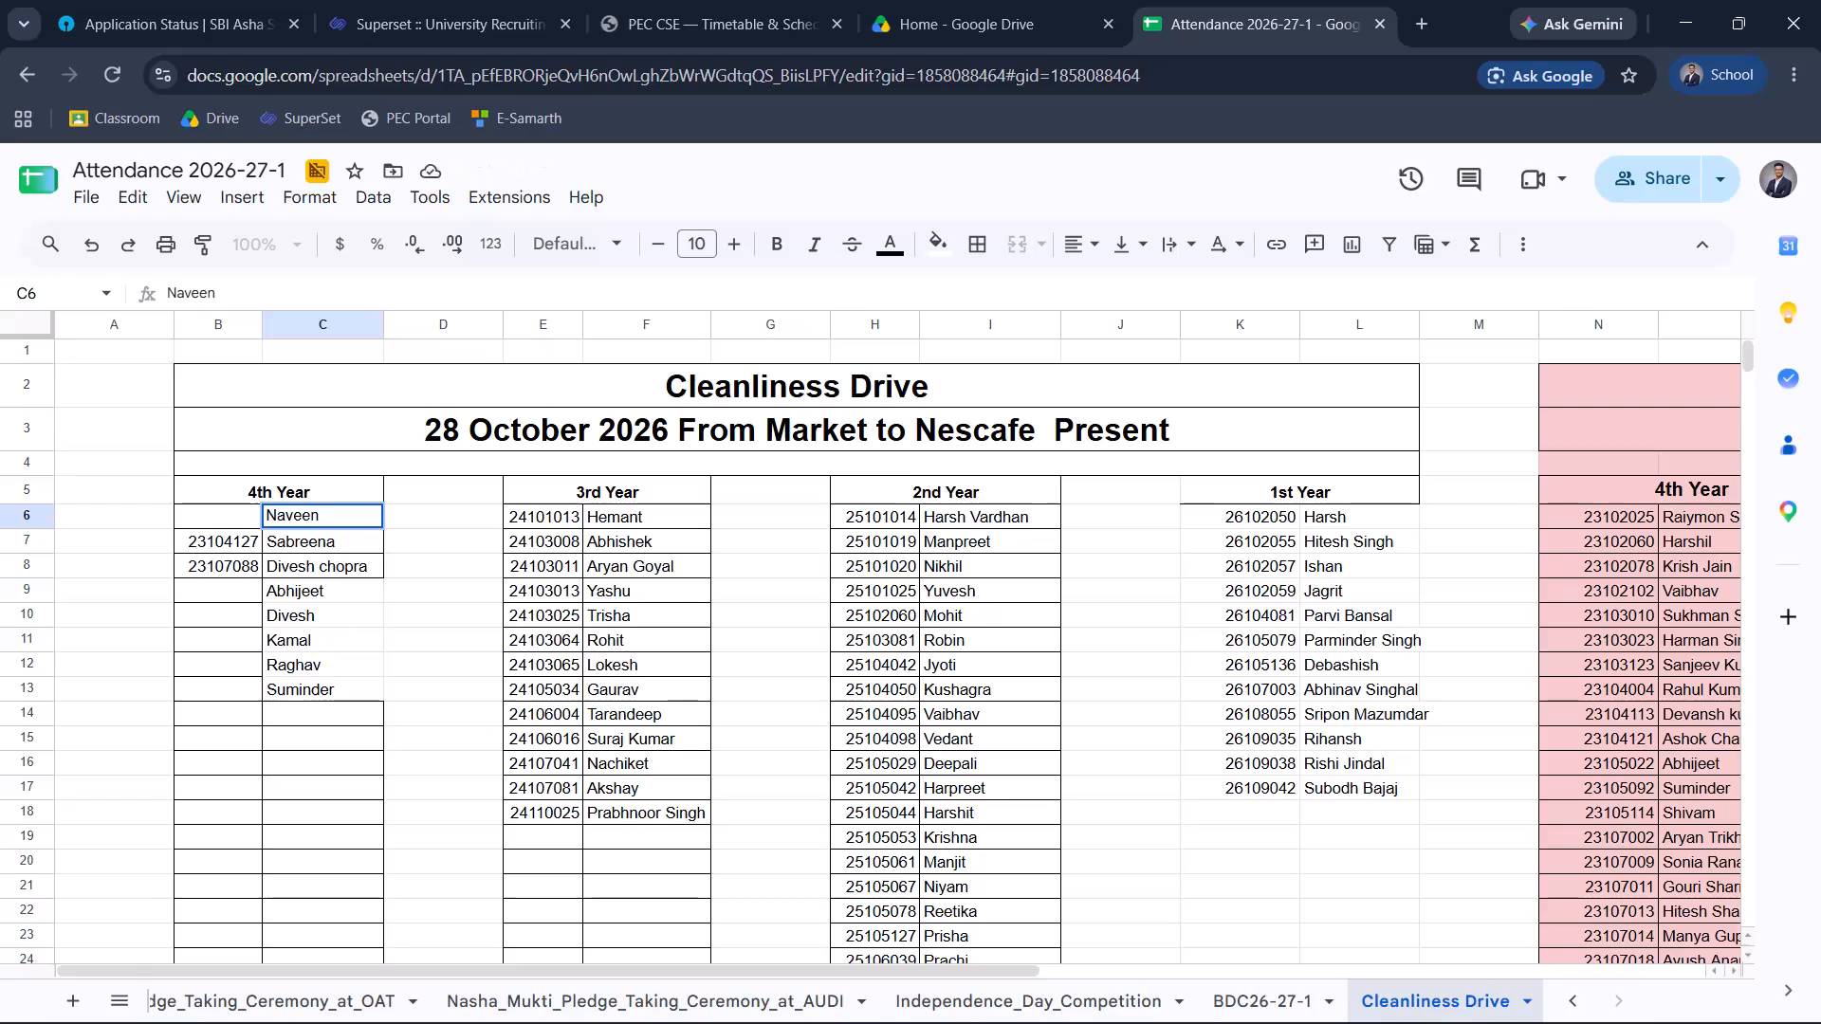
Apply all borders to the 1st Year present list, range K5:L42.
{"action": "left_click_drag", "start_coordinate": [1219, 484], "coordinate": [1334, 1023]}
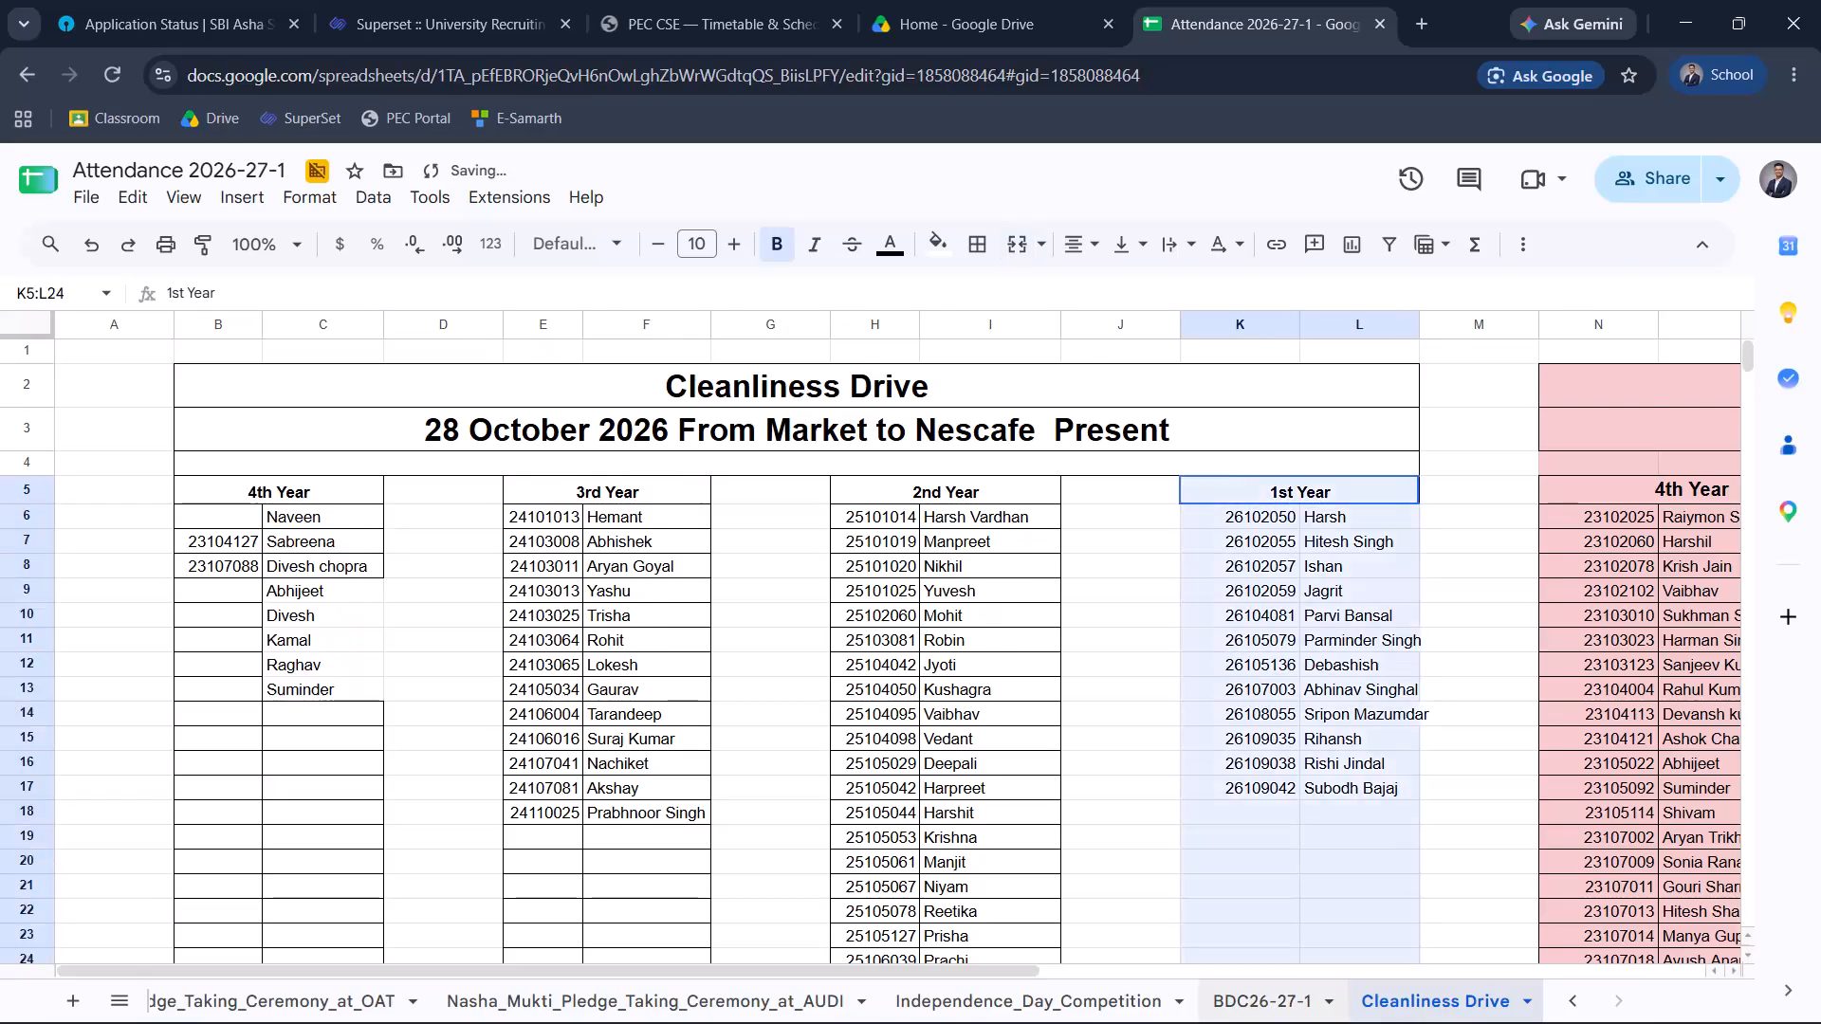
{"action": "left_click_drag", "start_coordinate": [1334, 1023], "coordinate": [1311, 744]}
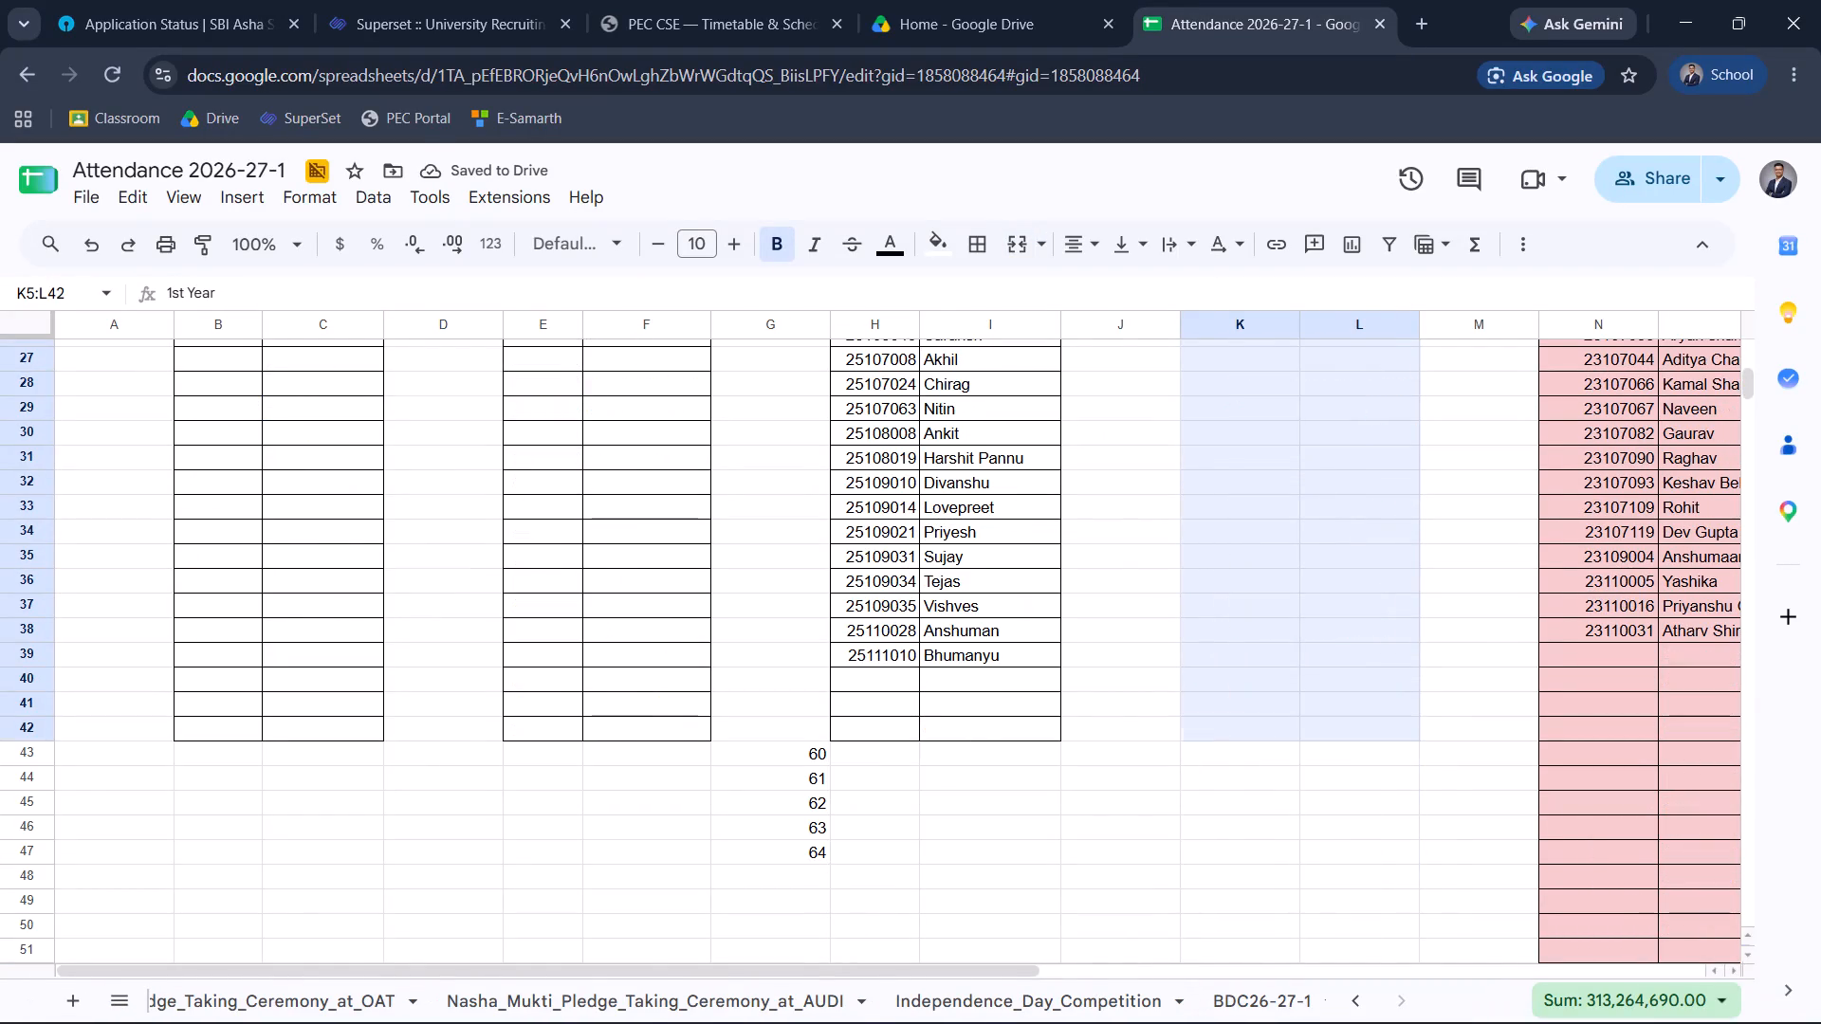
{"action": "left_click_drag", "start_coordinate": [1311, 744], "coordinate": [1314, 734]}
{"action": "left_click", "coordinate": [982, 241]}
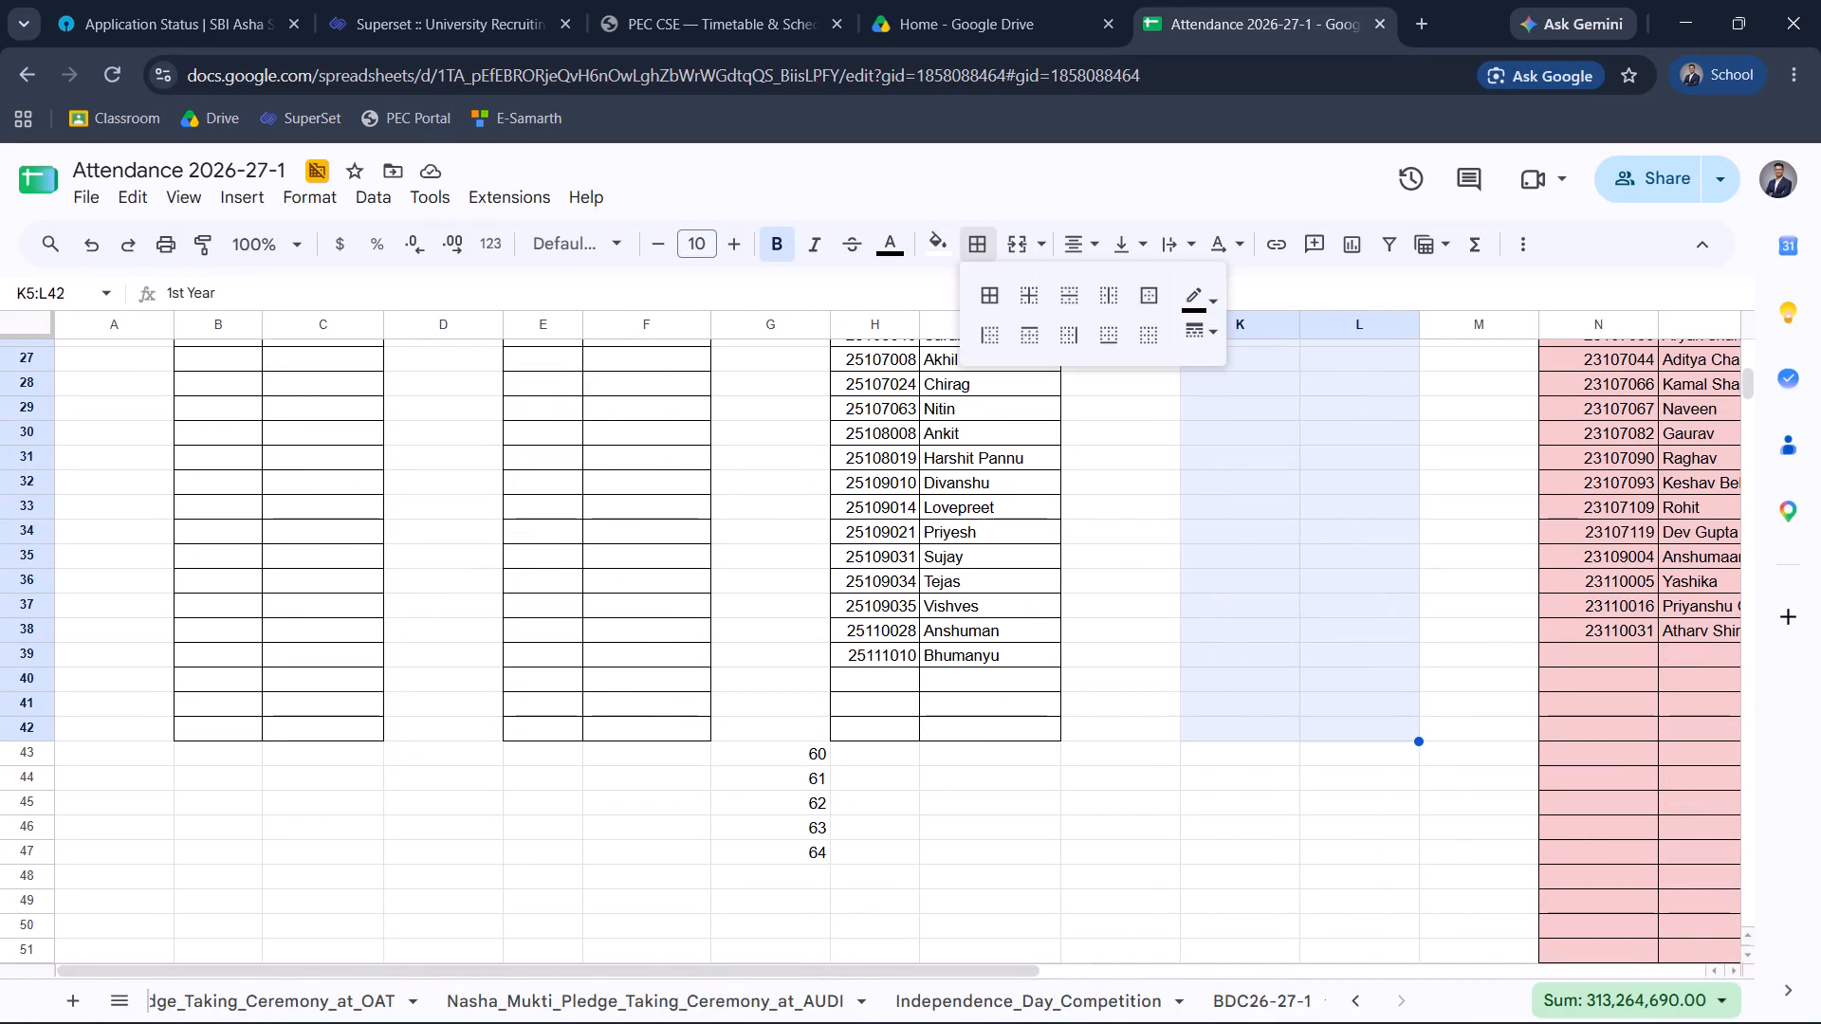
{"action": "left_click", "coordinate": [989, 286]}
Narrow the empty spacer columns J, G and D between the present lists to slim gaps.
{"action": "scroll", "coordinate": [1431, 632], "scroll_direction": "up", "scroll_amount": 2}
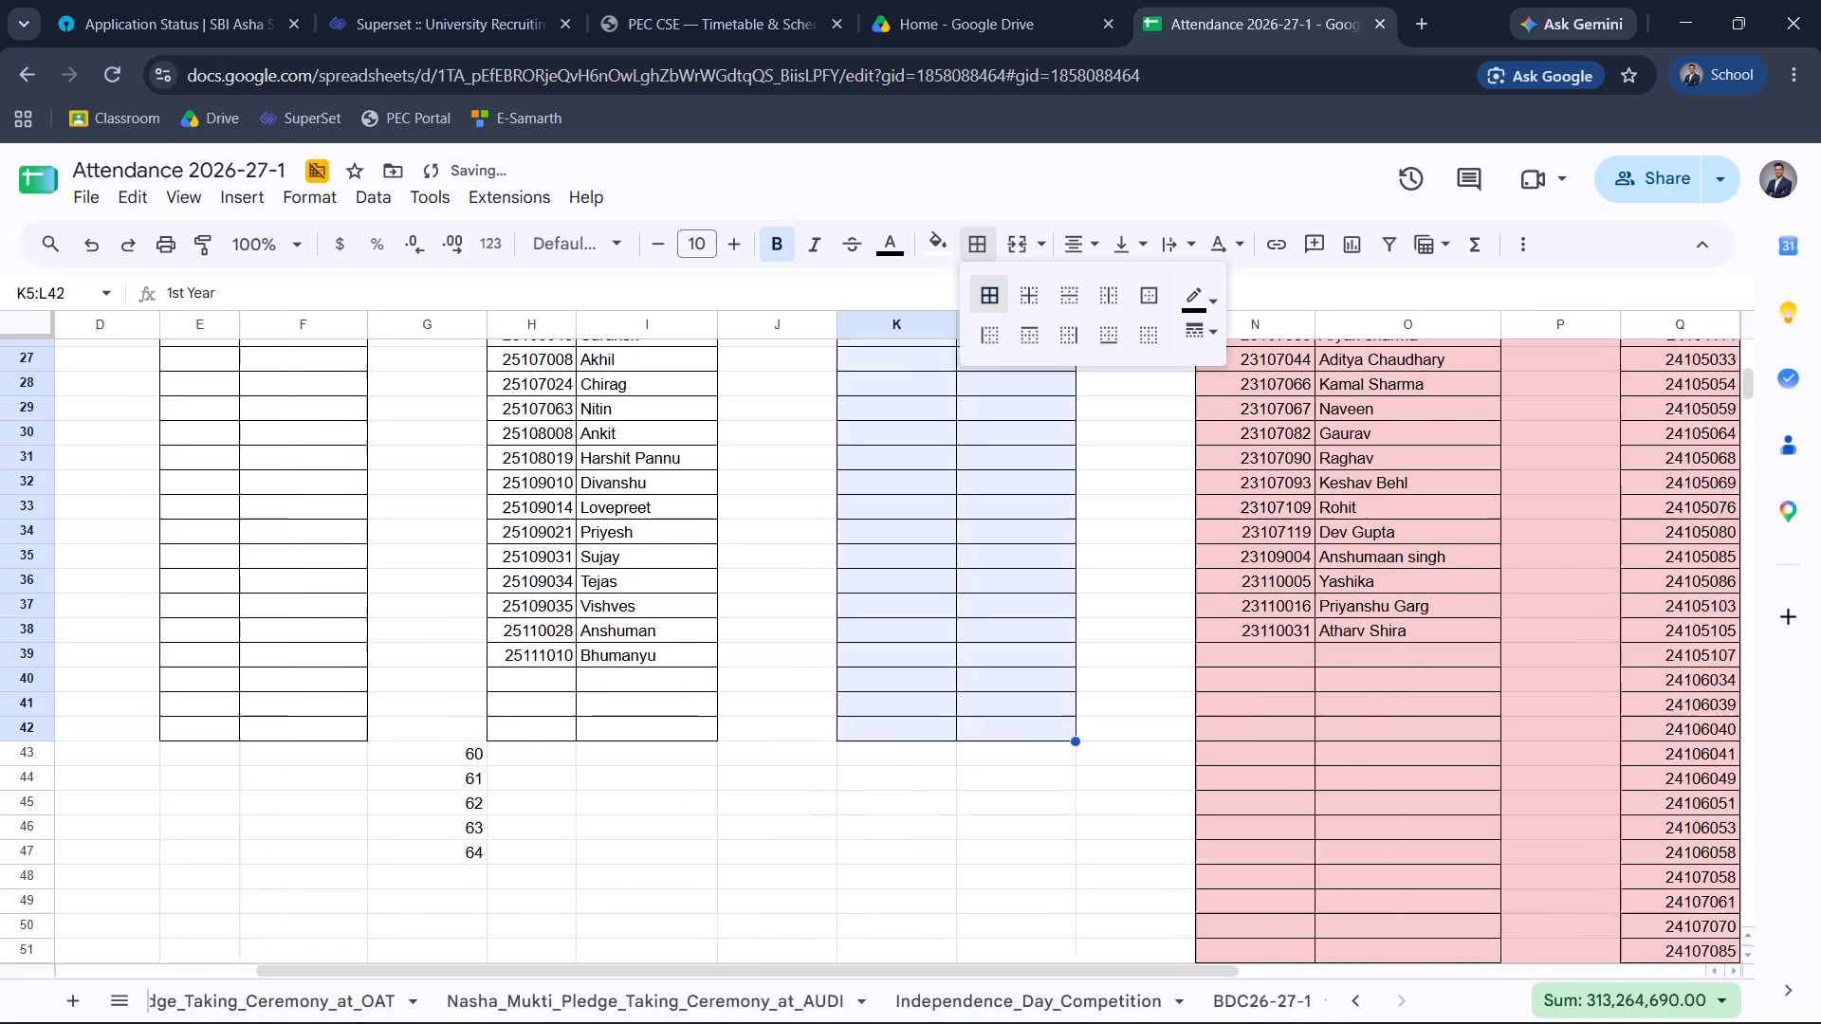
{"action": "scroll", "coordinate": [1431, 632], "scroll_direction": "up", "scroll_amount": 3}
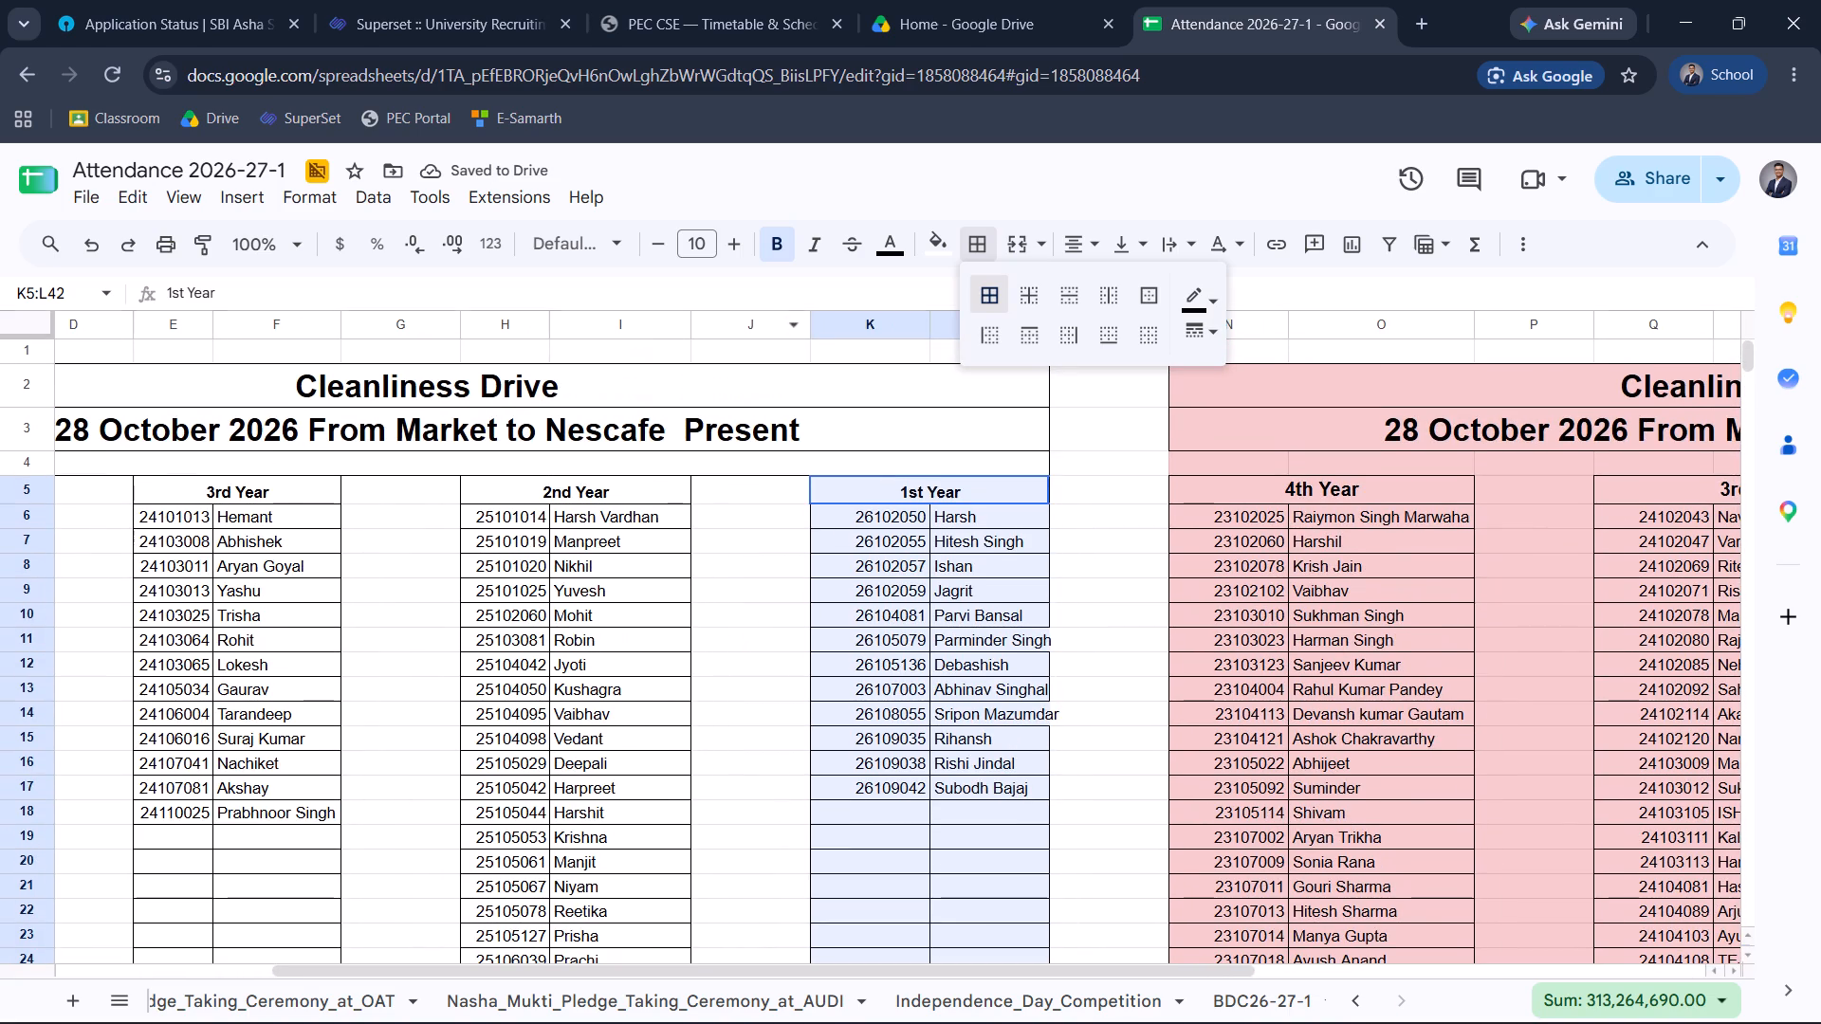
{"action": "double_click", "coordinate": [812, 320]}
{"action": "left_click_drag", "start_coordinate": [812, 320], "coordinate": [748, 314]}
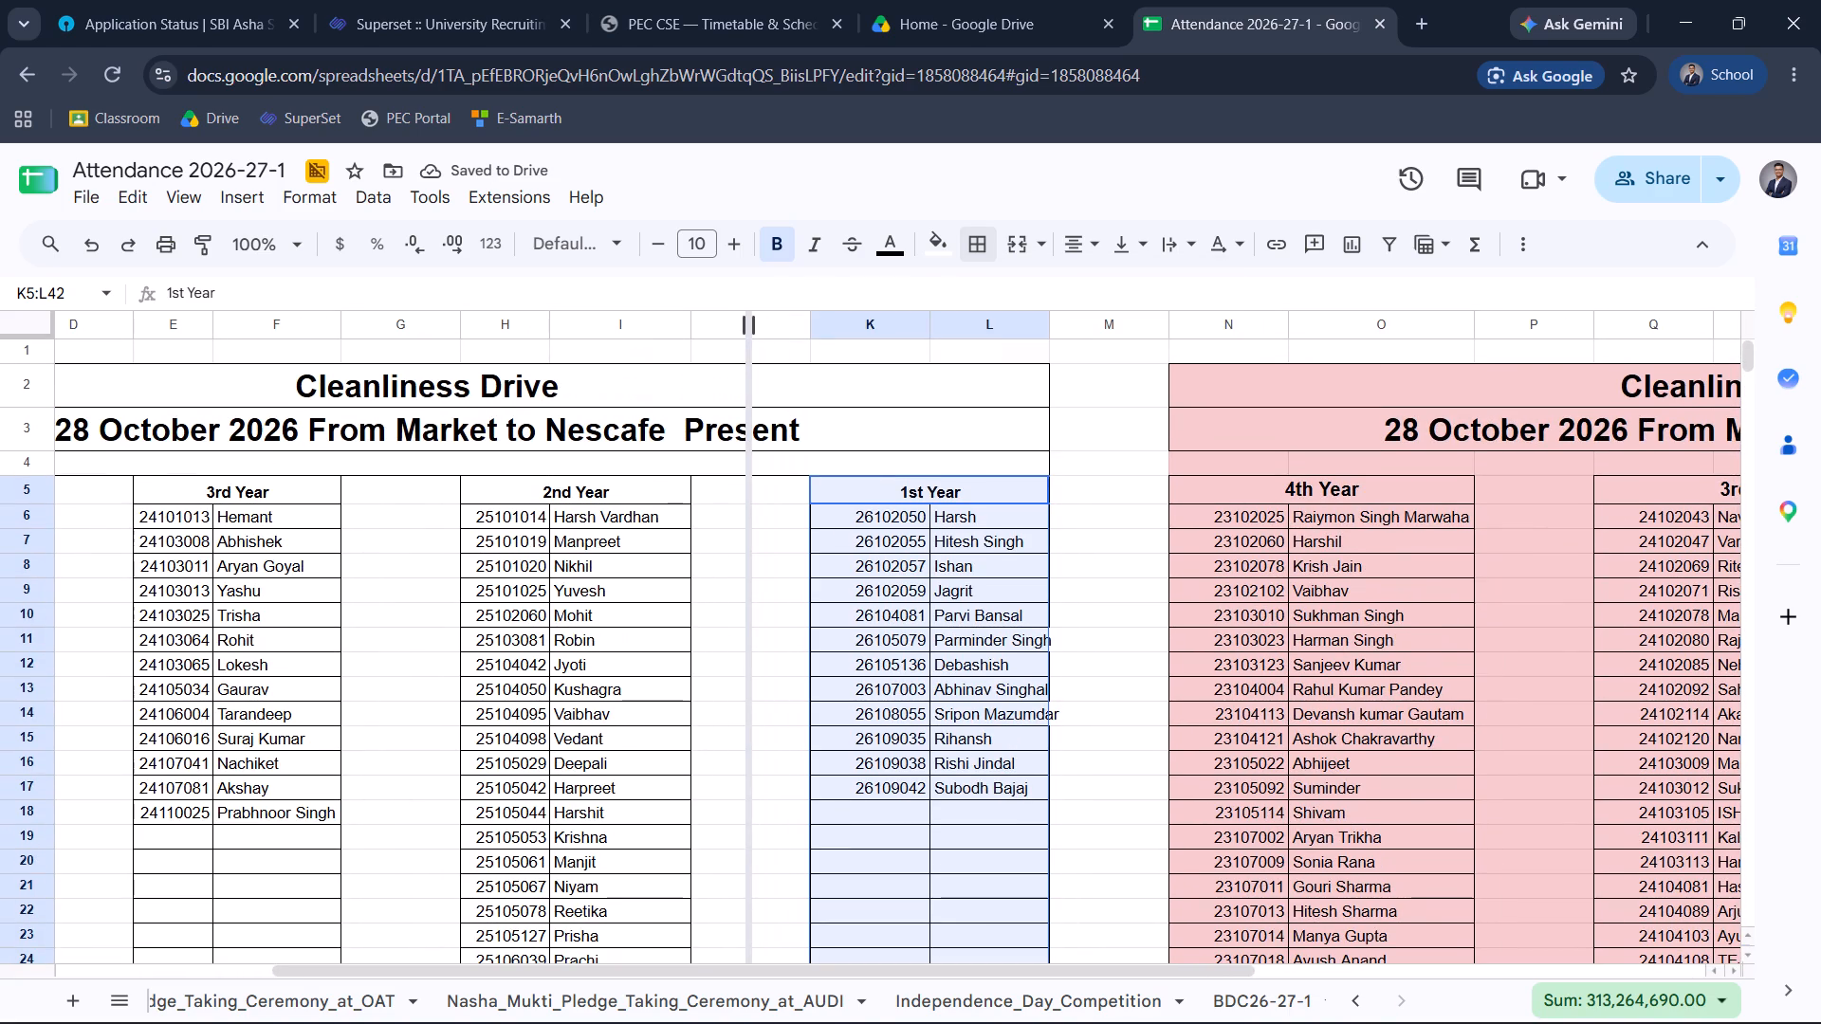
{"action": "left_click_drag", "start_coordinate": [748, 314], "coordinate": [738, 314]}
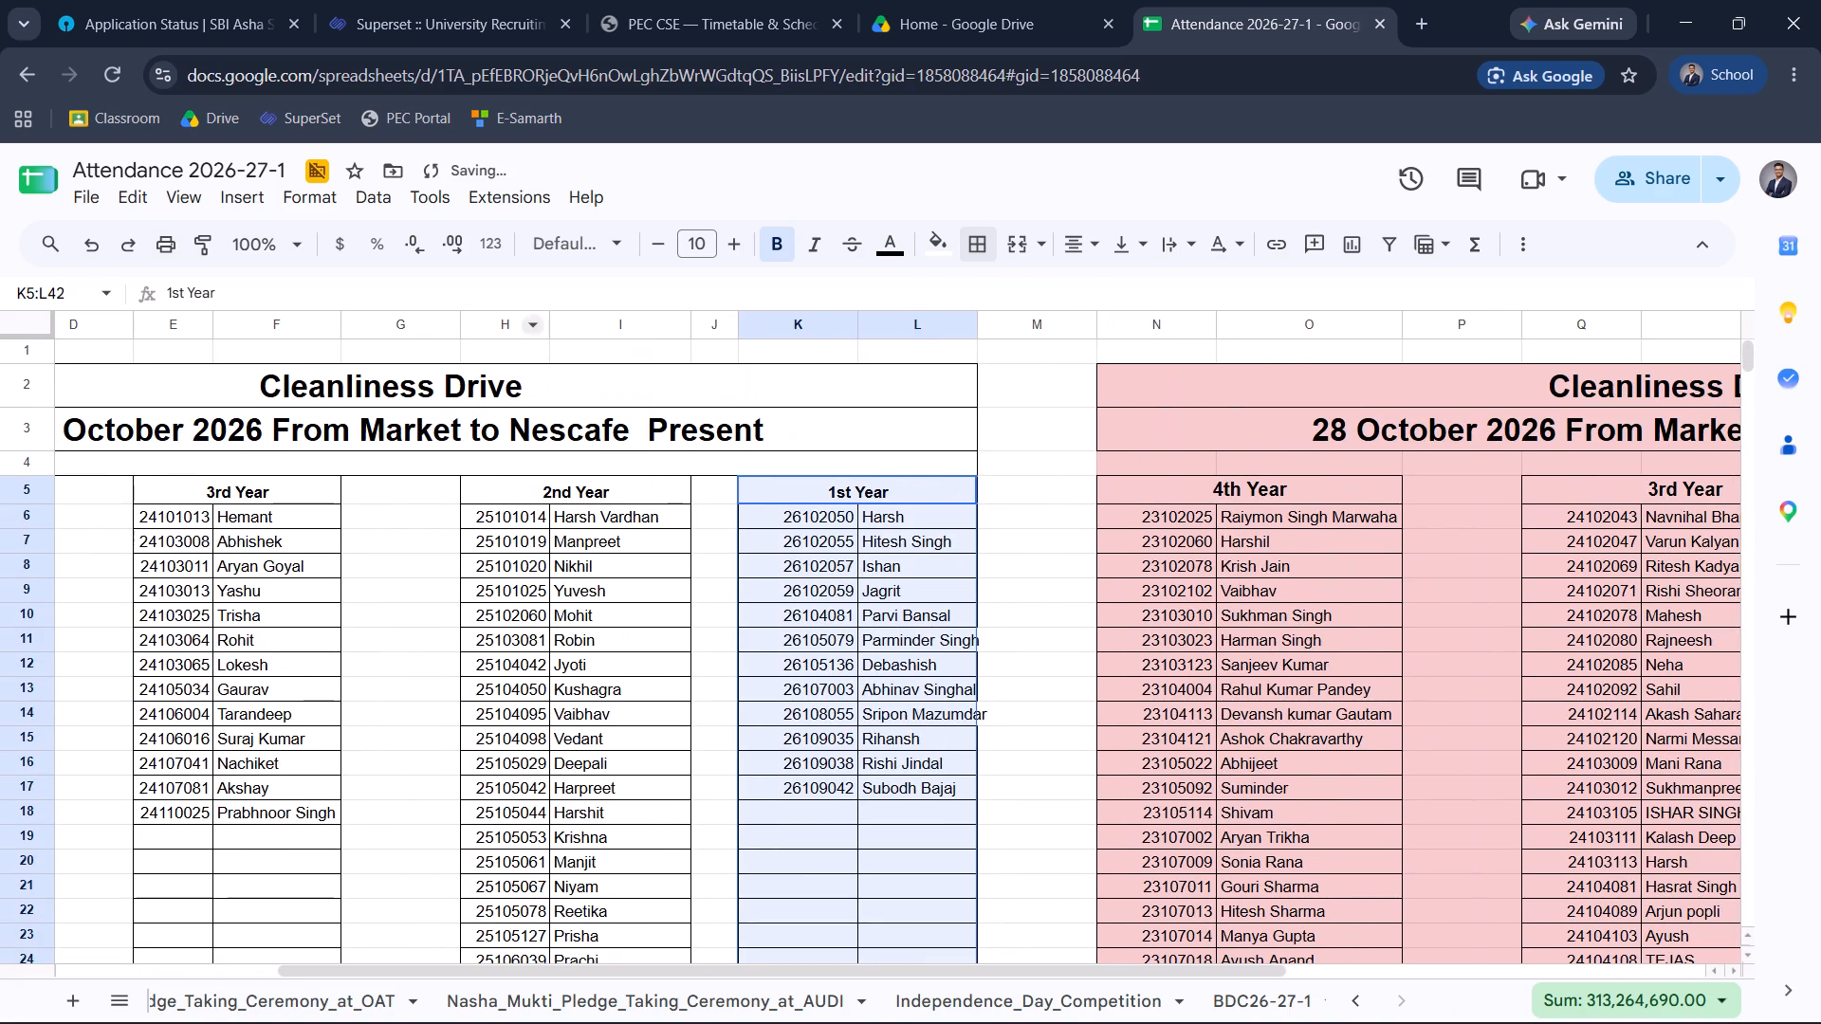
{"action": "left_click_drag", "start_coordinate": [737, 324], "coordinate": [719, 324]}
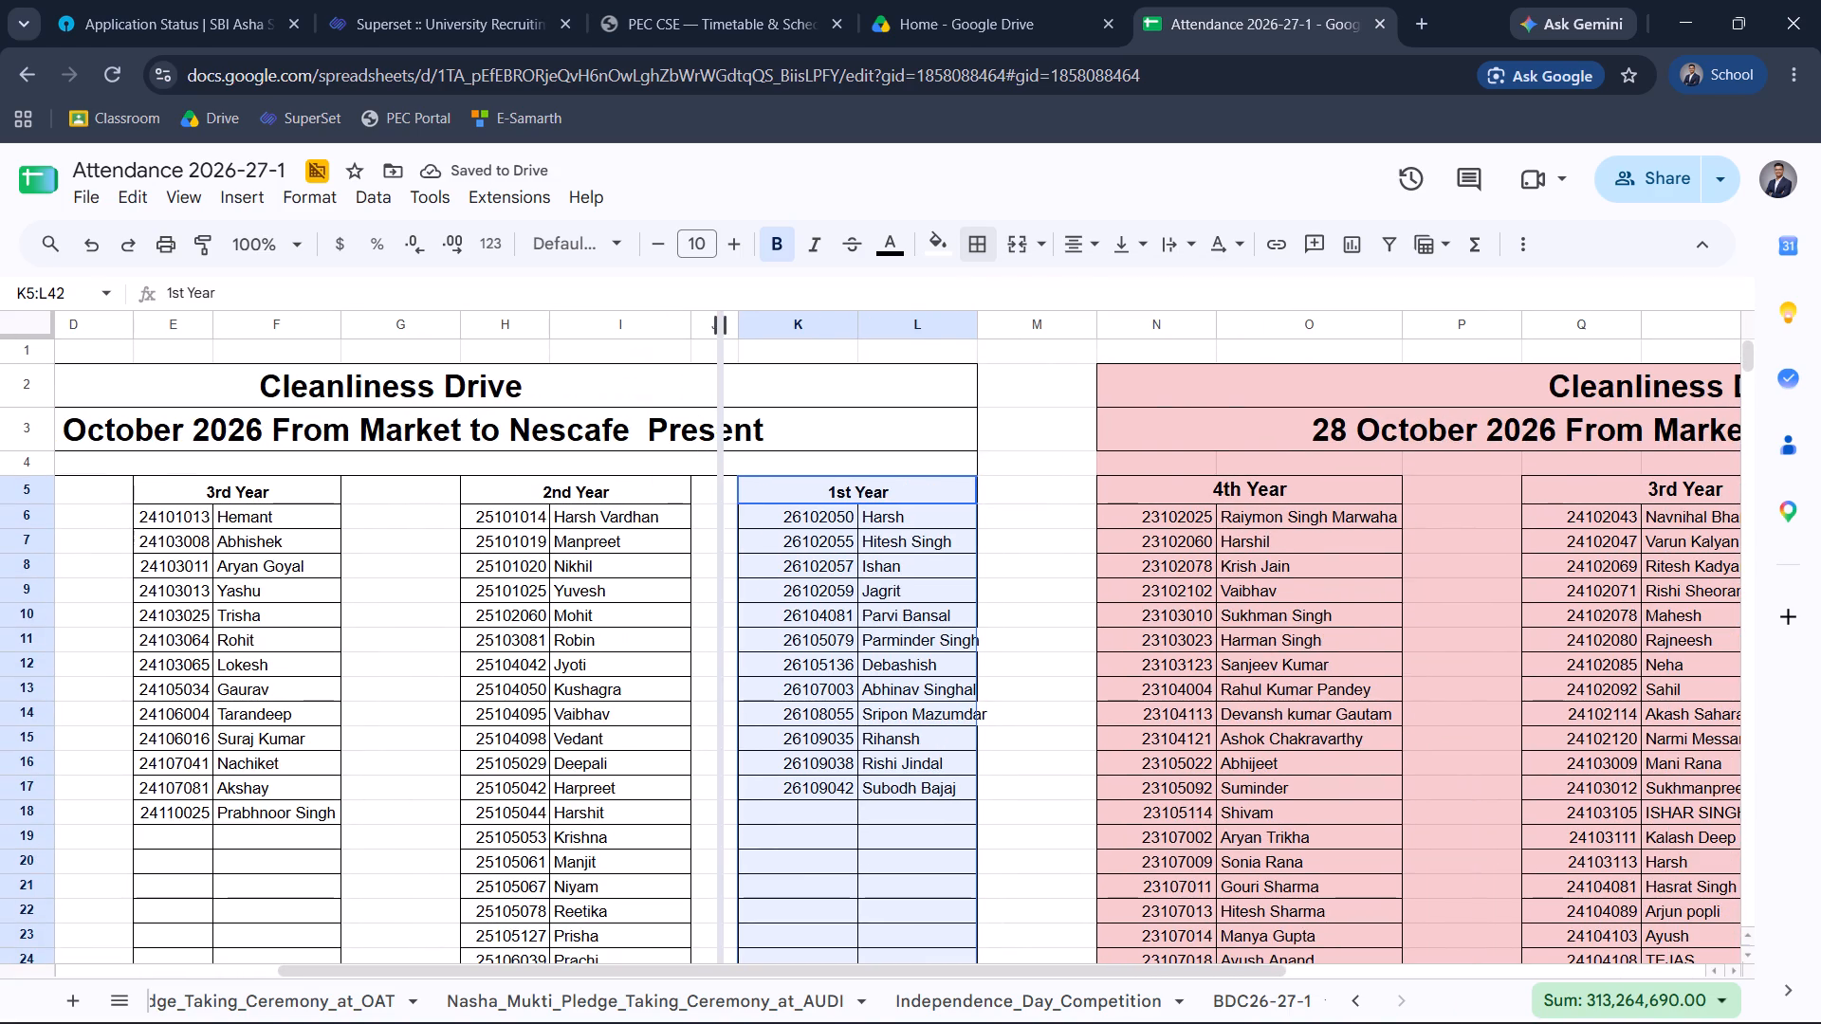
{"action": "left_click_drag", "start_coordinate": [719, 324], "coordinate": [723, 324]}
{"action": "left_click_drag", "start_coordinate": [459, 319], "coordinate": [377, 320]}
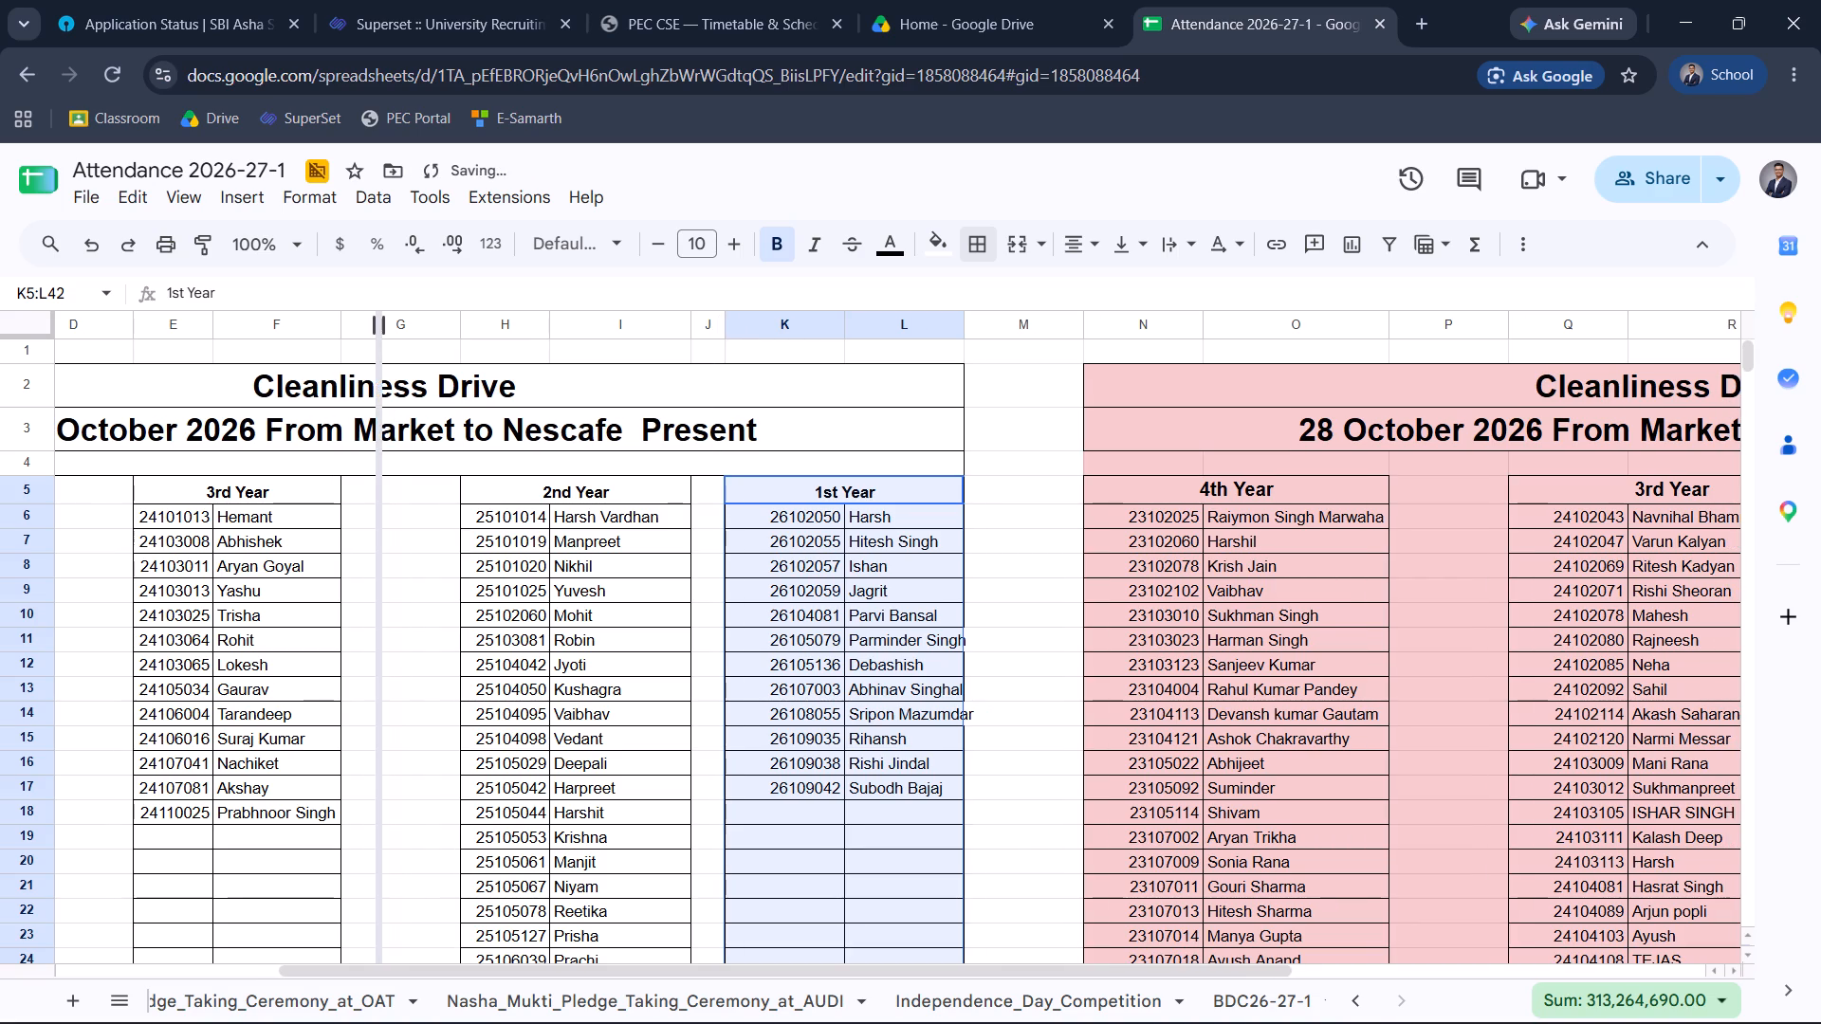
{"action": "left_click_drag", "start_coordinate": [377, 320], "coordinate": [369, 317]}
{"action": "scroll", "coordinate": [531, 459], "scroll_direction": "right", "scroll_amount": 3}
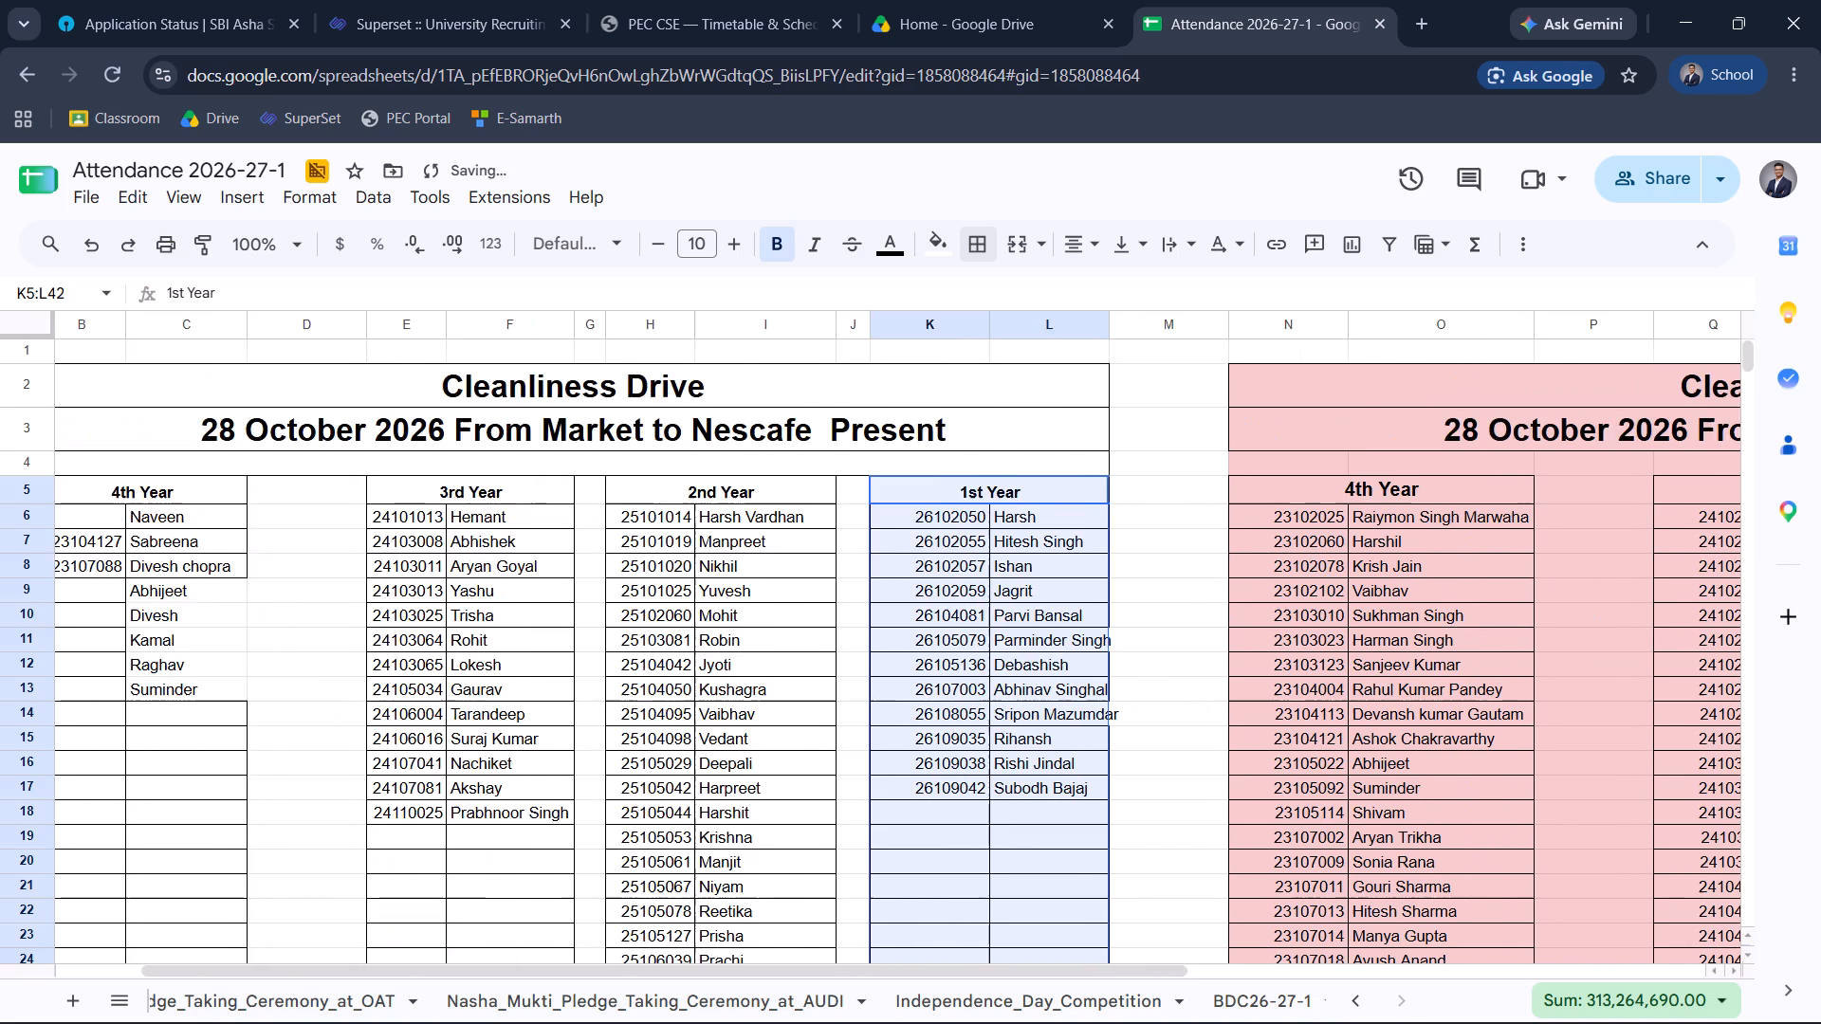
{"action": "left_click_drag", "start_coordinate": [503, 319], "coordinate": [395, 324]}
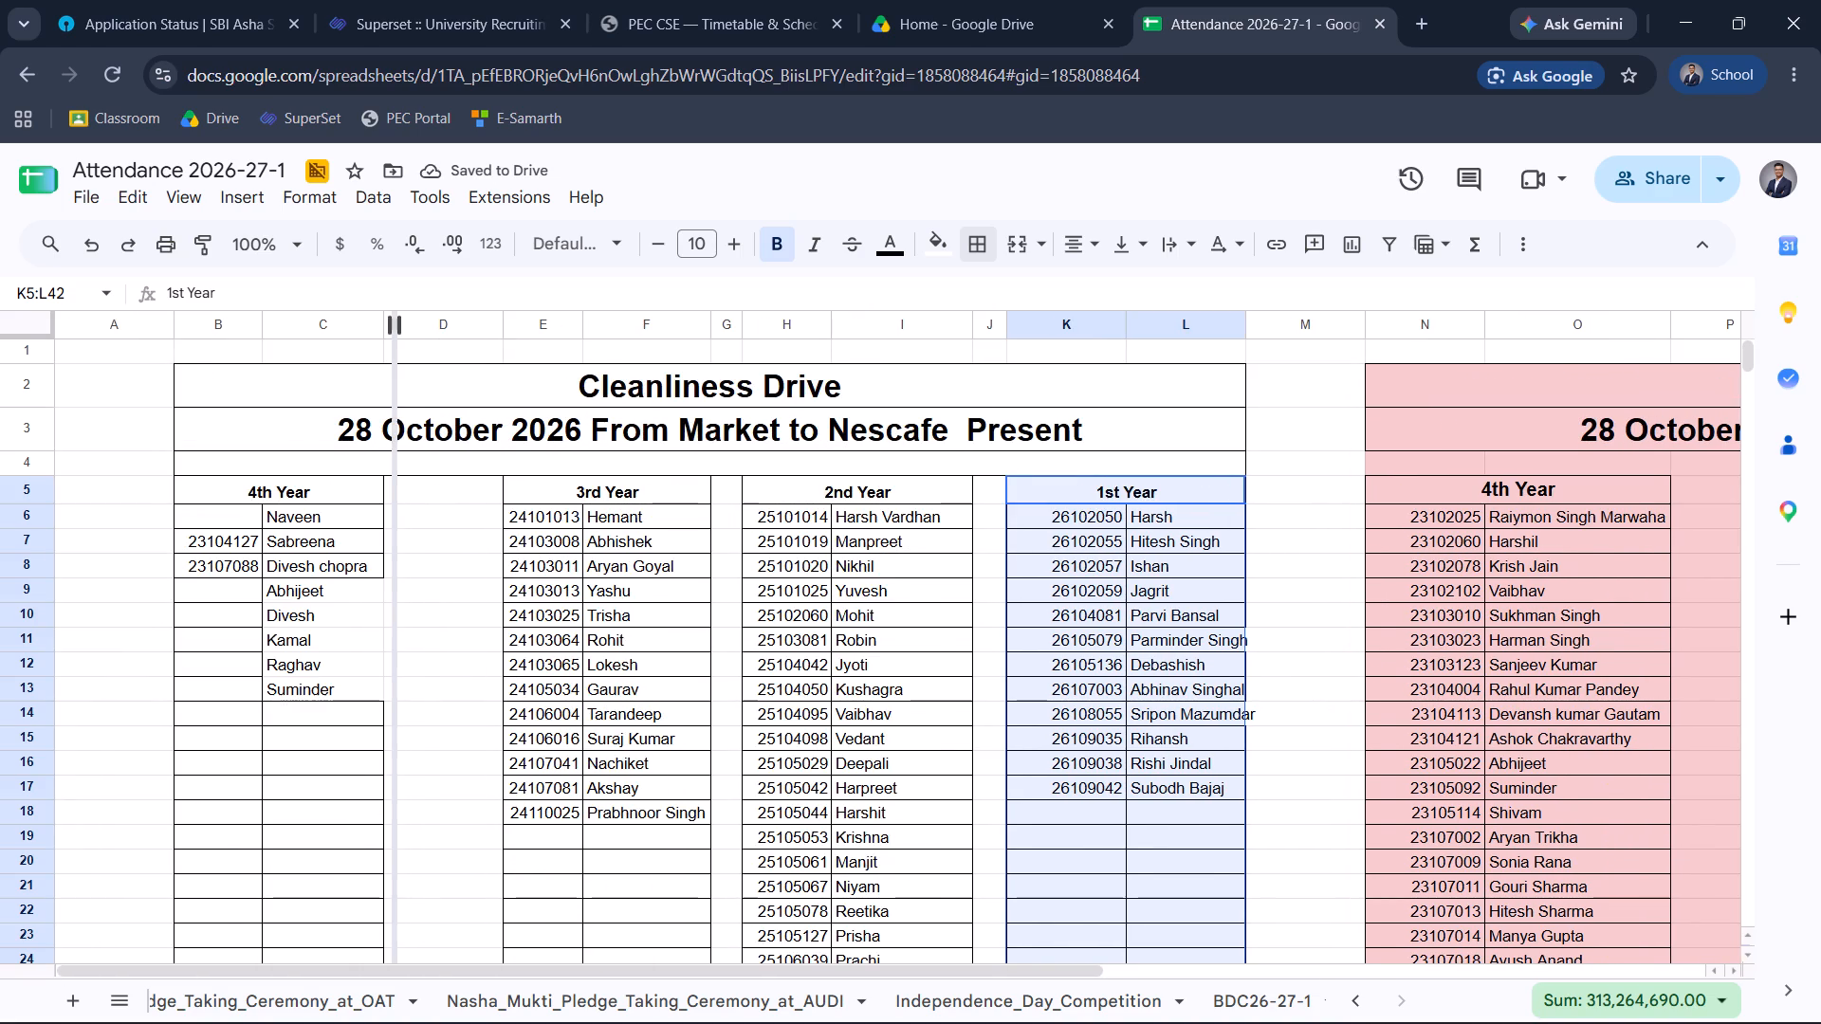
{"action": "left_click_drag", "start_coordinate": [395, 324], "coordinate": [416, 329]}
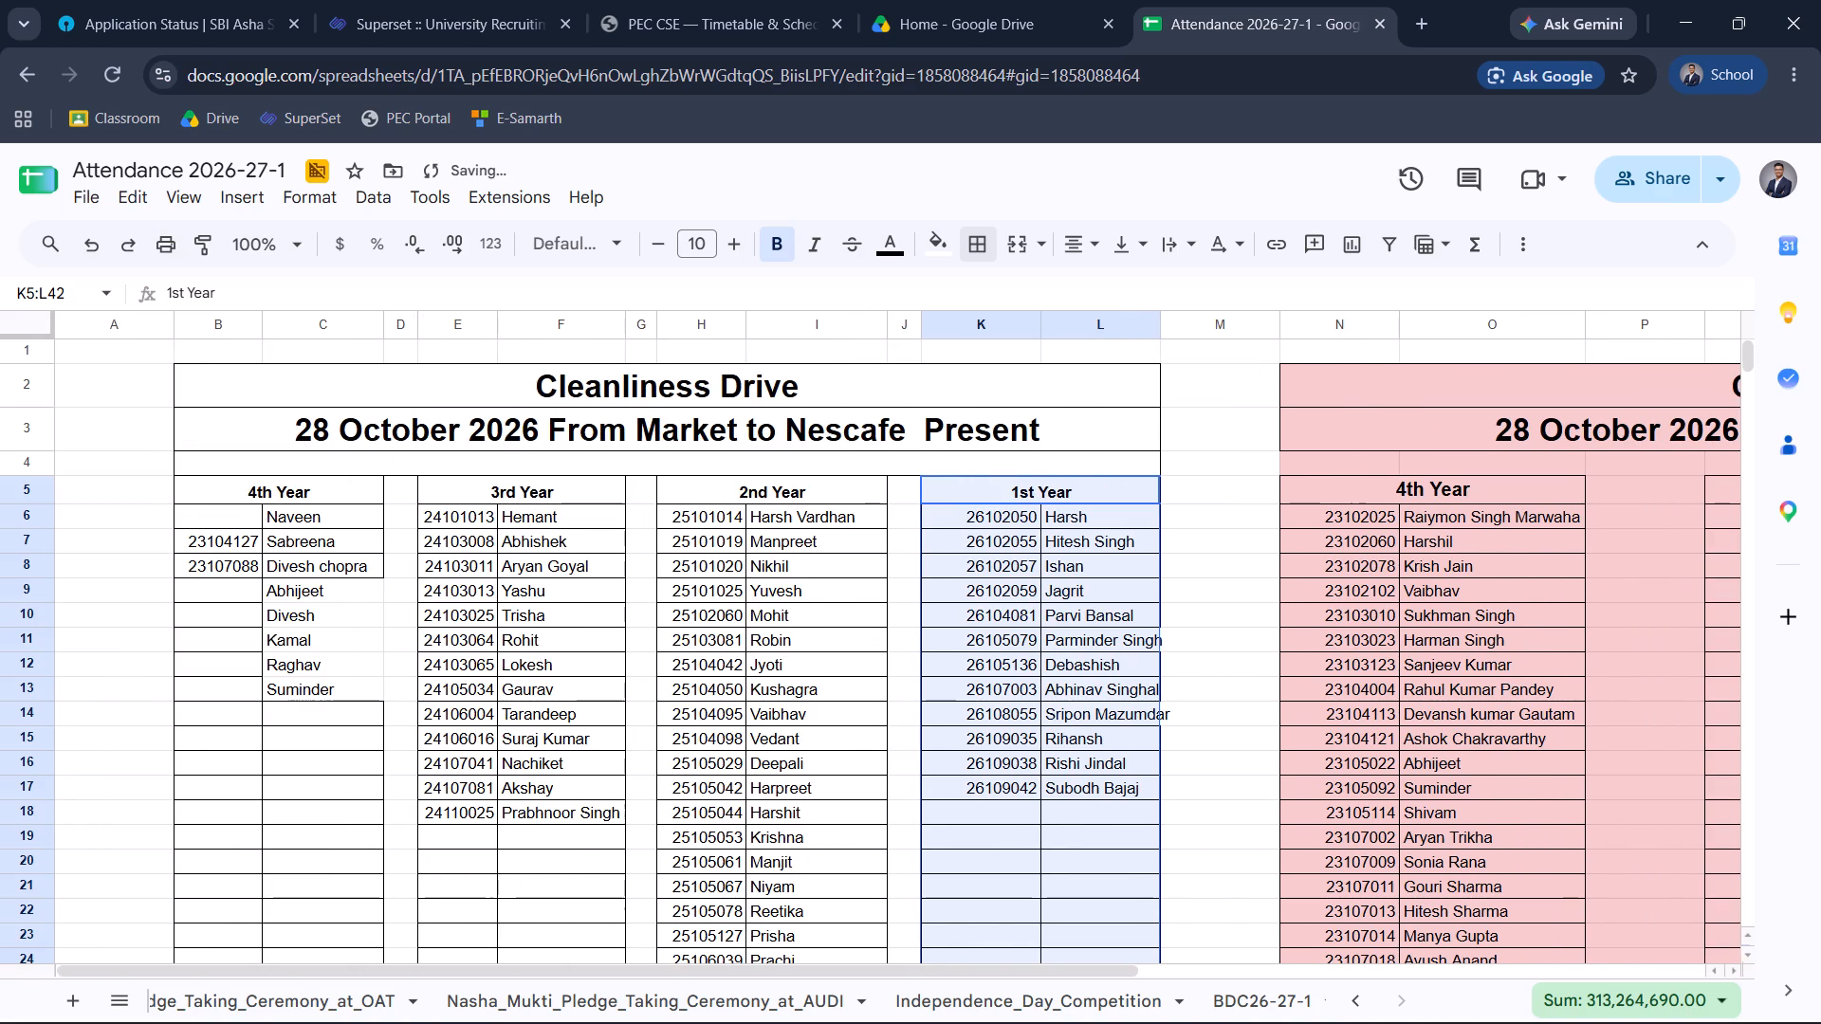
Fit the widths of columns L, K and H to their contents.
{"action": "scroll", "coordinate": [1055, 647], "scroll_direction": "left", "scroll_amount": 1}
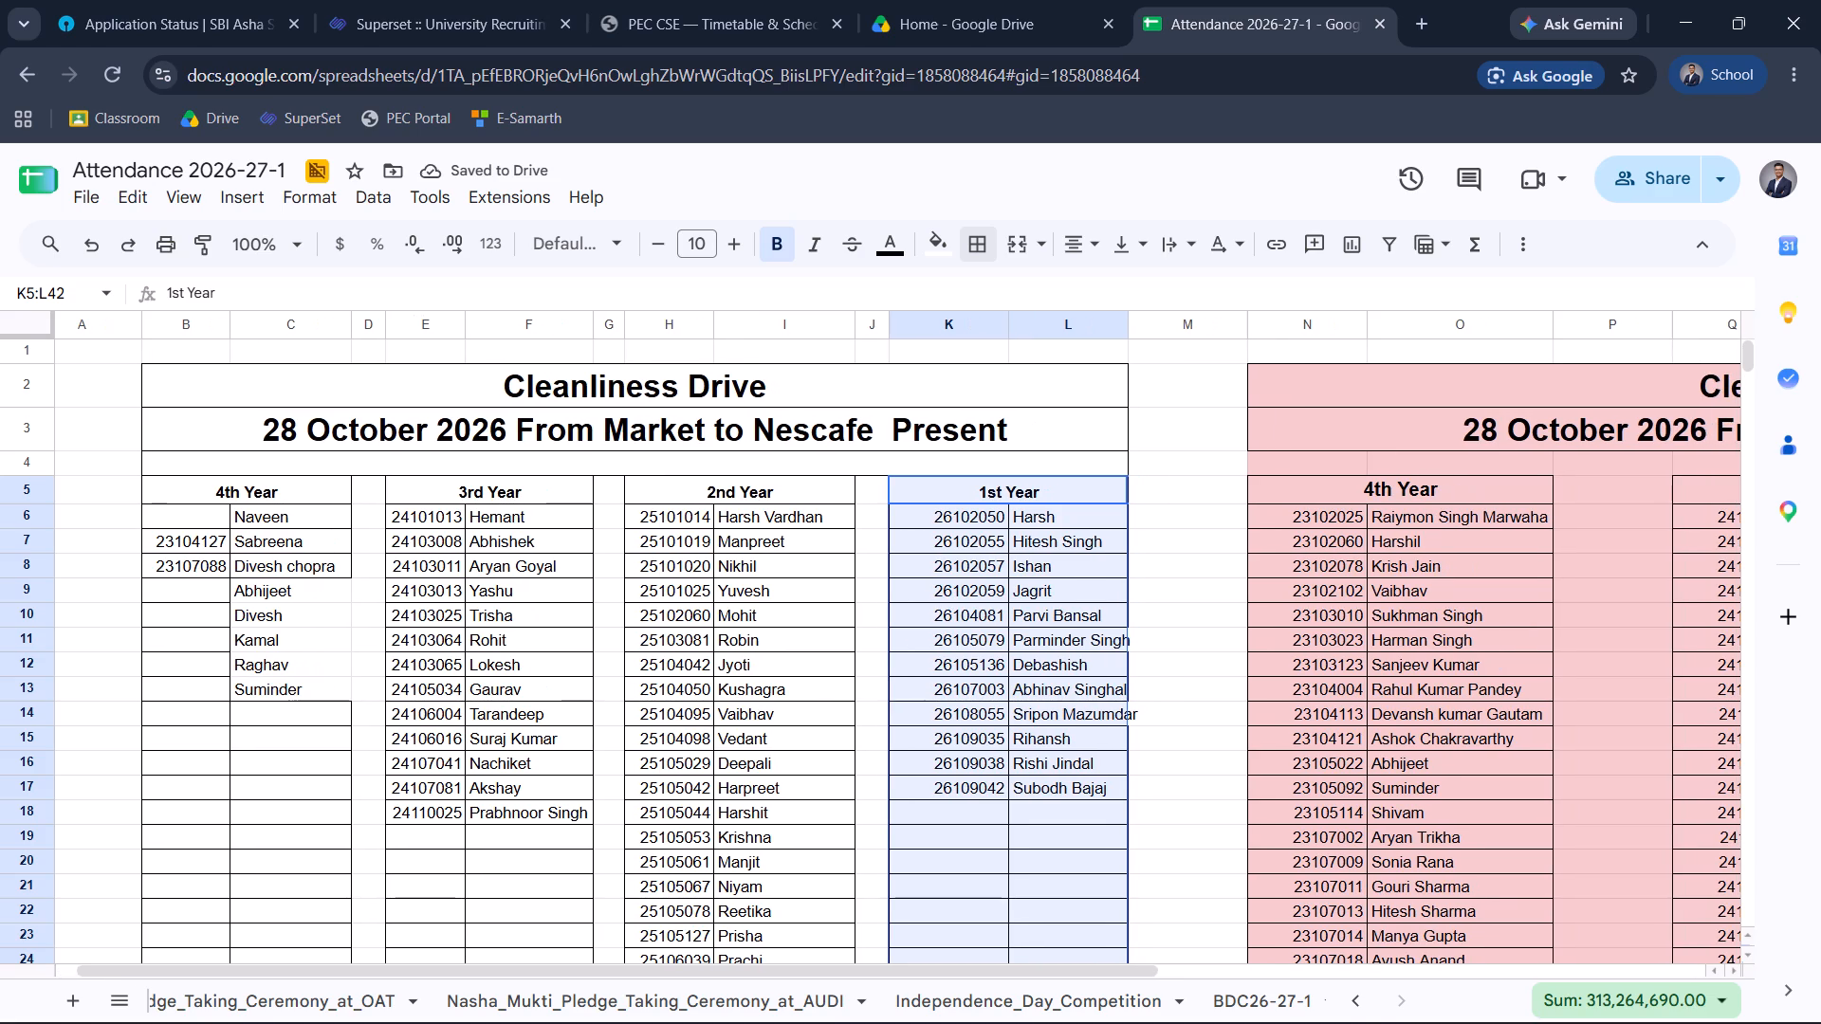
{"action": "triple_click", "coordinate": [1123, 328]}
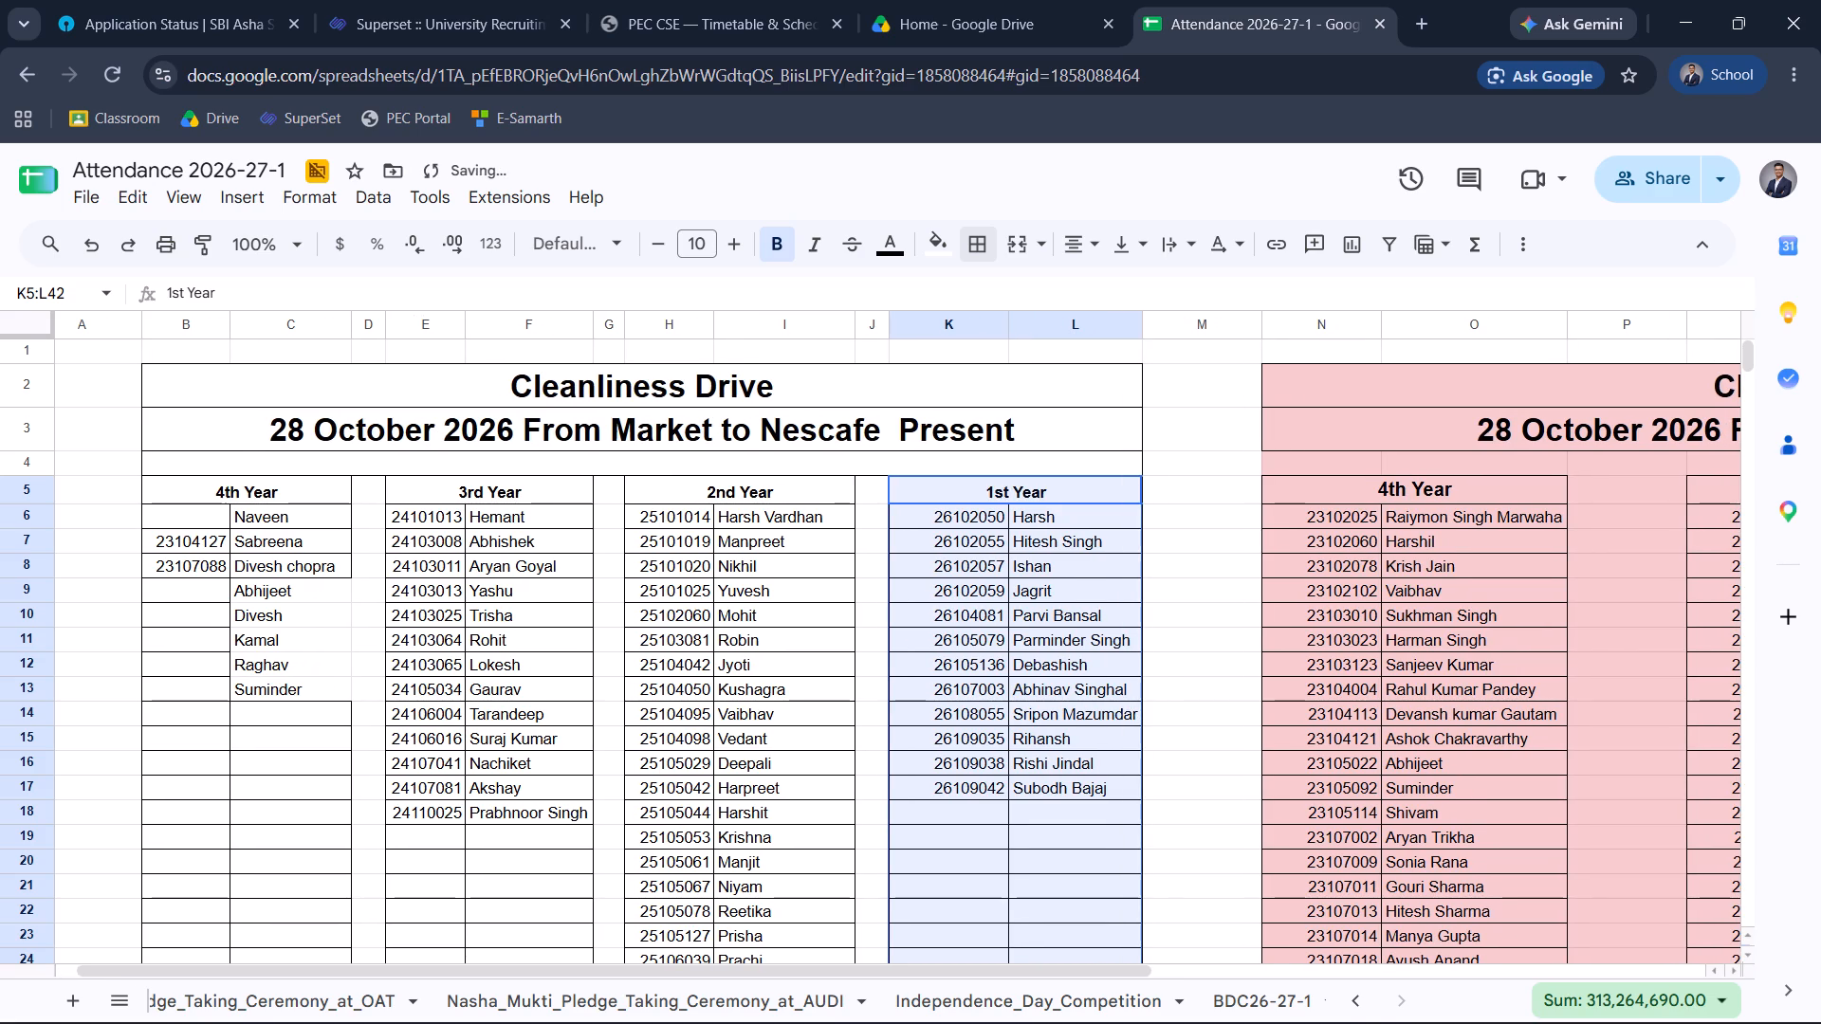
{"action": "double_click", "coordinate": [1005, 332]}
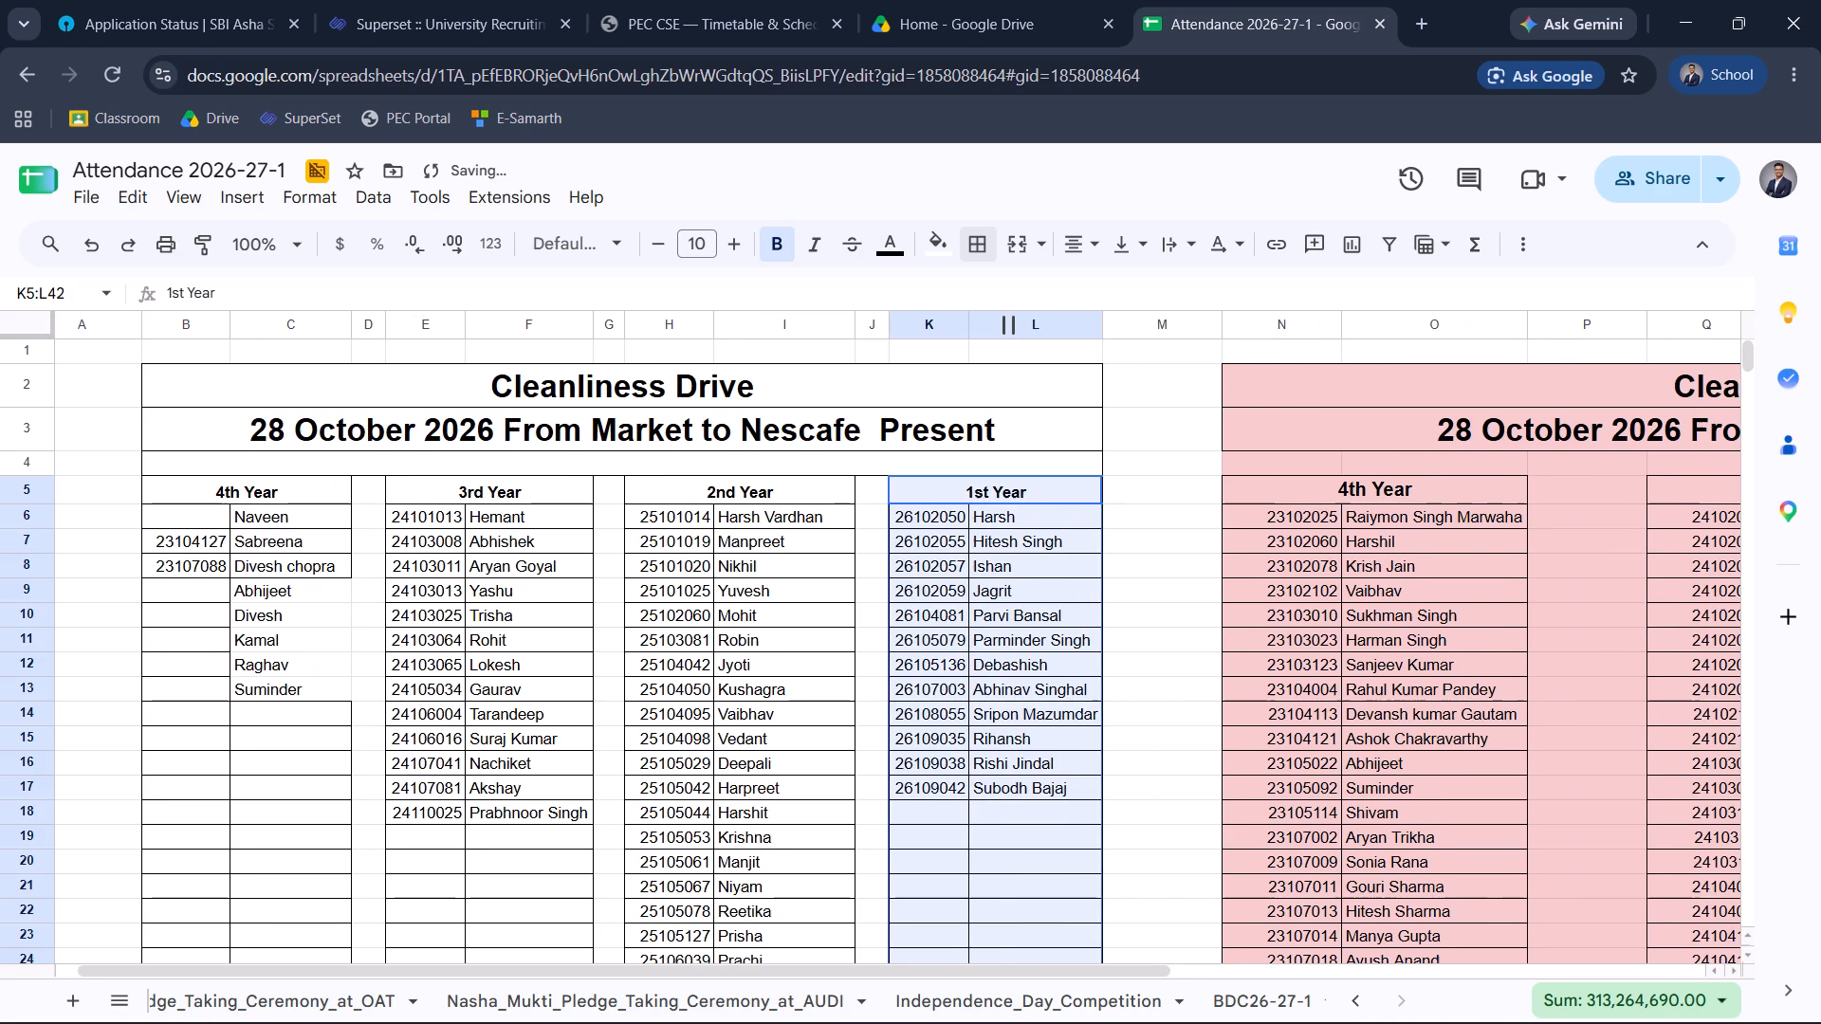
{"action": "double_click", "coordinate": [715, 327]}
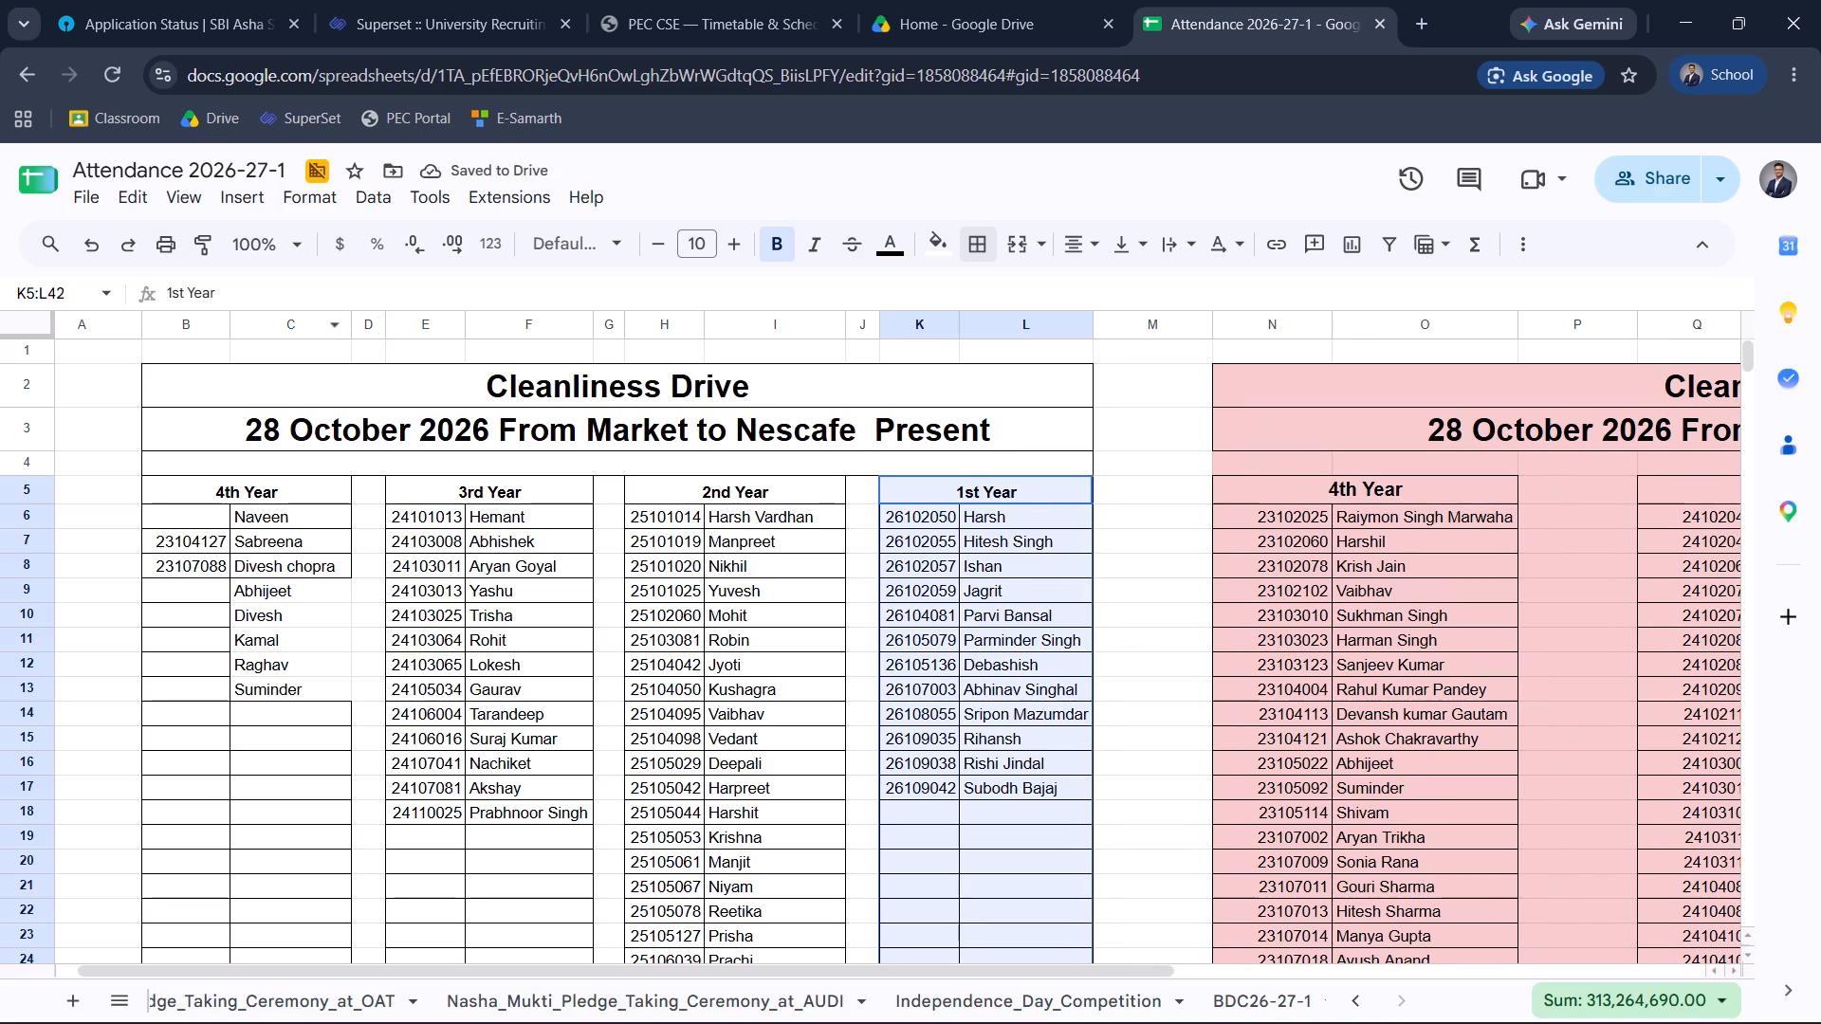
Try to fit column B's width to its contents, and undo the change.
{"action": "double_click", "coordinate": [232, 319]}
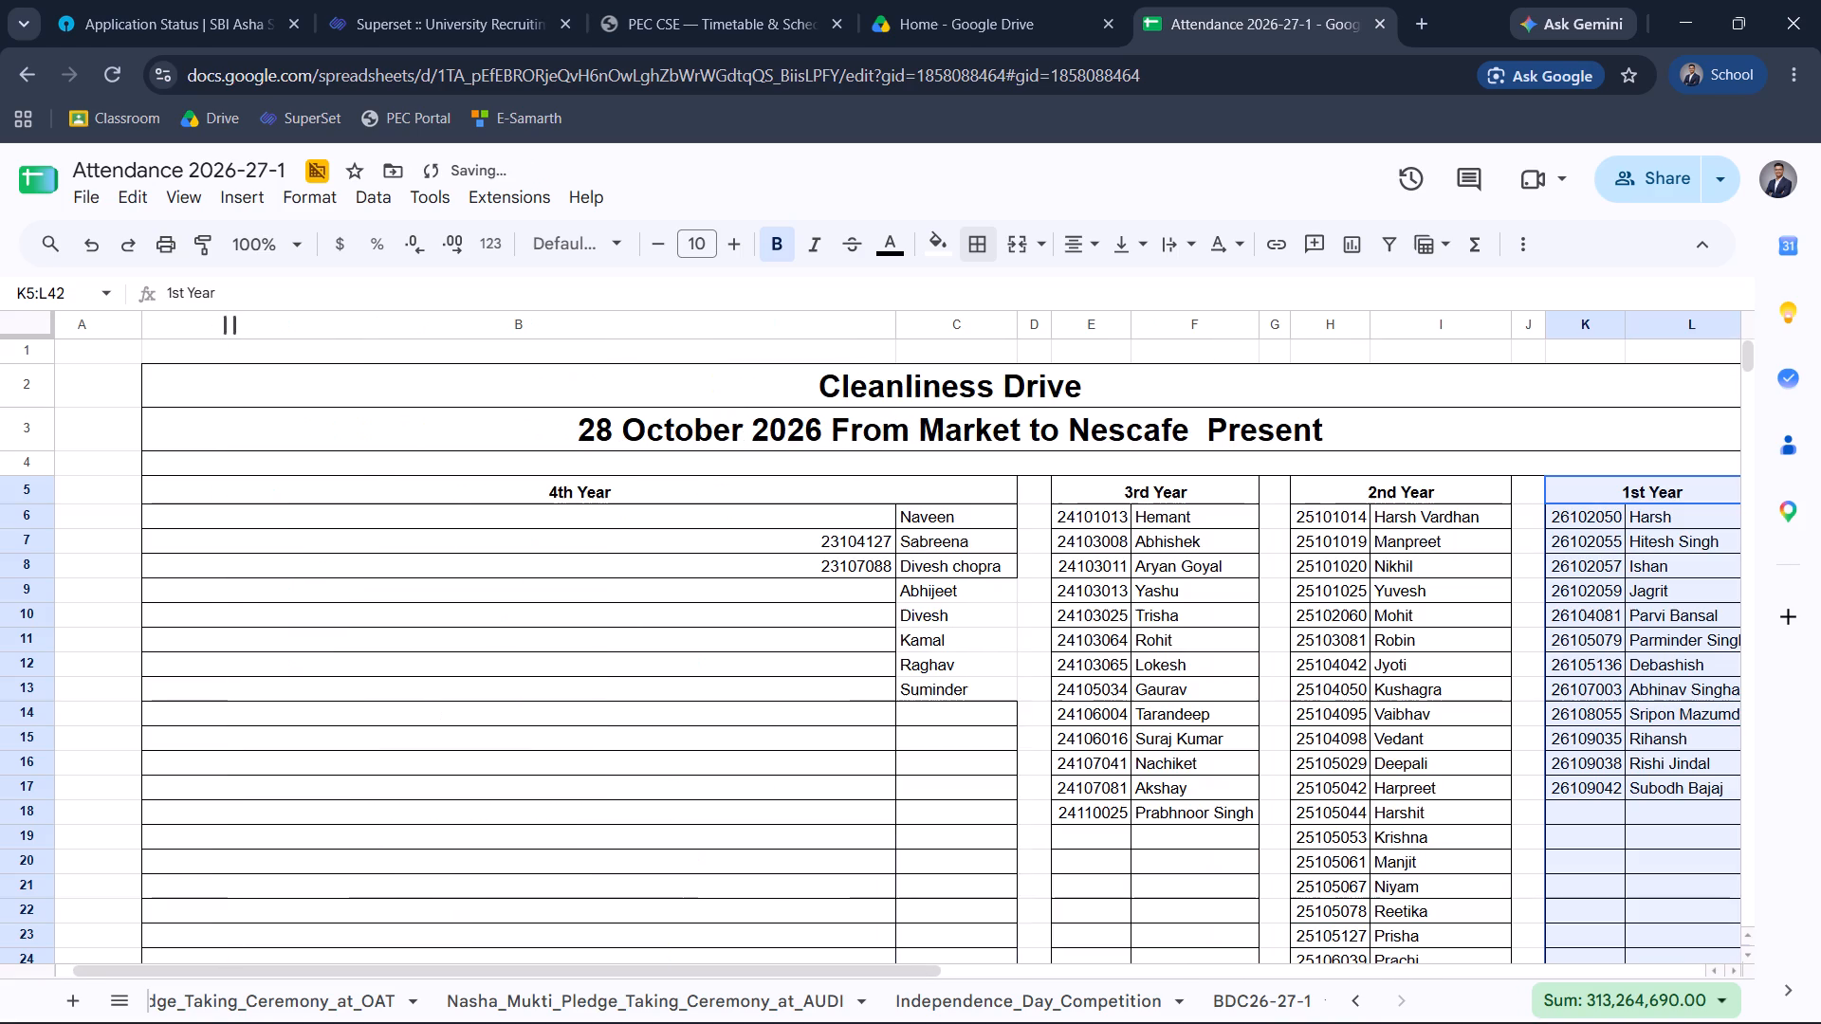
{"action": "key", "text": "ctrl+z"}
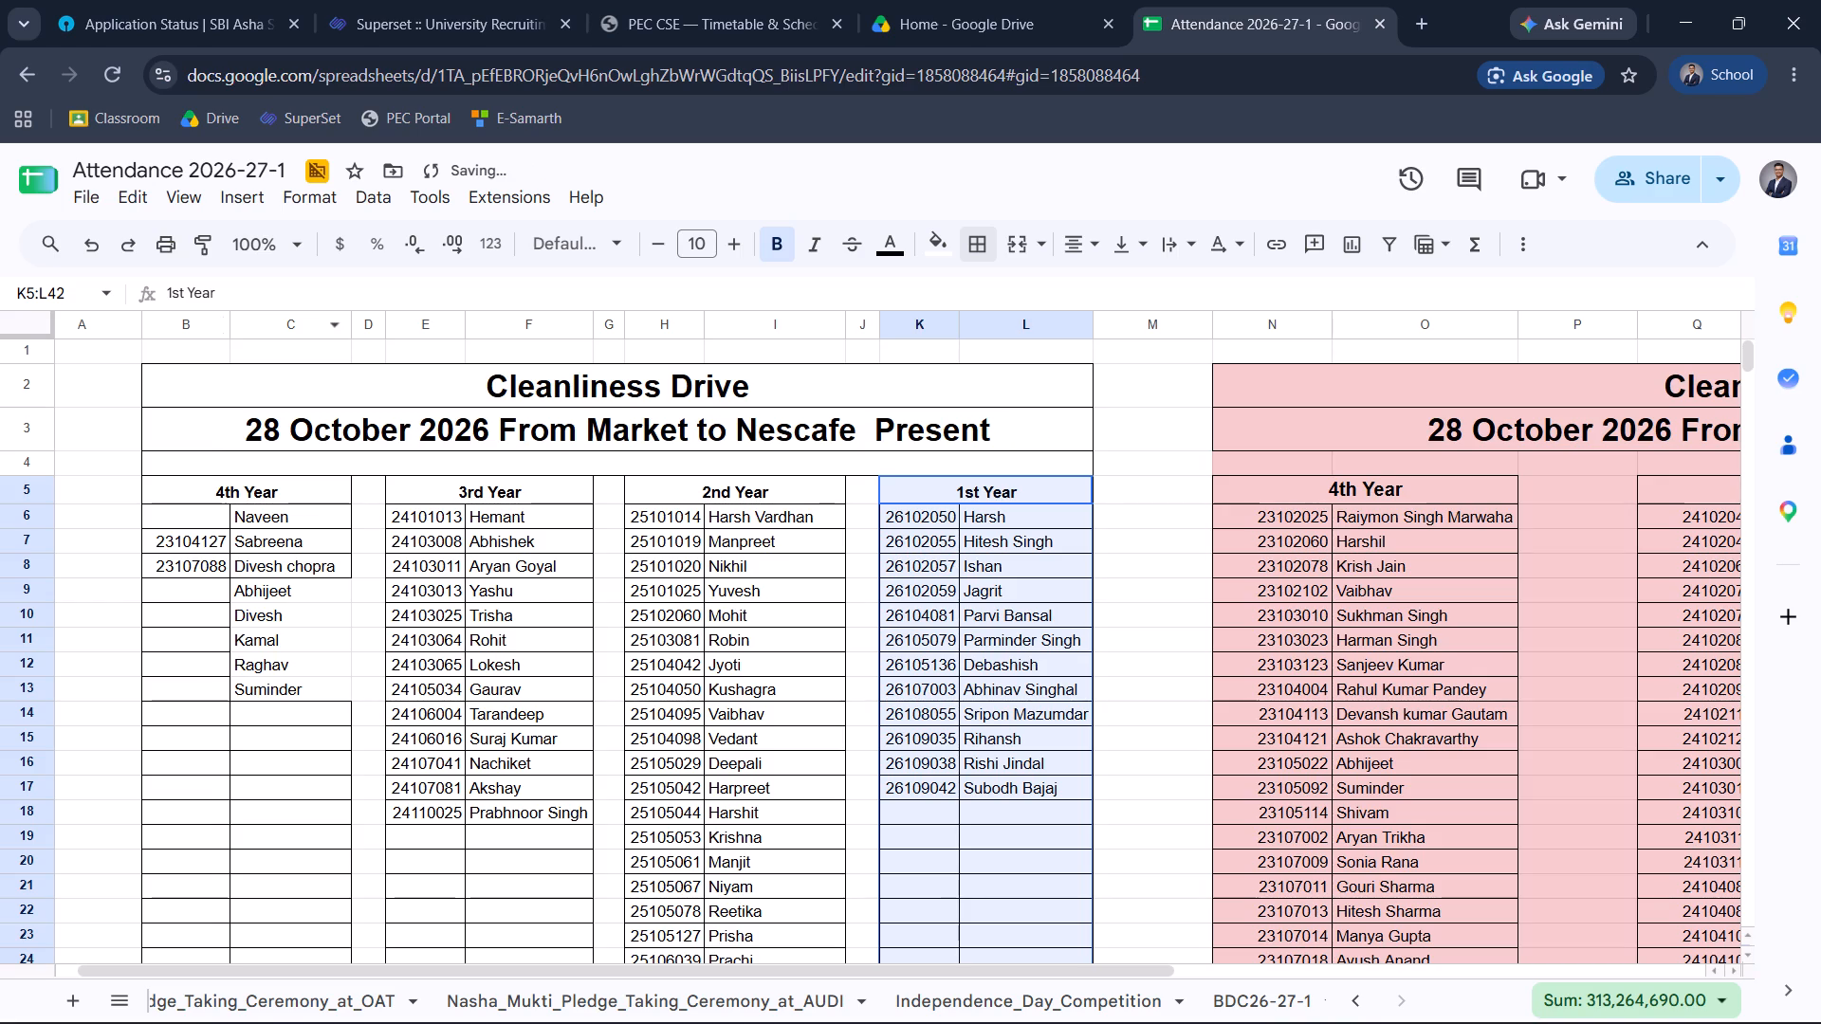
Narrow column B slightly so it just fits the 4th Year SIDs.
{"action": "left_click", "coordinate": [227, 323]}
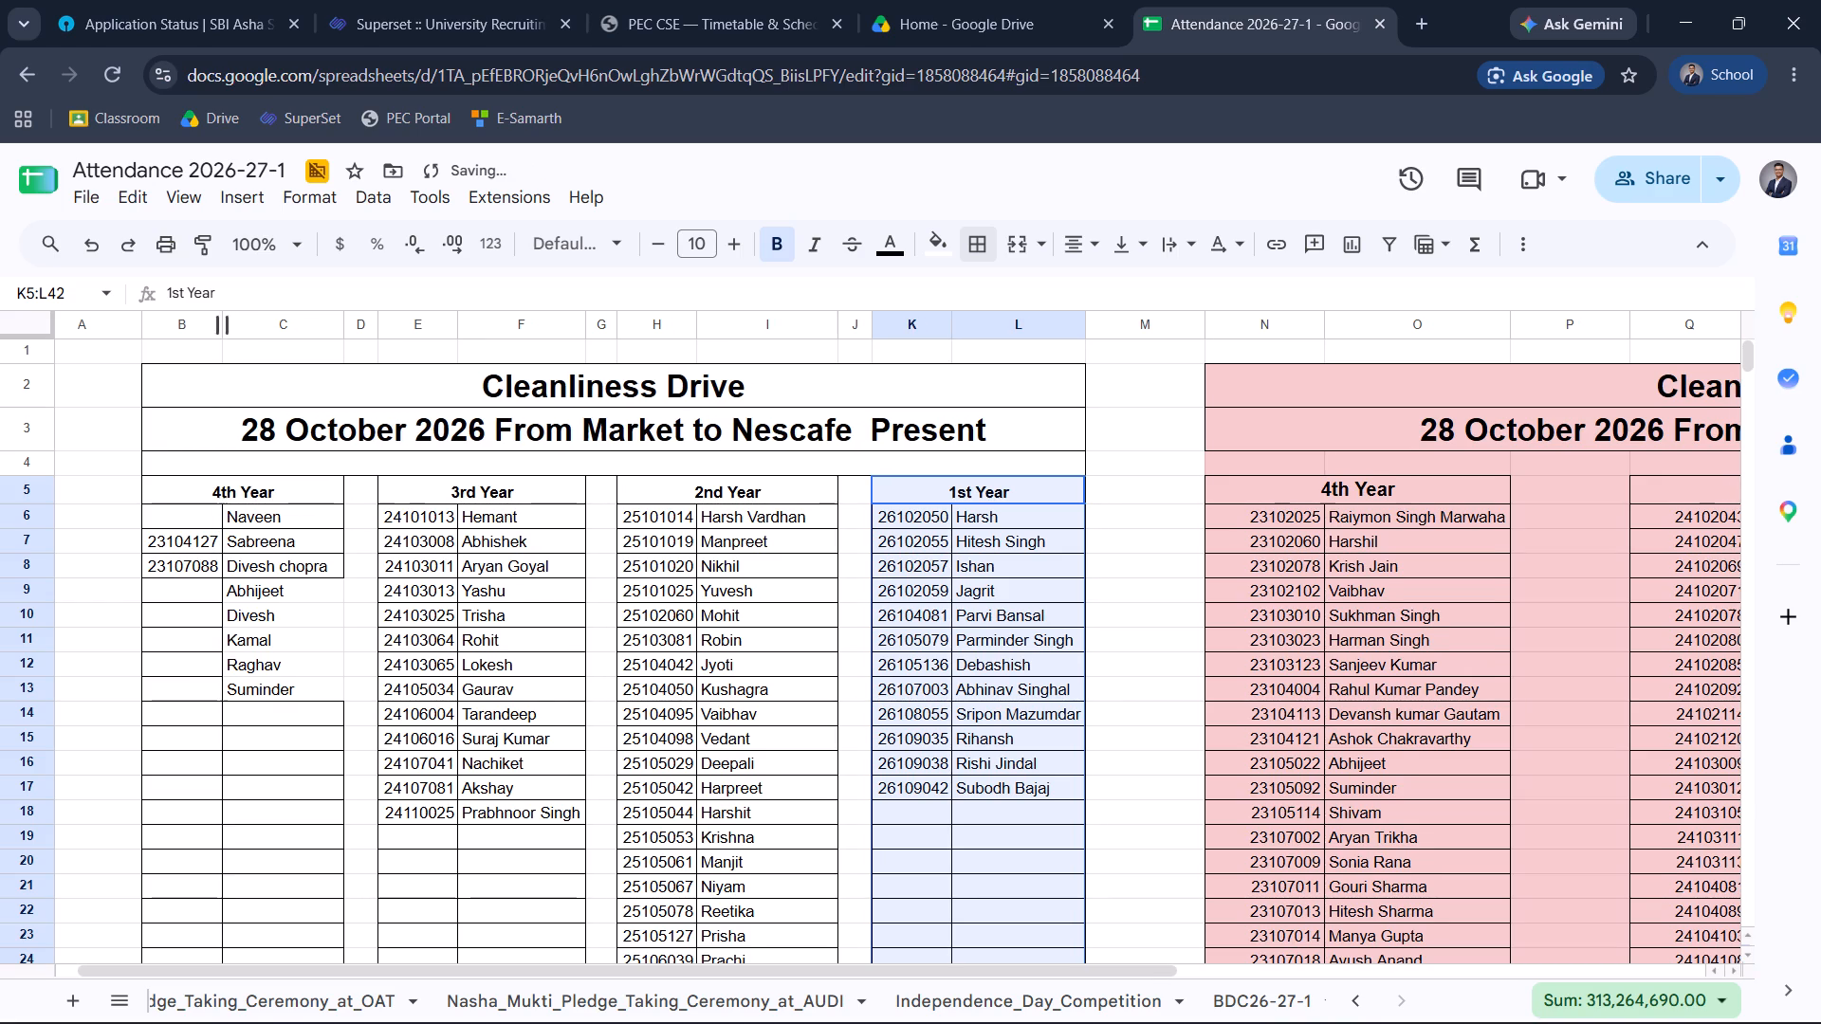
Copy Abhijeet's SID from the 4th Year absent list into B9 beside the name in the 4th Year present list.
{"action": "scroll", "coordinate": [1275, 649], "scroll_direction": "down", "scroll_amount": 2}
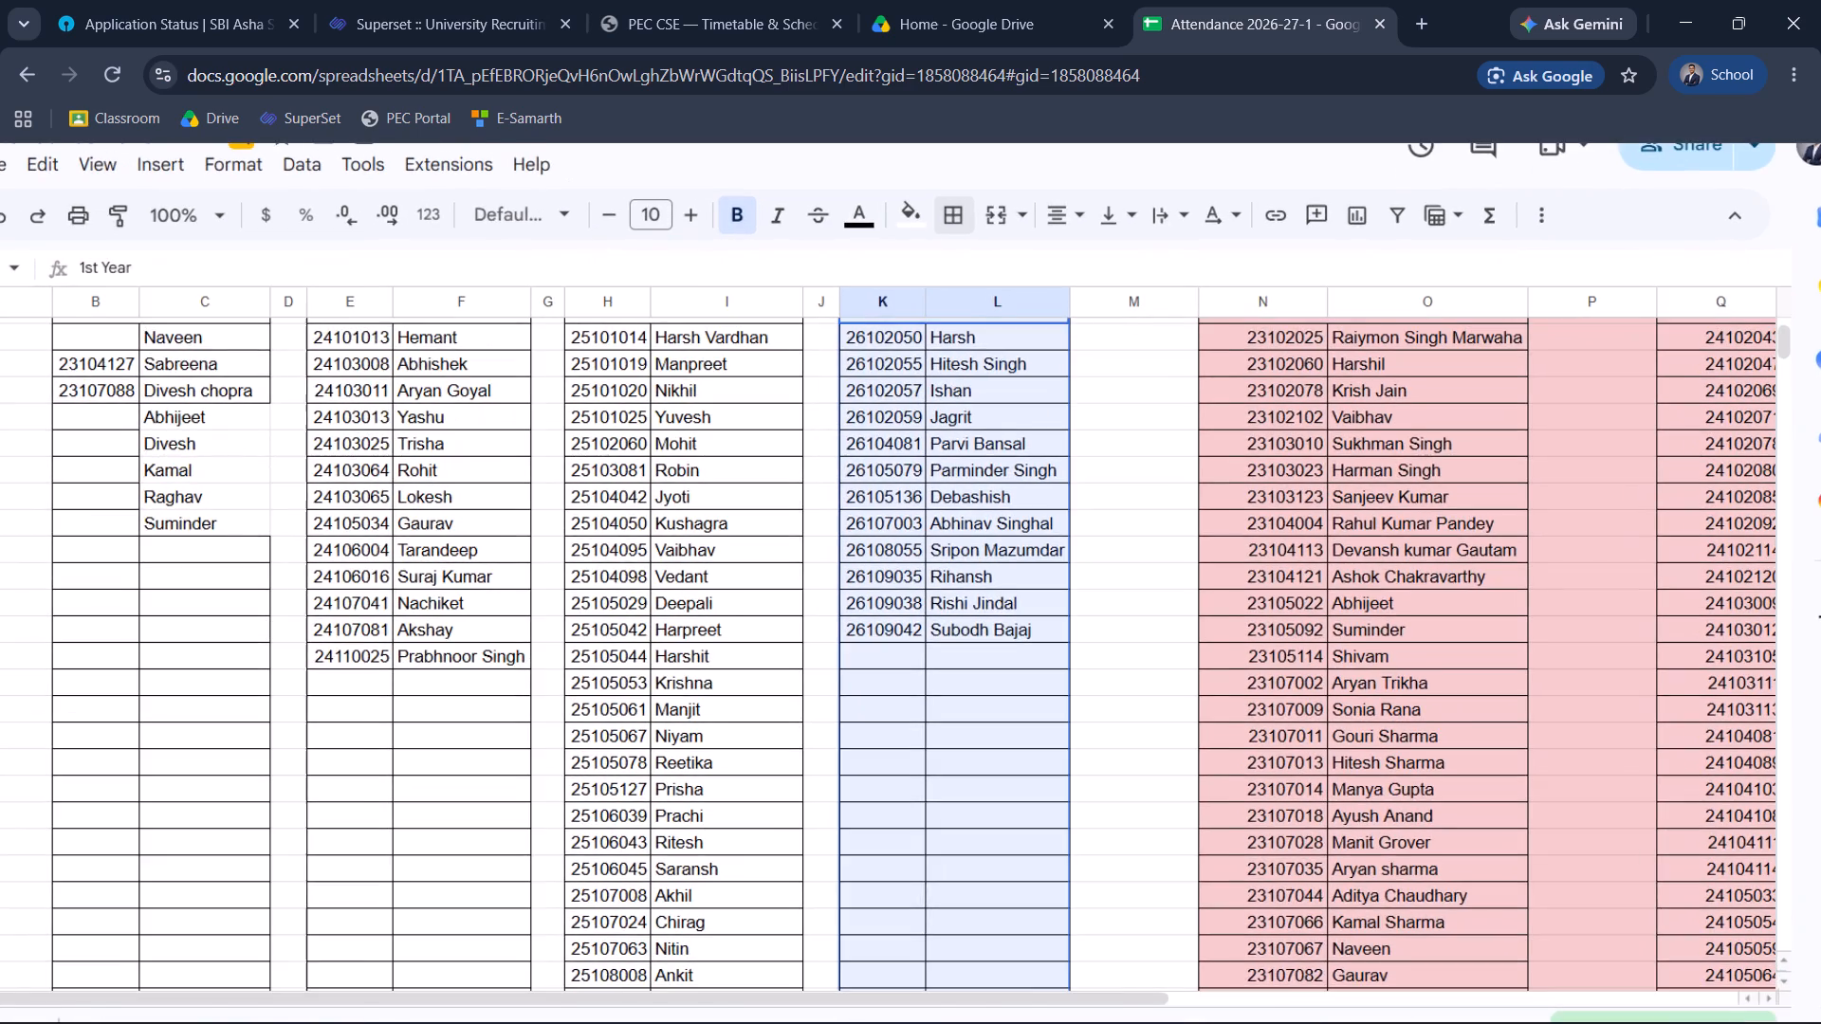
{"action": "left_click", "coordinate": [1304, 546]}
{"action": "key", "text": "ctrl+x"}
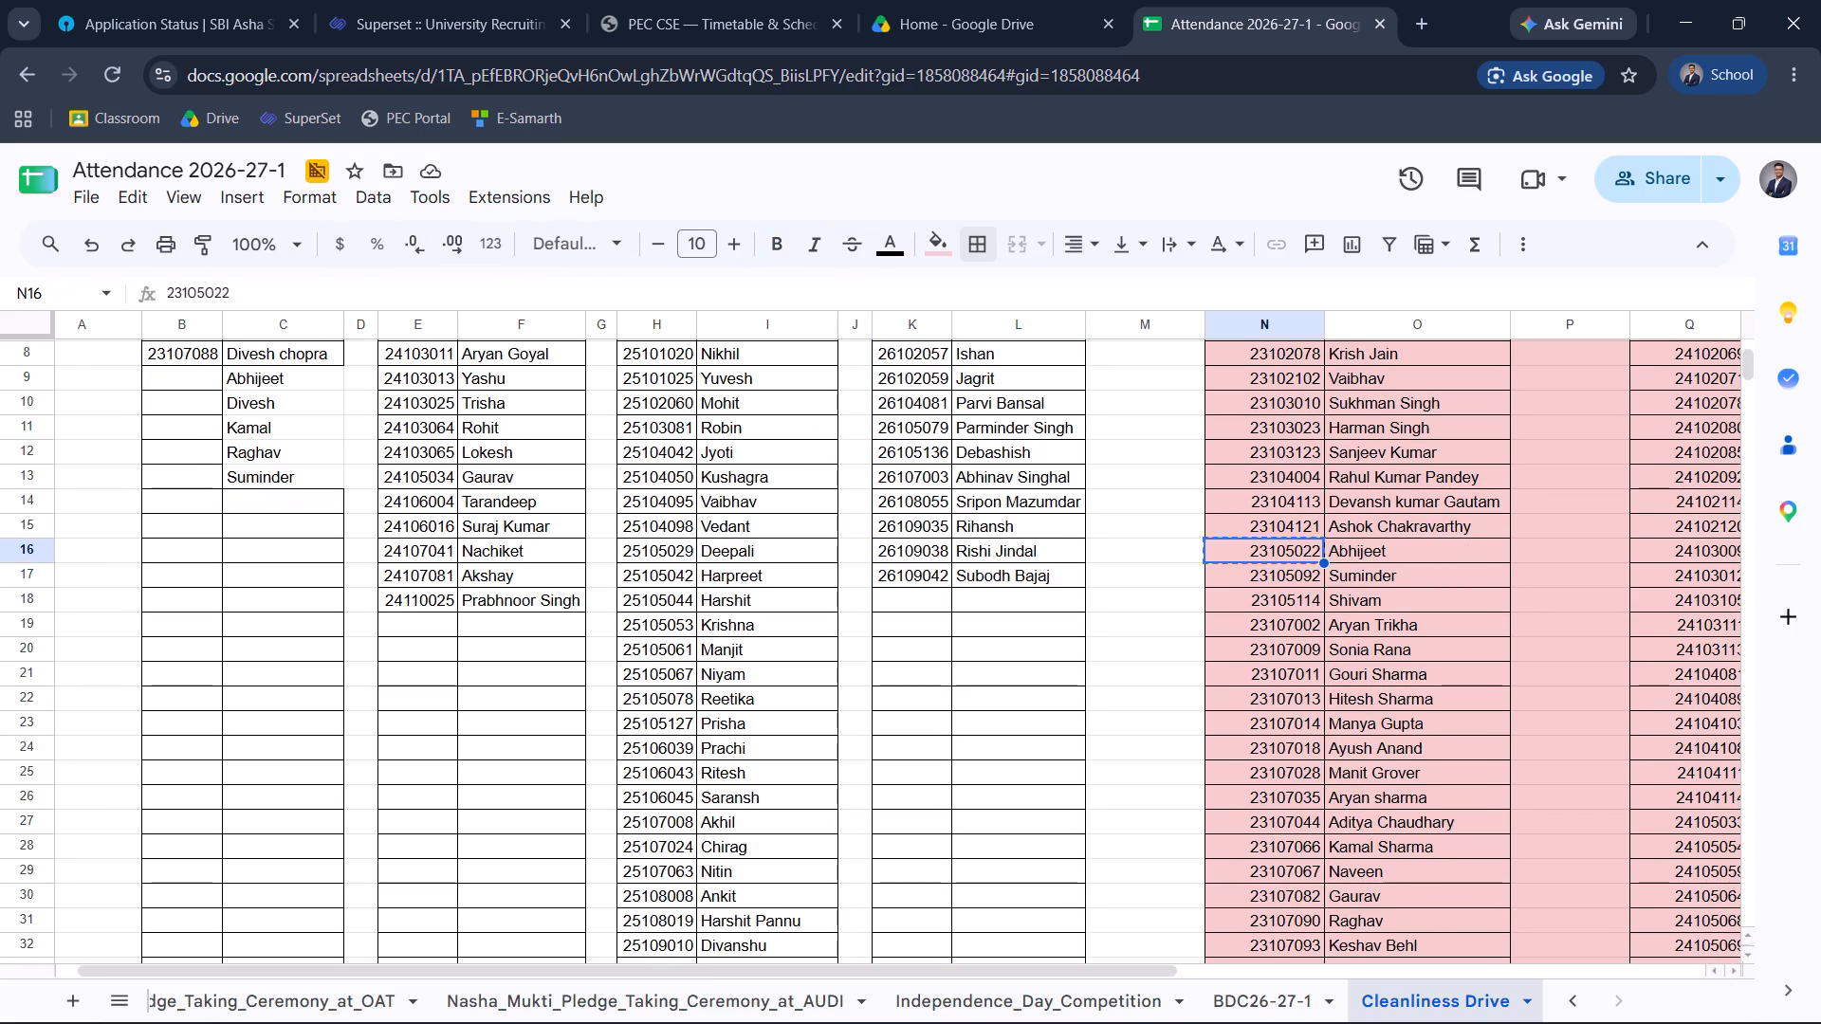
{"action": "key", "text": "ctrl+c"}
{"action": "left_click", "coordinate": [191, 367]}
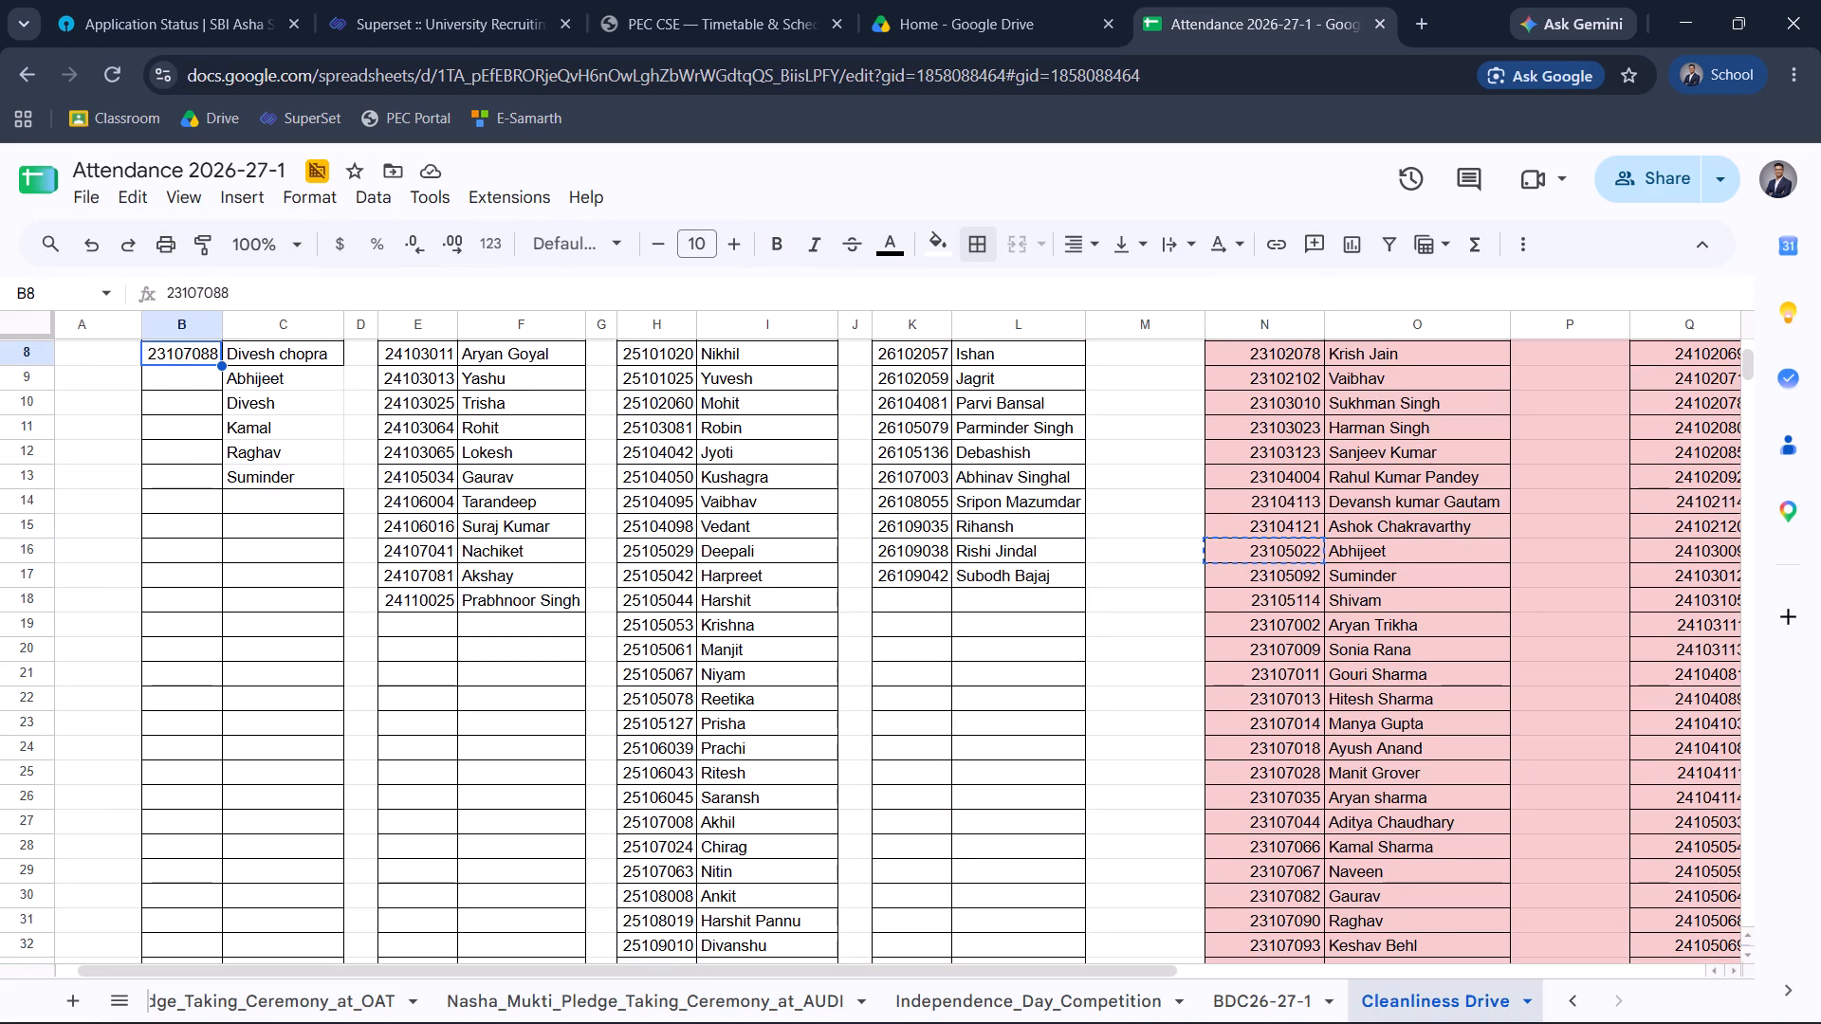
{"action": "left_click", "coordinate": [184, 376]}
{"action": "key", "text": "ctrl+v"}
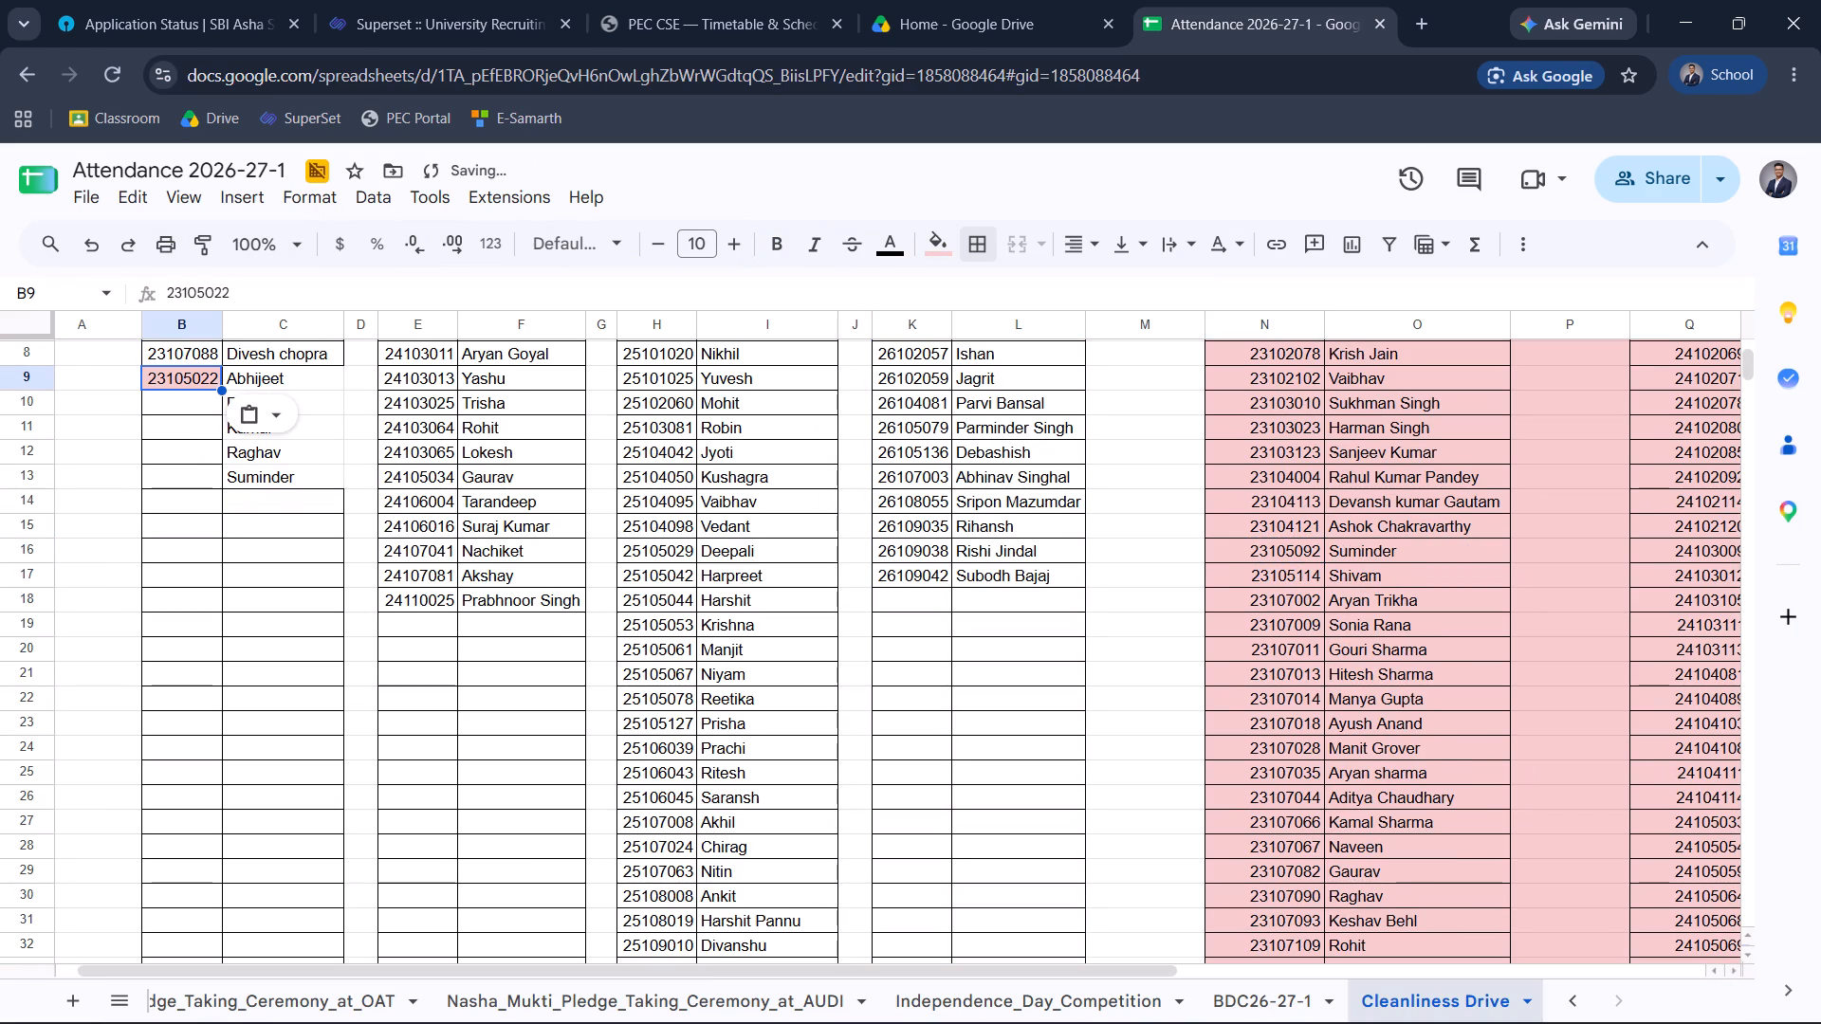
Undo the formatted paste in B9 and copy in Abhijeet's SID from the 4th Year absent list as text only.
{"action": "key", "text": "ctrl+z"}
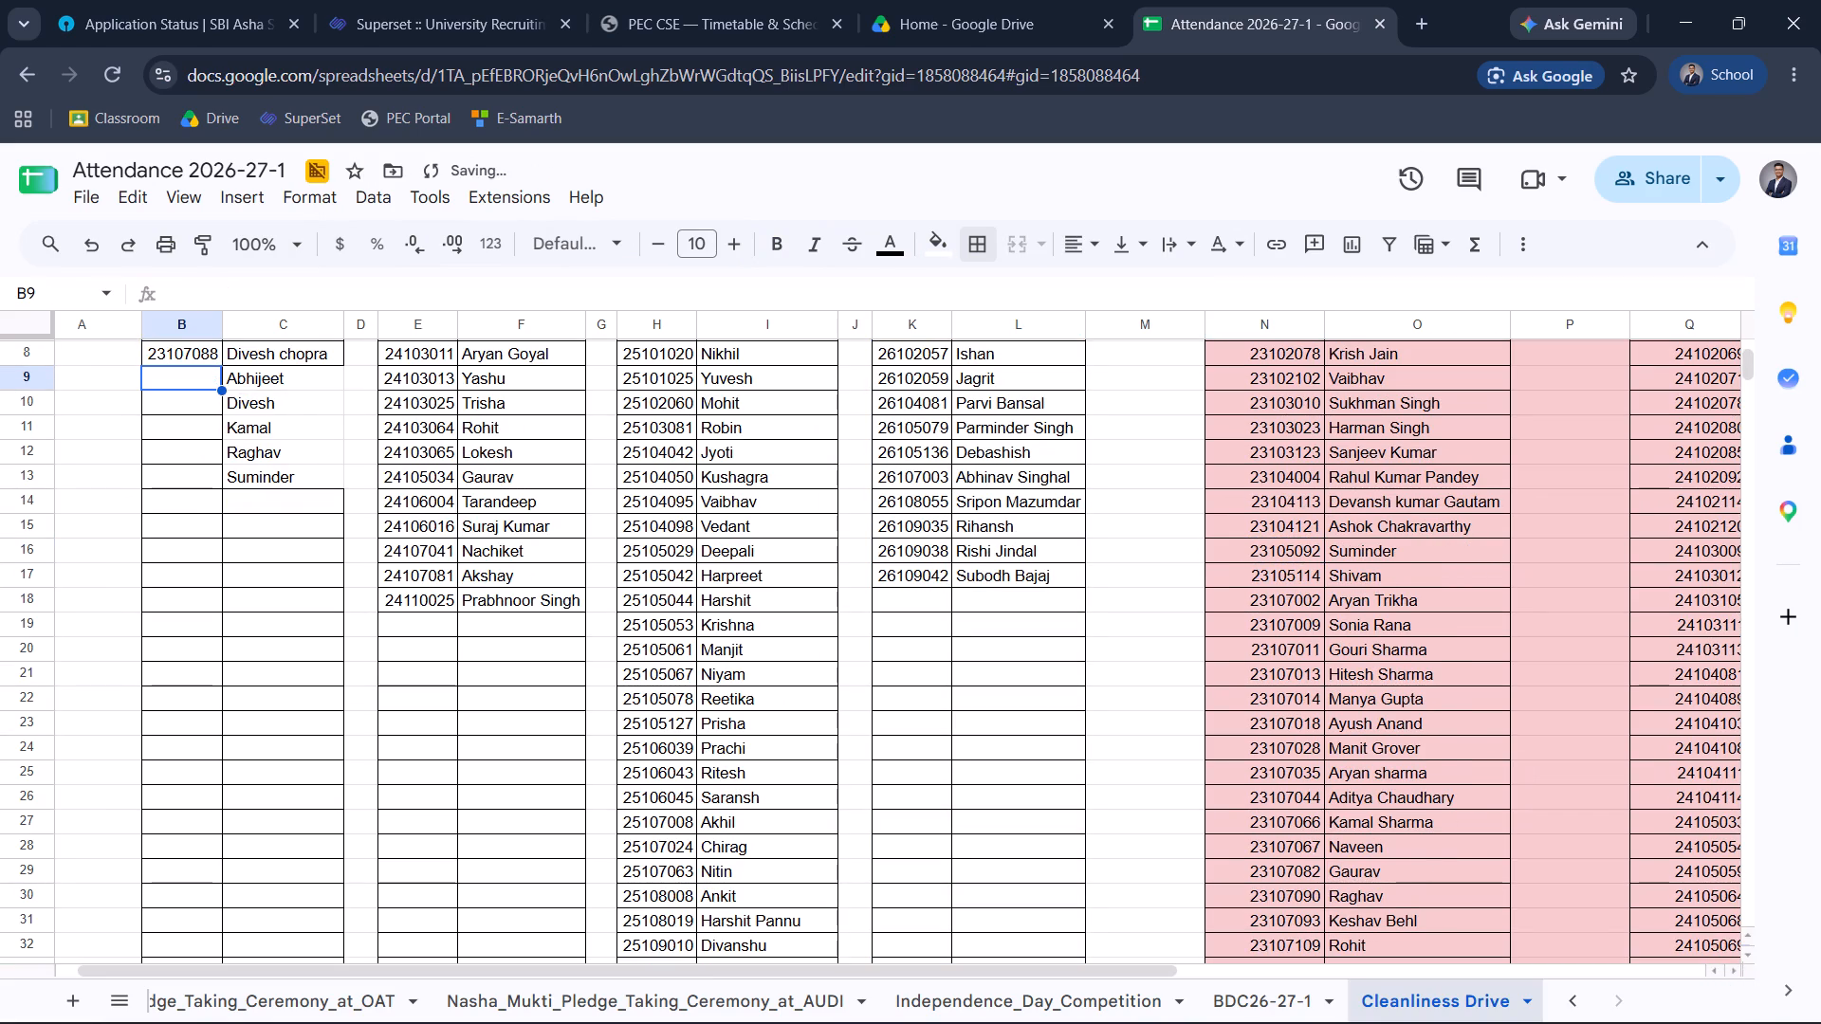
{"action": "double_click", "coordinate": [1288, 552]}
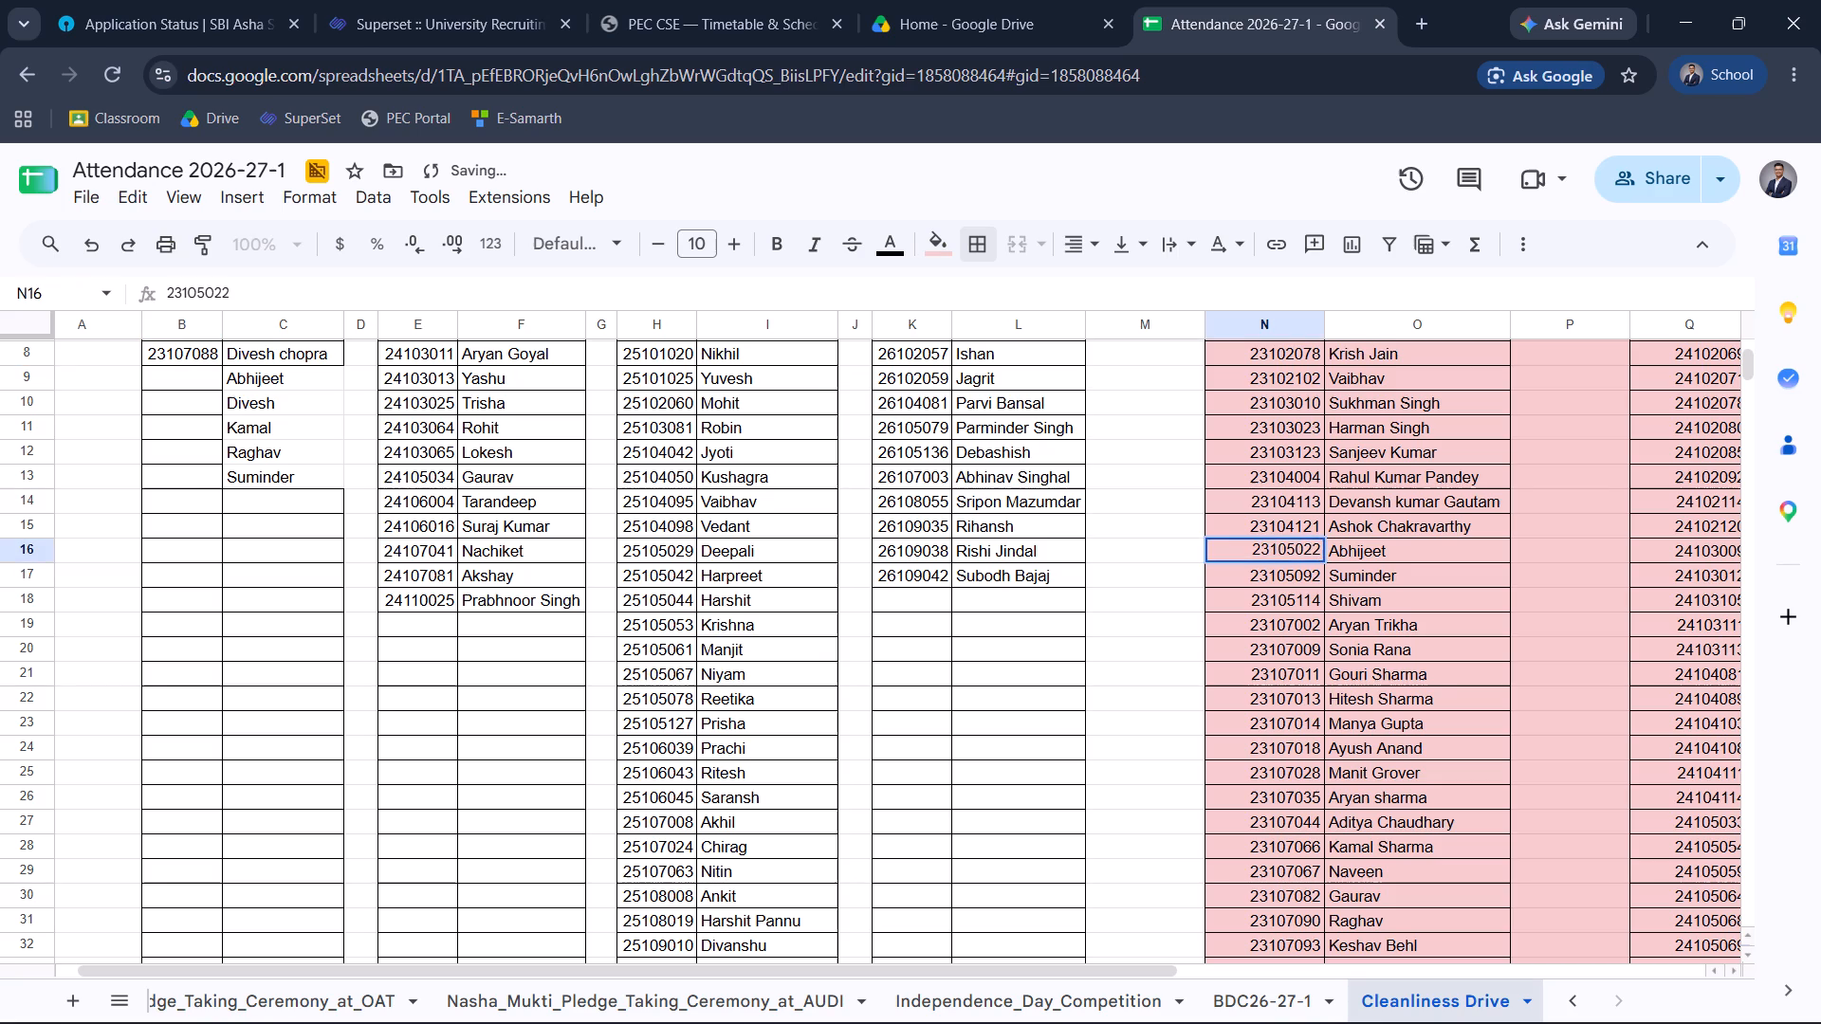
{"action": "key", "text": "ctrl+a"}
{"action": "key", "text": "ctrl+c"}
{"action": "left_click", "coordinate": [183, 365]}
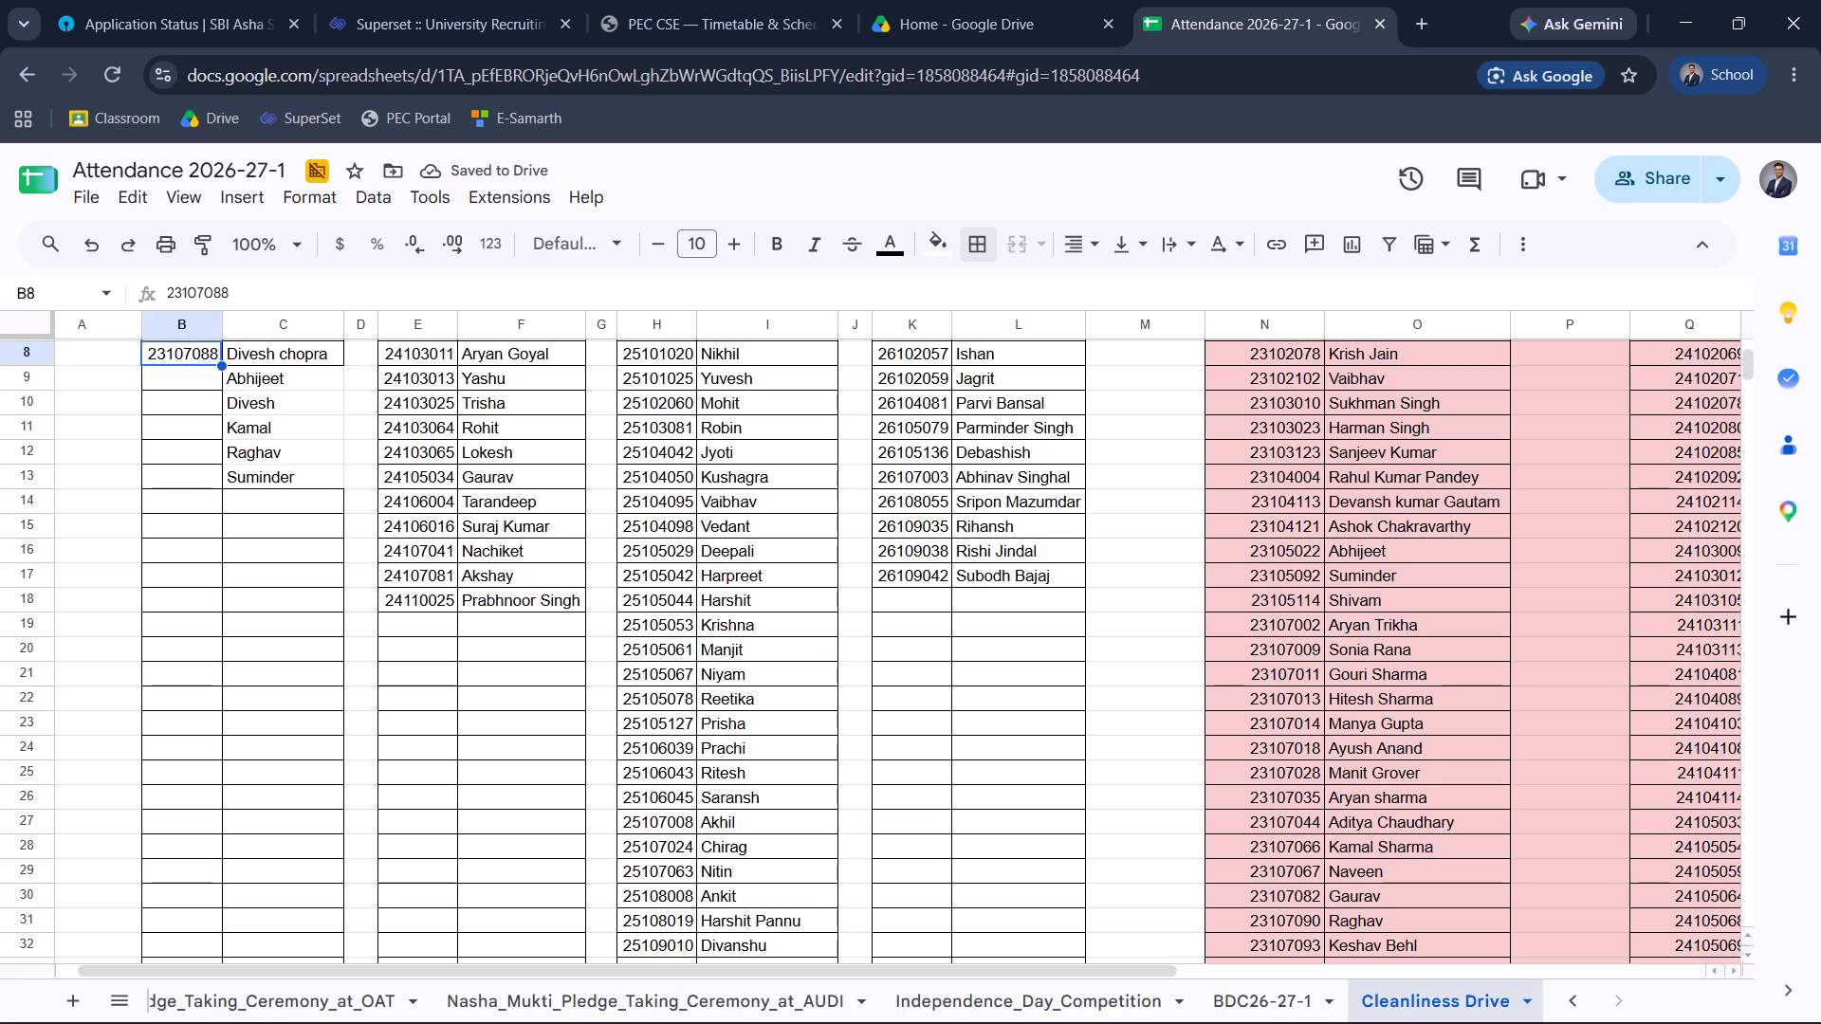
{"action": "left_click", "coordinate": [175, 379]}
{"action": "key", "text": "ctrl+v"}
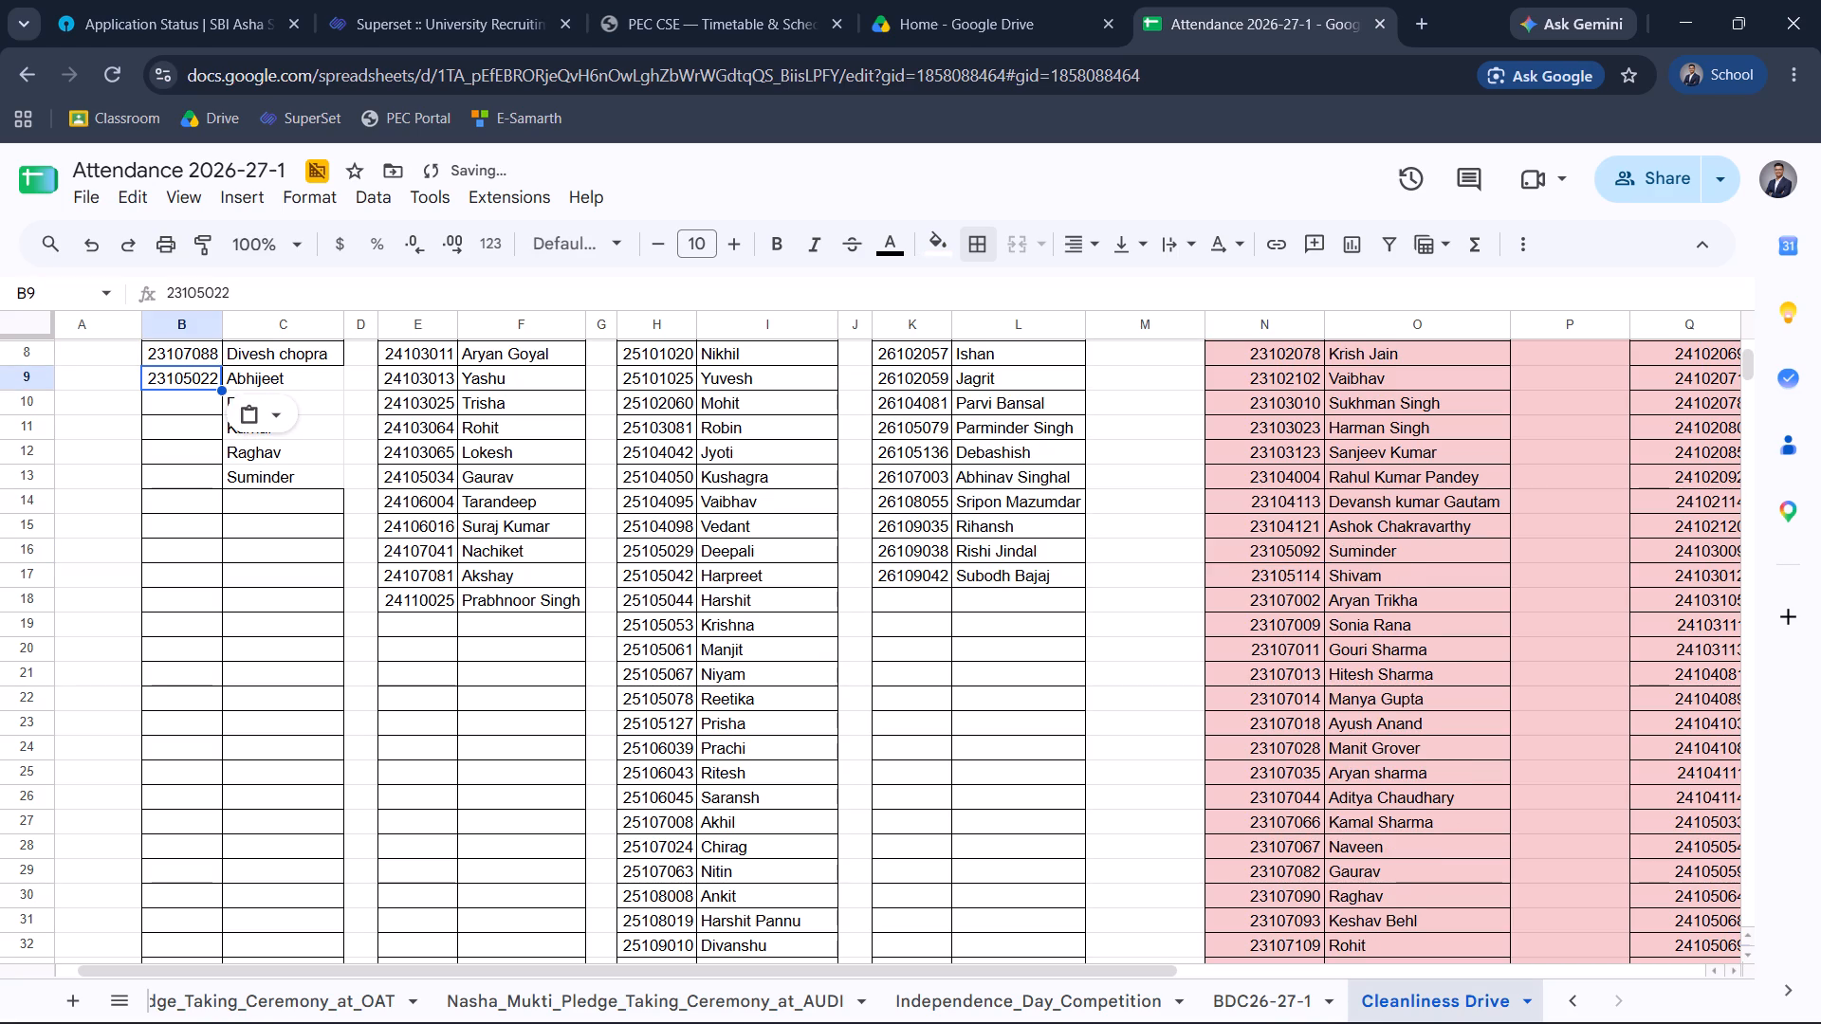
Copy Naveen's SID as text only from the 4th Year absent list into B6 of the present list.
{"action": "double_click", "coordinate": [1285, 845]}
{"action": "key", "text": "ctrl+a"}
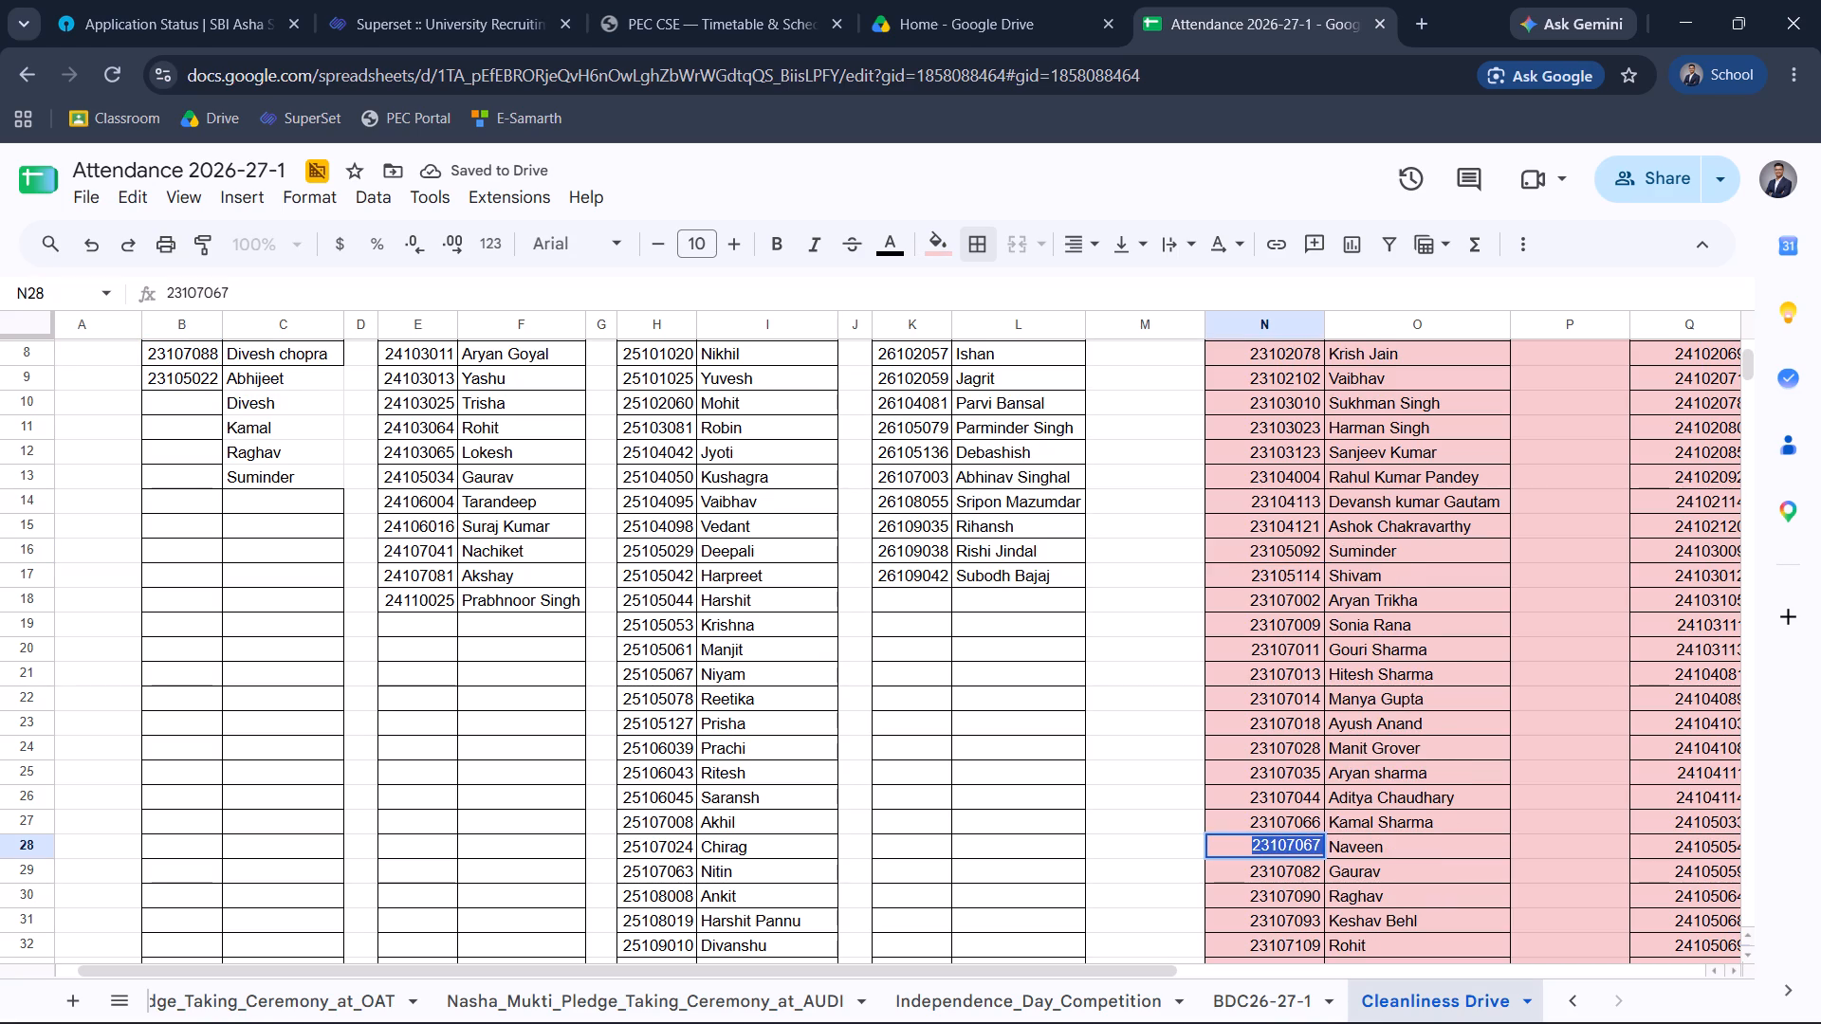
{"action": "key", "text": "ctrl+c"}
{"action": "scroll", "coordinate": [328, 704], "scroll_direction": "up", "scroll_amount": 1}
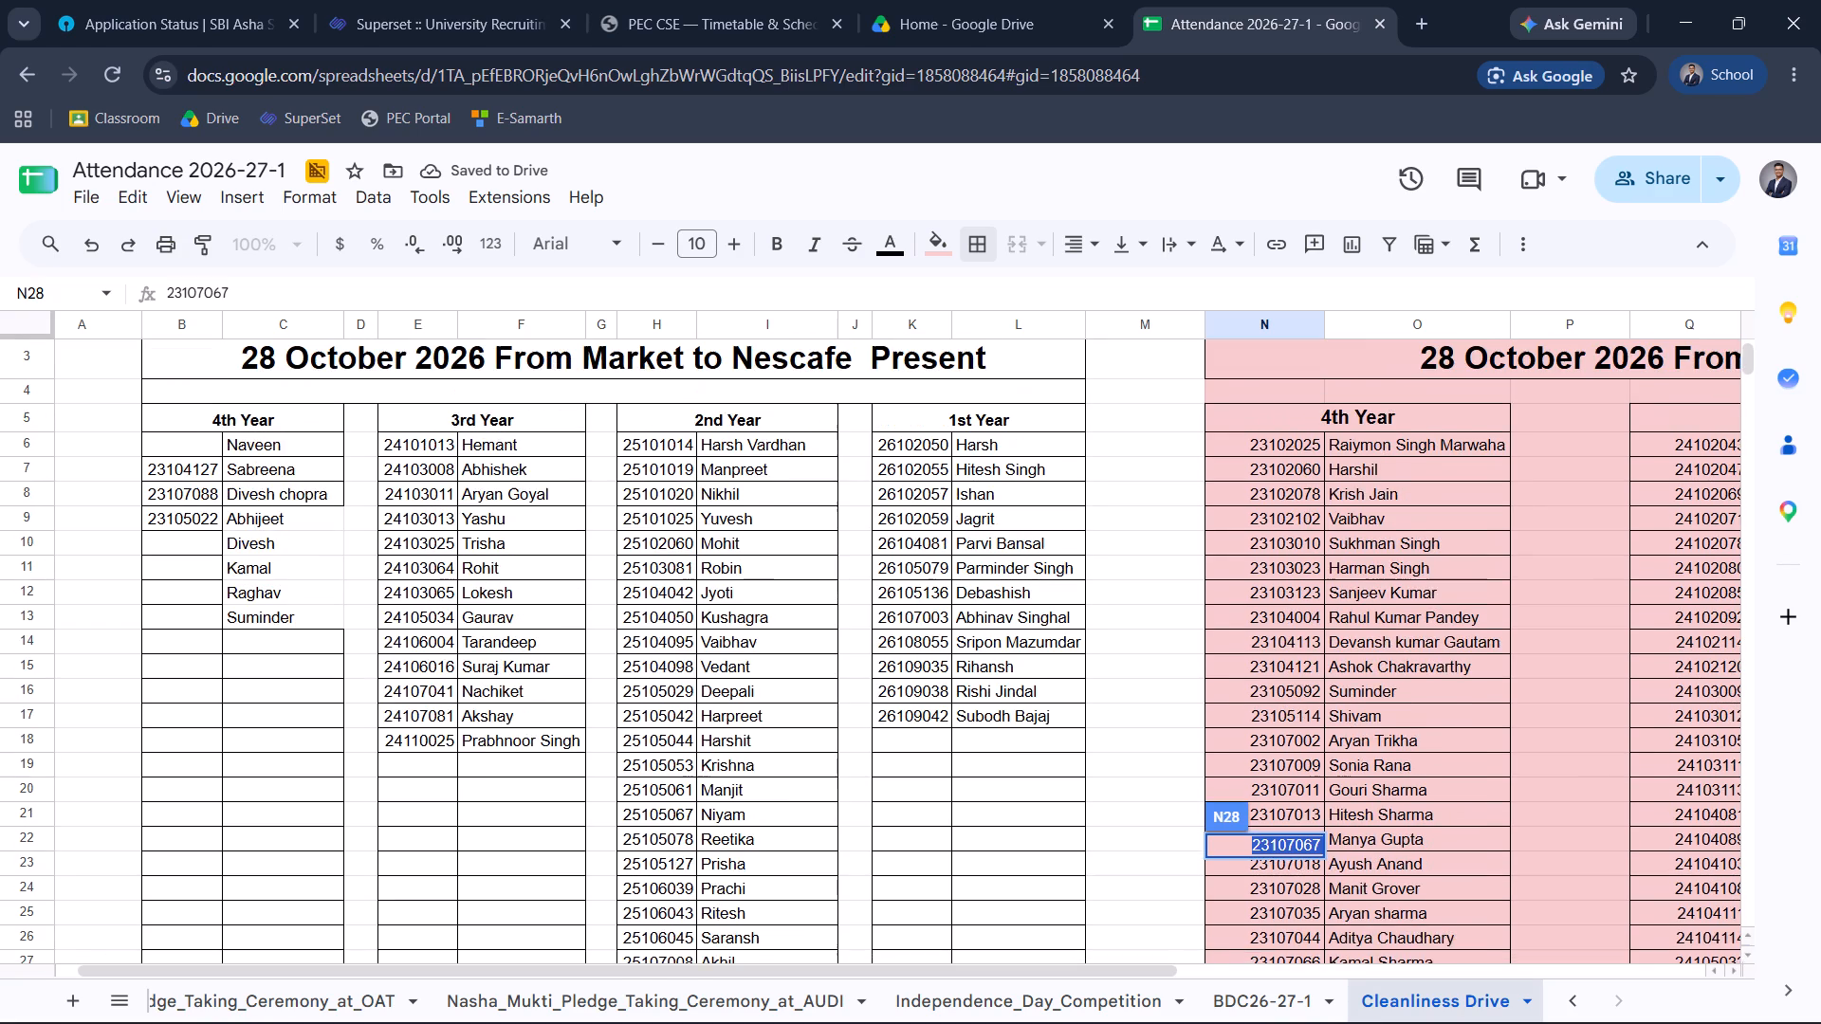
{"action": "left_click", "coordinate": [191, 448]}
{"action": "key", "text": "ctrl+v"}
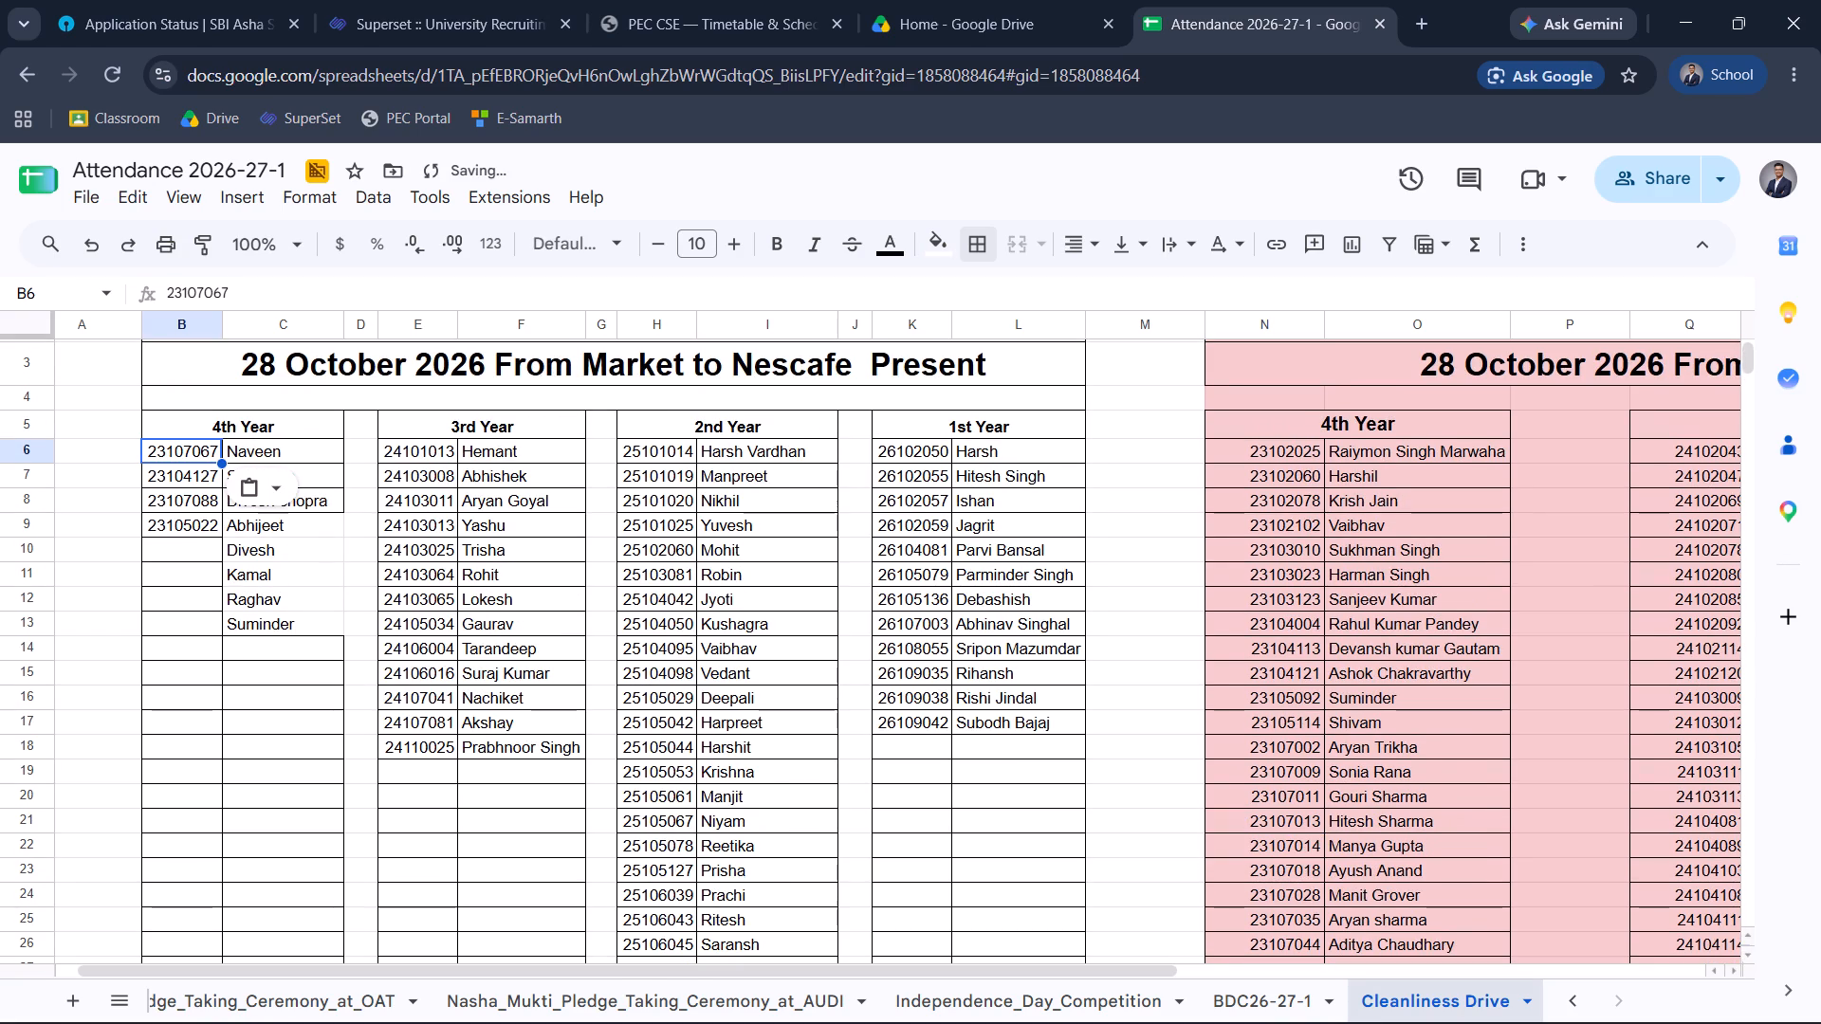
Copy Raghav's SID as text only from the 4th Year absent list into B12 beside the name in the present list.
{"action": "scroll", "coordinate": [1315, 629], "scroll_direction": "down", "scroll_amount": 3}
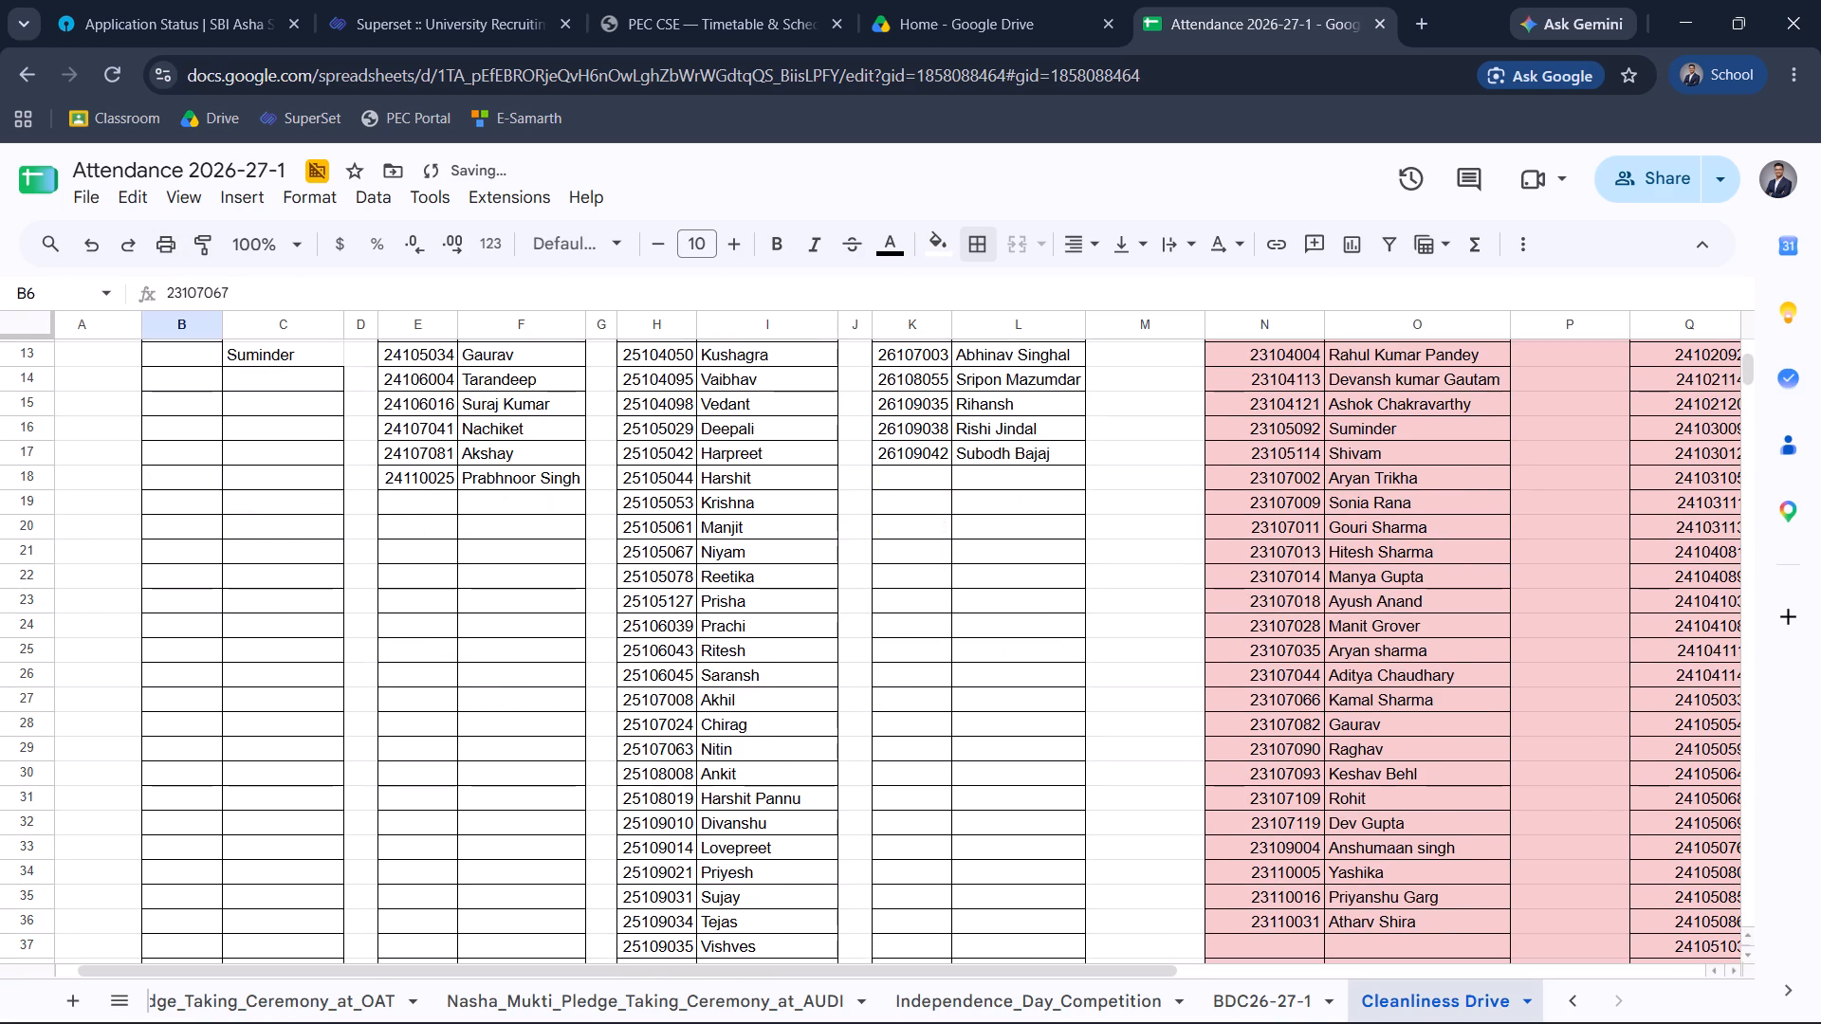
{"action": "double_click", "coordinate": [1288, 747]}
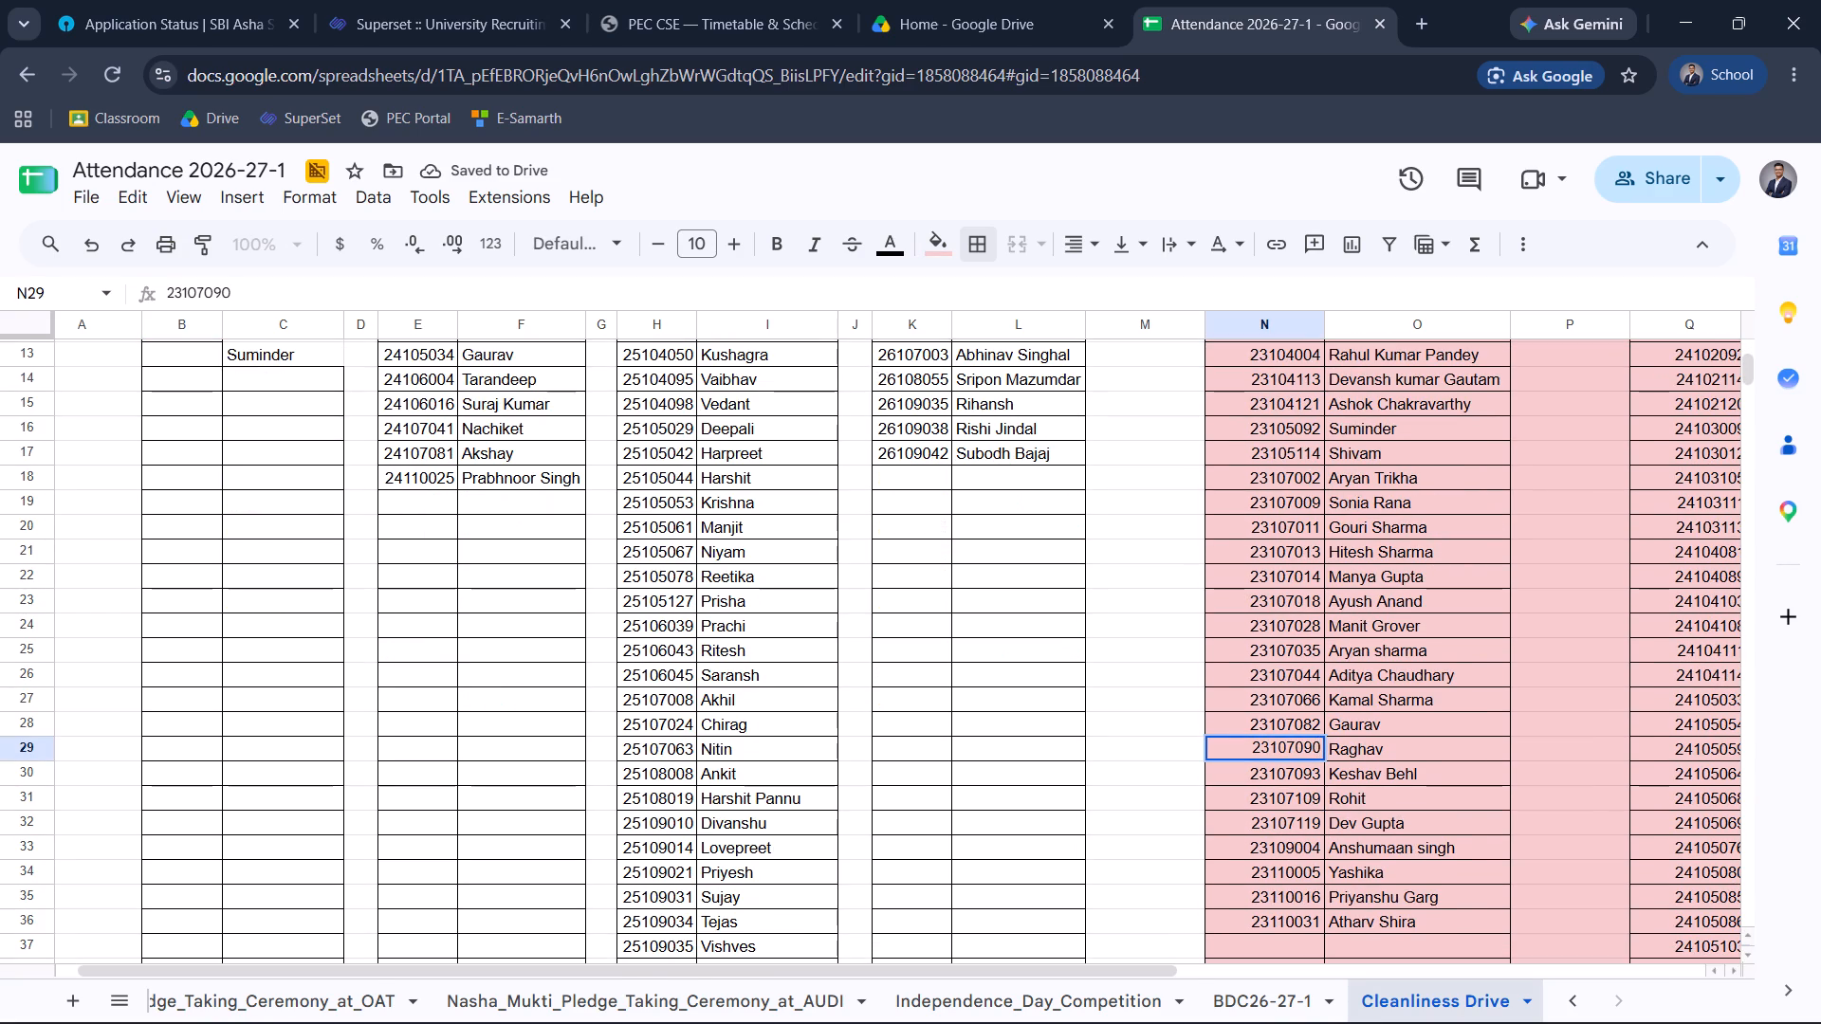
{"action": "key", "text": "ctrl+a"}
{"action": "key", "text": "ctrl+c"}
{"action": "scroll", "coordinate": [444, 700], "scroll_direction": "right", "scroll_amount": 2}
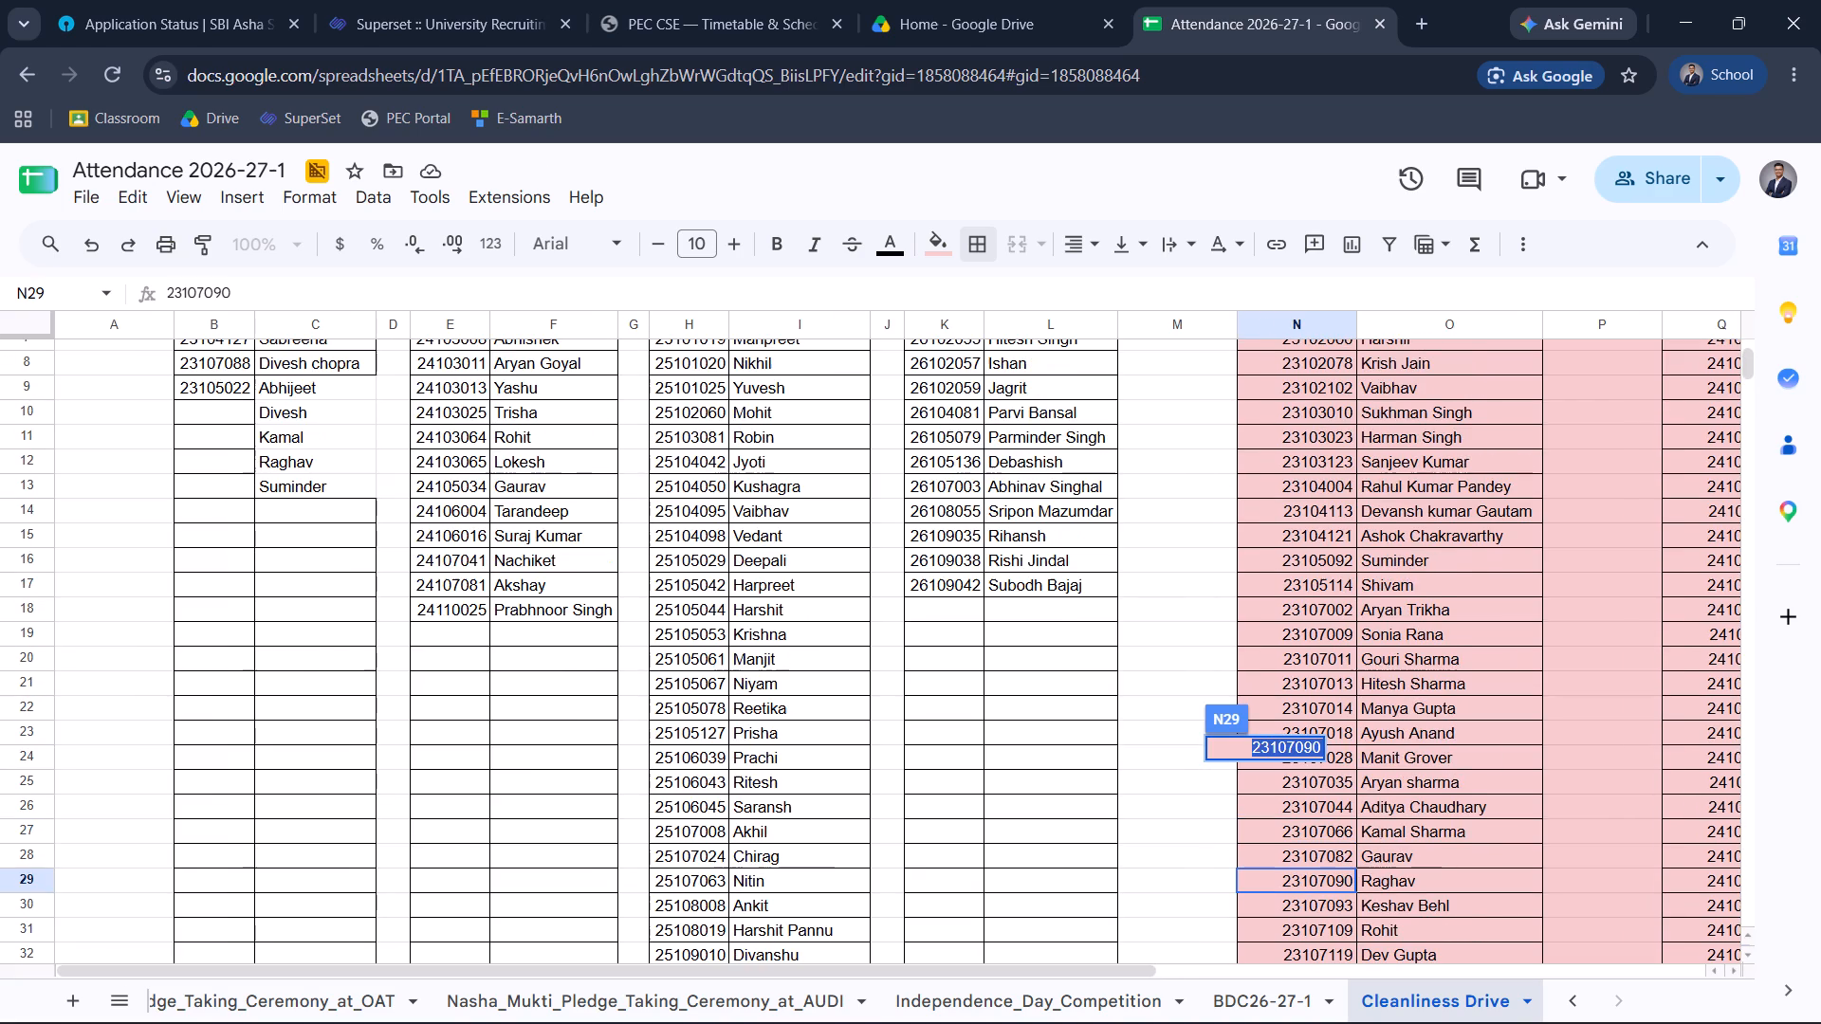
{"action": "double_click", "coordinate": [201, 453]}
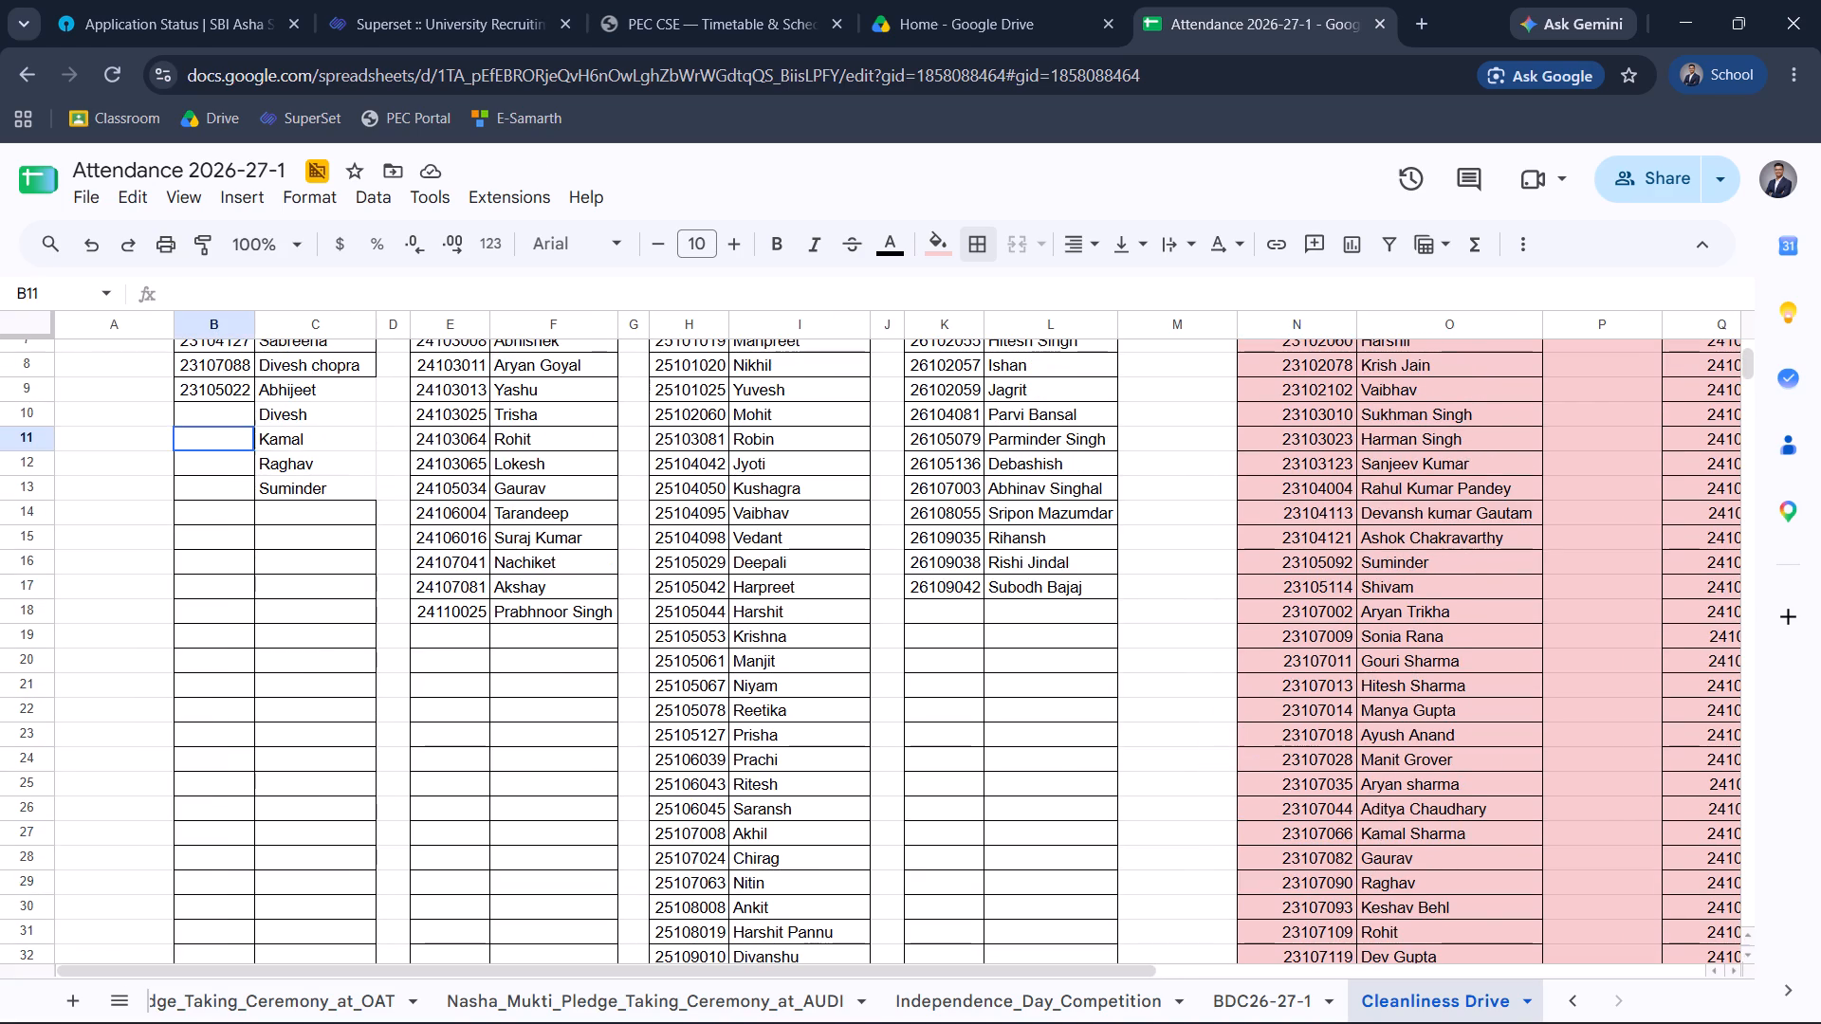
{"action": "double_click", "coordinate": [201, 457]}
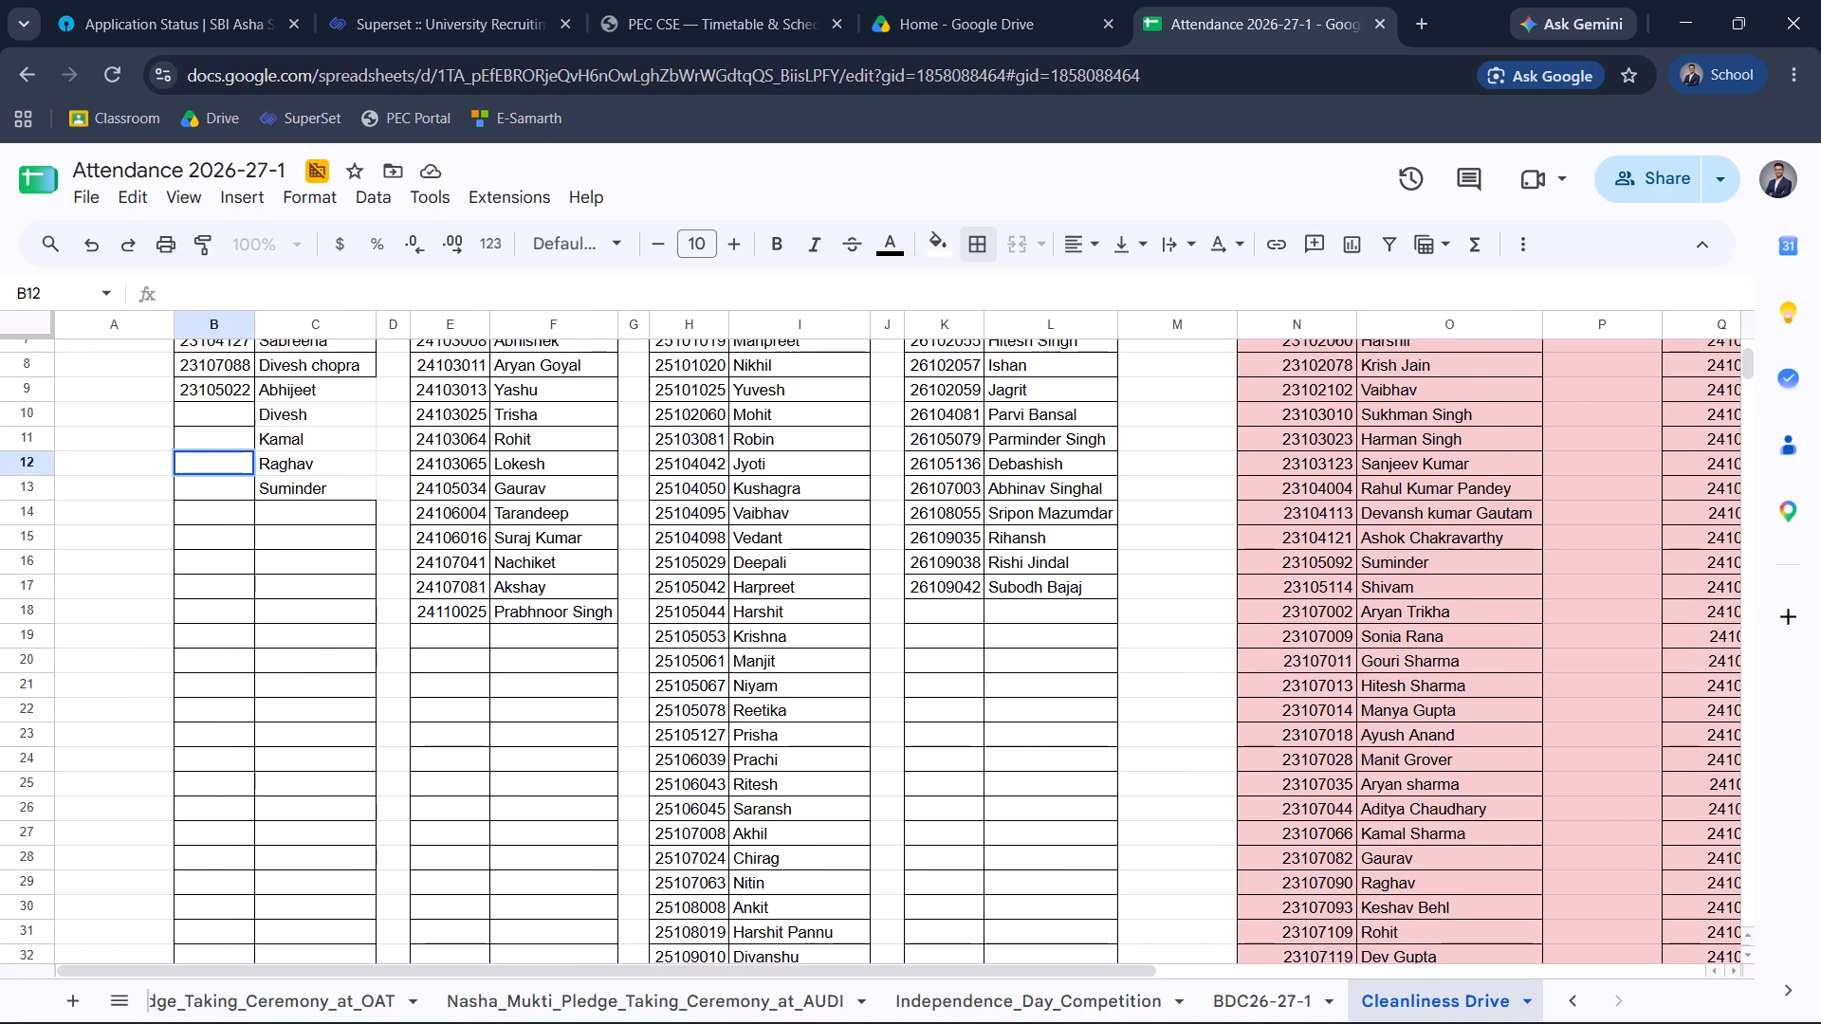
{"action": "key", "text": "ctrl+v"}
{"action": "scroll", "coordinate": [1336, 559], "scroll_direction": "up", "scroll_amount": 1}
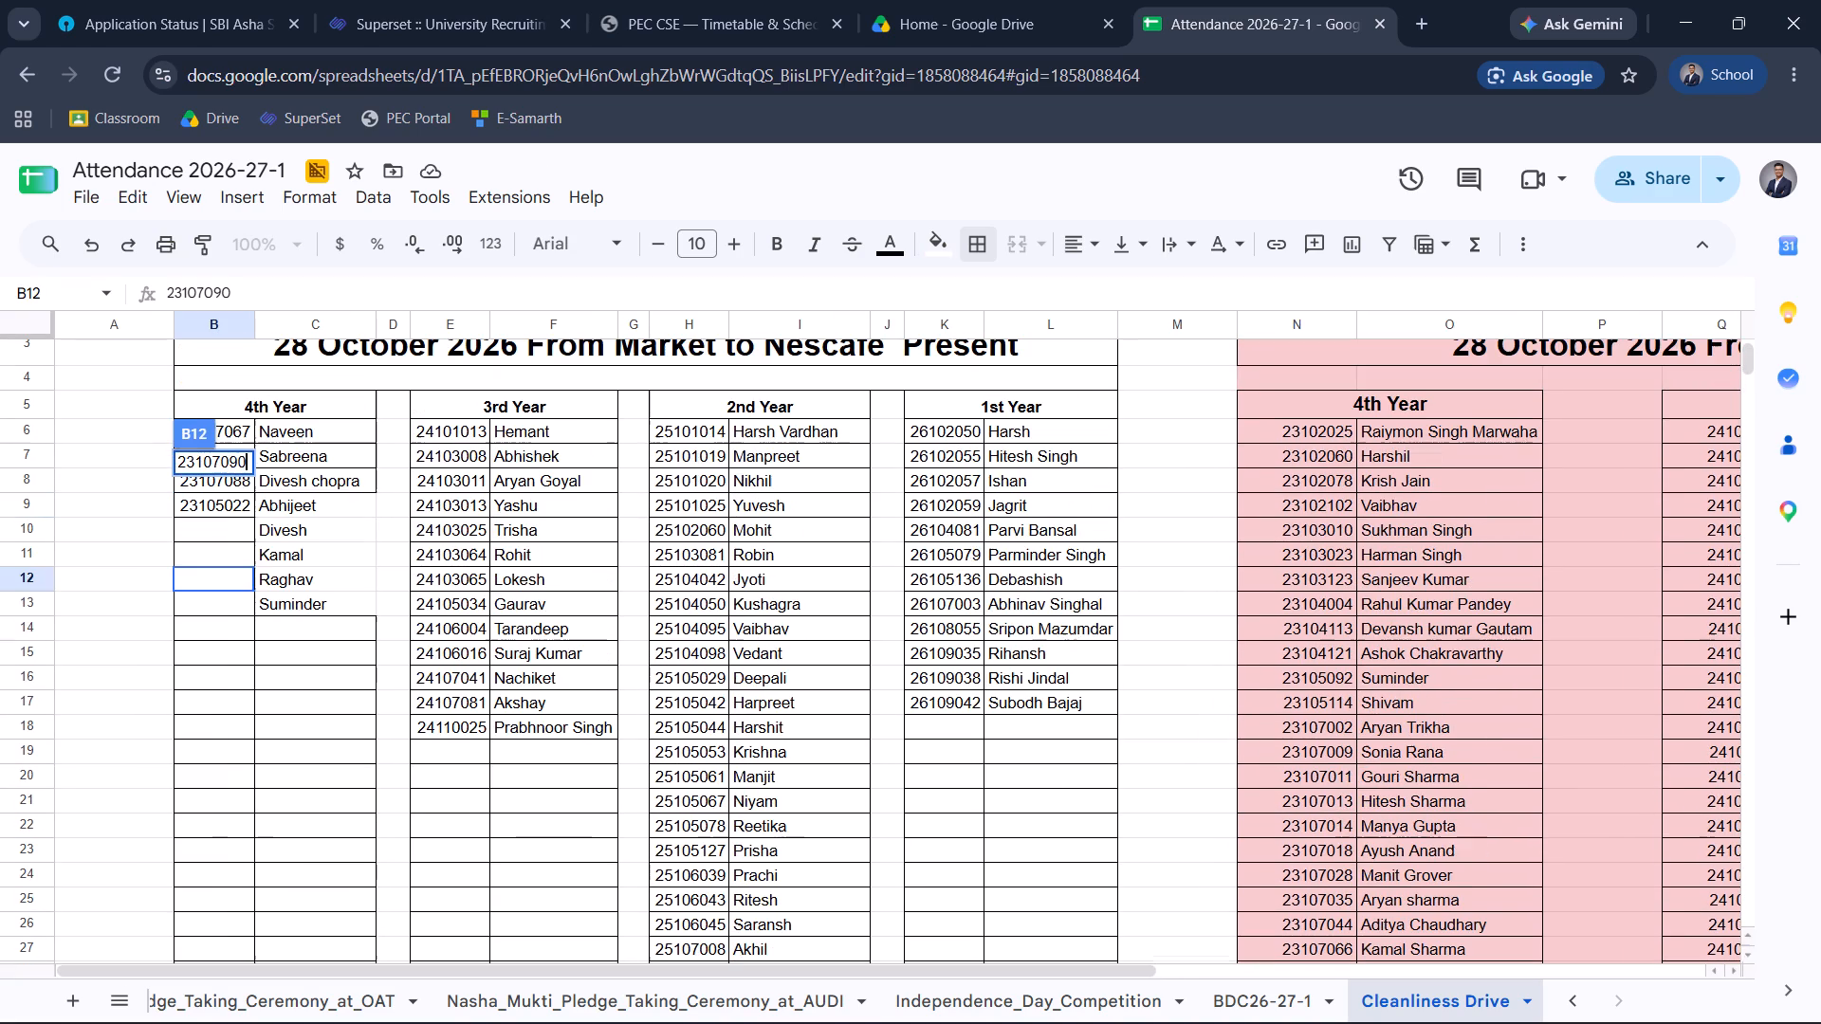
{"action": "scroll", "coordinate": [1336, 559], "scroll_direction": "up", "scroll_amount": 2}
{"action": "scroll", "coordinate": [1336, 559], "scroll_direction": "down", "scroll_amount": 2}
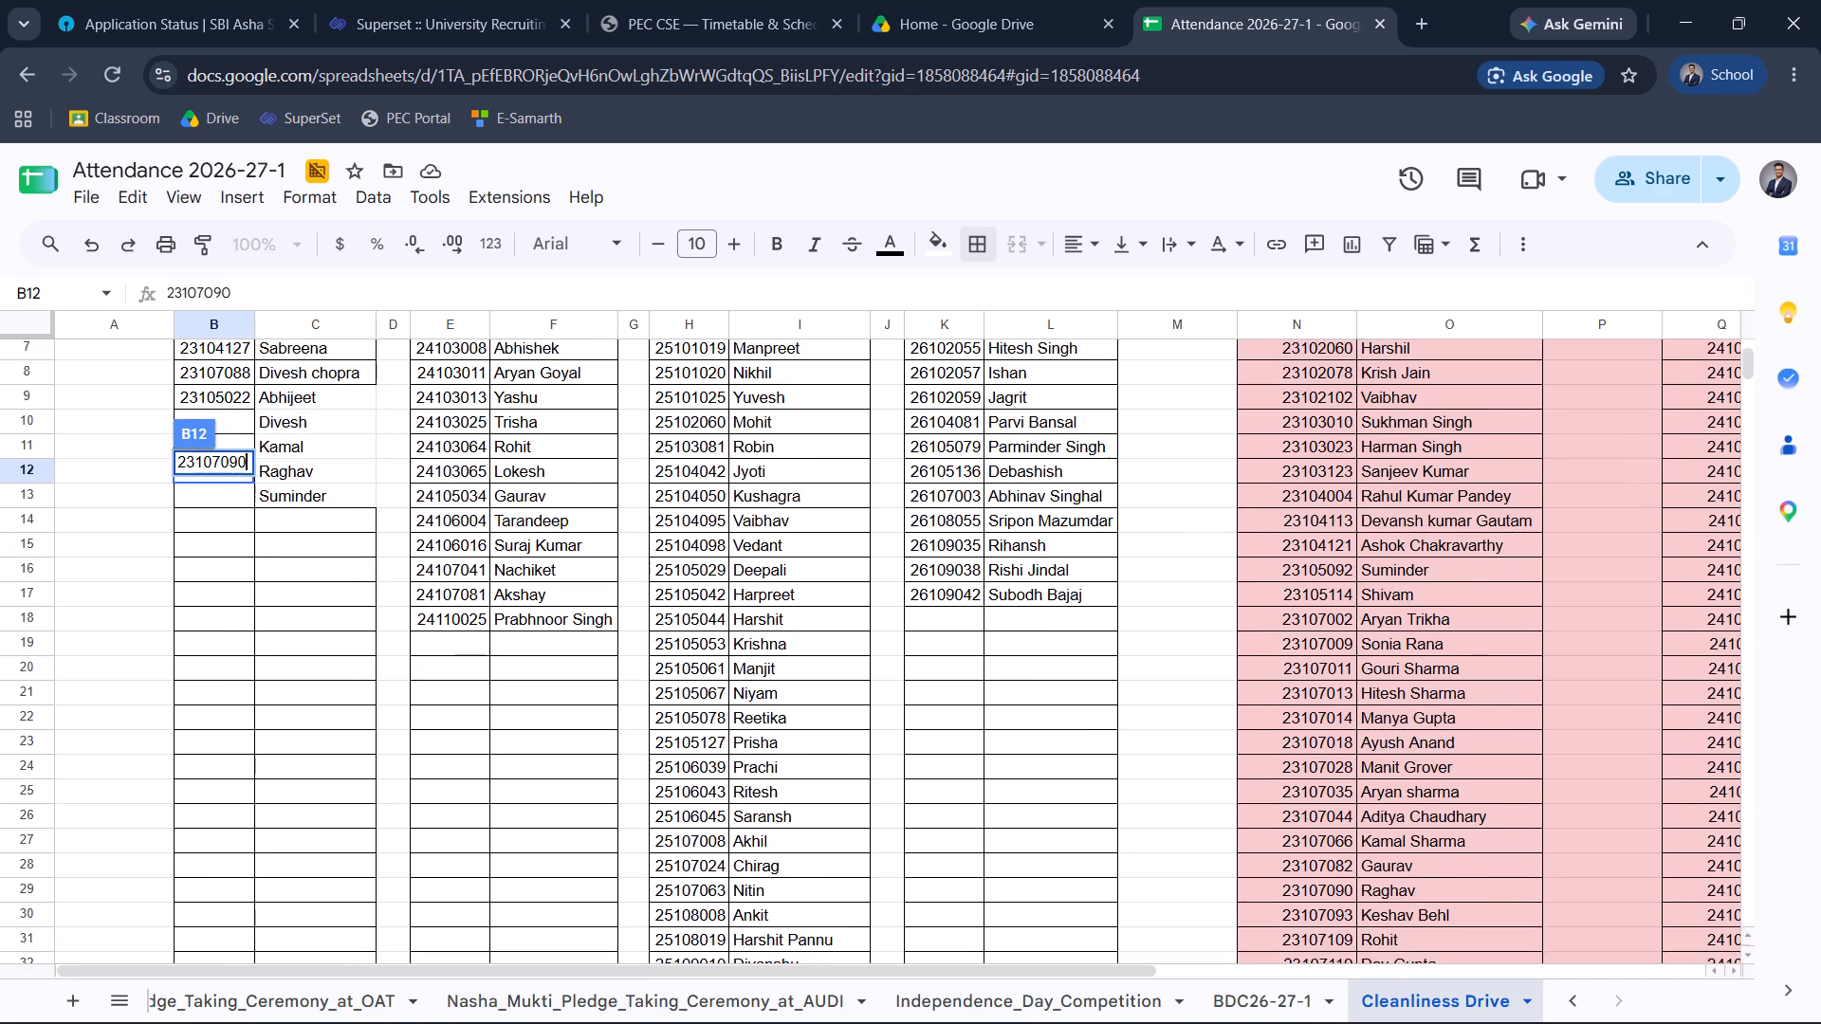
{"action": "scroll", "coordinate": [1336, 559], "scroll_direction": "down", "scroll_amount": 3}
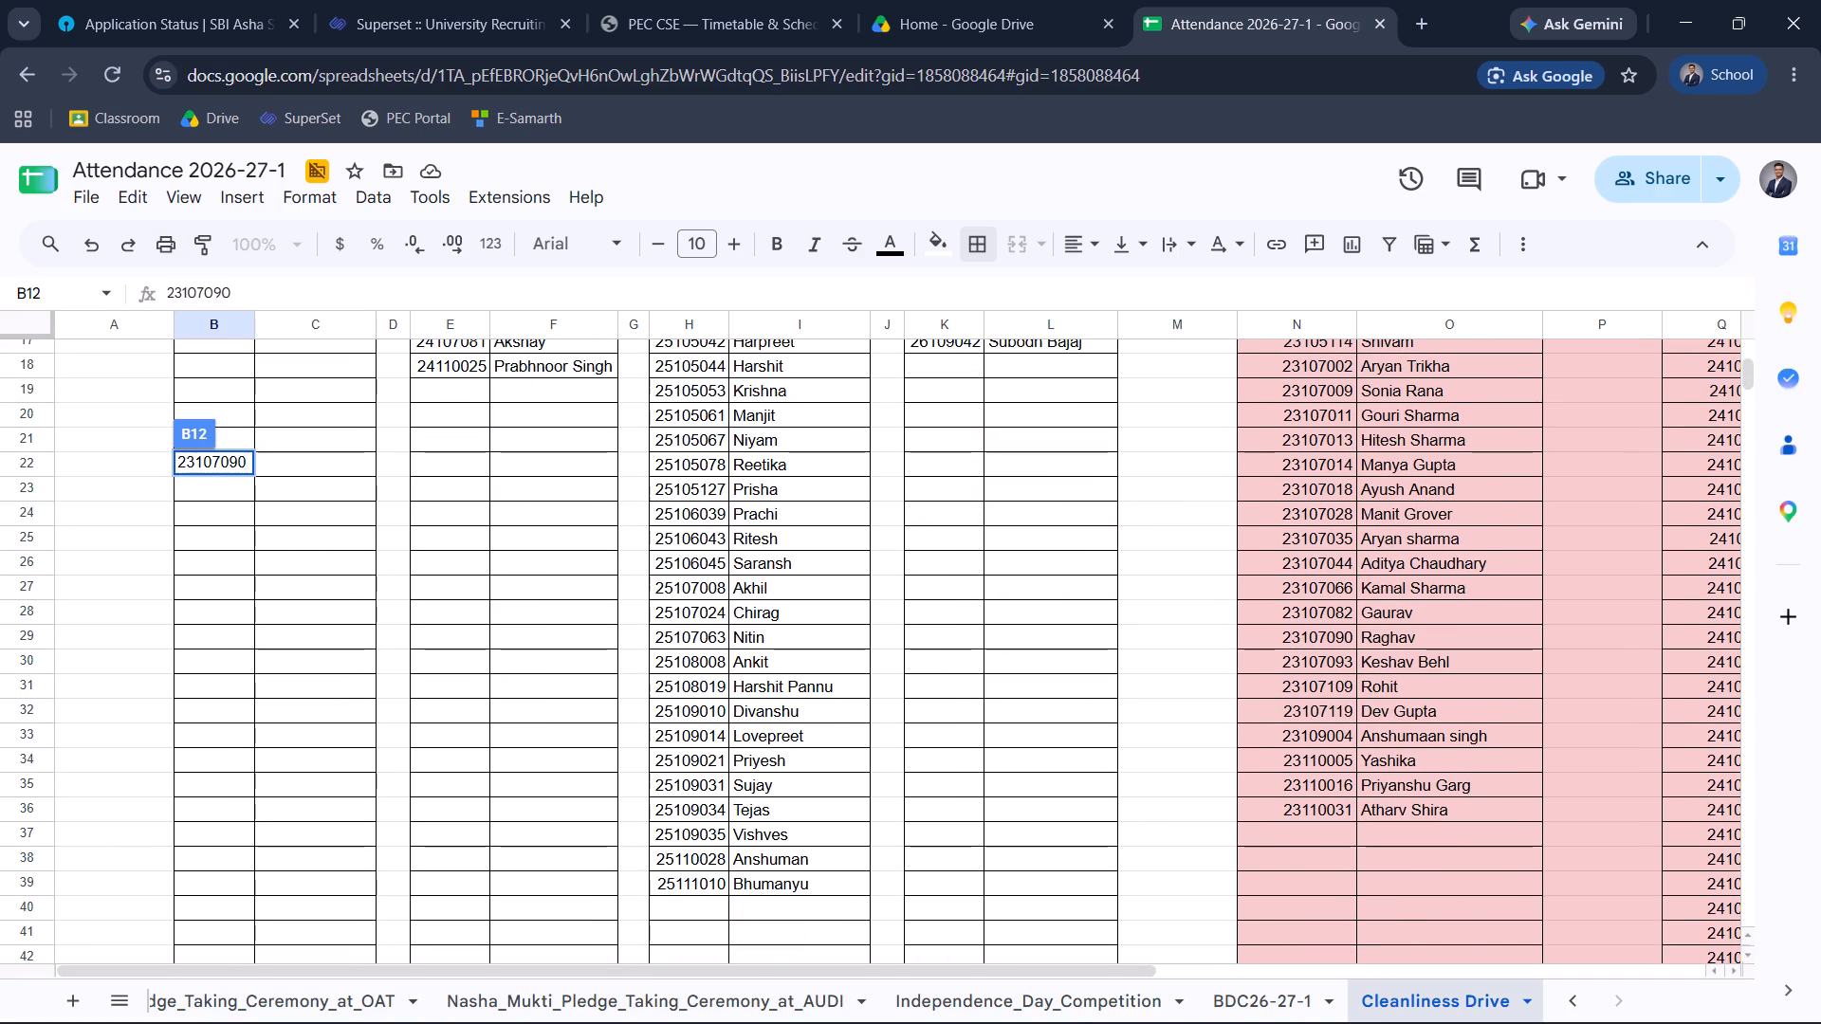
{"action": "scroll", "coordinate": [1327, 793], "scroll_direction": "up", "scroll_amount": 6}
{"action": "scroll", "coordinate": [1327, 793], "scroll_direction": "down", "scroll_amount": 1}
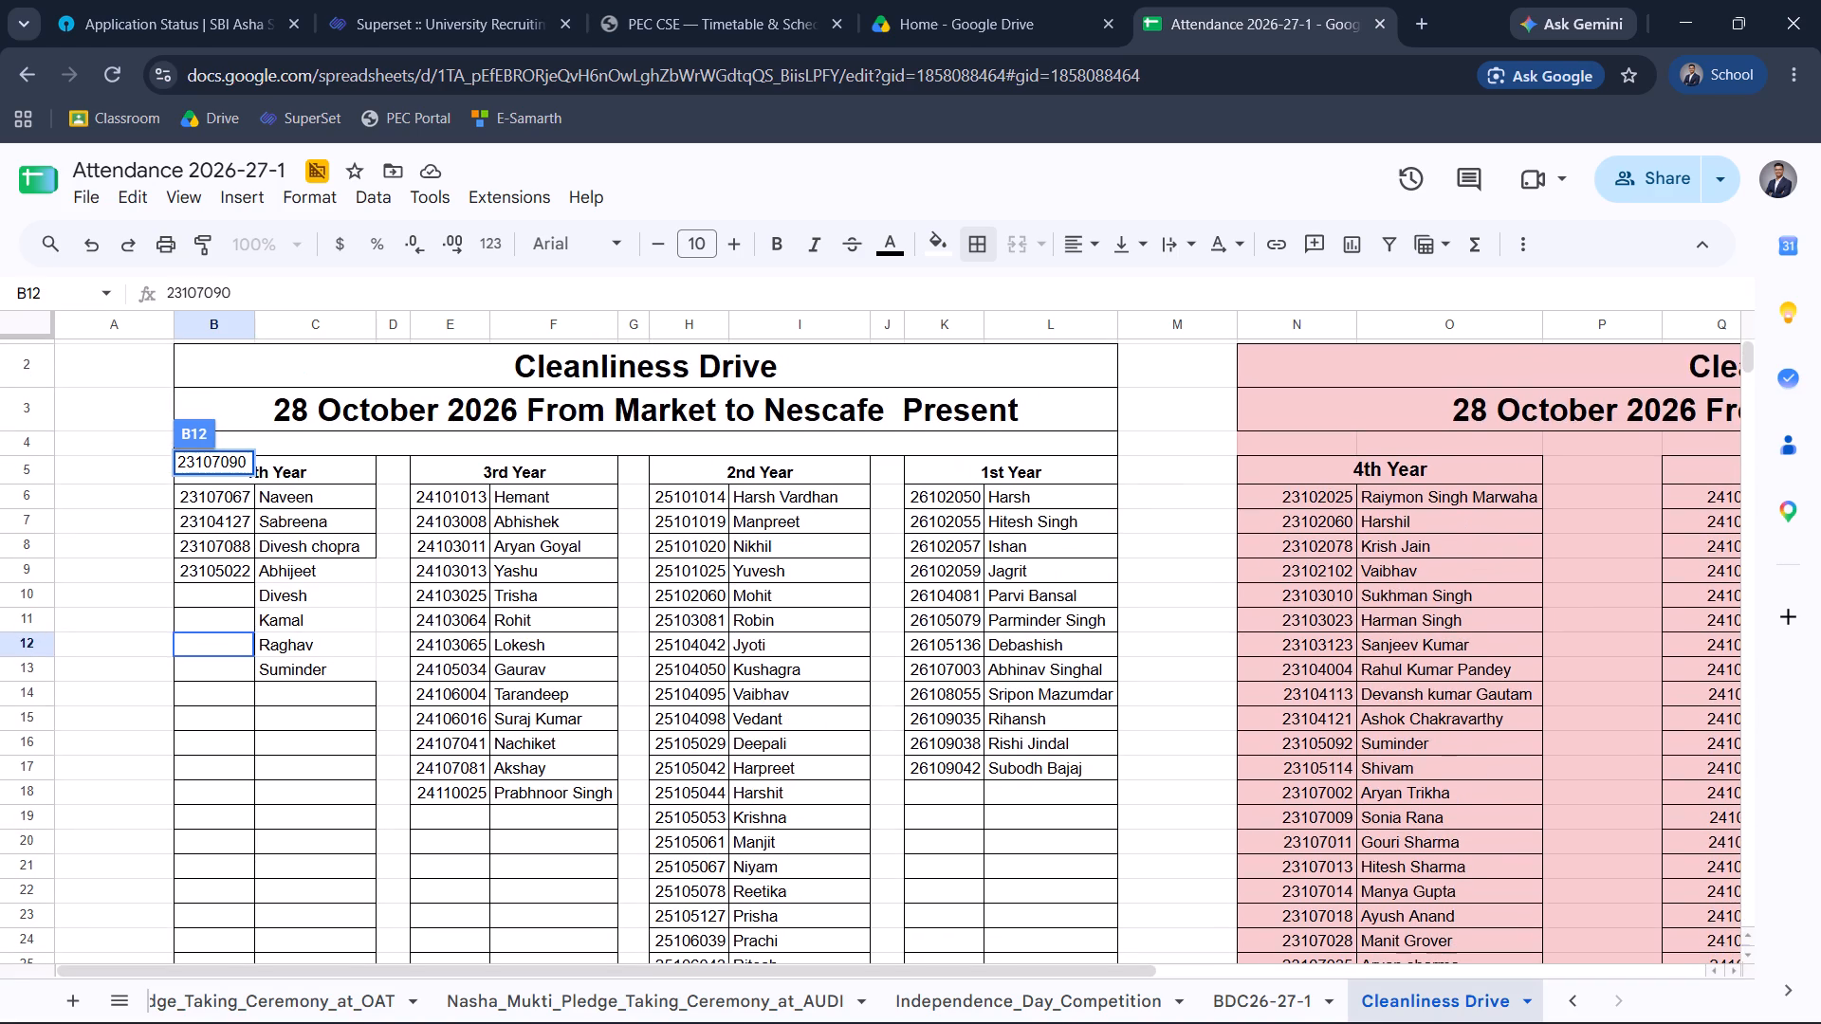
{"action": "key", "text": "Return"}
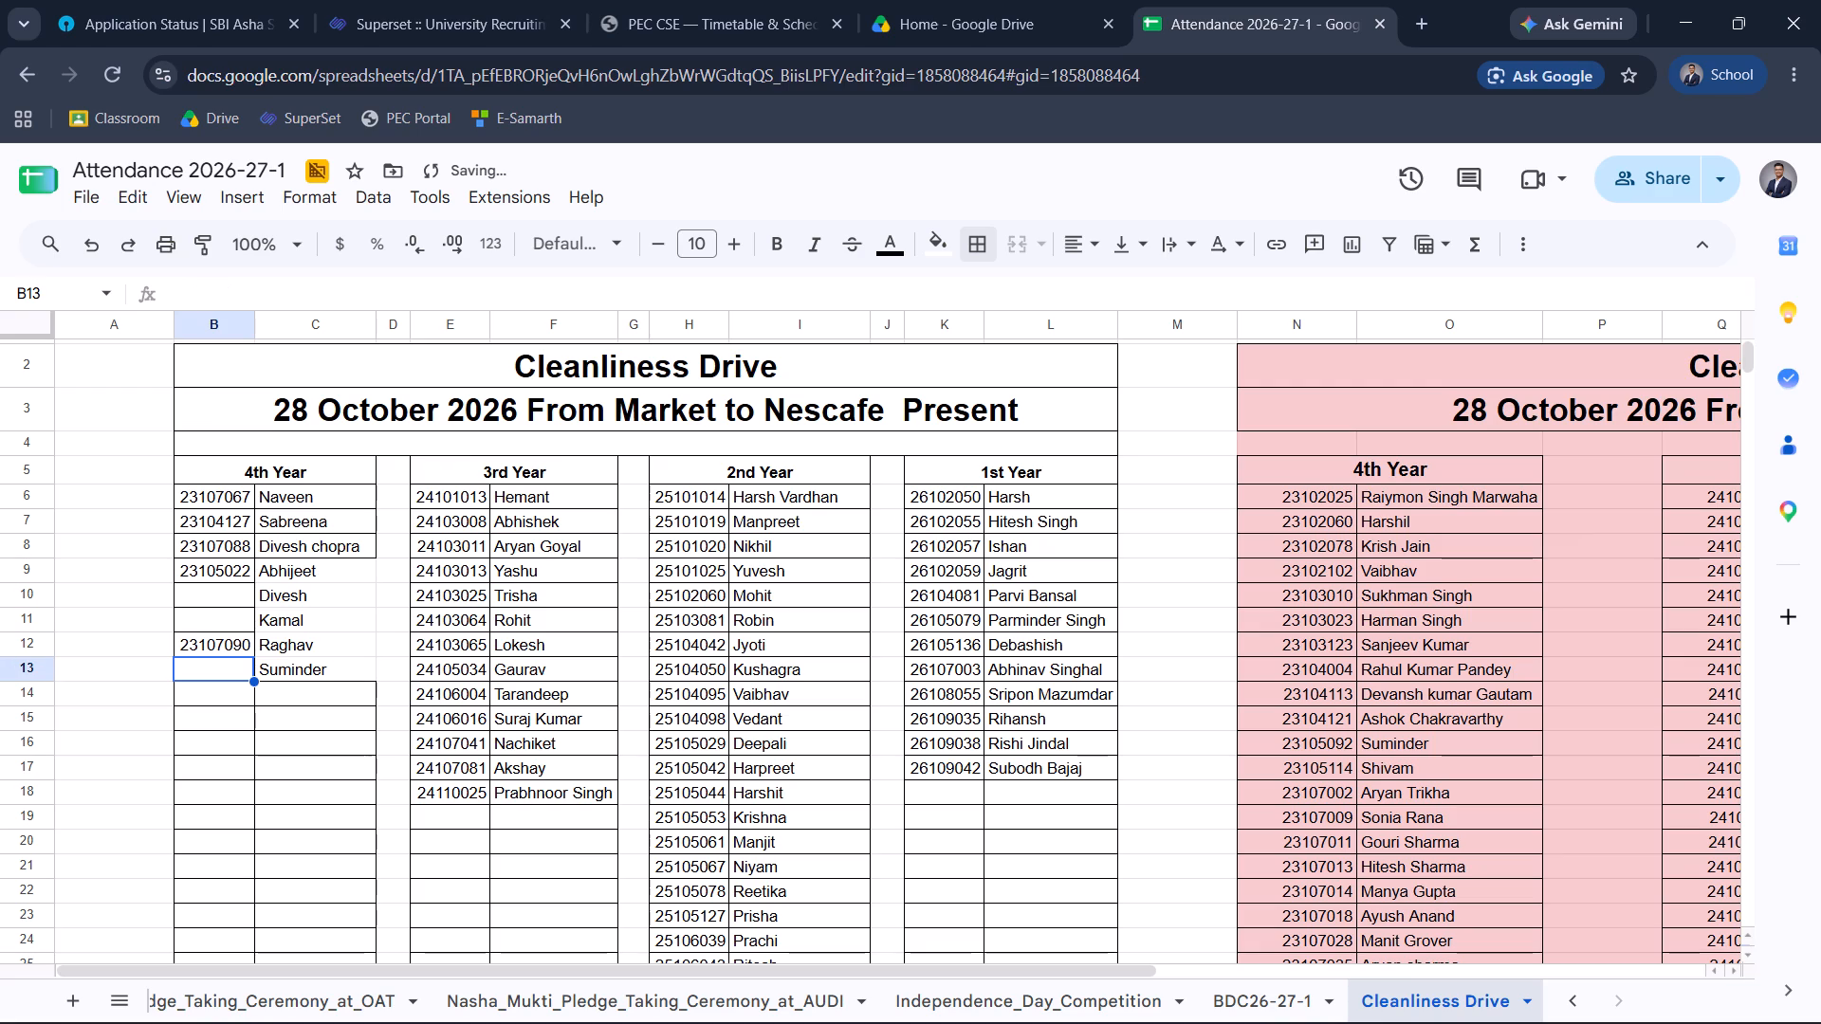
Copy Suminder's SID as text only from the 4th Year absent list into B13 of the present list.
{"action": "scroll", "coordinate": [1466, 810], "scroll_direction": "down", "scroll_amount": 1}
{"action": "double_click", "coordinate": [1320, 723]}
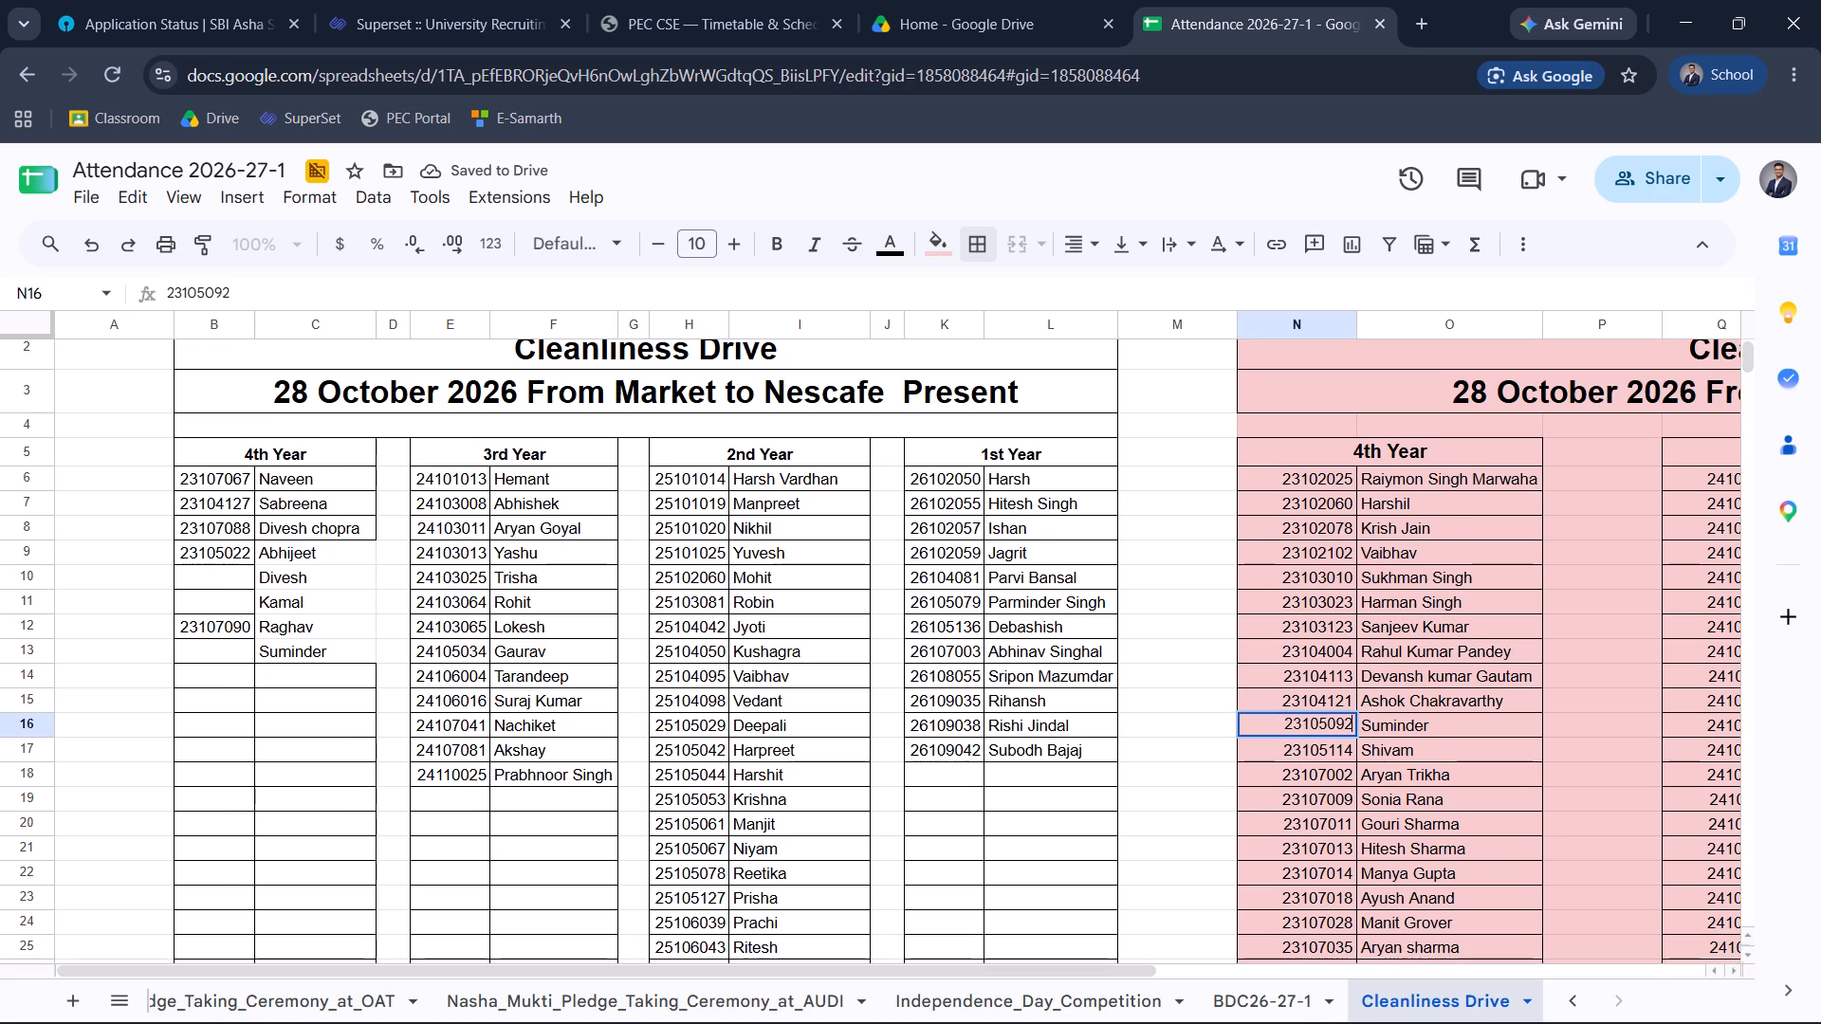
{"action": "key", "text": "ctrl+a"}
{"action": "key", "text": "ctrl+c"}
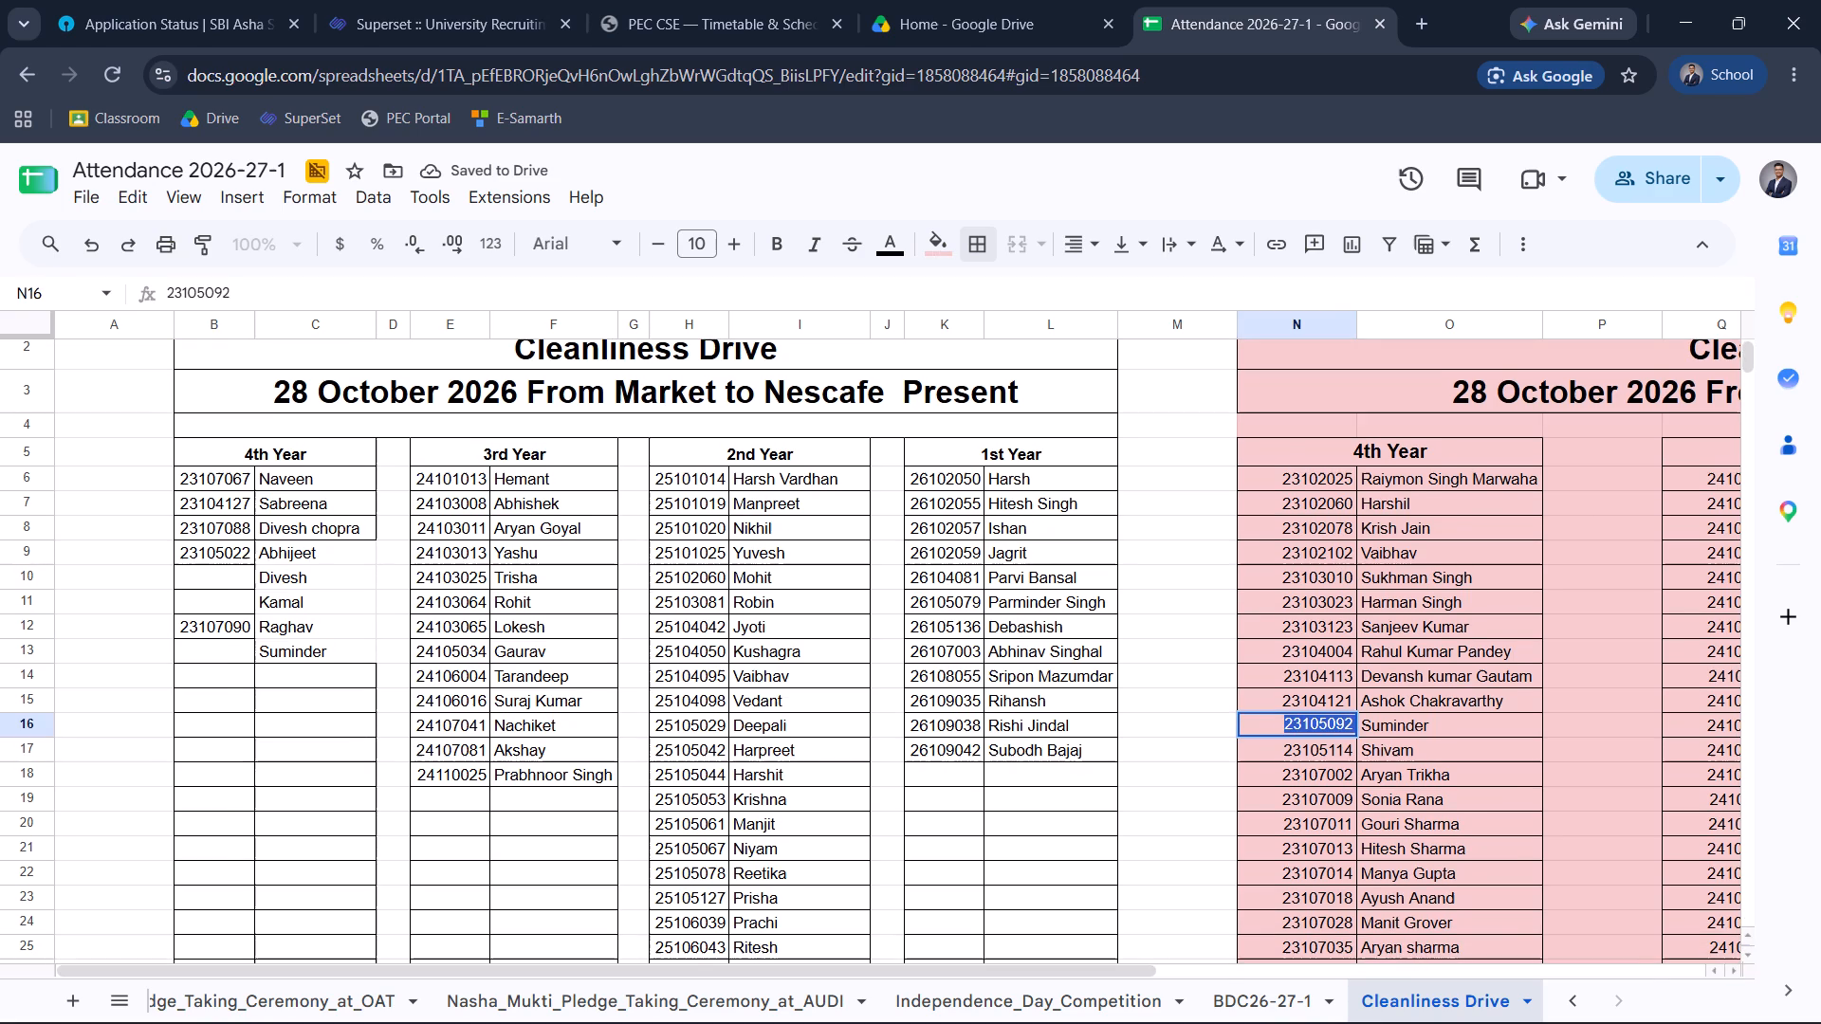
{"action": "double_click", "coordinate": [218, 646]}
{"action": "key", "text": "ctrl+v"}
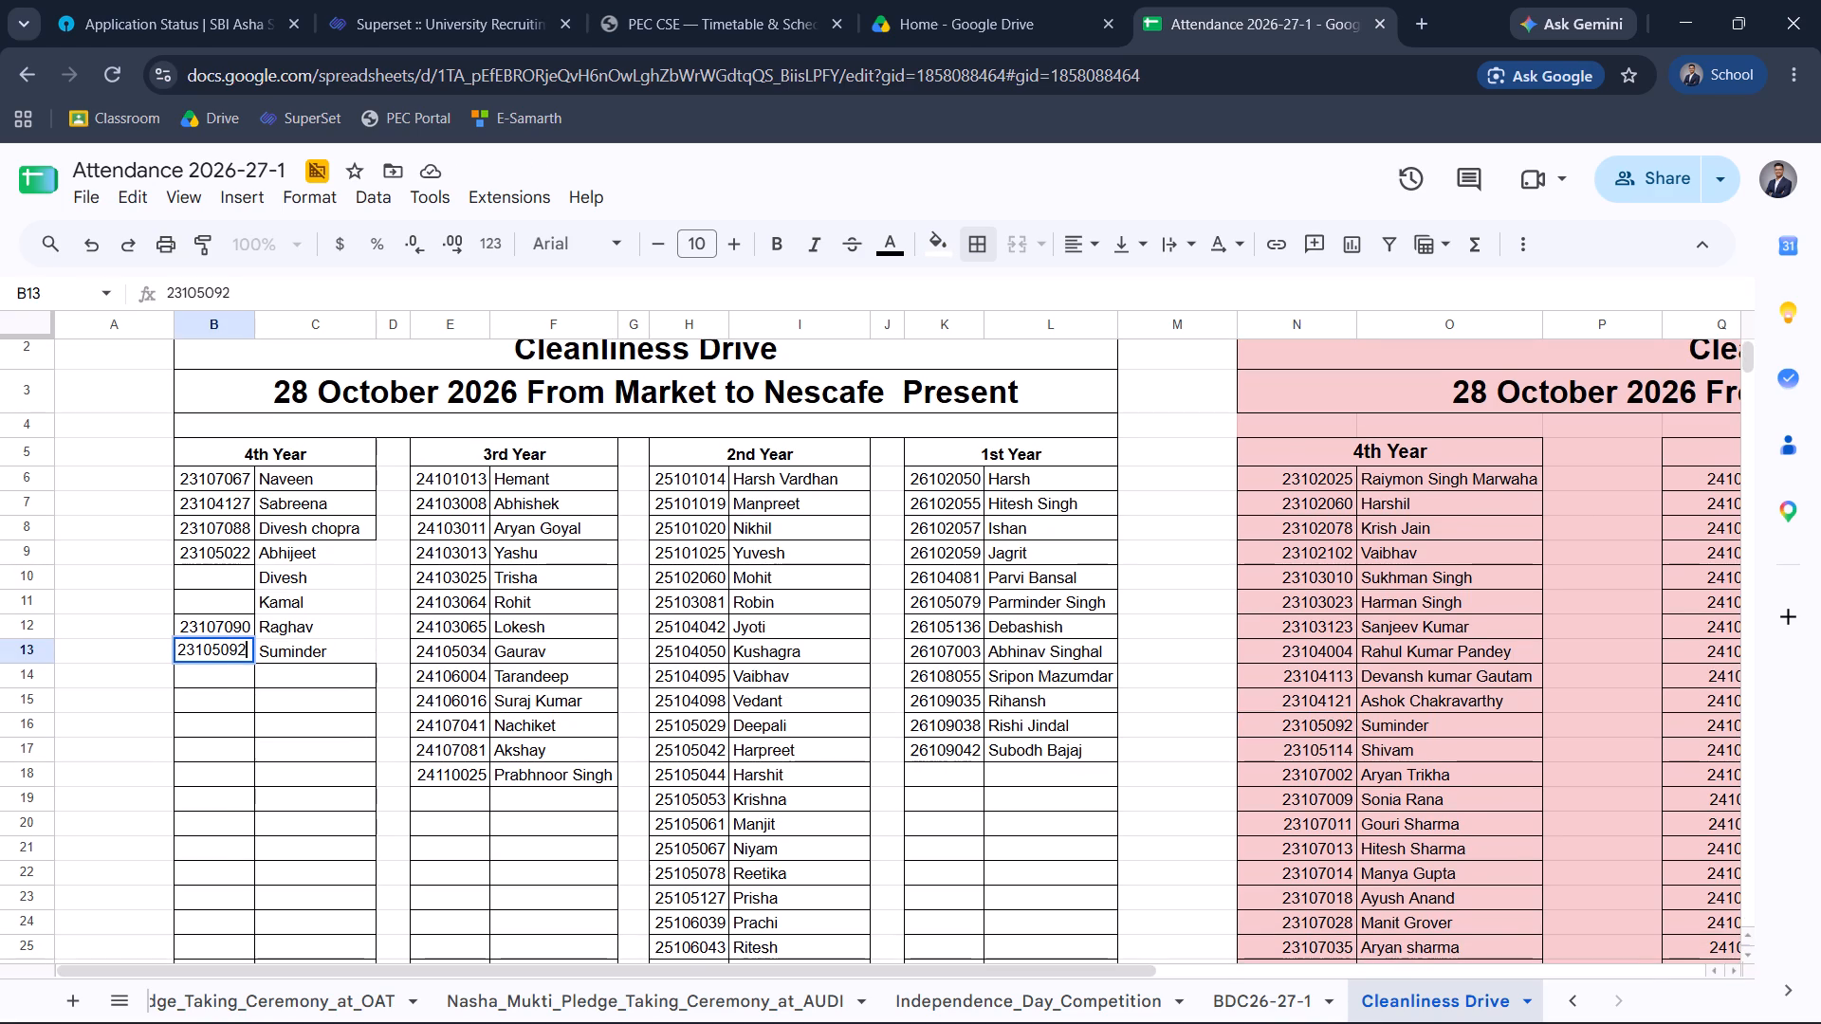
{"action": "key", "text": "Return"}
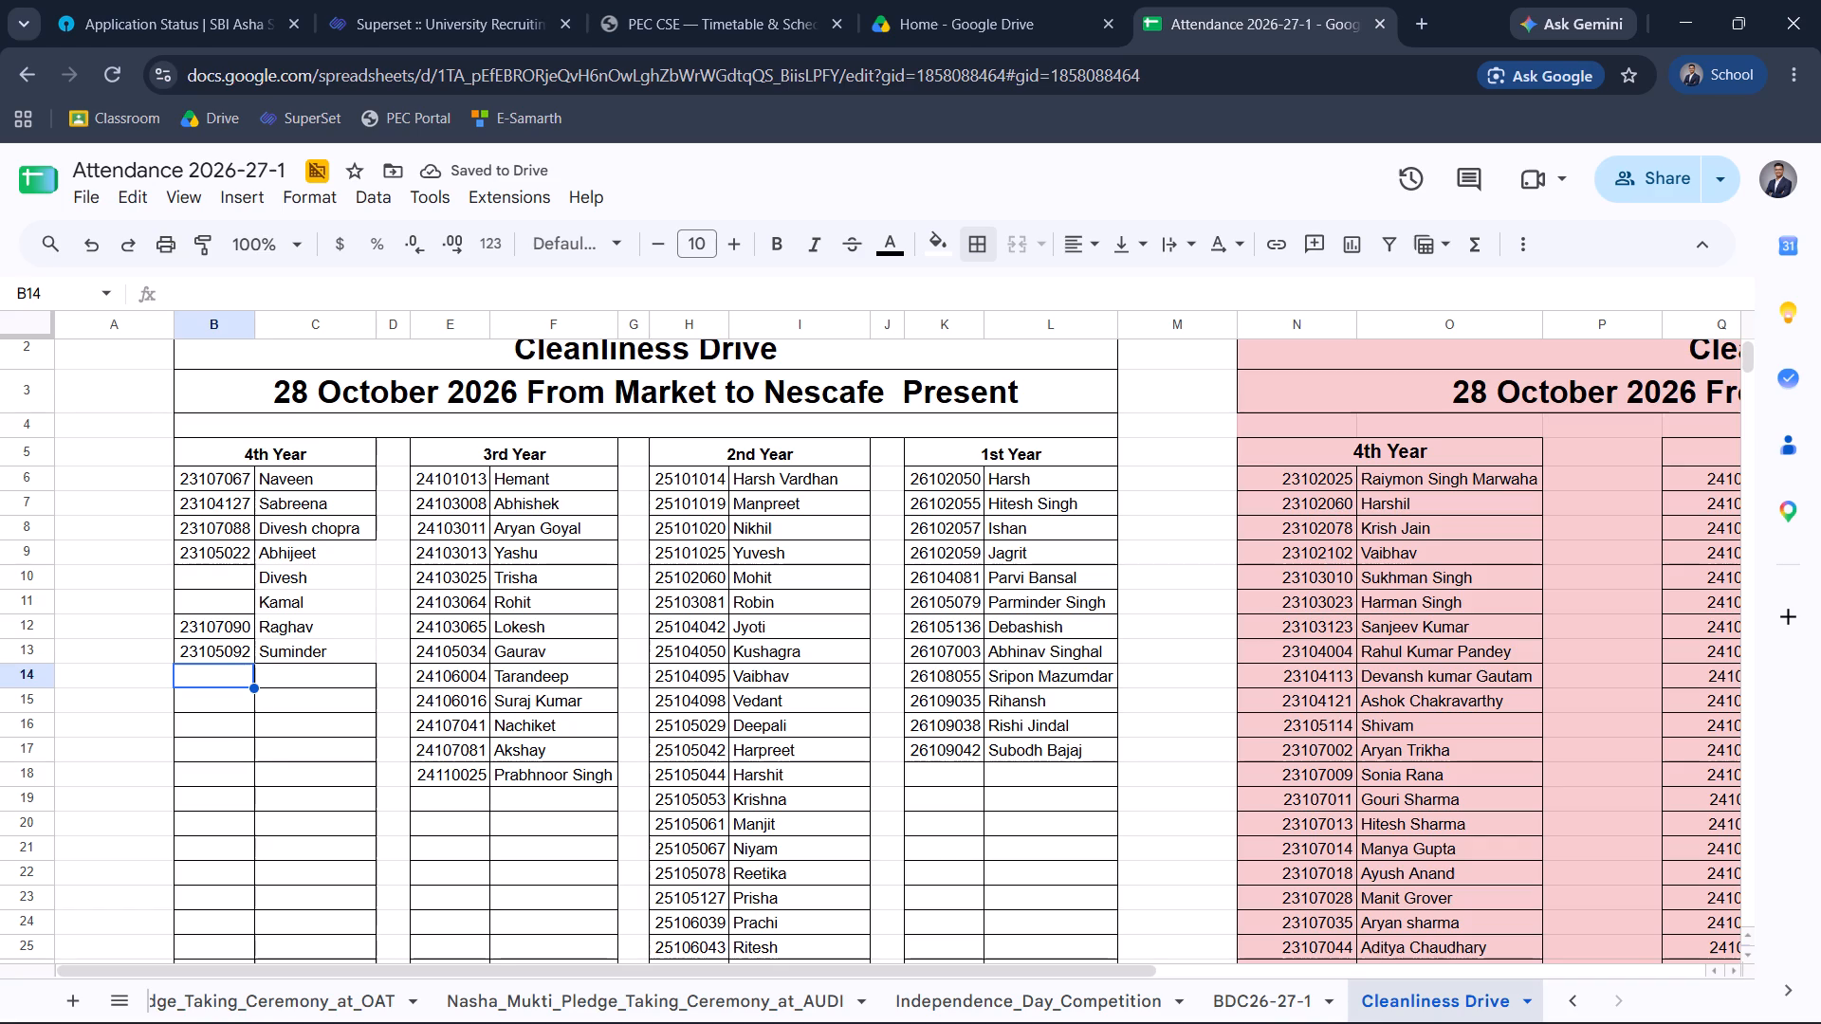
Clear the name Divesh from C10 in the 4th Year present list.
{"action": "left_click", "coordinate": [328, 574]}
{"action": "key", "text": "BackSpace"}
{"action": "key", "text": "Return"}
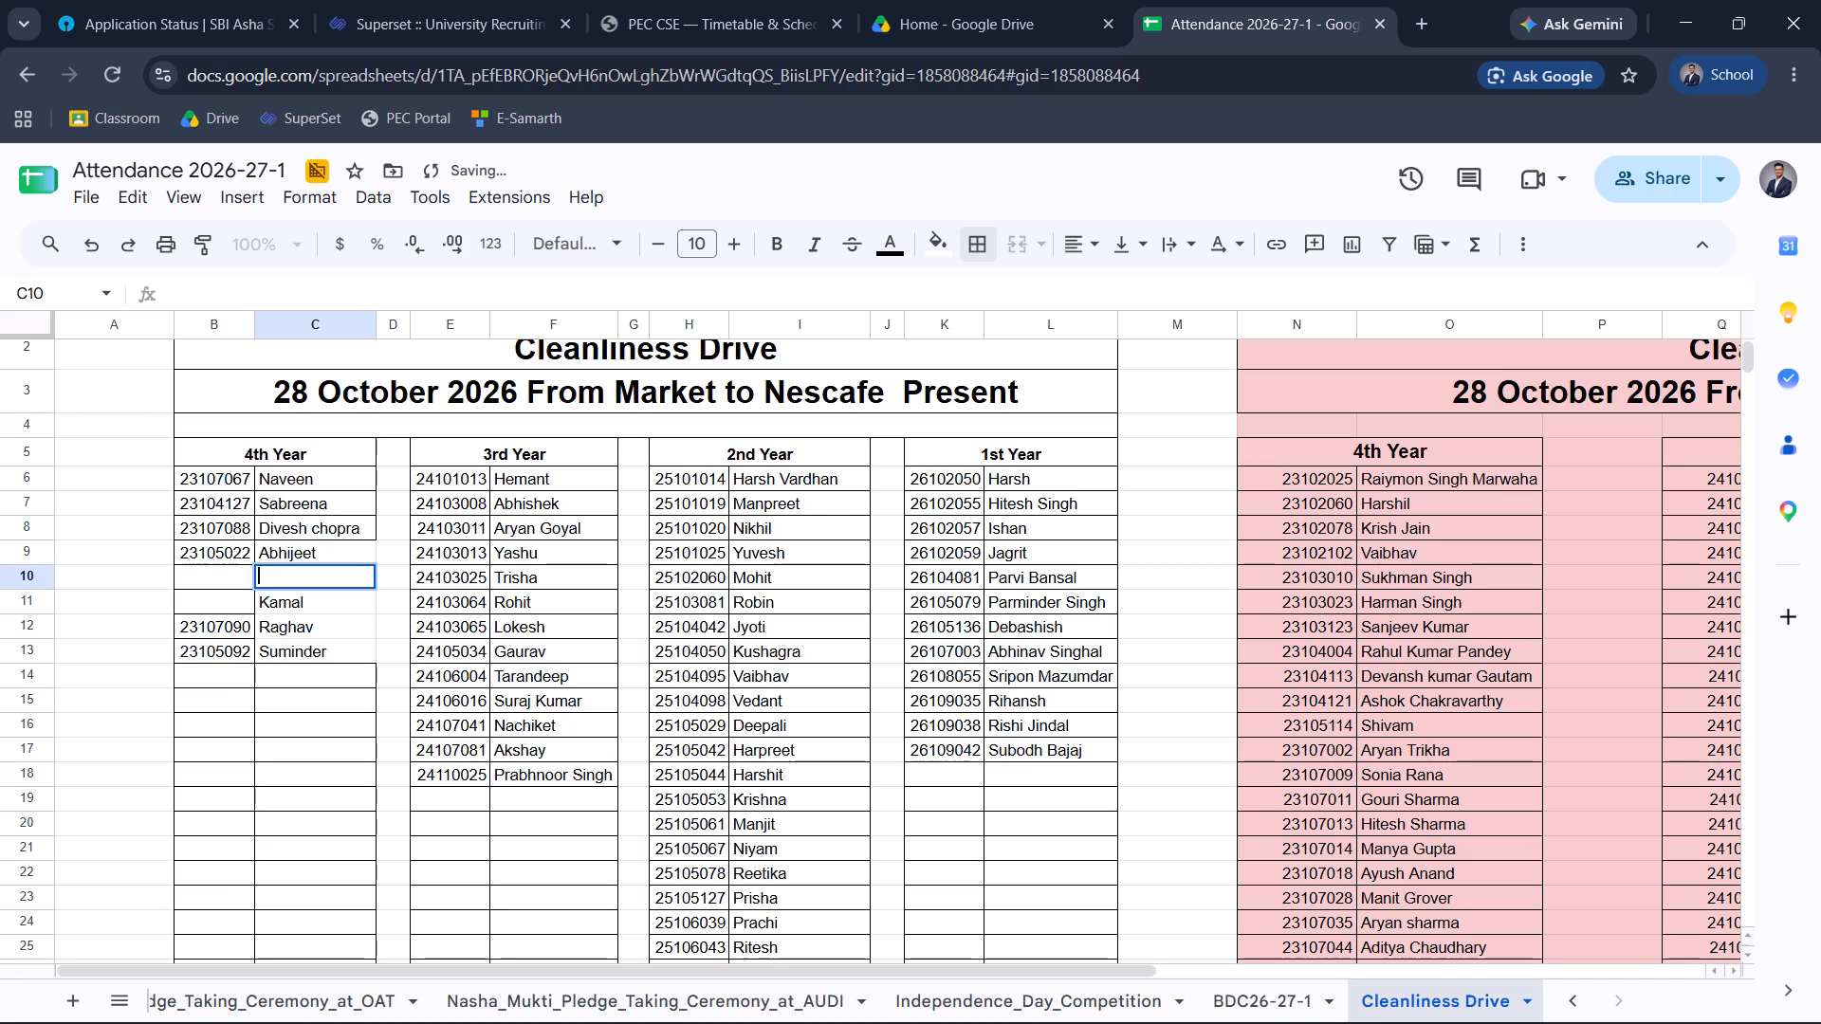
{"action": "key", "text": "Return"}
{"action": "key", "text": "Return"}
{"action": "key", "text": "Return"}
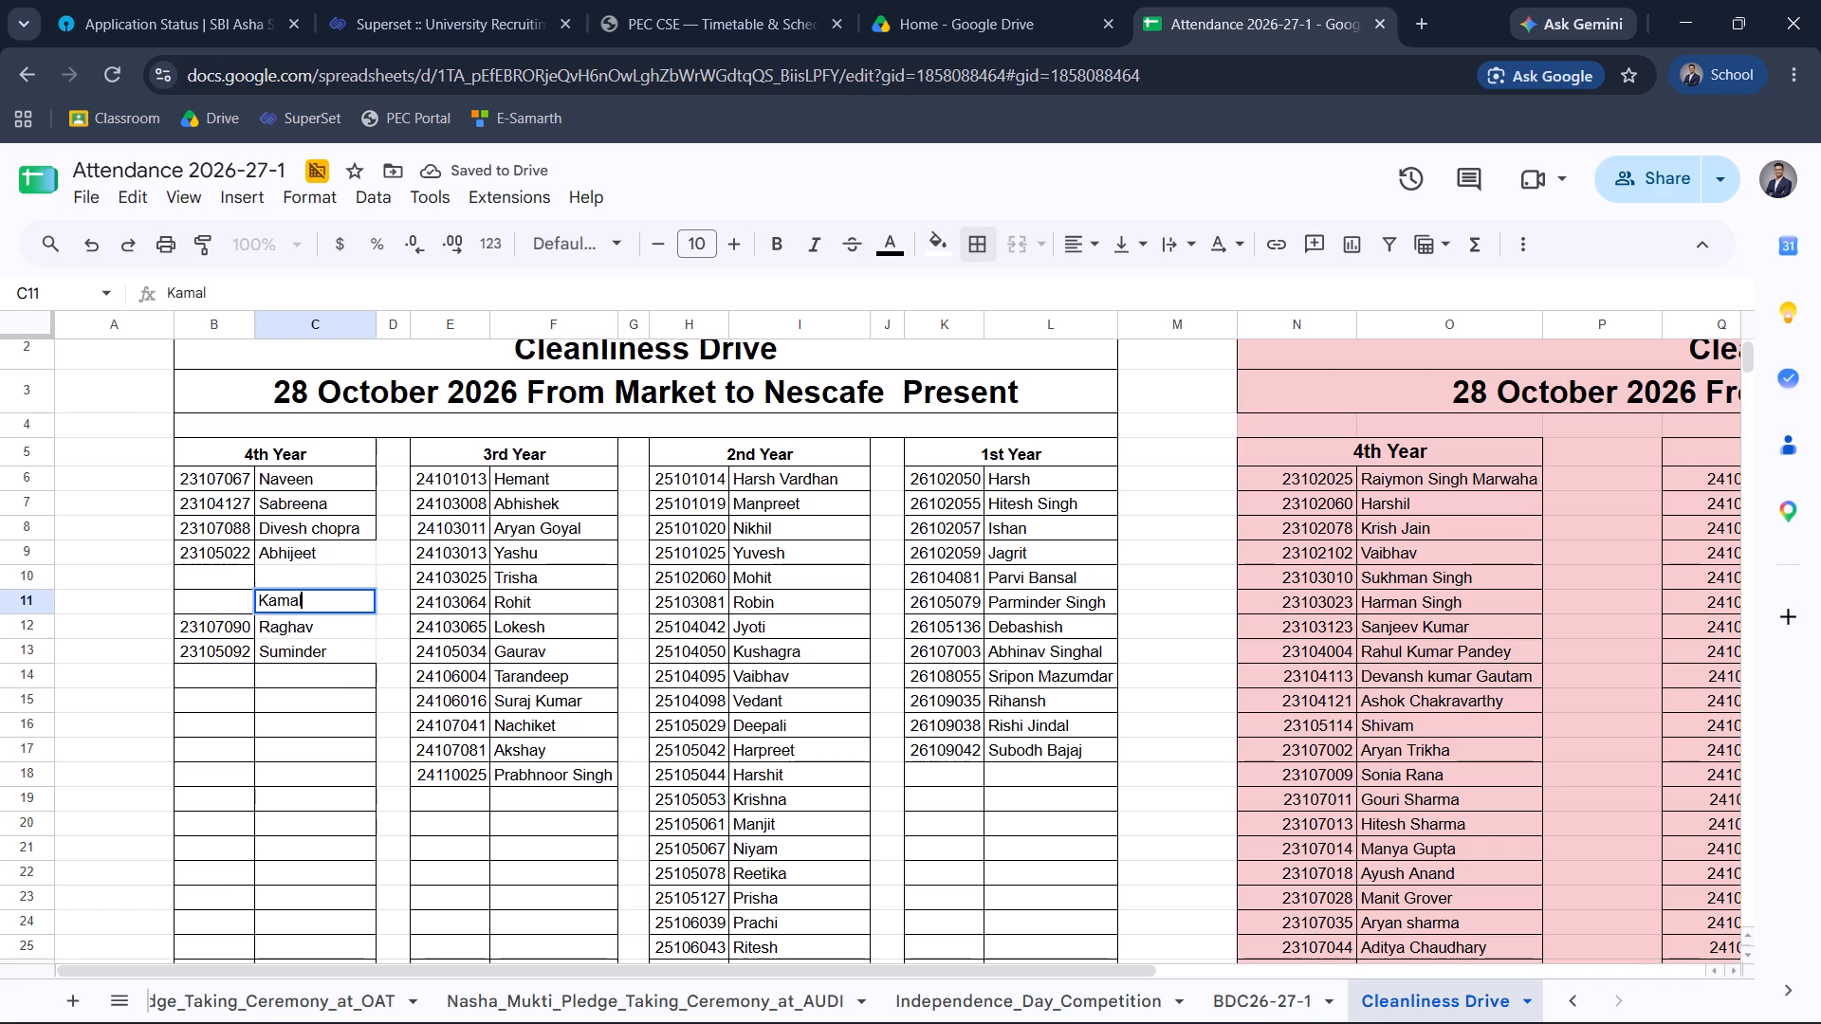
{"action": "key", "text": "Return"}
{"action": "key", "text": "Return"}
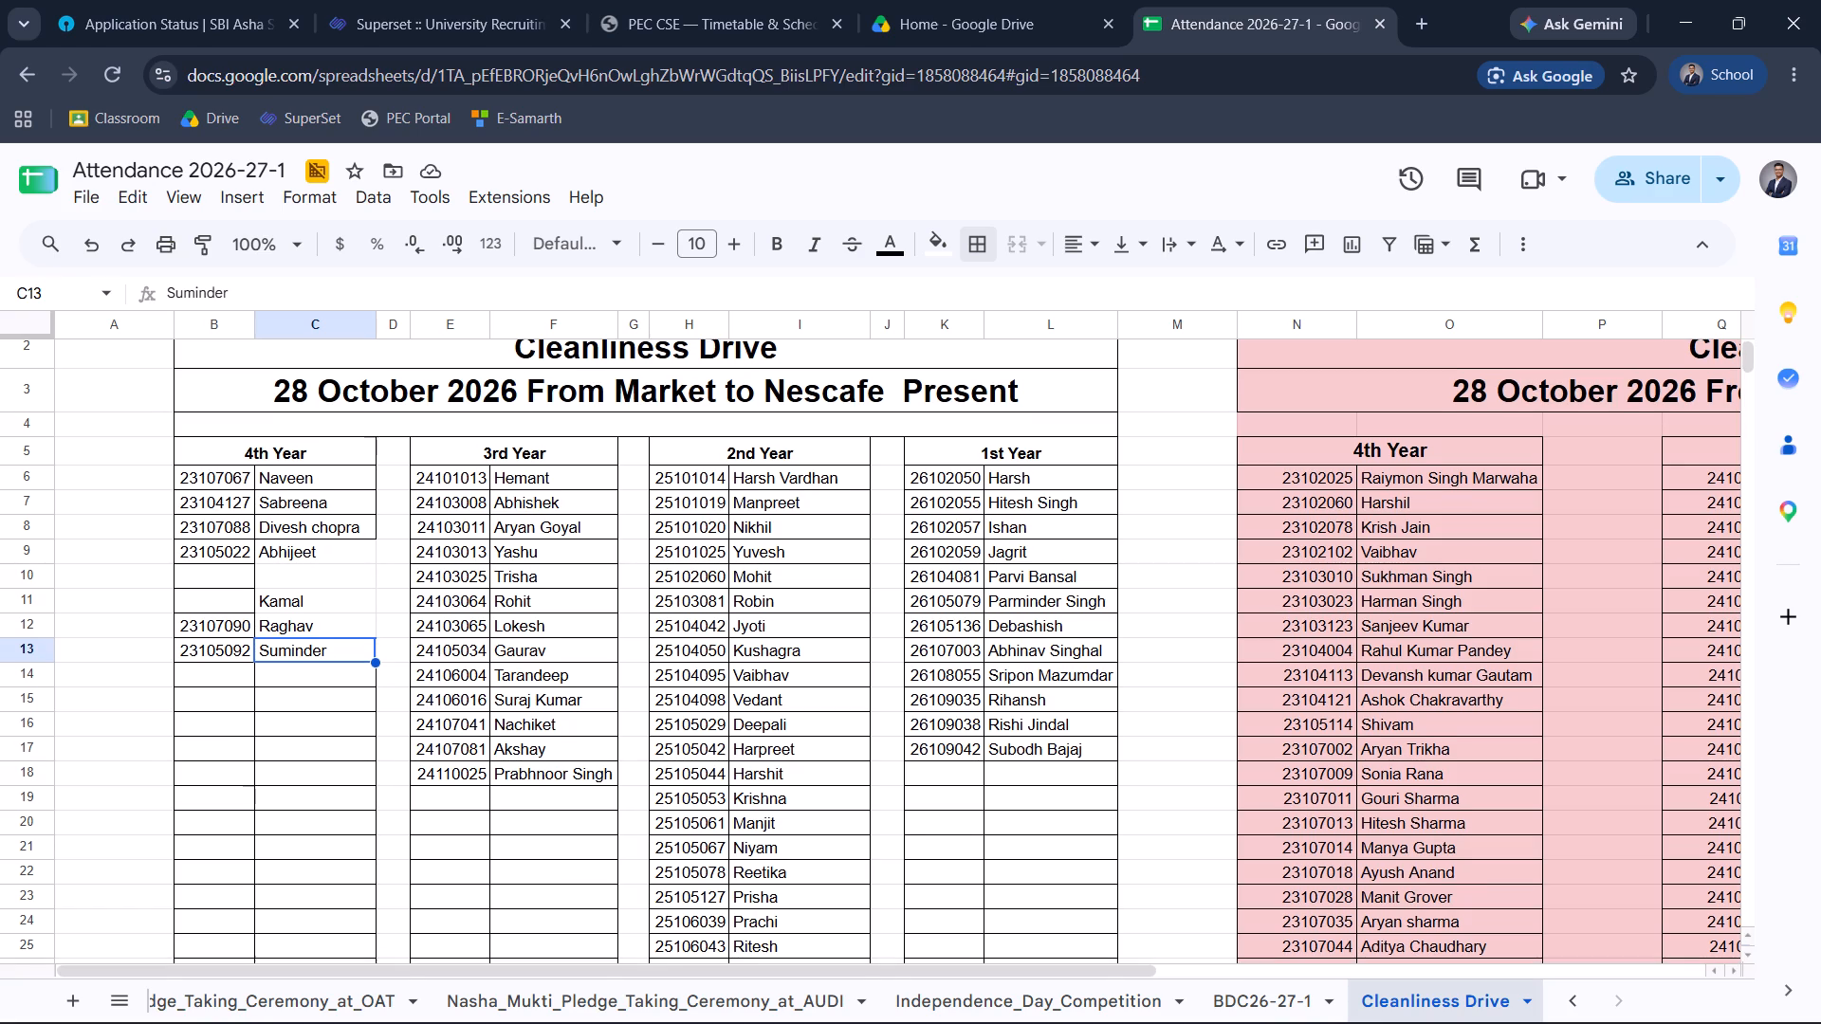
Examine the 4th Year names in the All sheet and the heads in the BDC26-27-1 sheet, and return to Cleanliness Drive.
{"action": "scroll", "coordinate": [226, 1003], "scroll_direction": "right", "scroll_amount": 9}
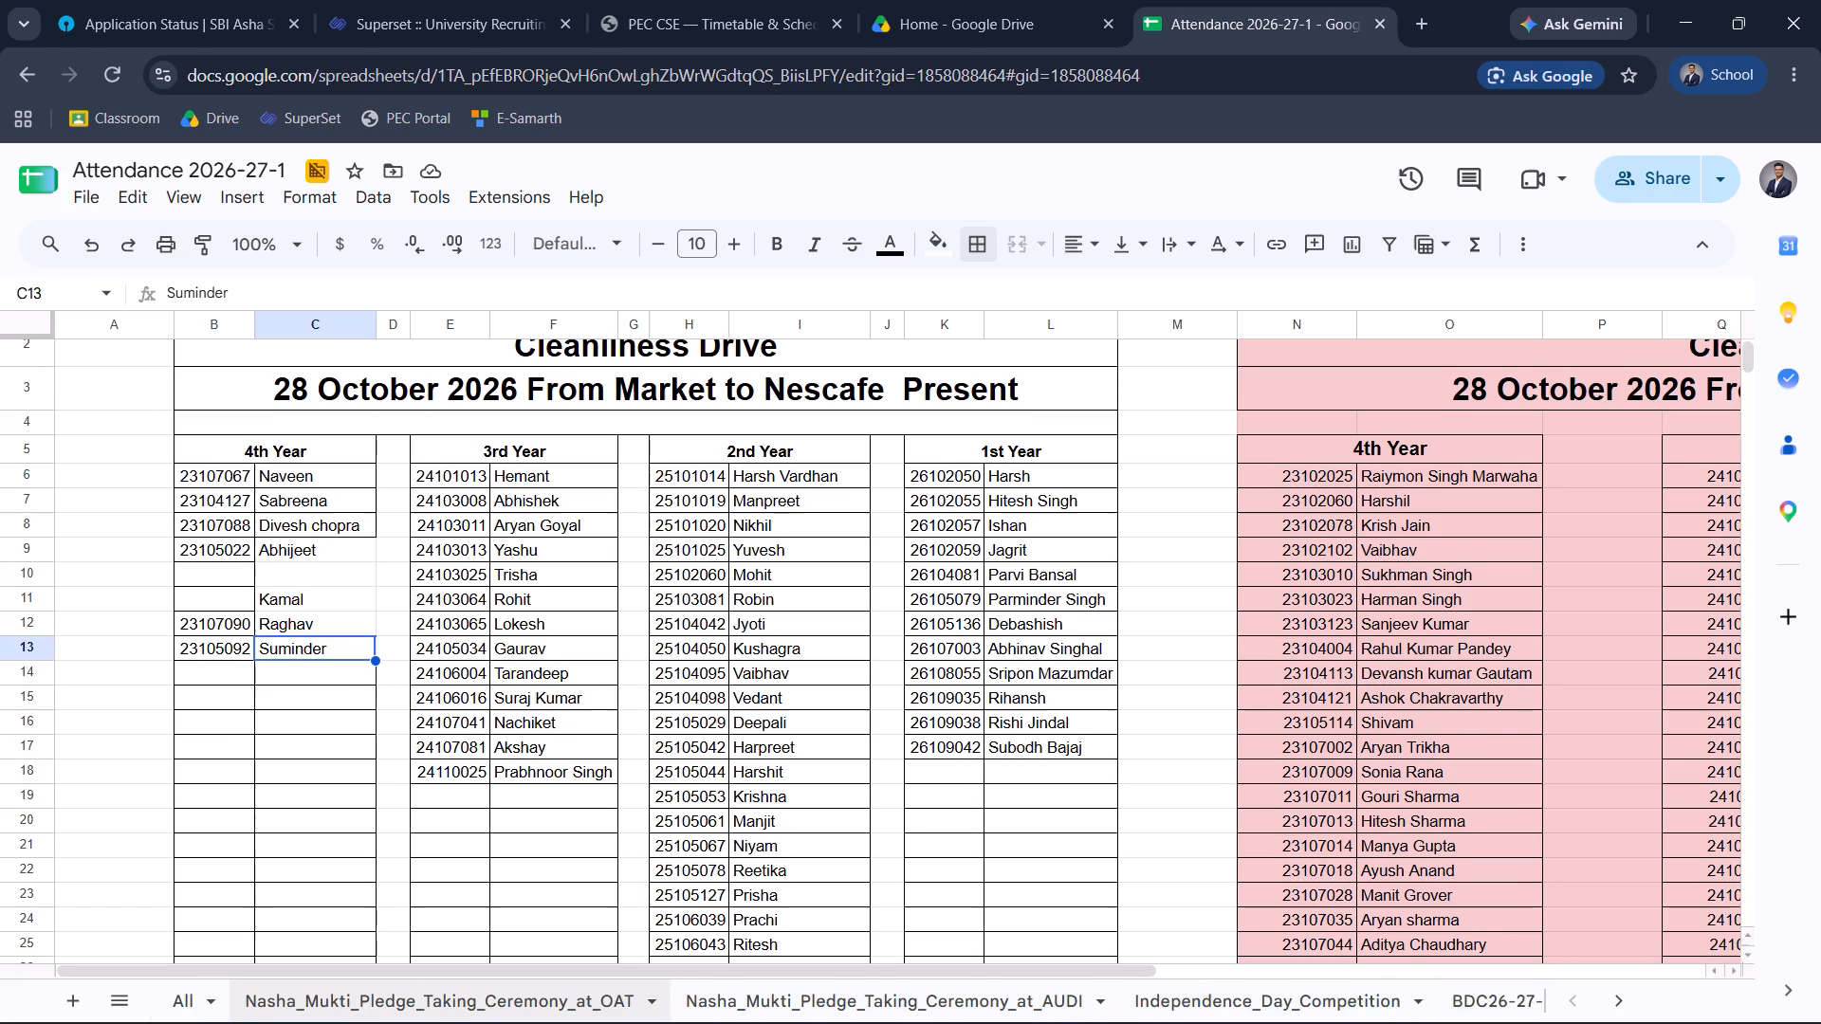
{"action": "left_click_drag", "start_coordinate": [189, 997], "coordinate": [178, 996]}
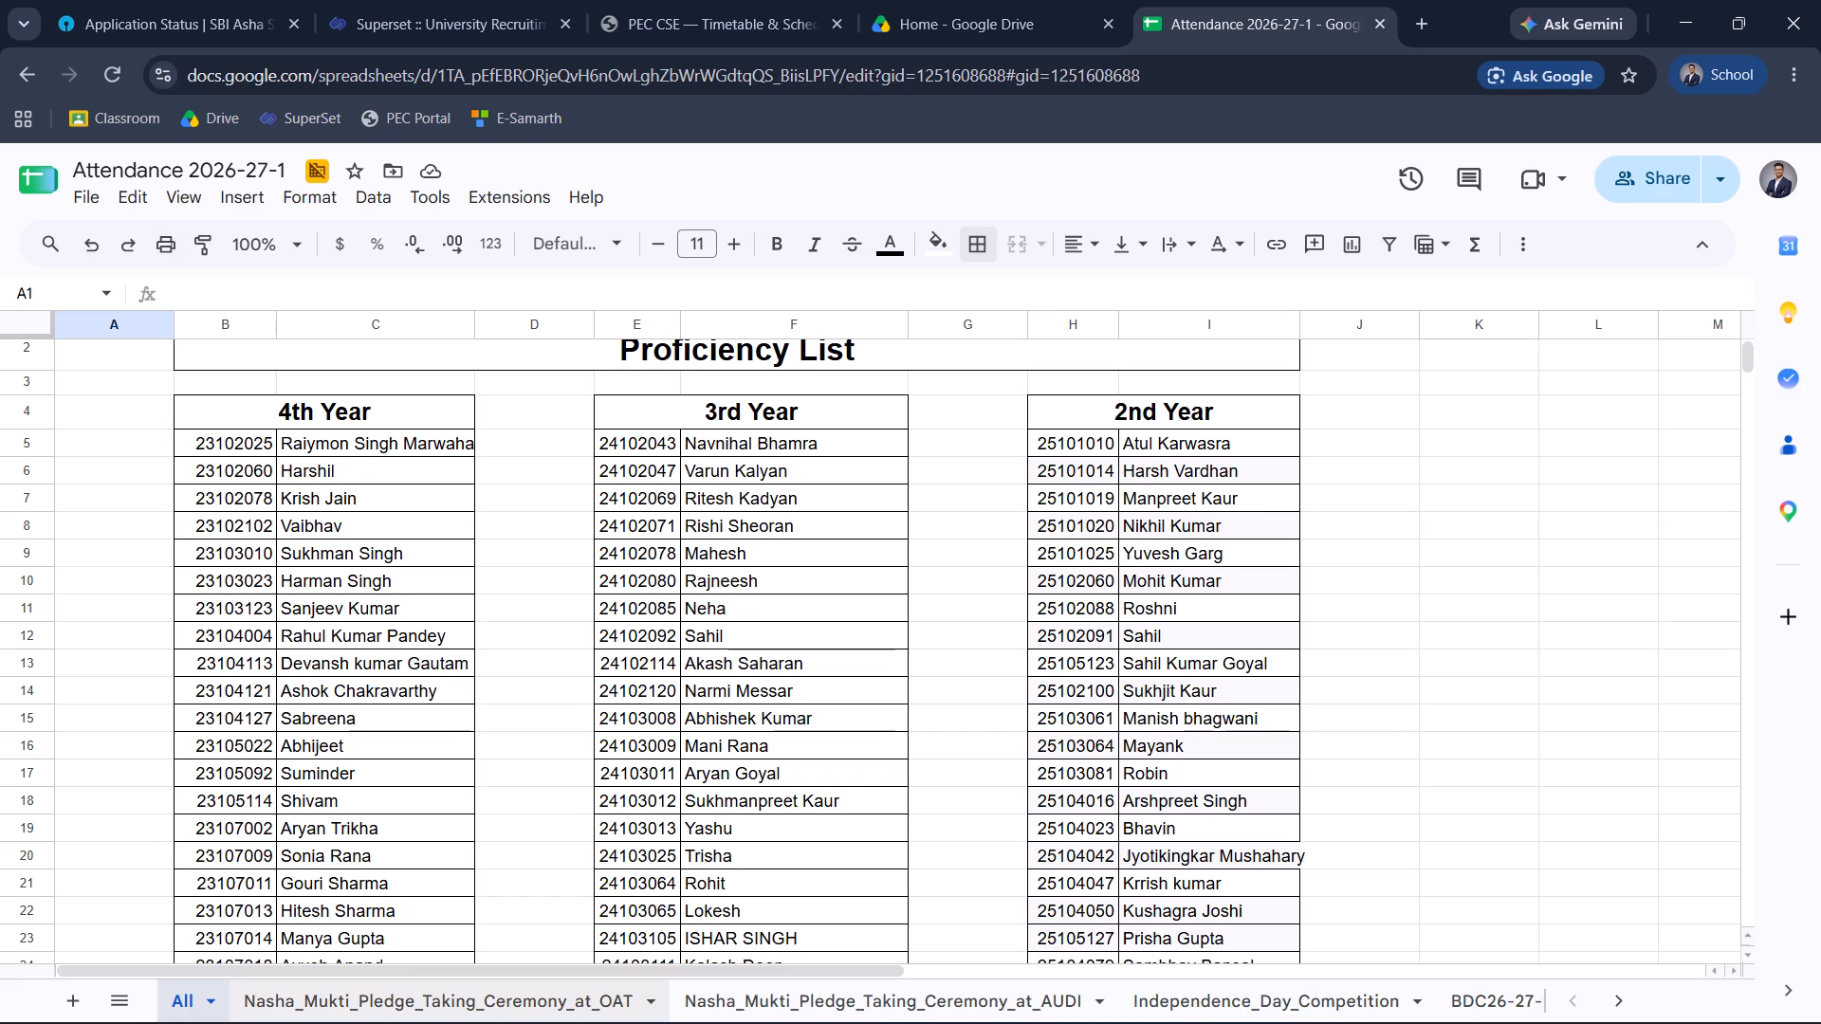
{"action": "scroll", "coordinate": [552, 795], "scroll_direction": "up", "scroll_amount": 1}
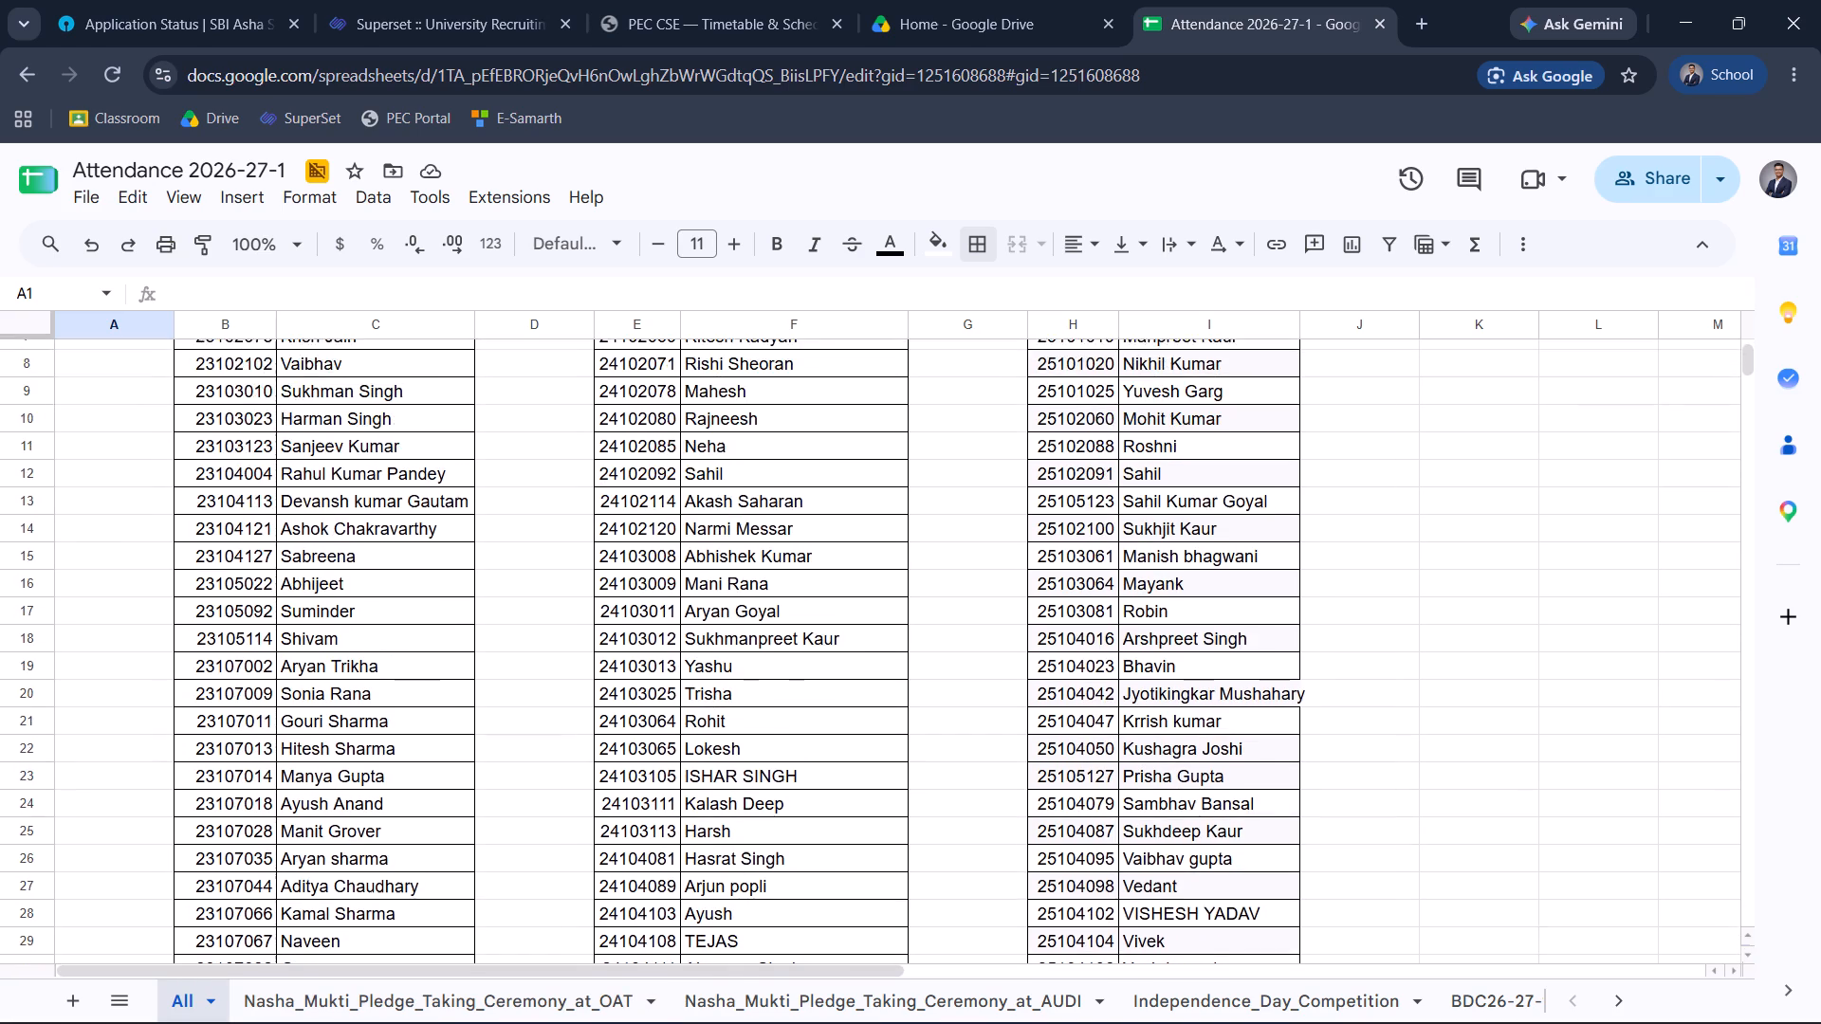
{"action": "scroll", "coordinate": [552, 795], "scroll_direction": "up", "scroll_amount": 1}
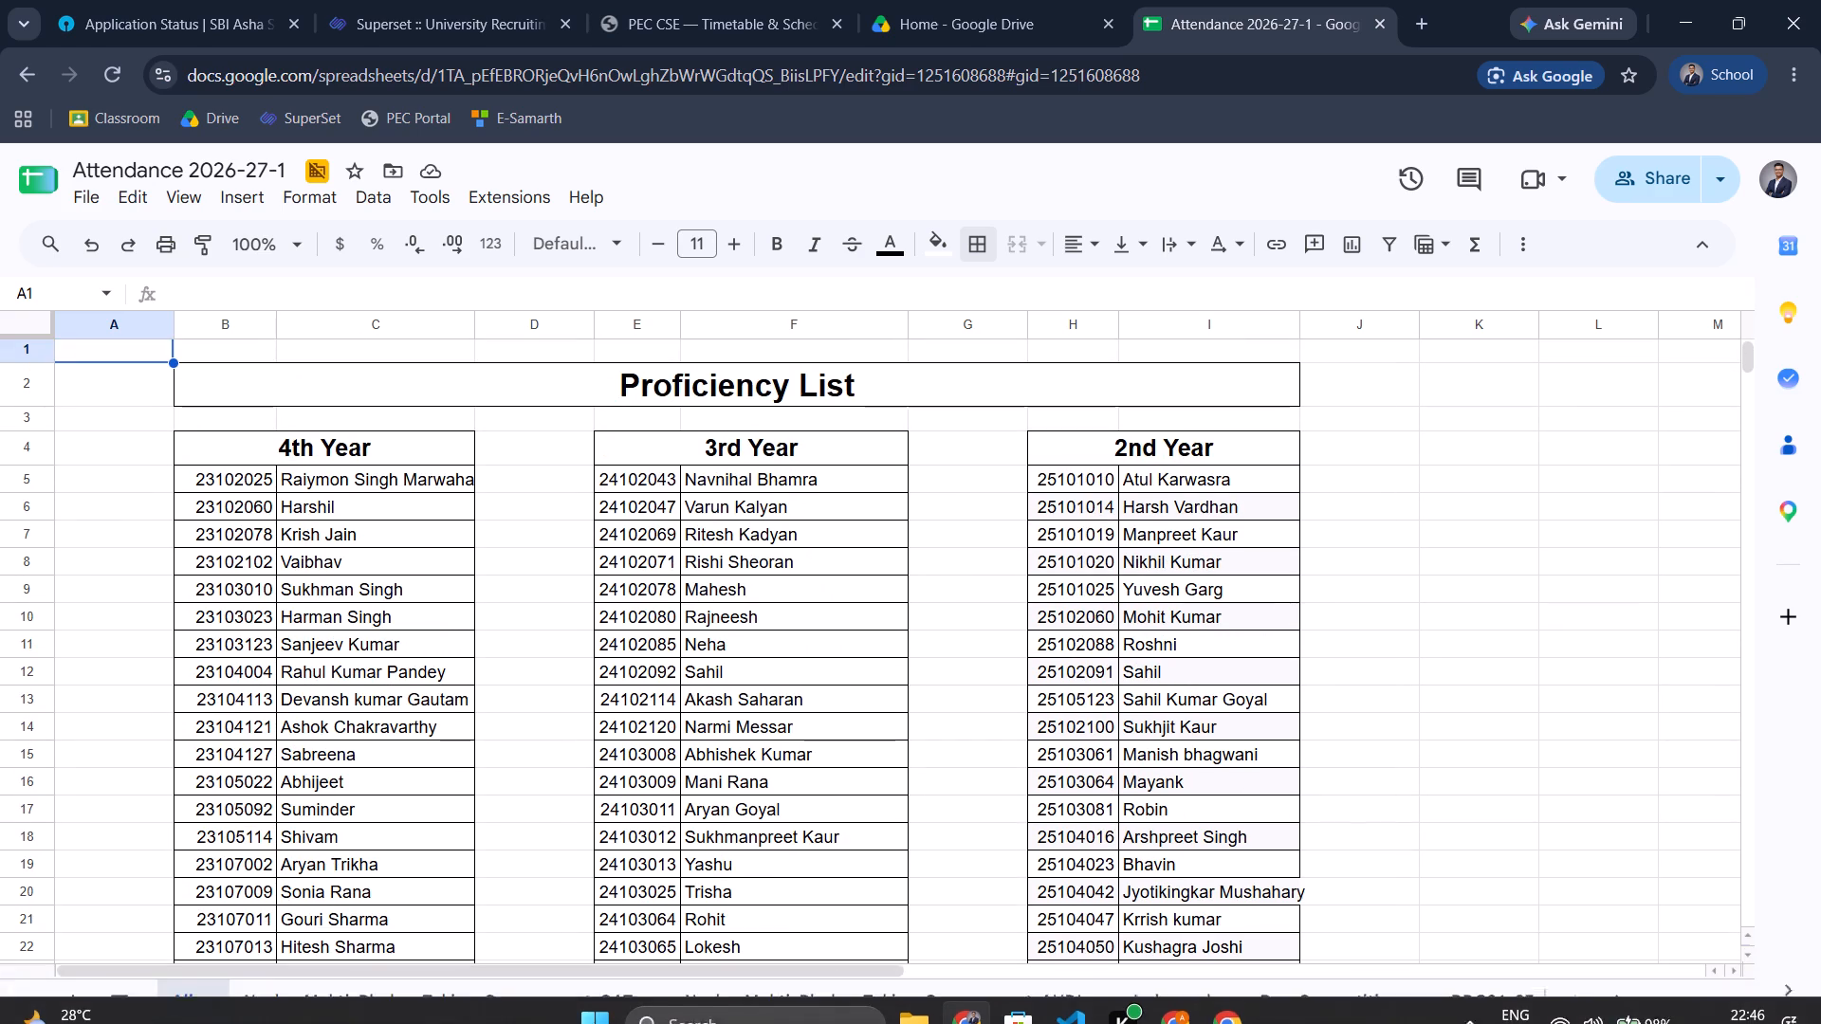
{"action": "left_click", "coordinate": [1462, 1000]}
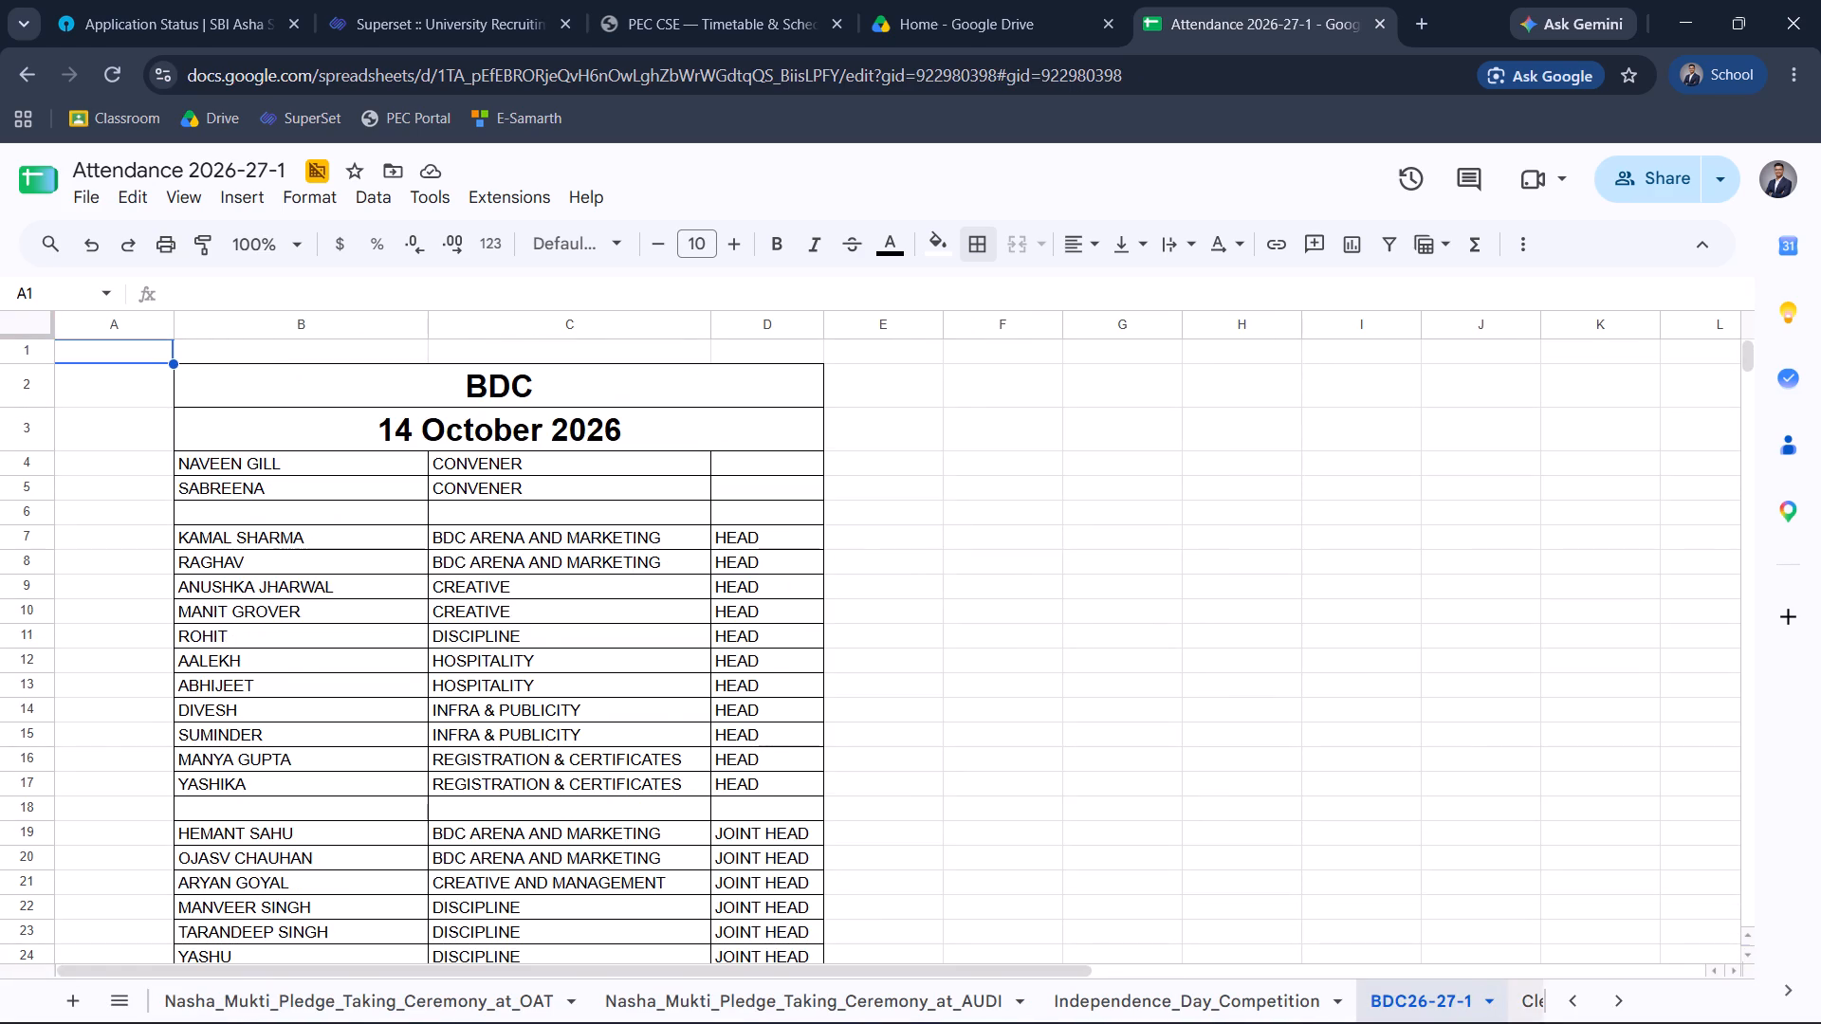
{"action": "left_click", "coordinate": [1524, 1008]}
Copy Manit's SID as text only from the 4th Year absent list into B10 of the present list.
{"action": "scroll", "coordinate": [1456, 690], "scroll_direction": "down", "scroll_amount": 1}
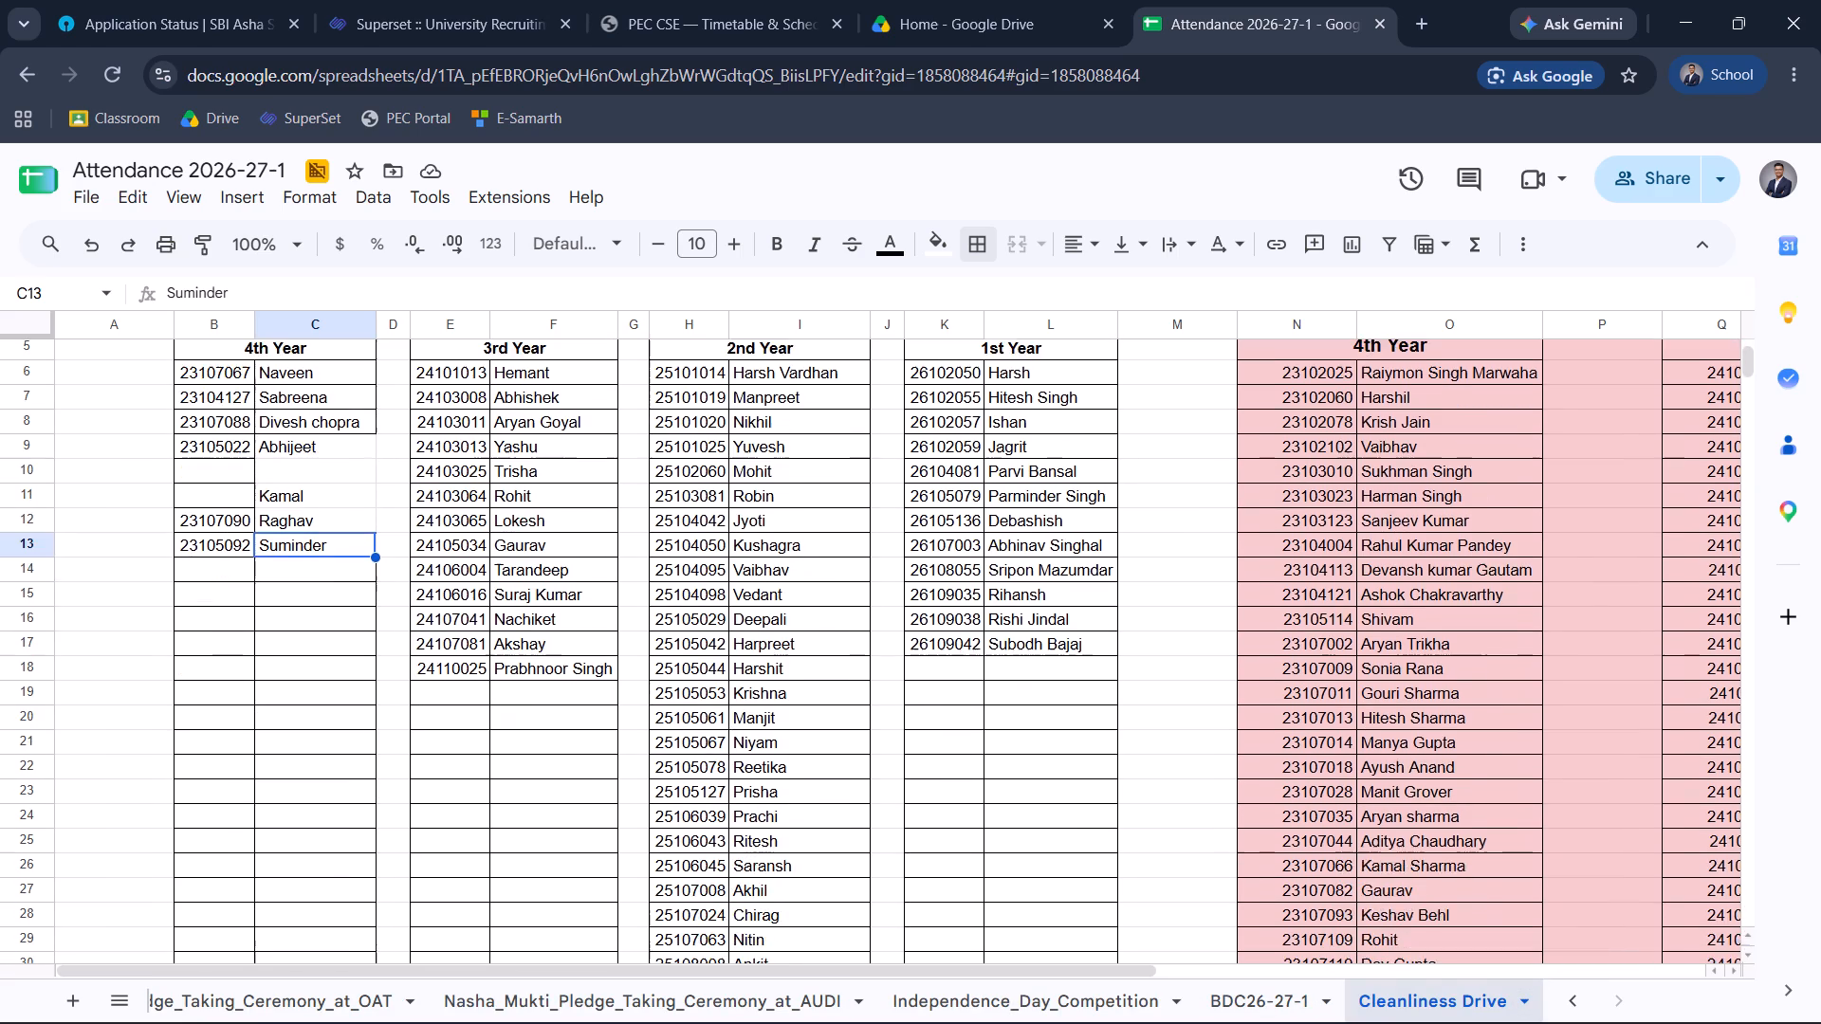
{"action": "scroll", "coordinate": [1456, 690], "scroll_direction": "down", "scroll_amount": 1}
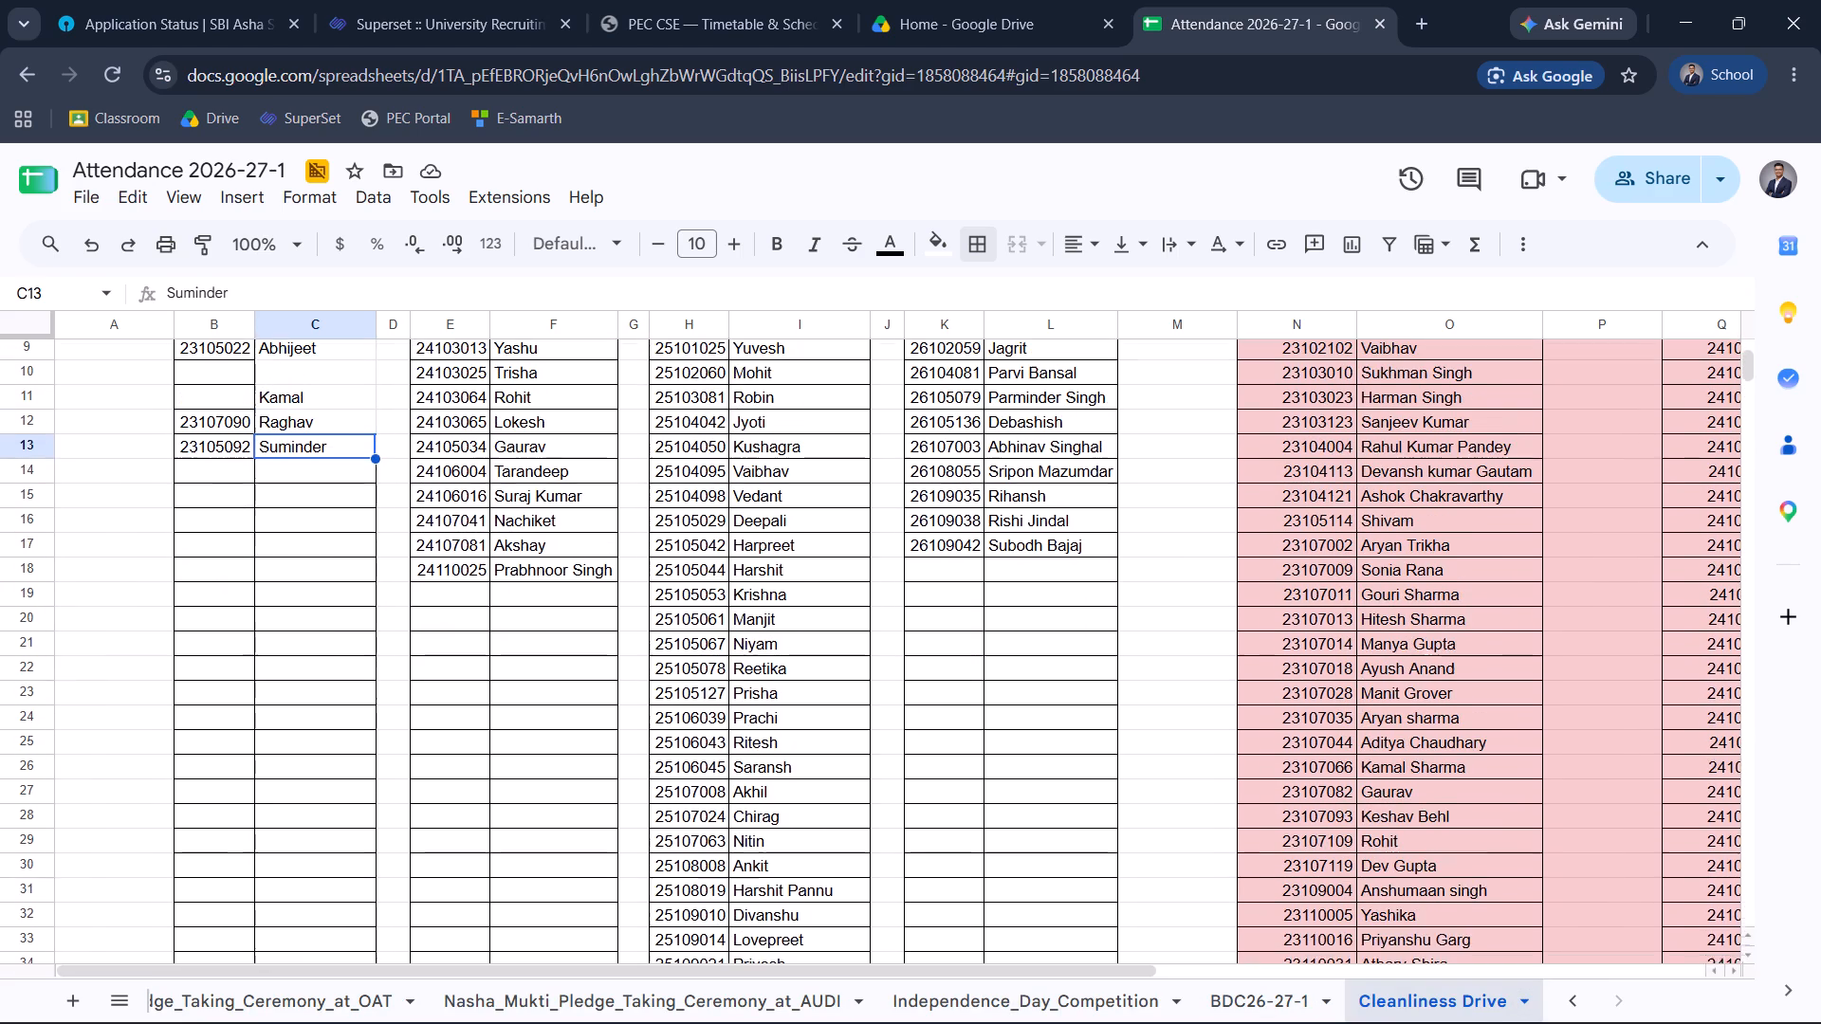
{"action": "scroll", "coordinate": [1456, 690], "scroll_direction": "down", "scroll_amount": 1}
{"action": "scroll", "coordinate": [1396, 652], "scroll_direction": "up", "scroll_amount": 1}
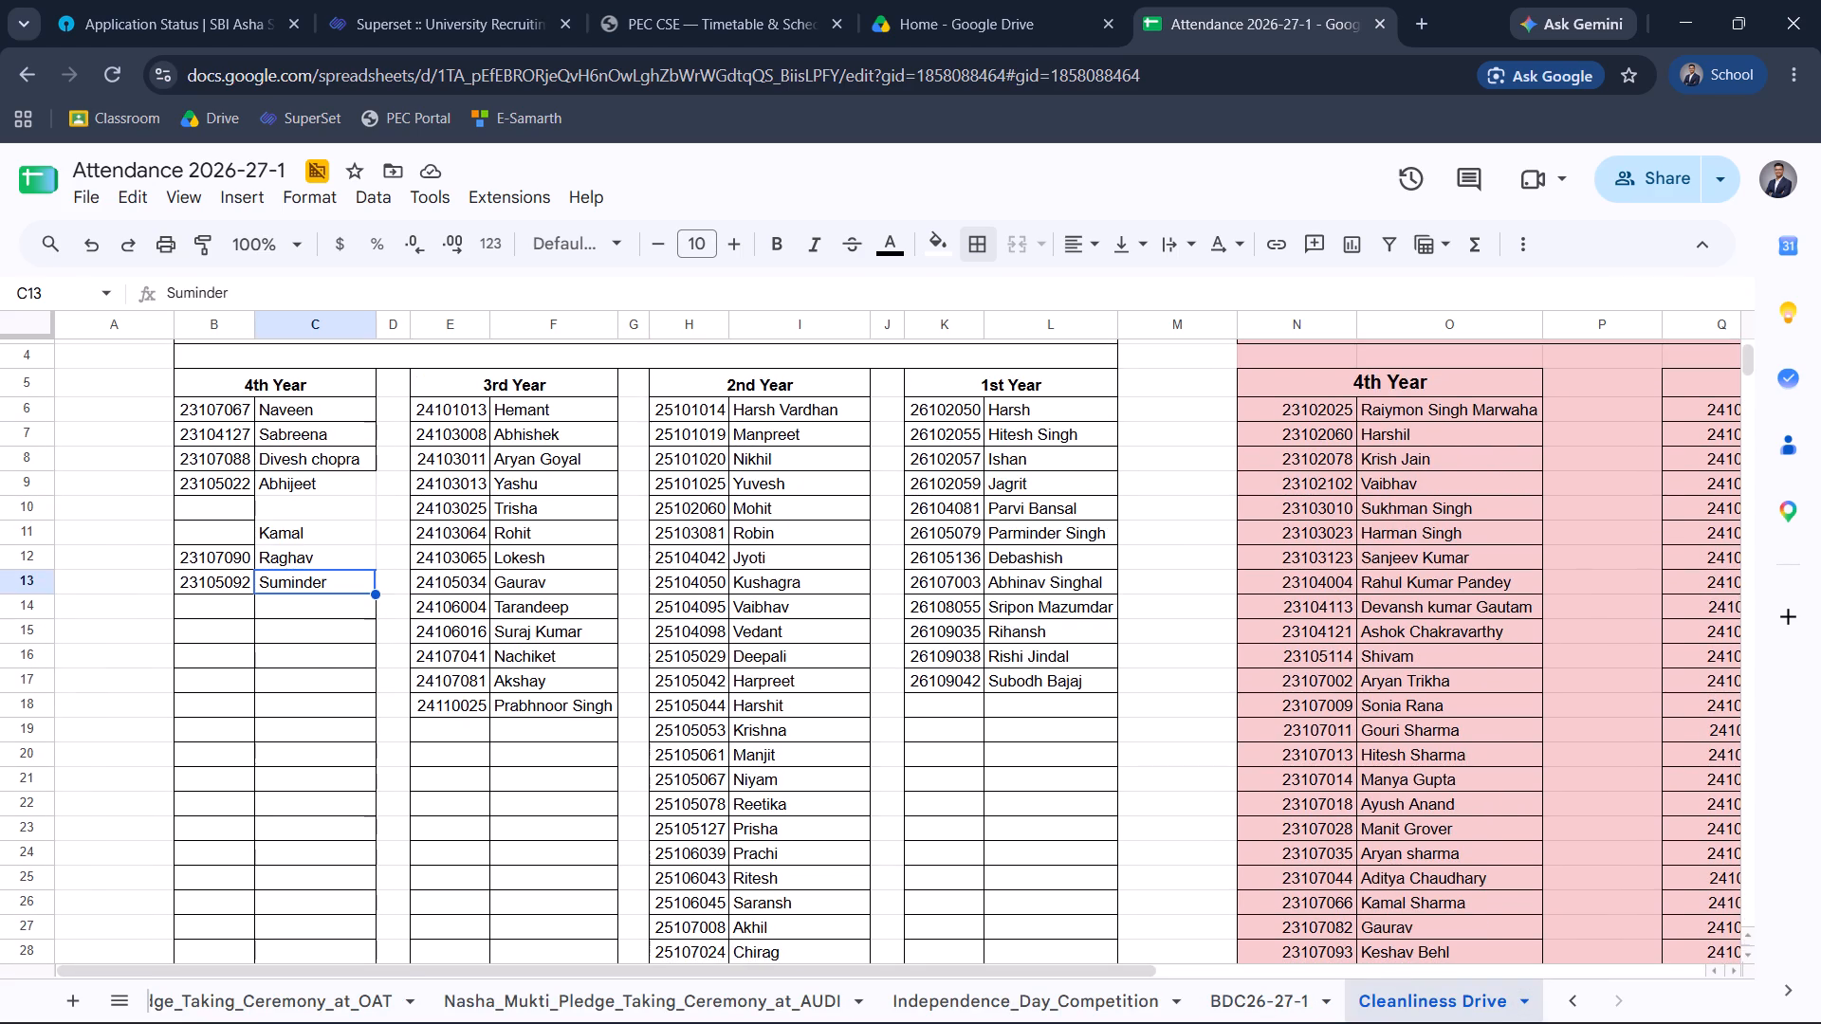
{"action": "scroll", "coordinate": [1396, 652], "scroll_direction": "up", "scroll_amount": 2}
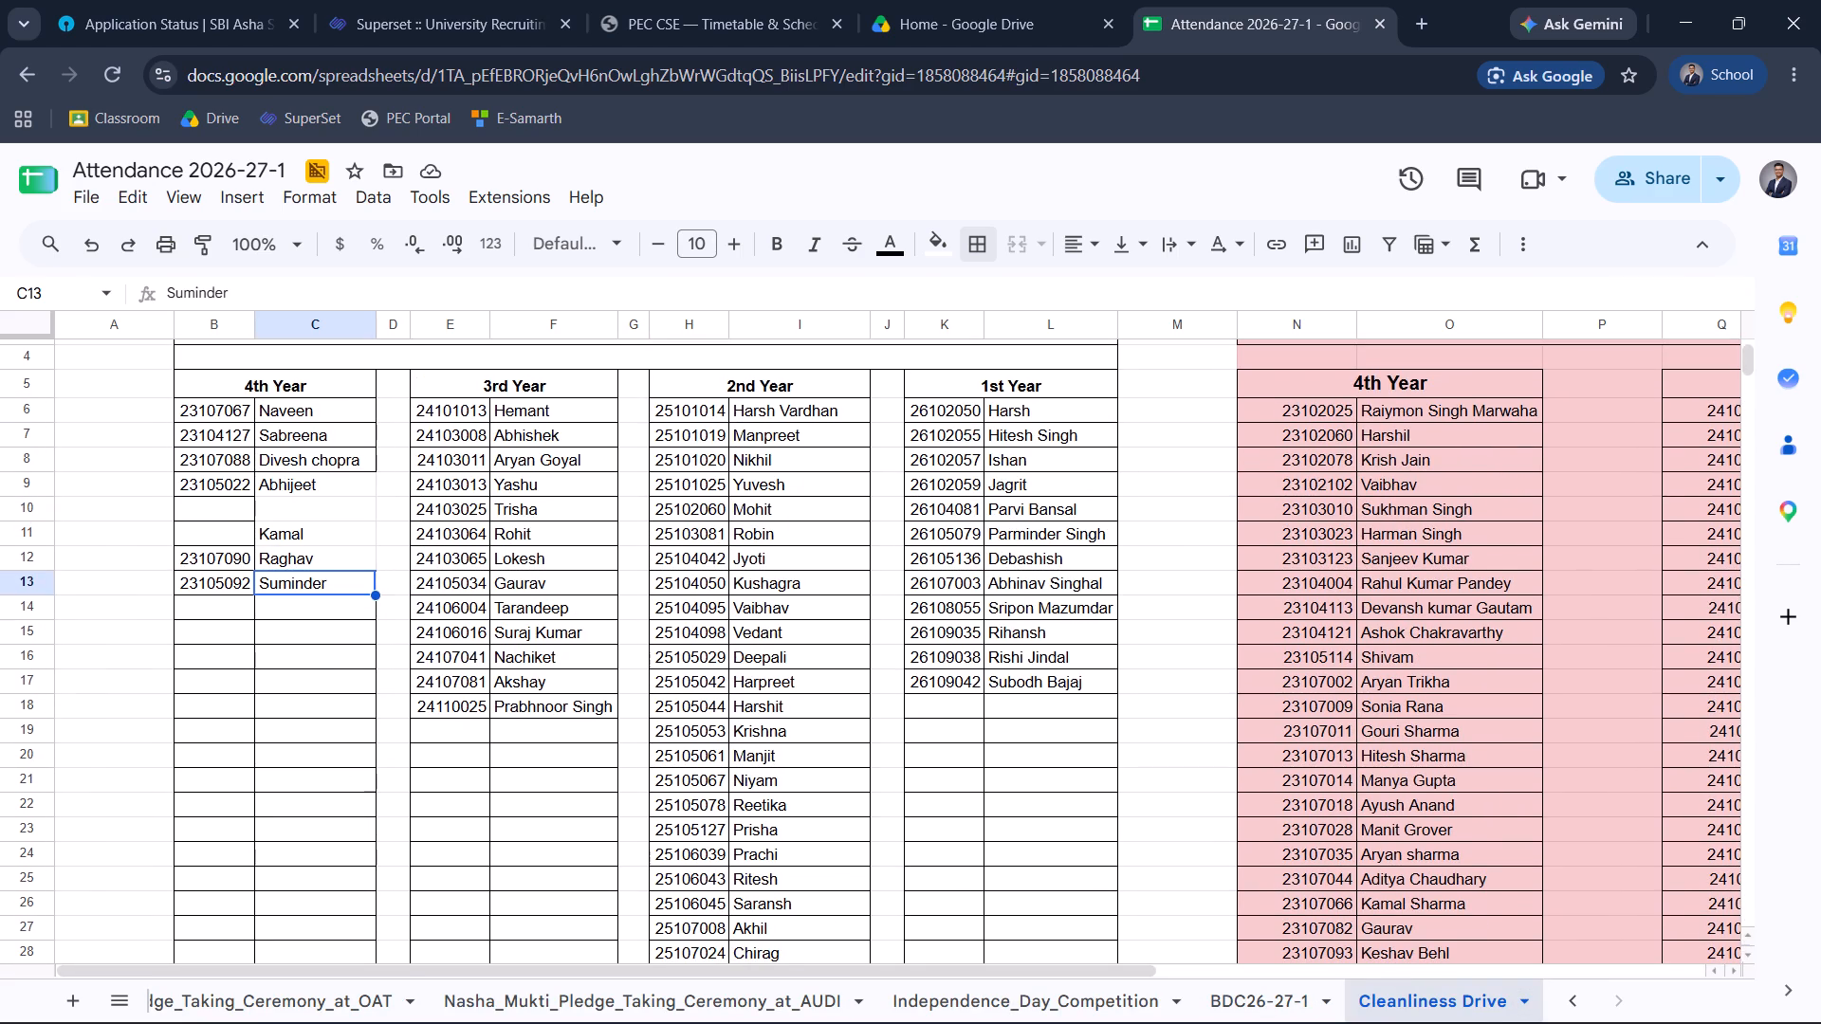
{"action": "left_click", "coordinate": [1312, 830]}
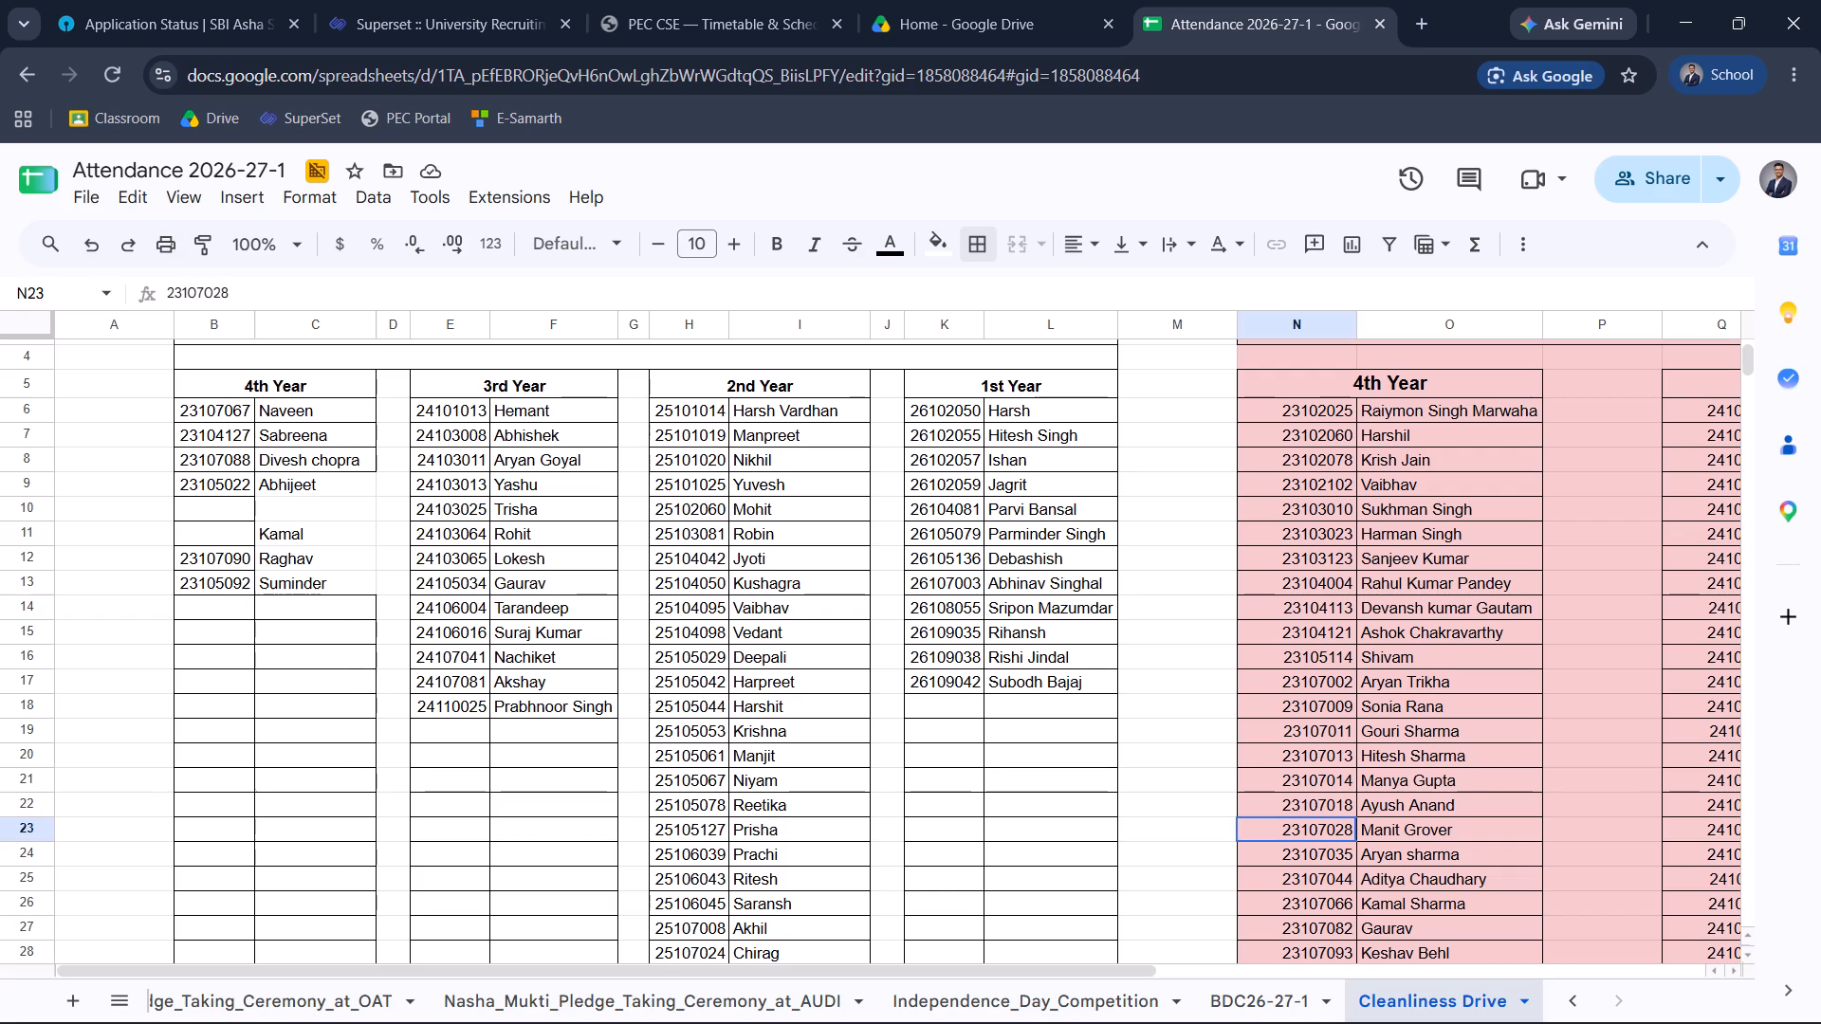
{"action": "key", "text": "ctrl+c"}
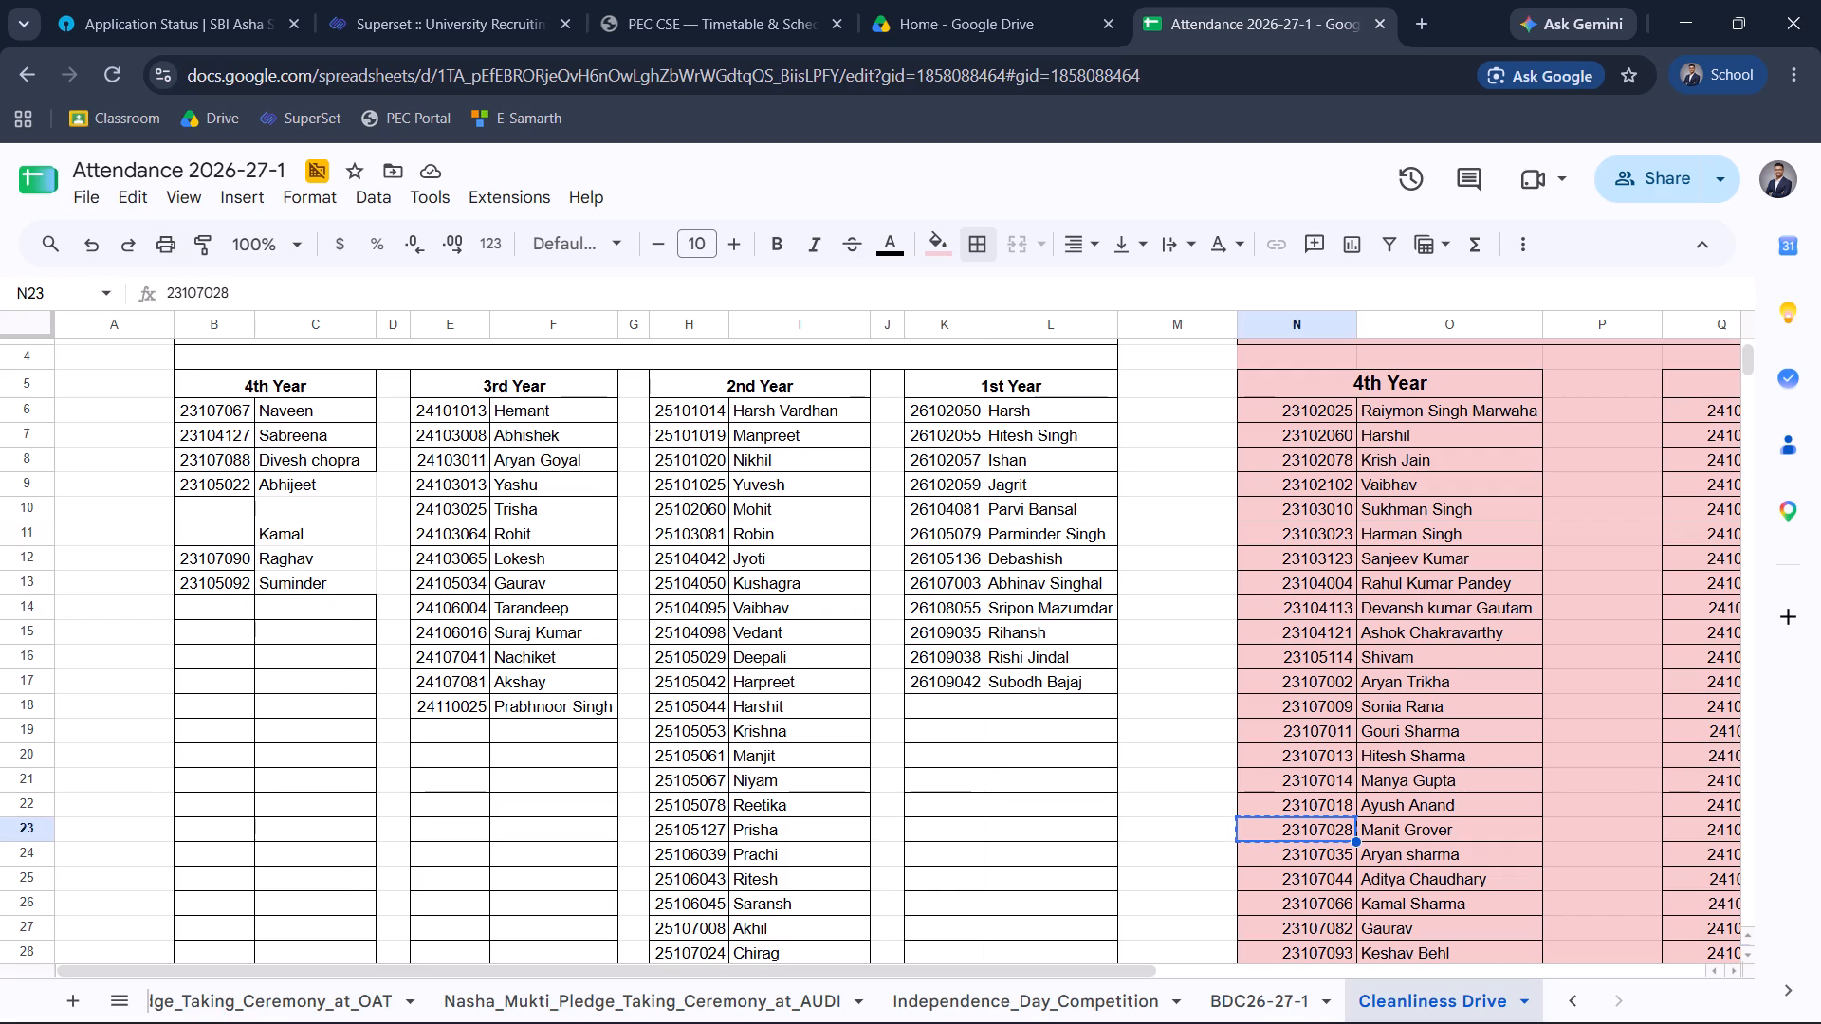
{"action": "key", "text": "F2"}
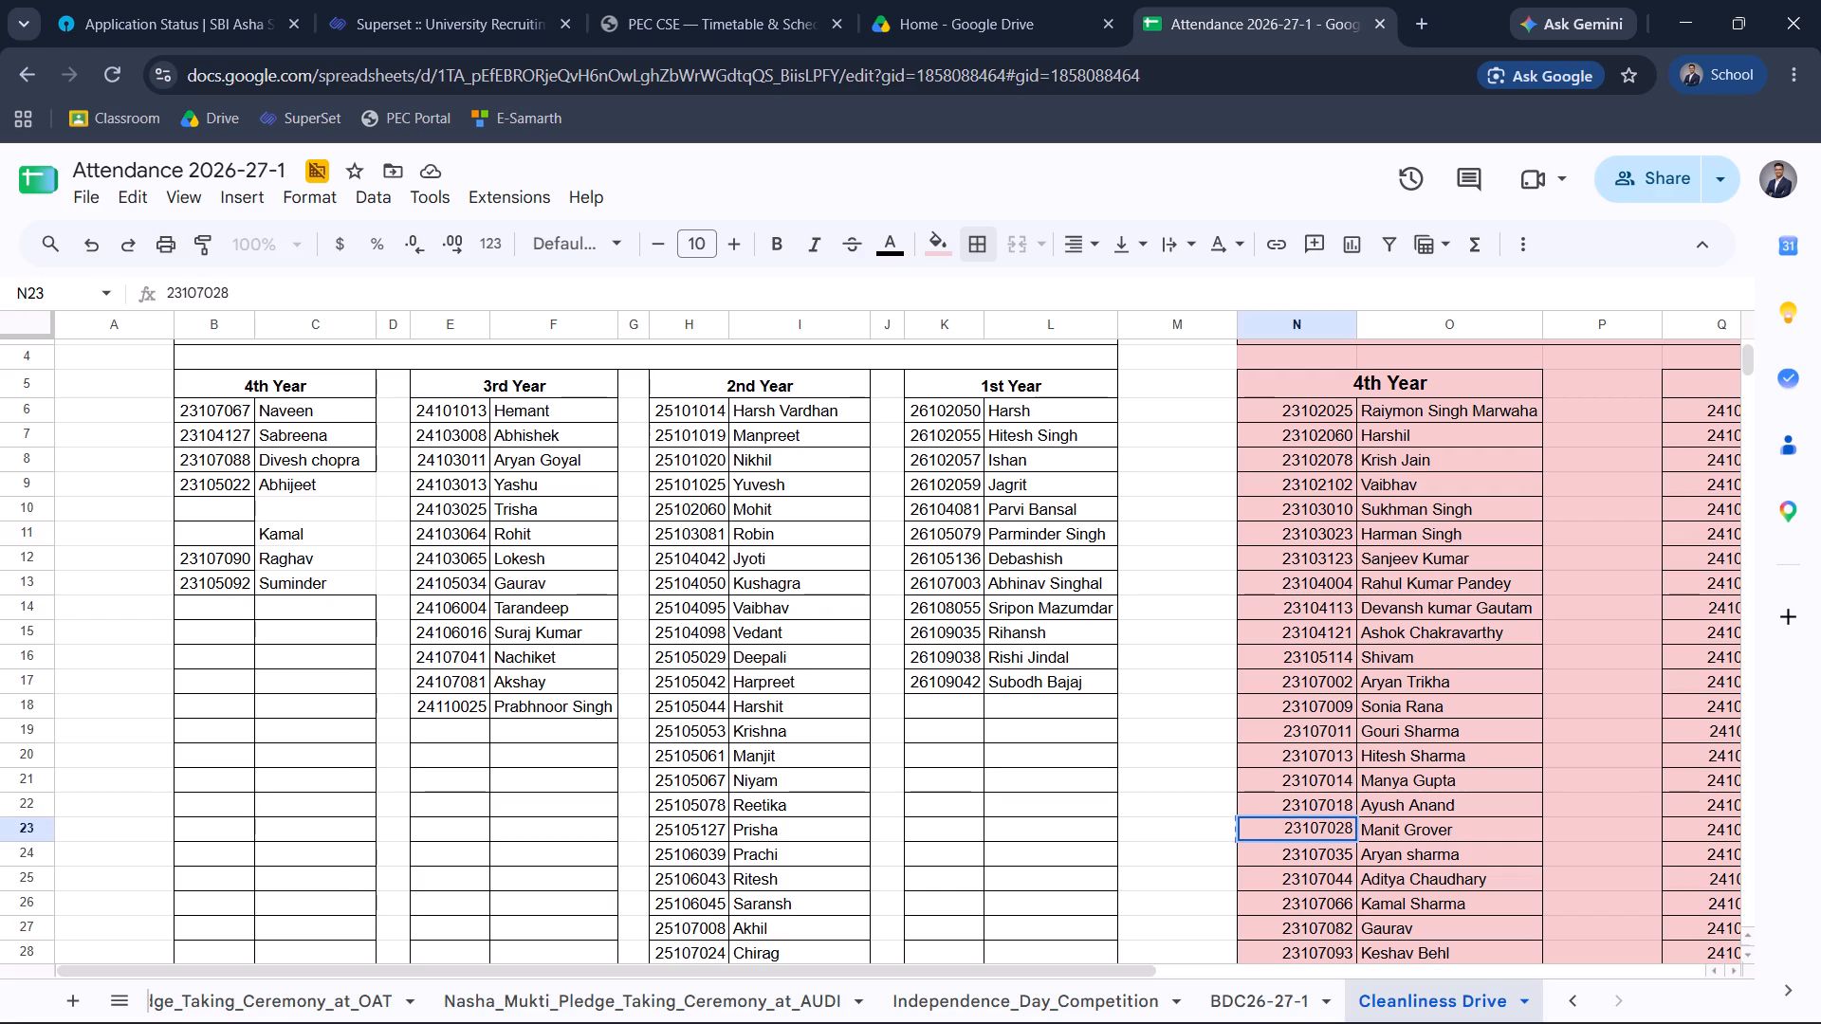
{"action": "key", "text": "ctrl+a"}
{"action": "key", "text": "ctrl+c"}
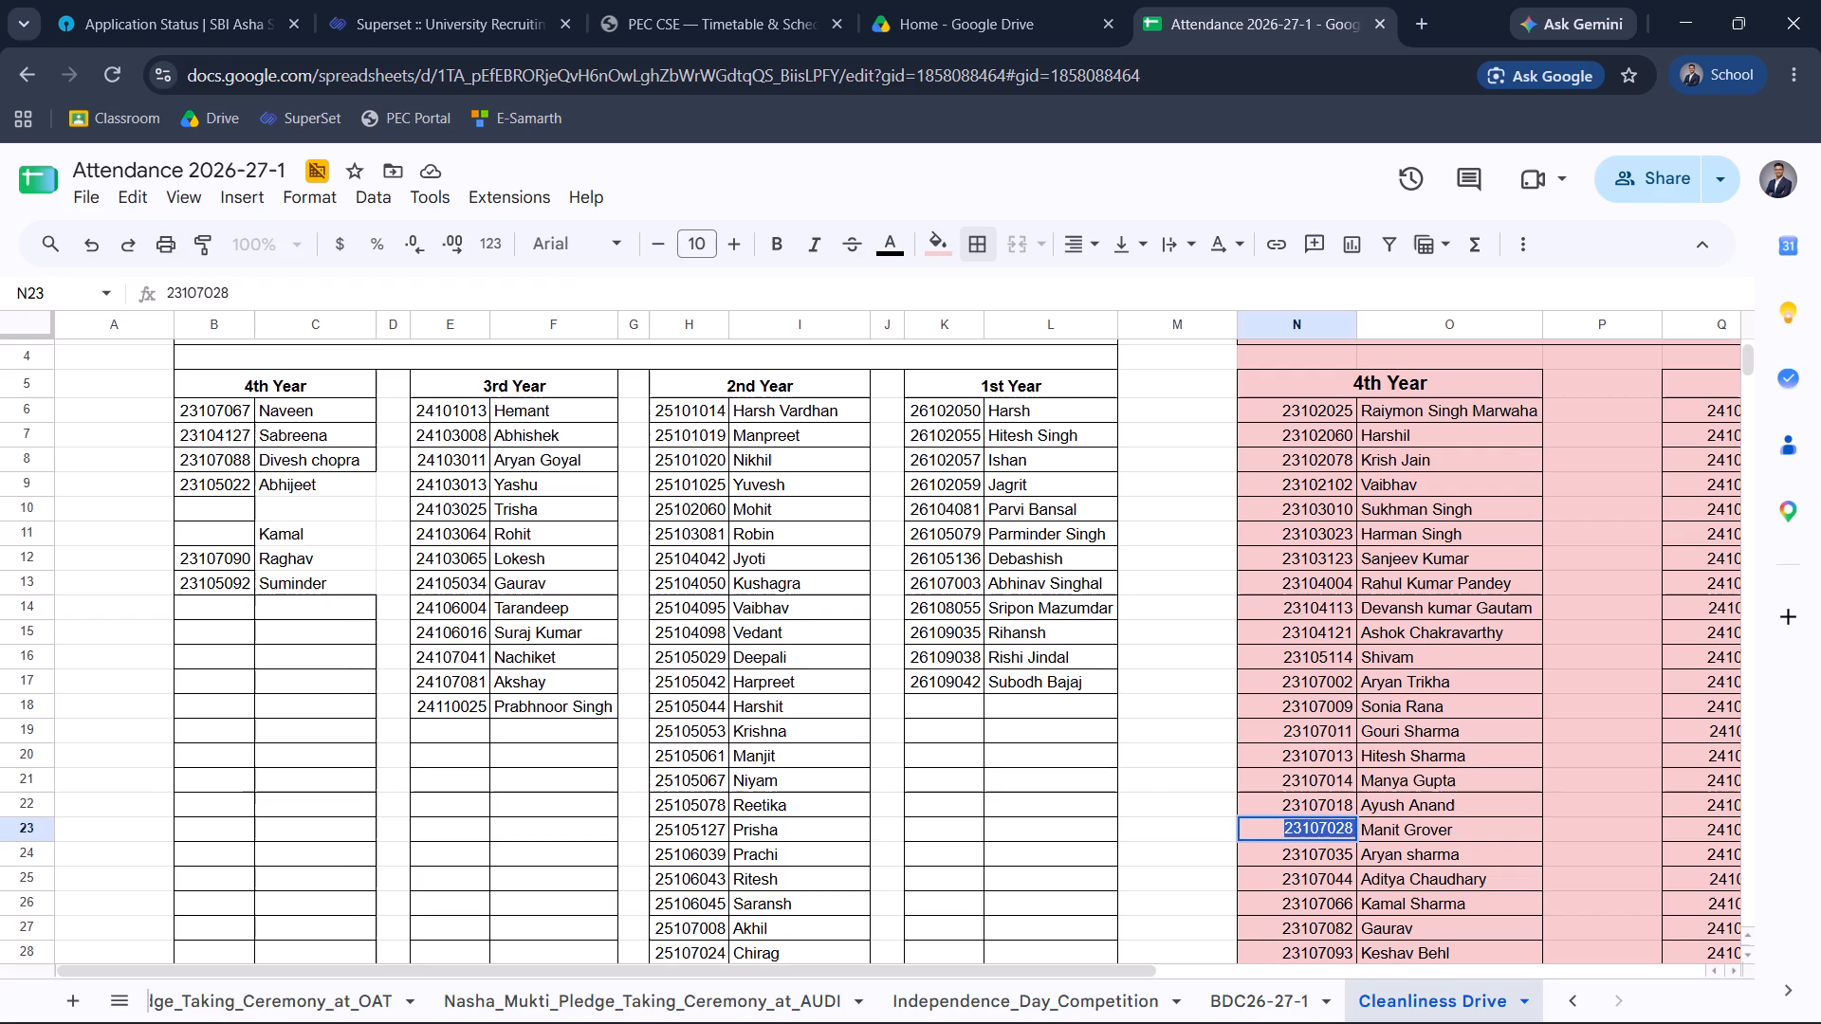
{"action": "left_click", "coordinate": [224, 504]}
{"action": "key", "text": "ctrl+v"}
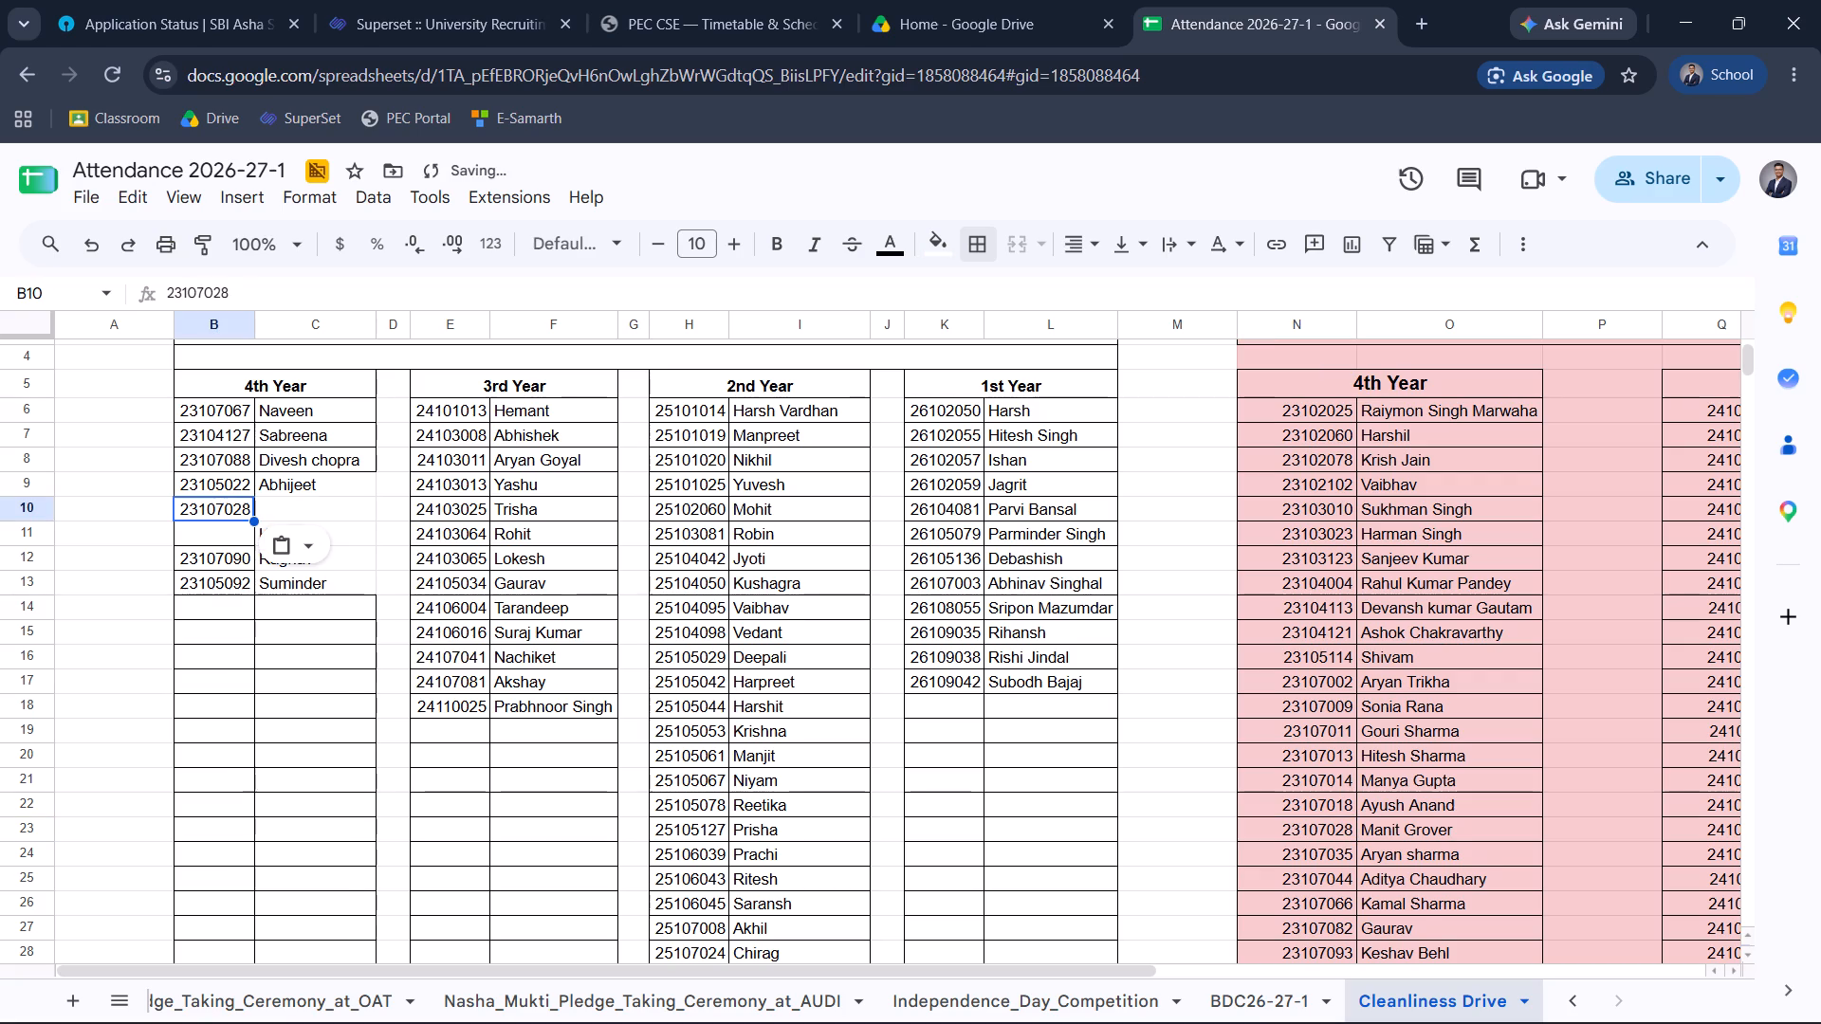
Enter the name Manit in C10 of the 4th Year present list.
{"action": "double_click", "coordinate": [294, 512]}
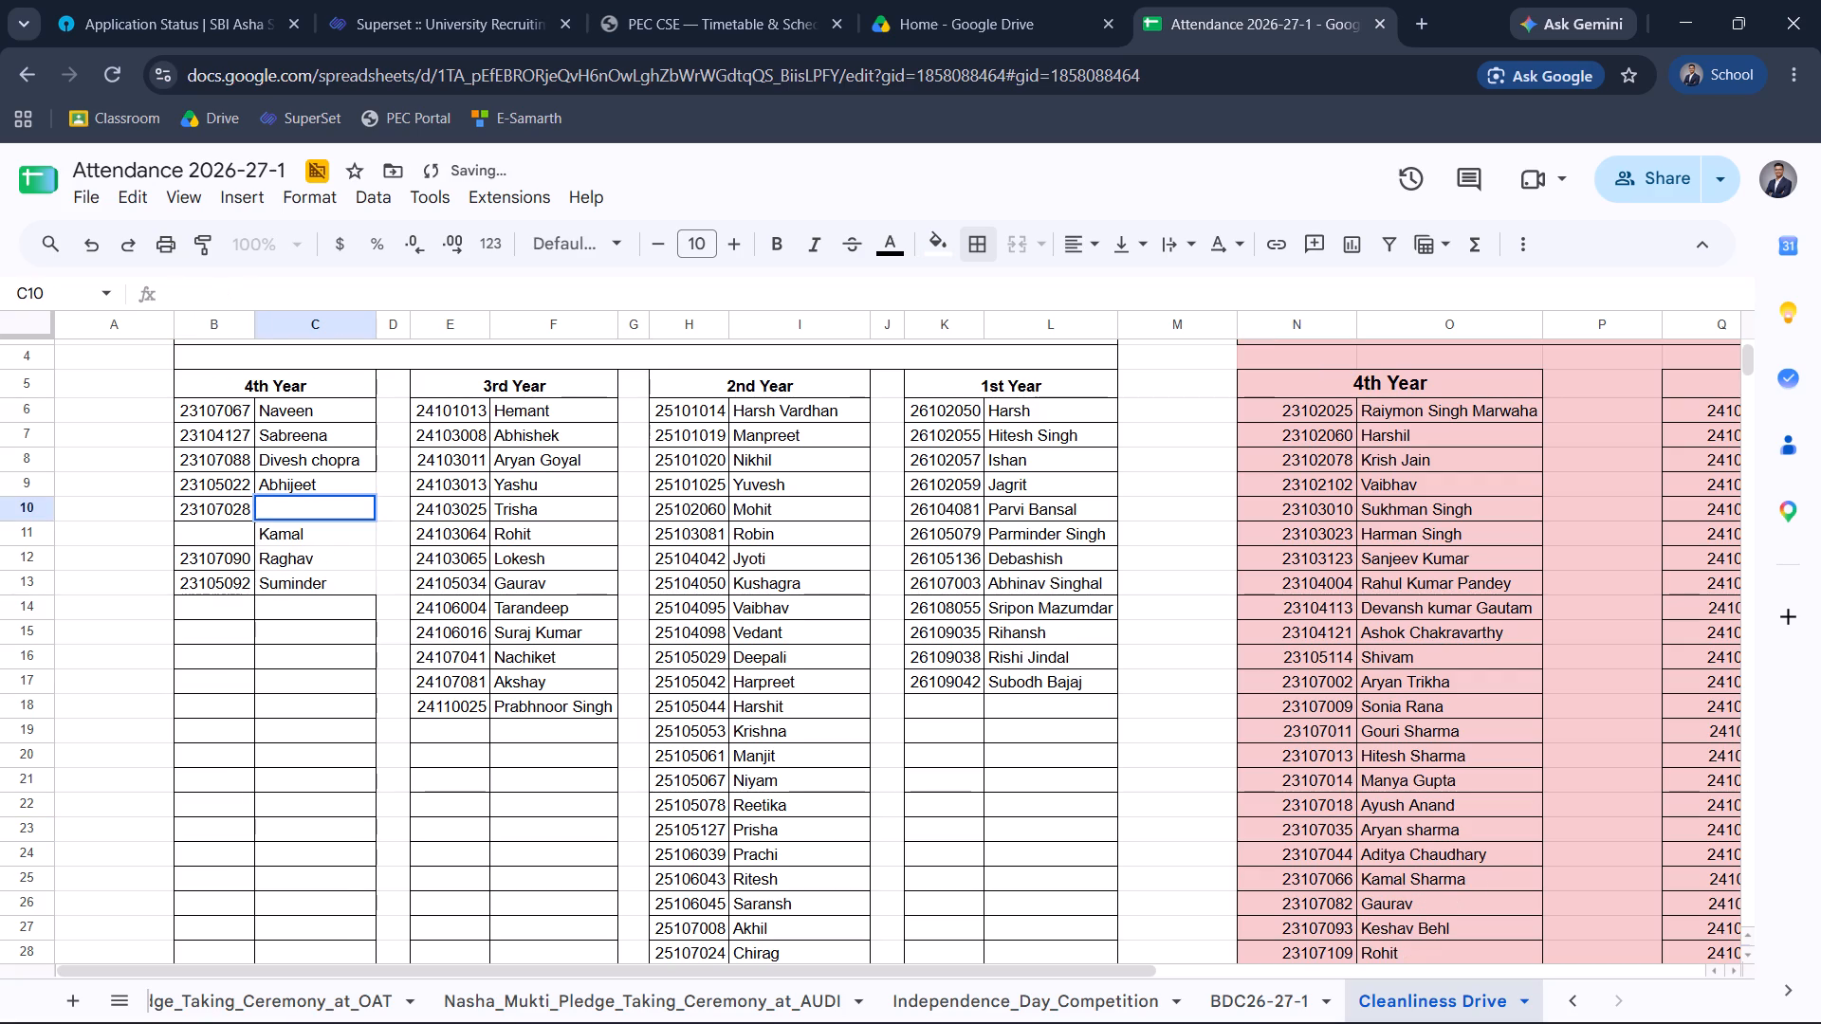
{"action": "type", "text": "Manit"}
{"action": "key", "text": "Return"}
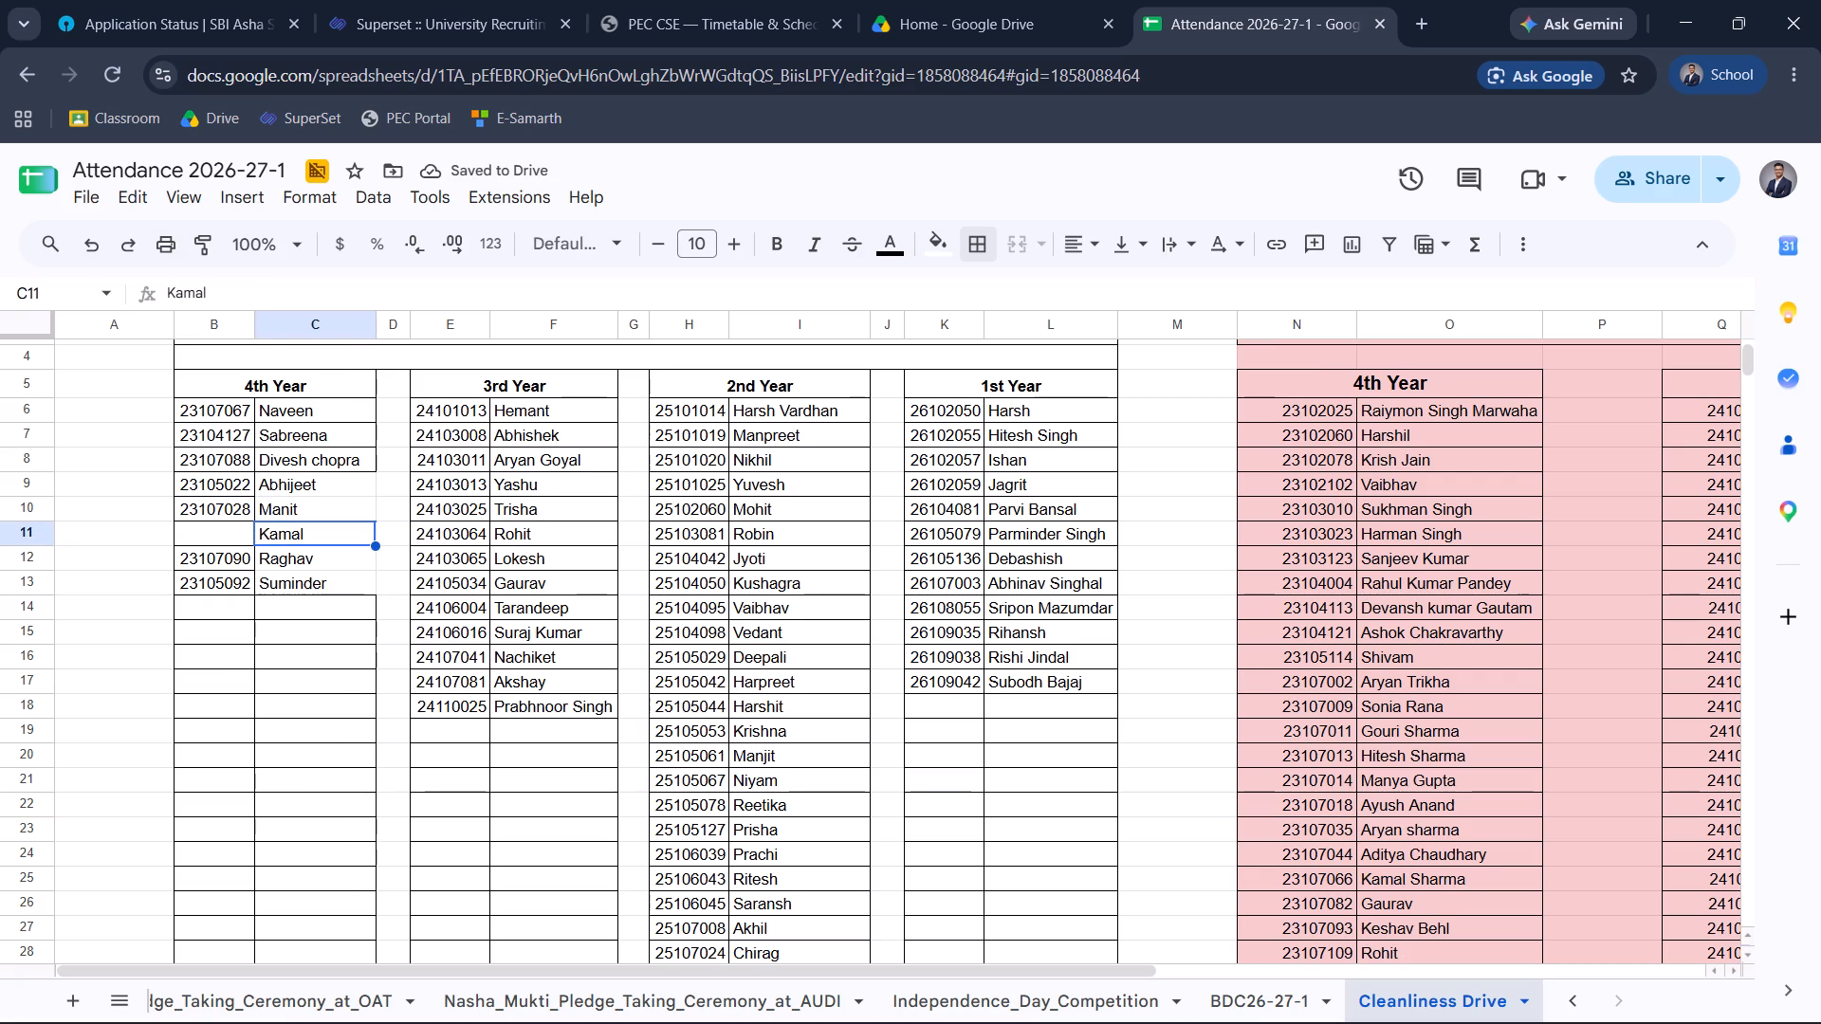
Find Kamal in the sheet and copy his SID as text only from the 4th Year absent list into B11 of the present list.
{"action": "scroll", "coordinate": [1423, 585], "scroll_direction": "down", "scroll_amount": 3}
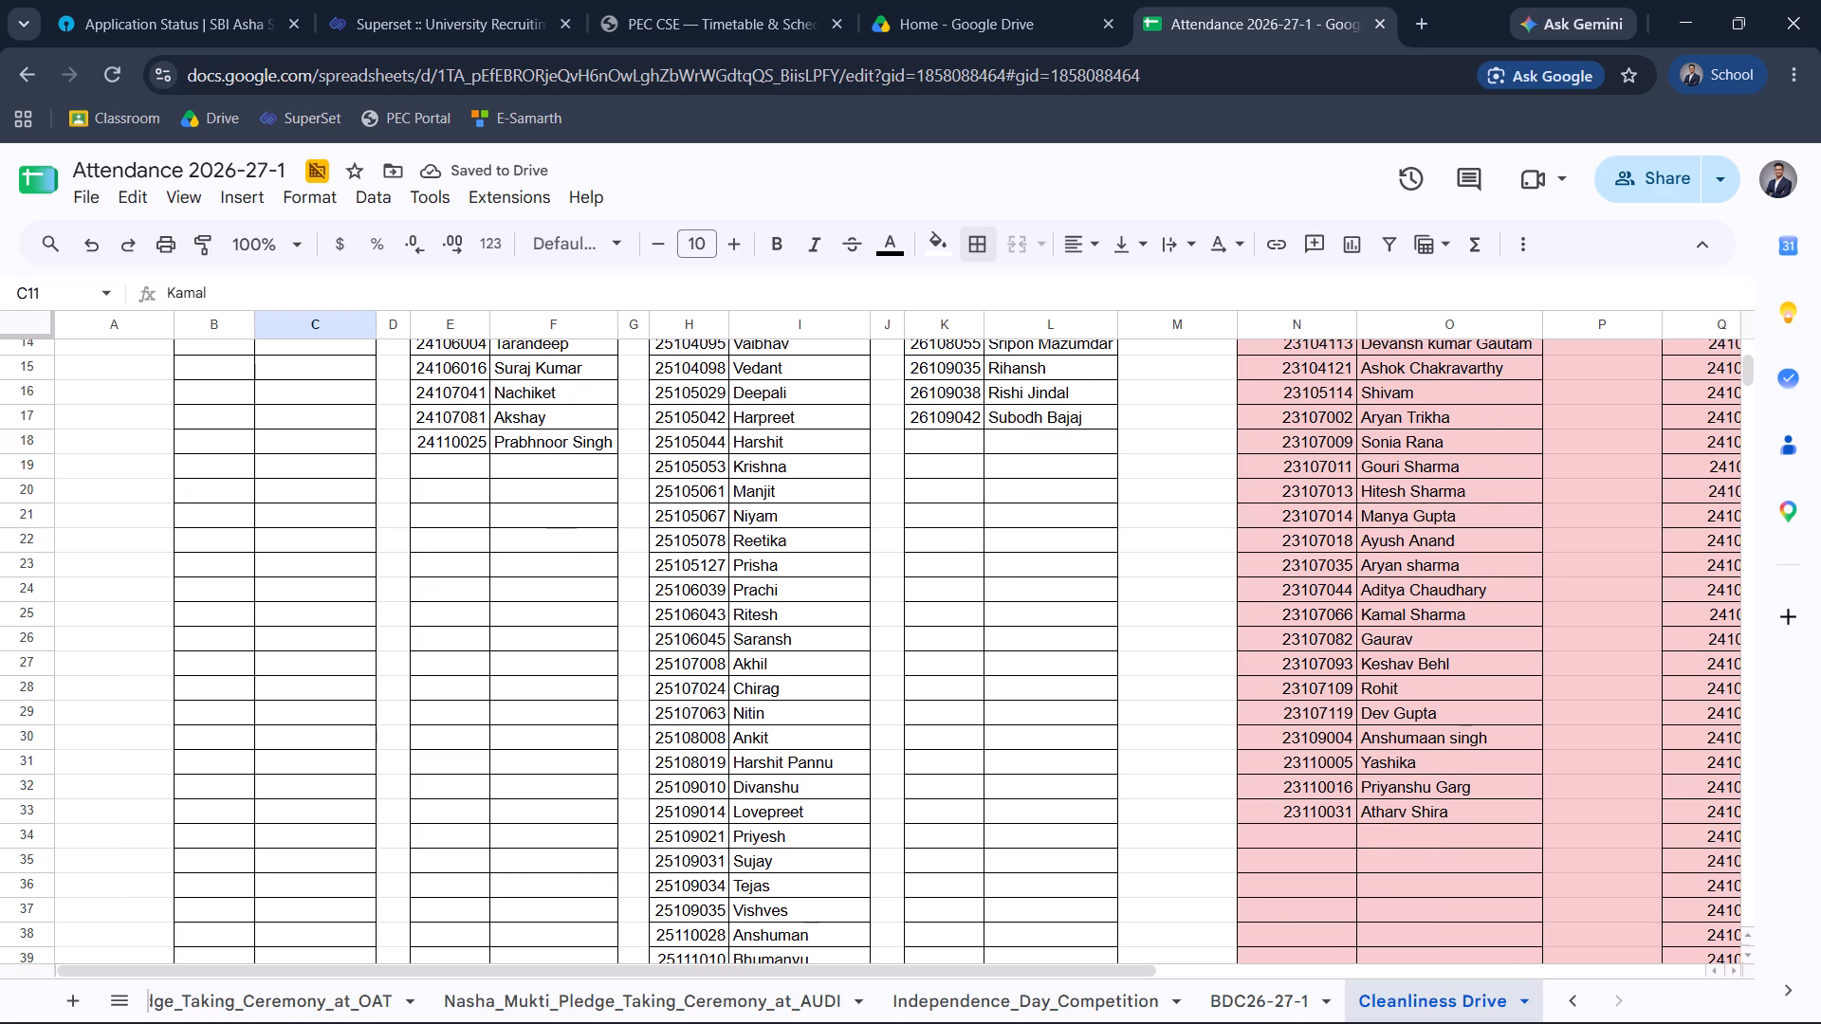
{"action": "scroll", "coordinate": [1423, 585], "scroll_direction": "up", "scroll_amount": 4}
{"action": "key", "text": "ctrl+f"}
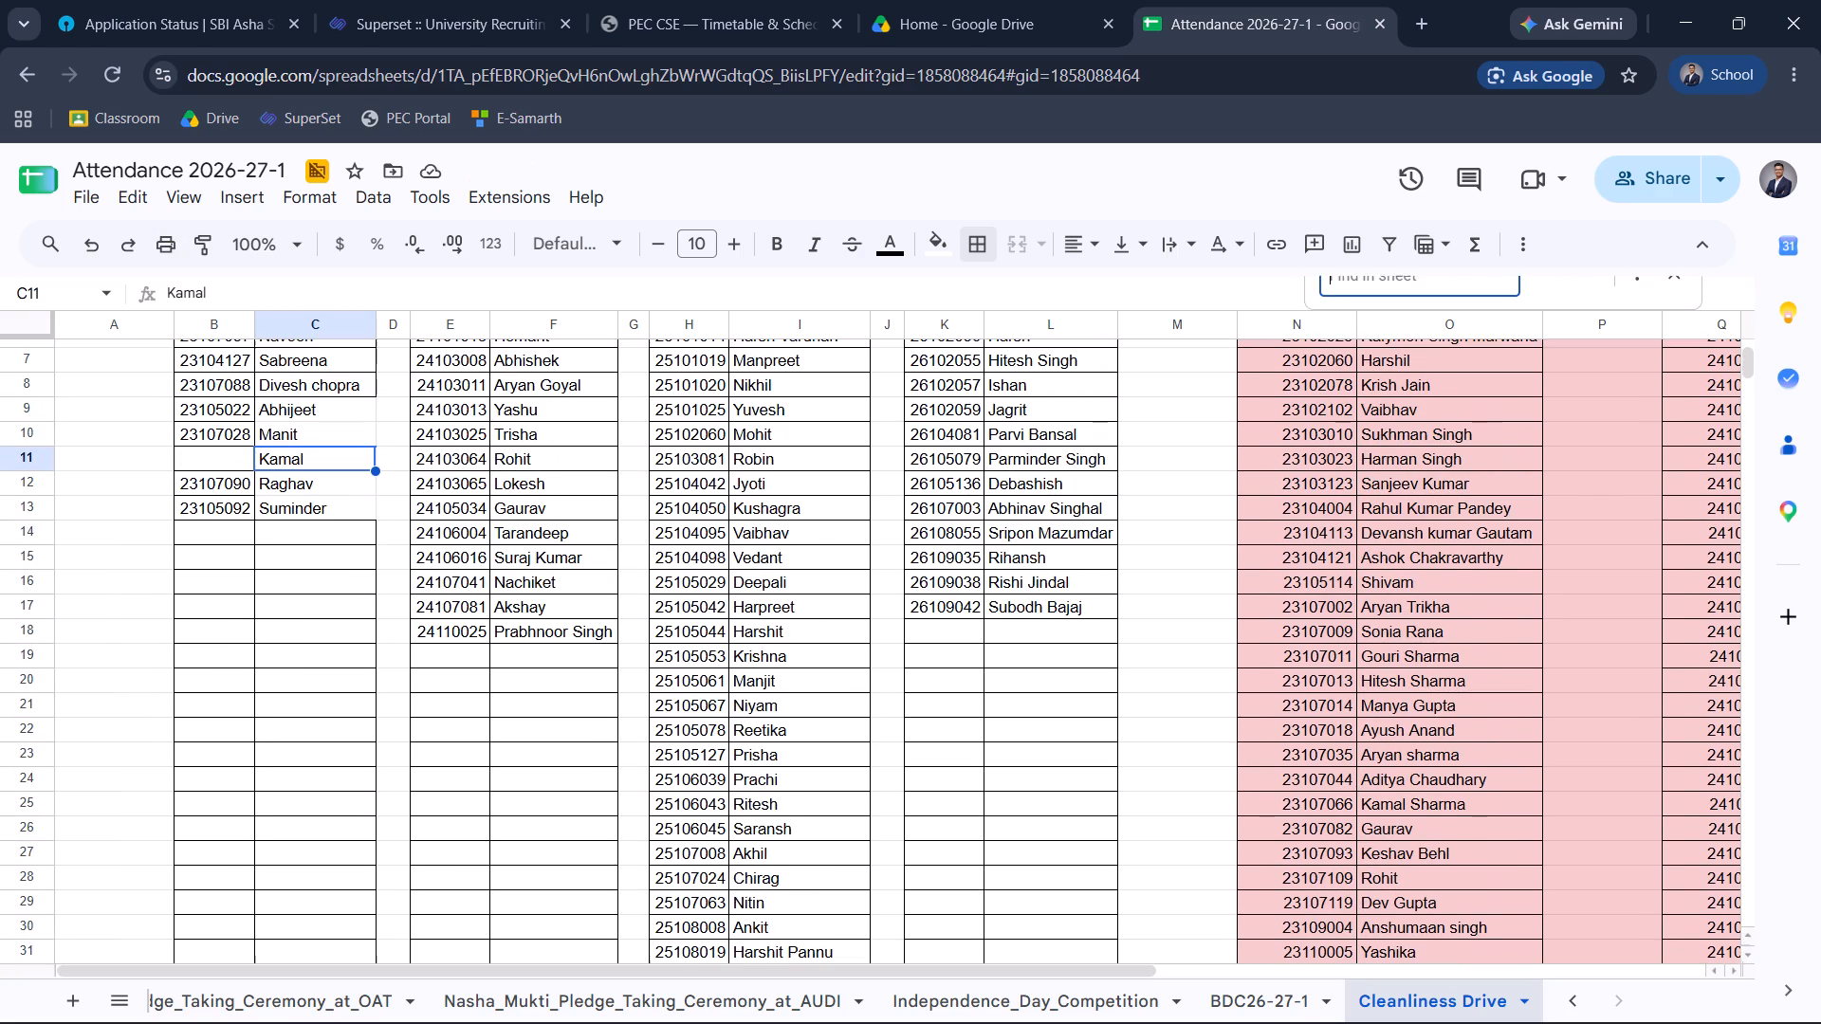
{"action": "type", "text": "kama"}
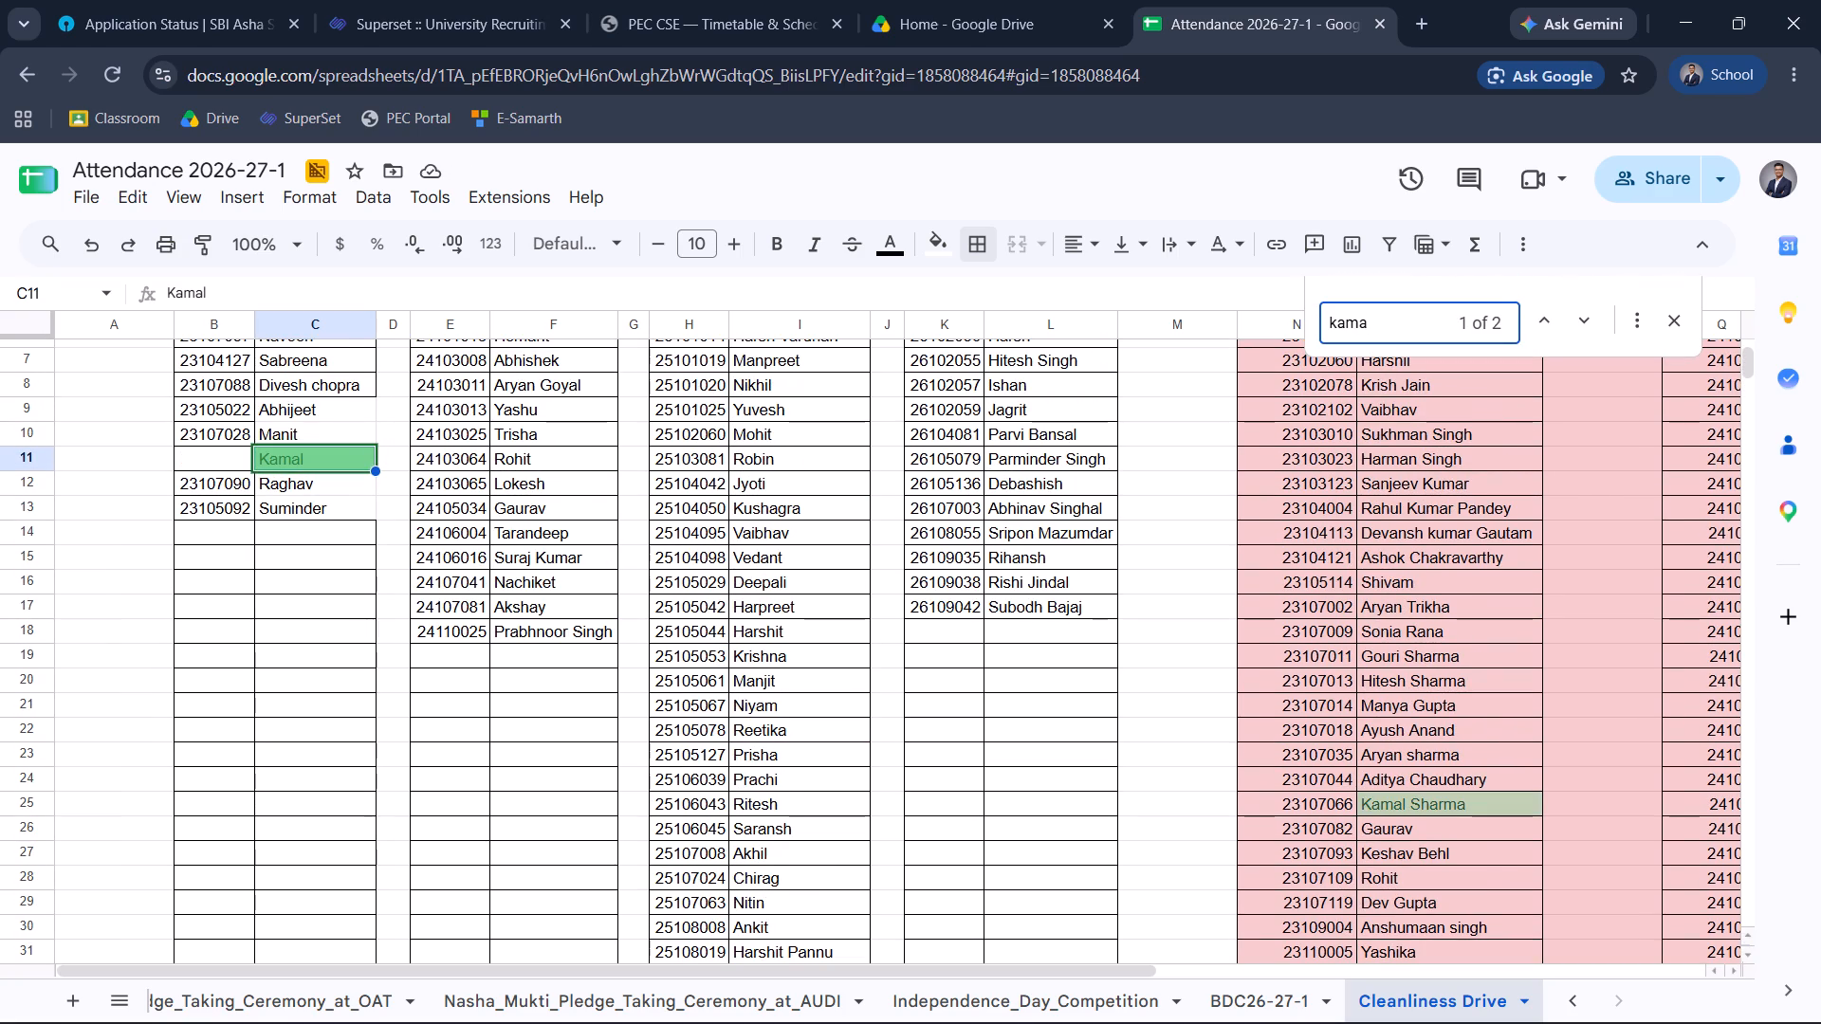
{"action": "triple_click", "coordinate": [1340, 798]}
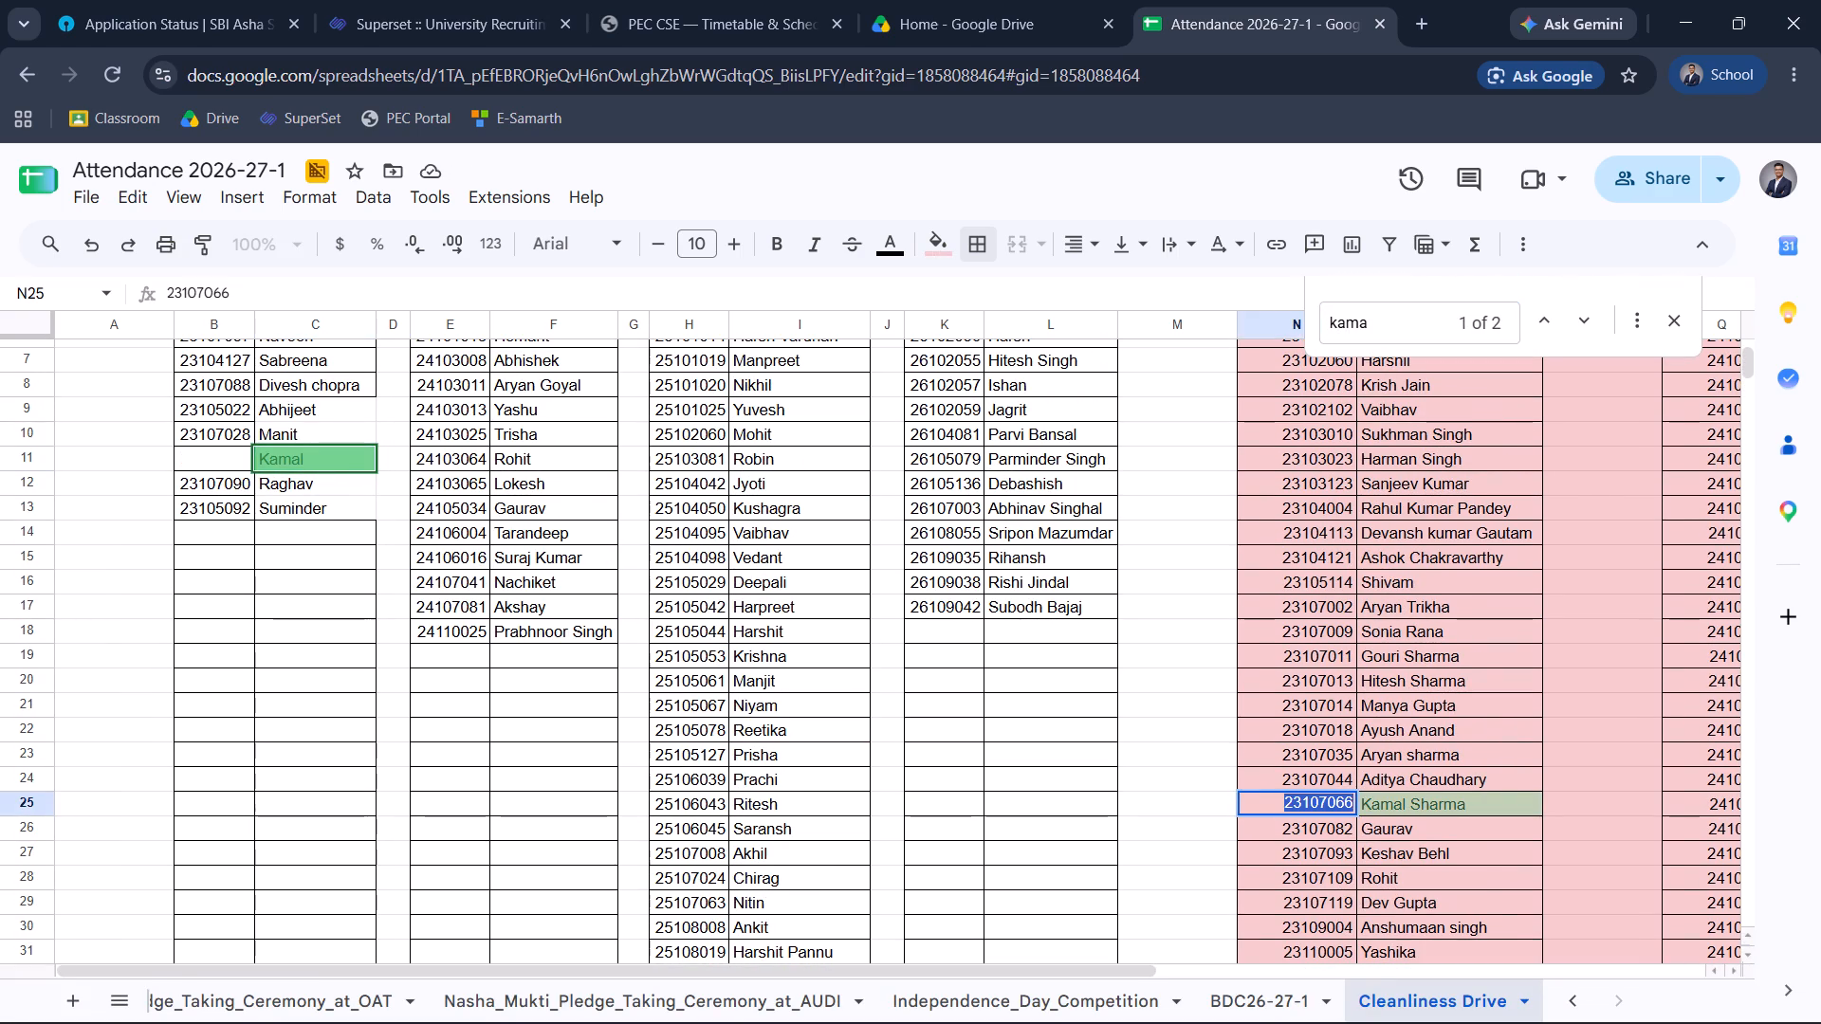
{"action": "key", "text": "ctrl+a"}
{"action": "key", "text": "ctrl+c"}
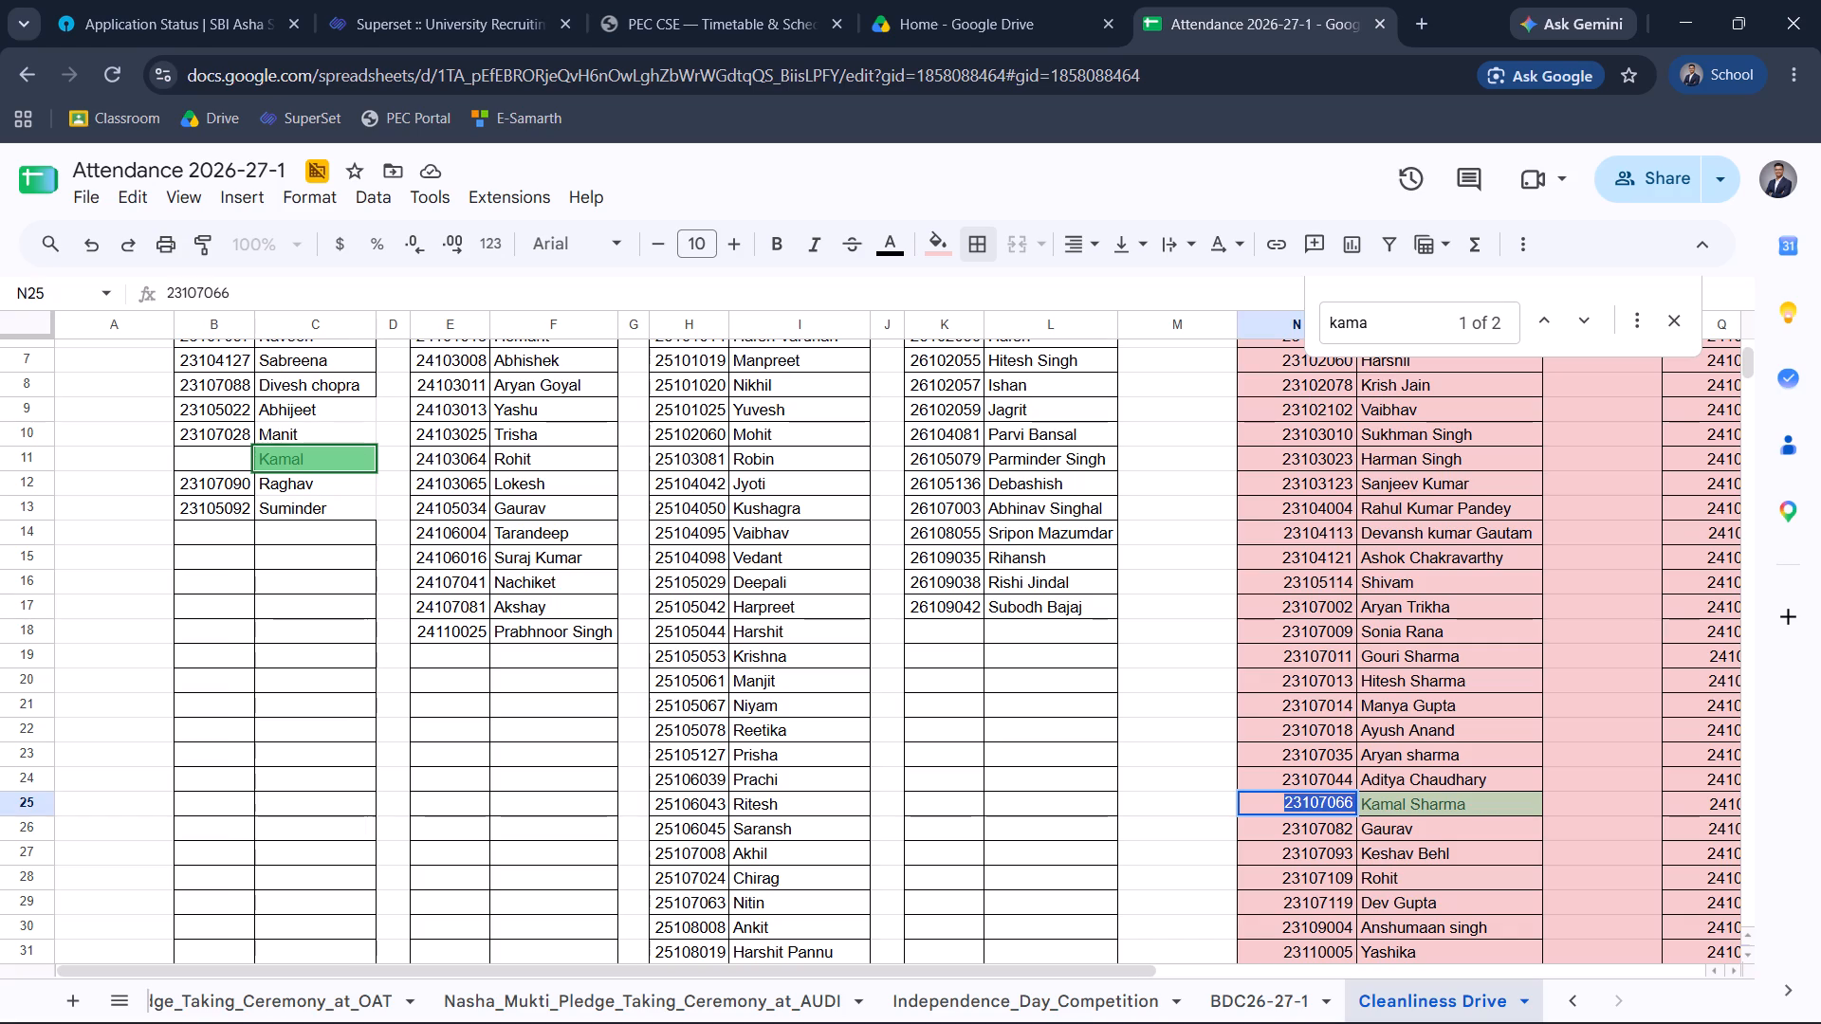
{"action": "double_click", "coordinate": [224, 457]}
{"action": "key", "text": "ctrl+v"}
{"action": "key", "text": "ctrl+Return"}
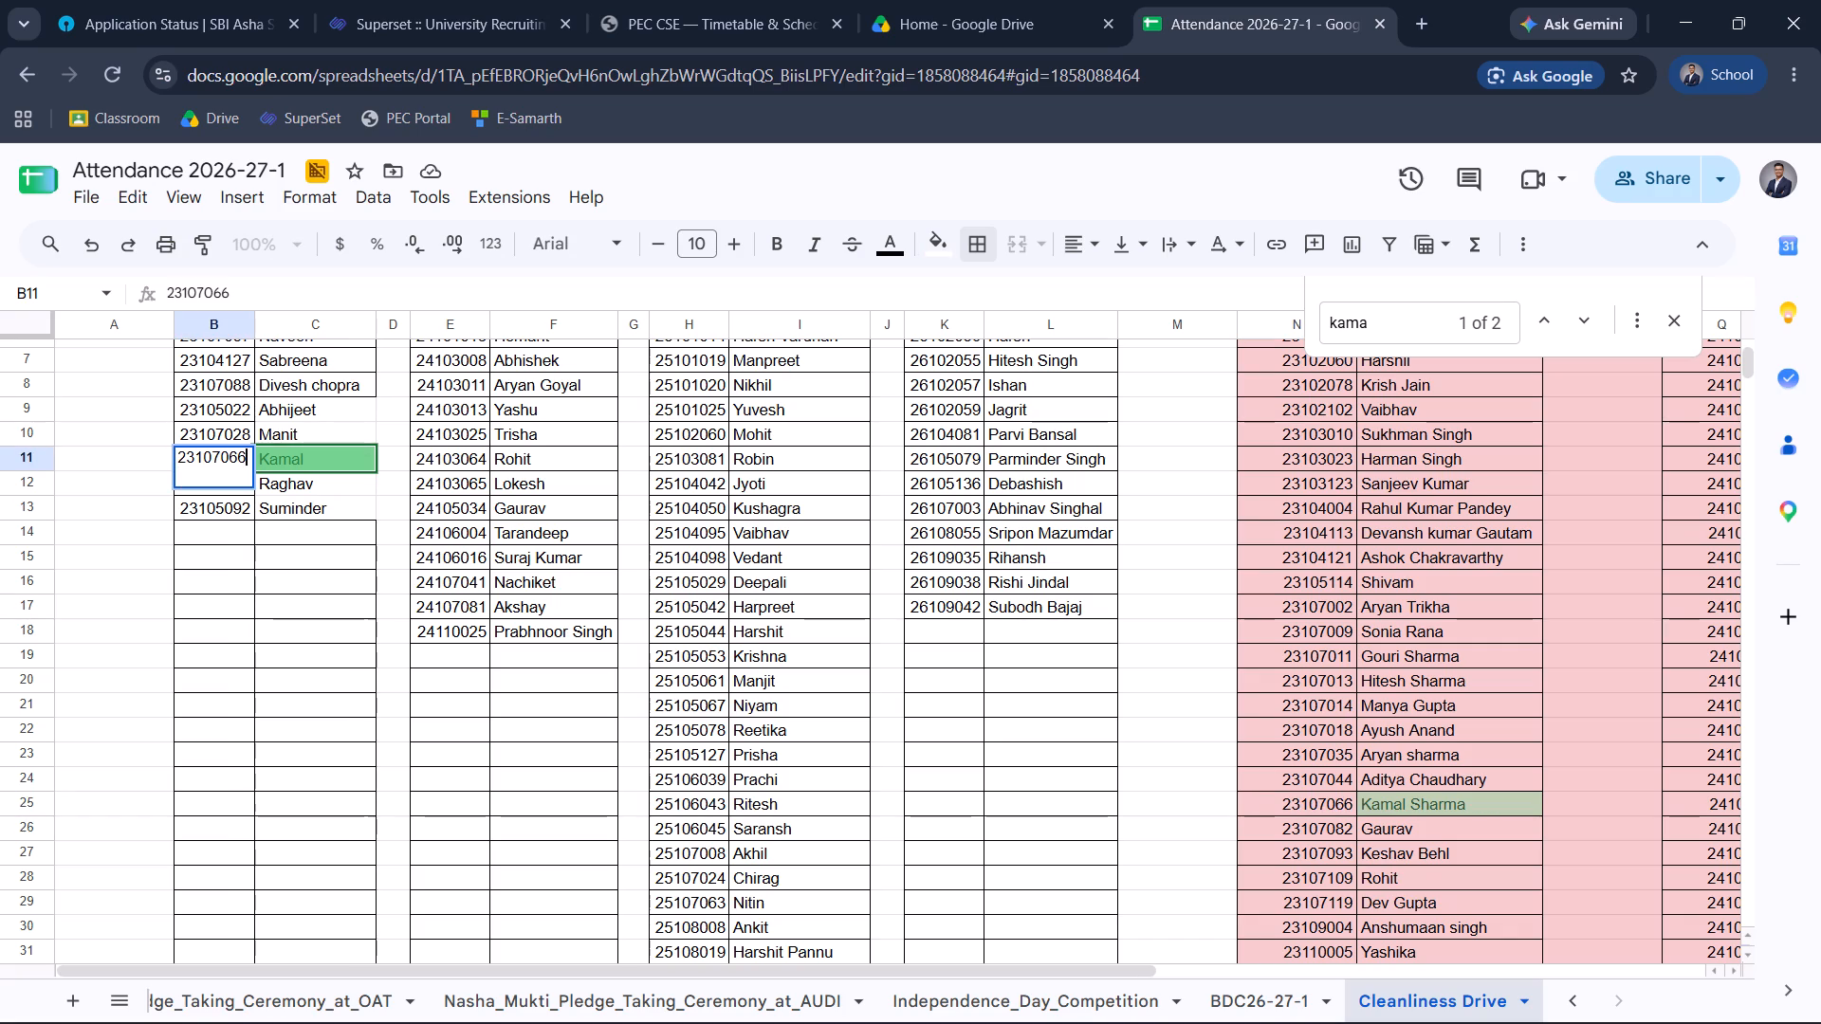
{"action": "key", "text": "Return"}
{"action": "left_click", "coordinate": [859, 525]}
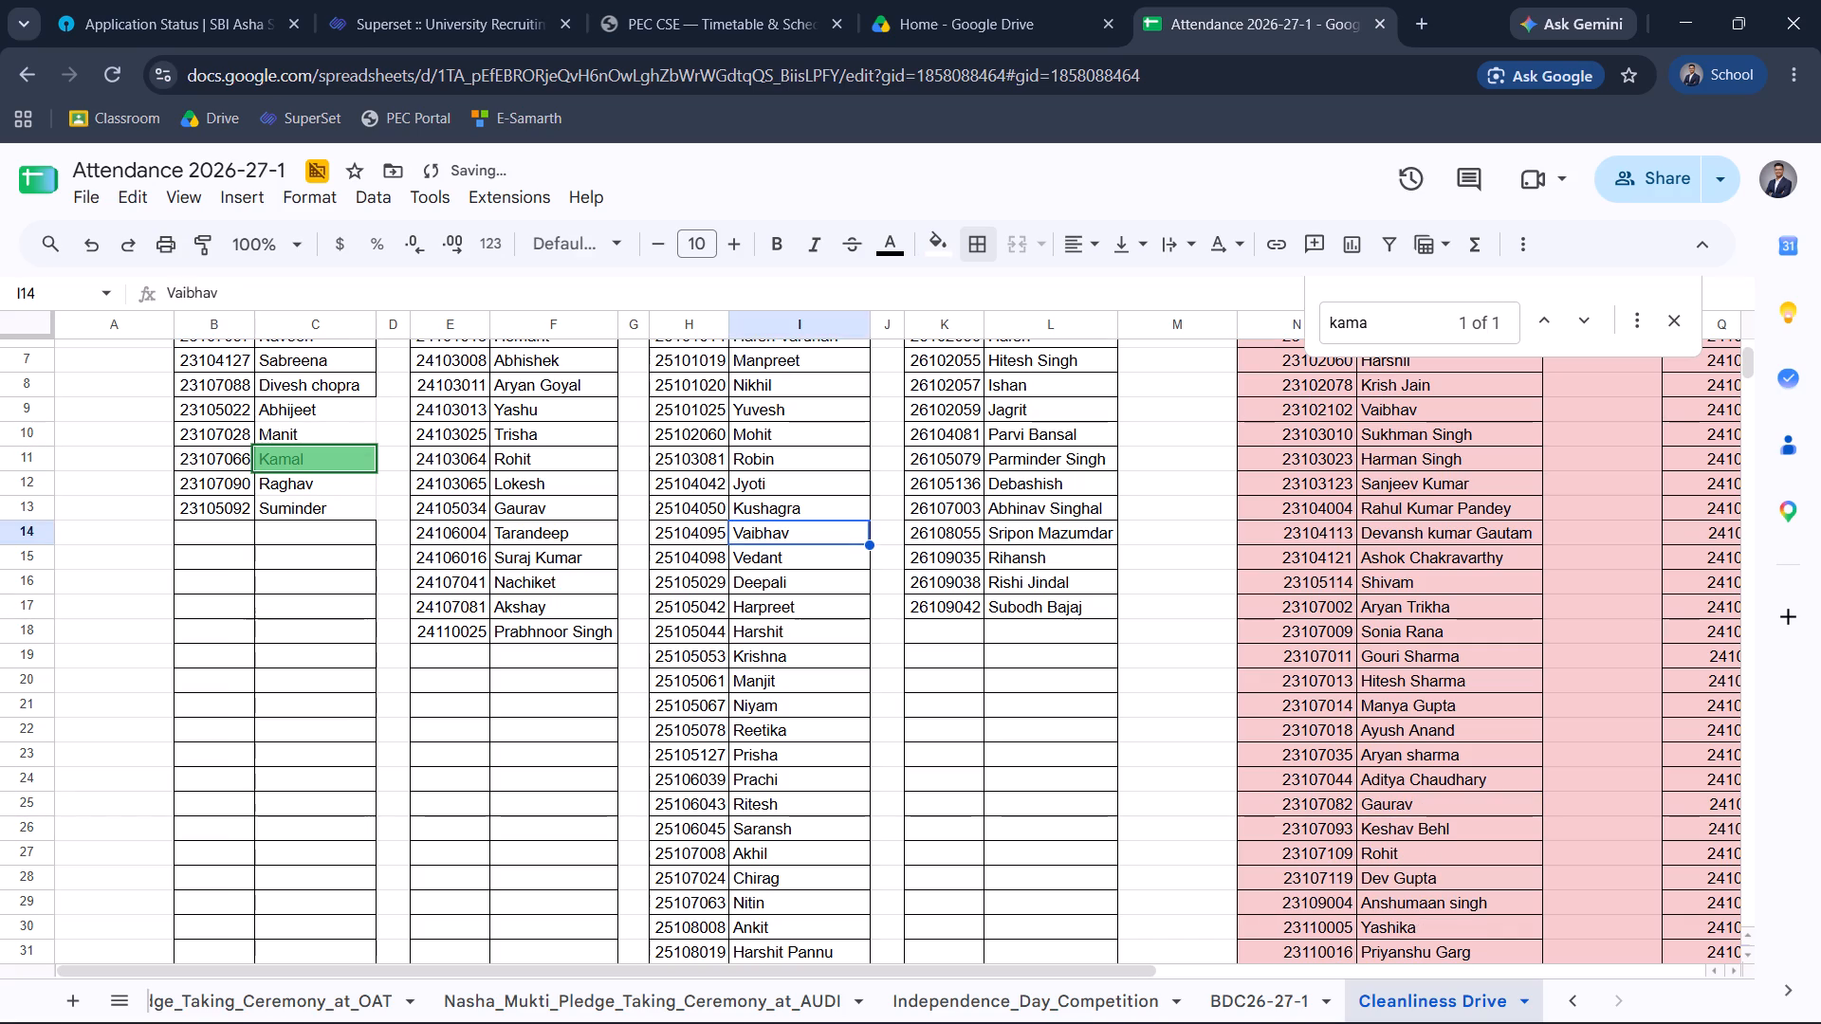
{"action": "left_click", "coordinate": [1666, 318]}
Apply all borders to B5:C13, covering the 4th Year heading and its present list.
{"action": "scroll", "coordinate": [300, 624], "scroll_direction": "up", "scroll_amount": 2}
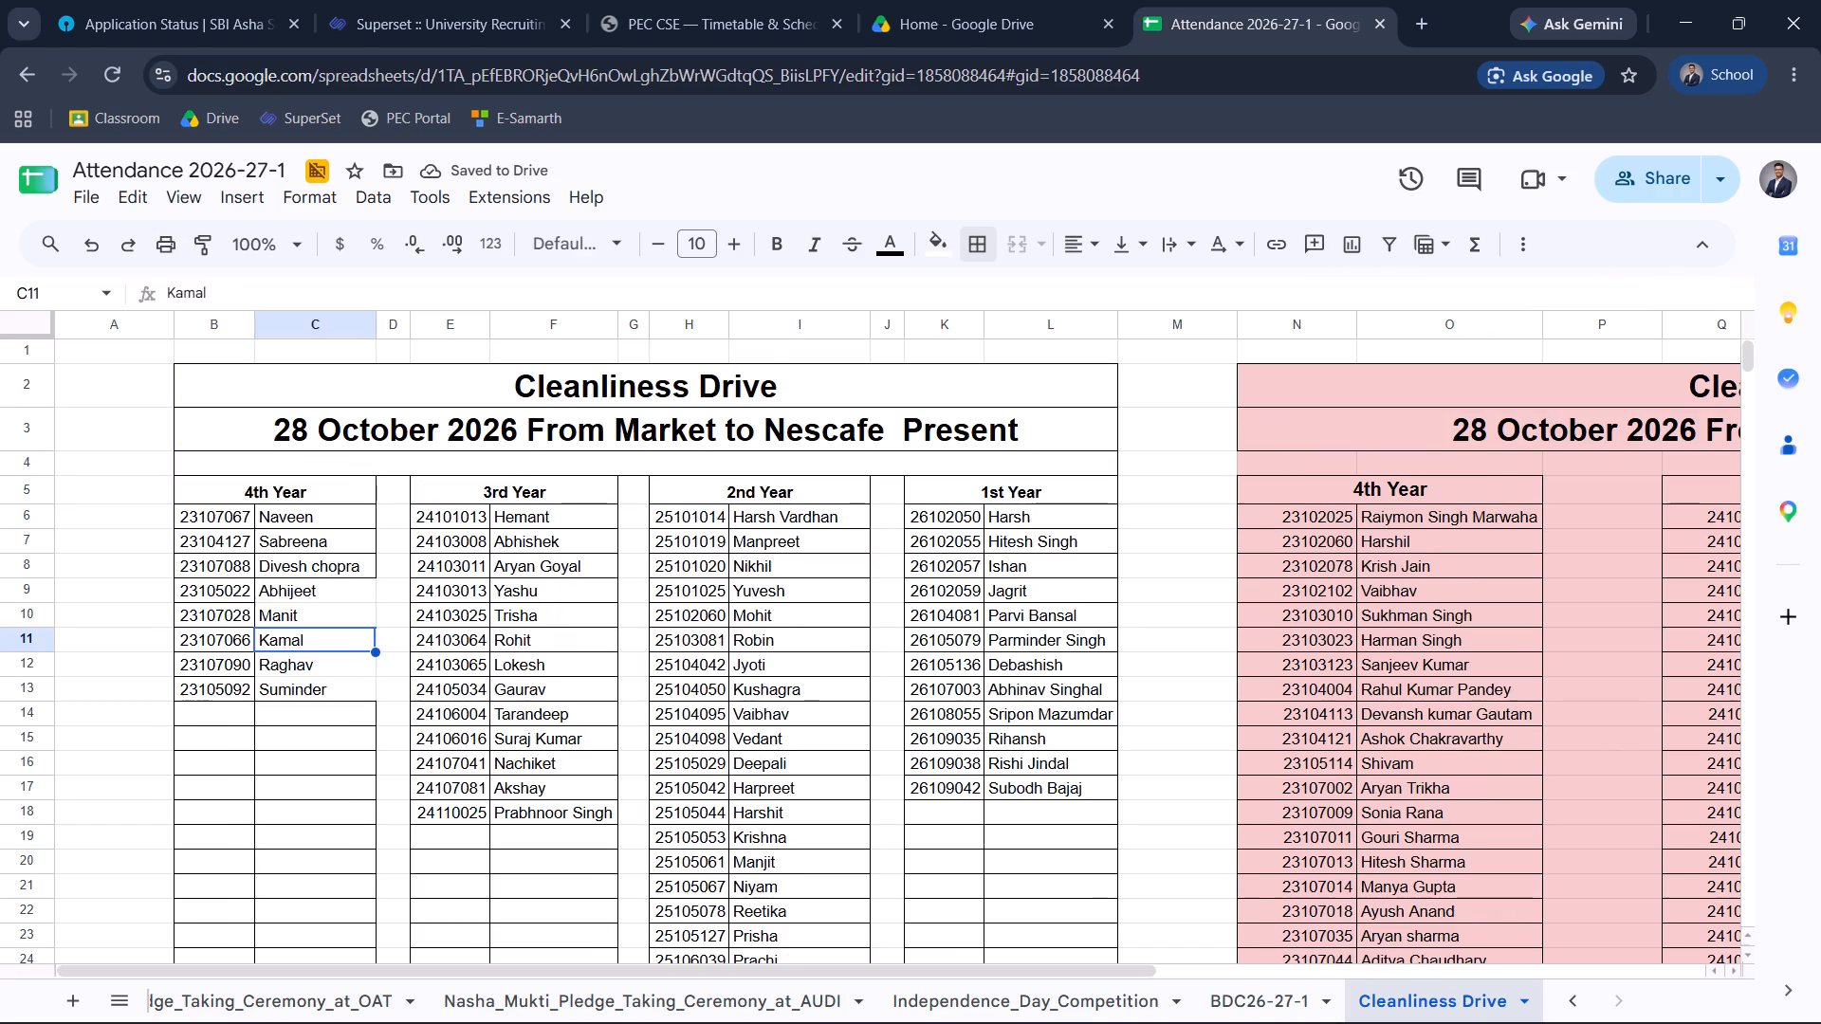
{"action": "left_click_drag", "start_coordinate": [207, 495], "coordinate": [320, 696]}
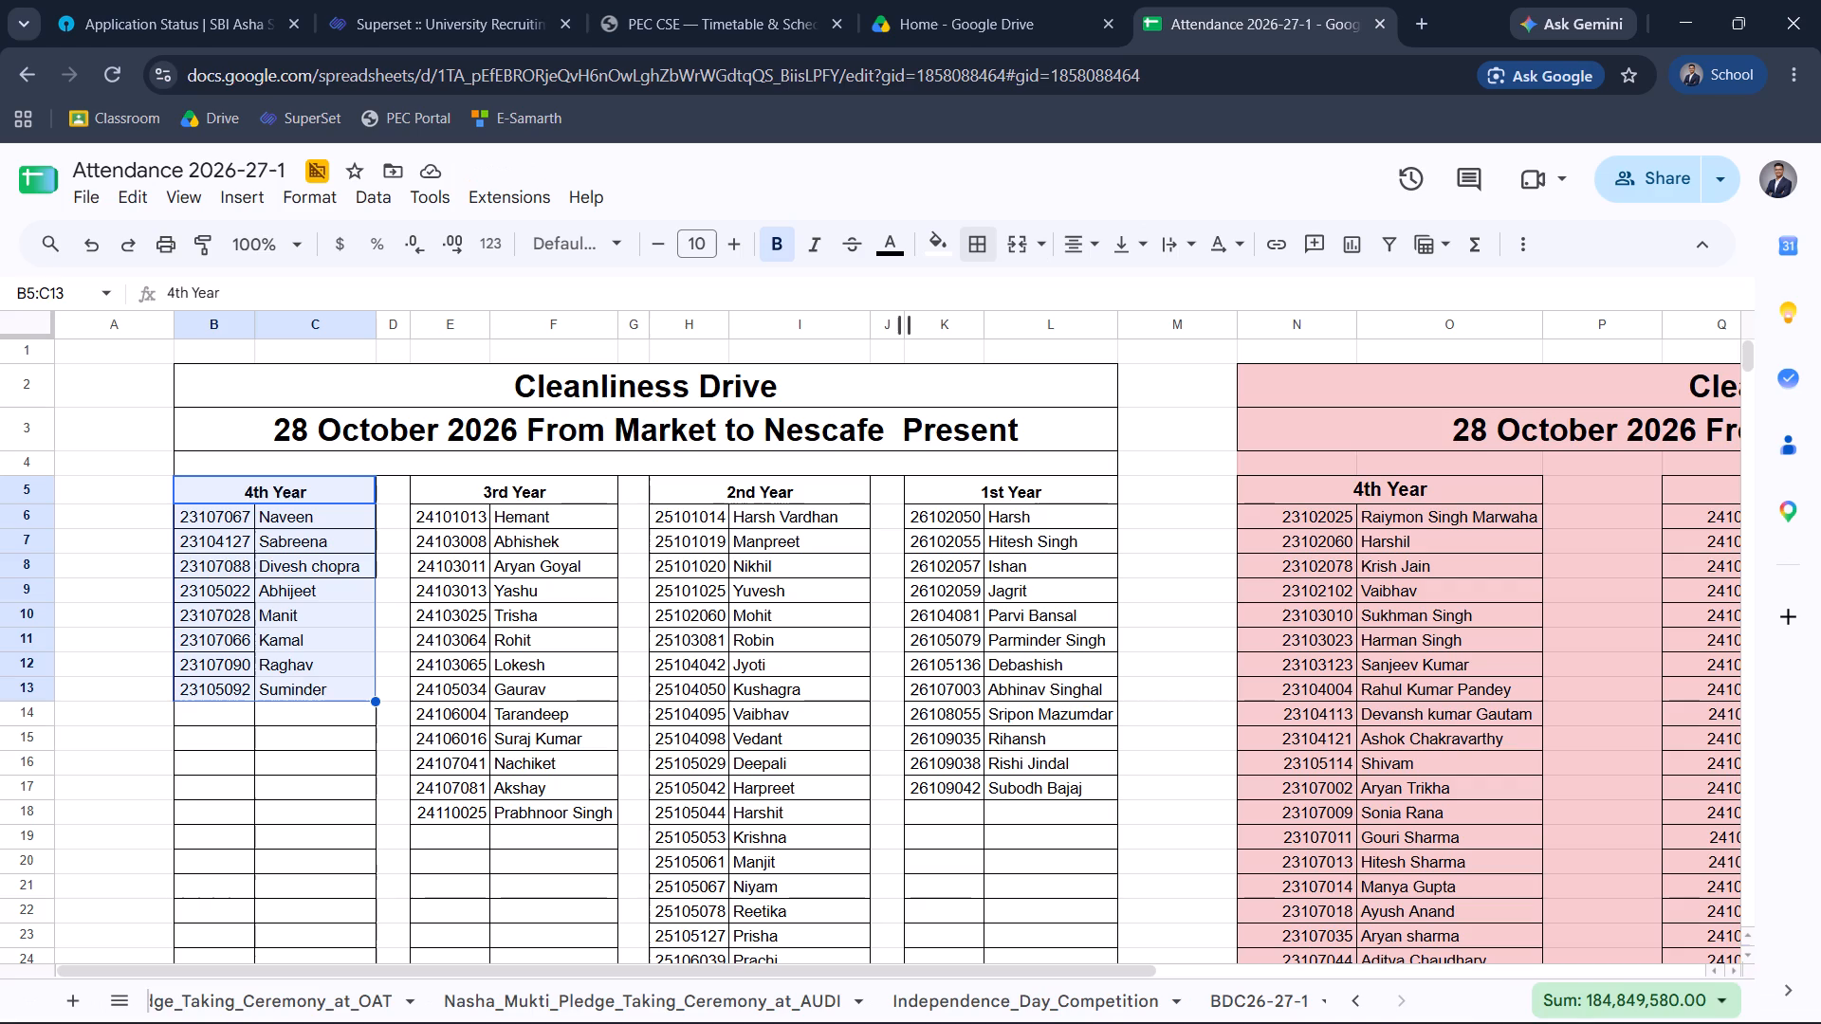
{"action": "left_click", "coordinate": [977, 247]}
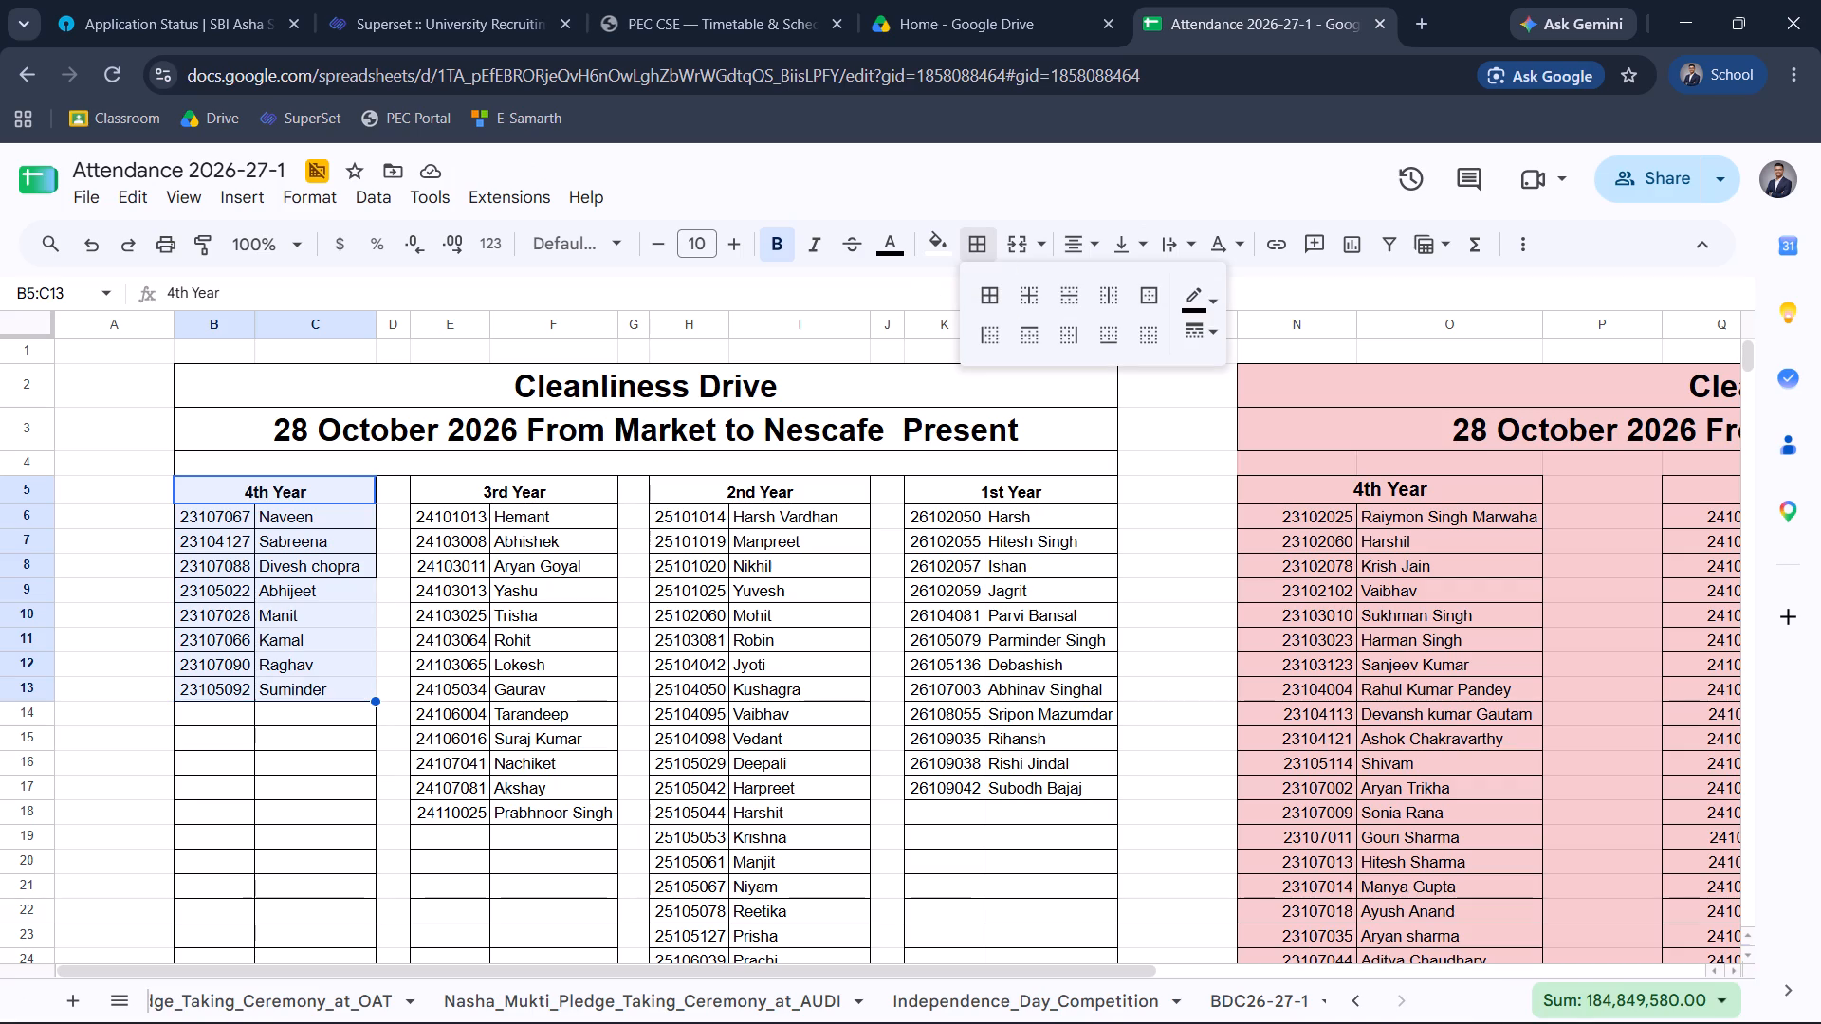
{"action": "left_click", "coordinate": [1005, 303]}
Enter Sukhmanpreet's SID in E19, the first empty row of the 3rd Year present list.
{"action": "scroll", "coordinate": [901, 676], "scroll_direction": "down", "scroll_amount": 1}
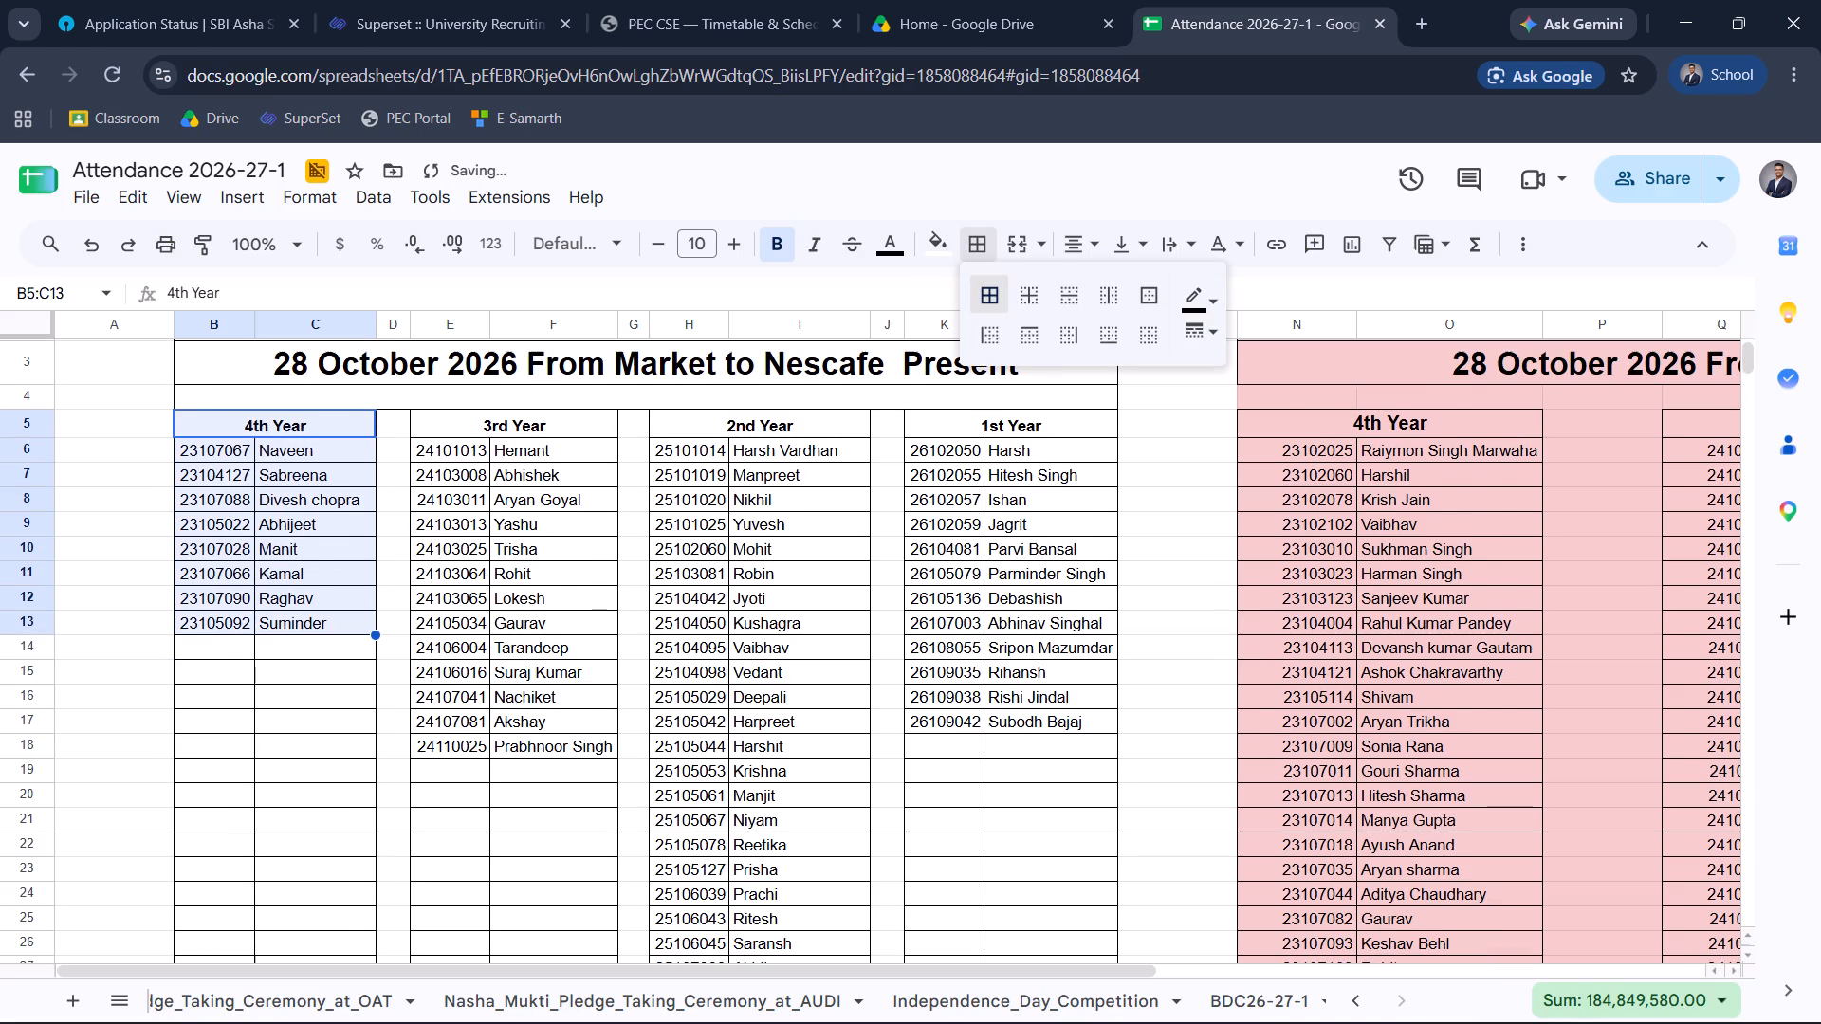
{"action": "scroll", "coordinate": [901, 676], "scroll_direction": "down", "scroll_amount": 4}
{"action": "scroll", "coordinate": [901, 676], "scroll_direction": "up", "scroll_amount": 2}
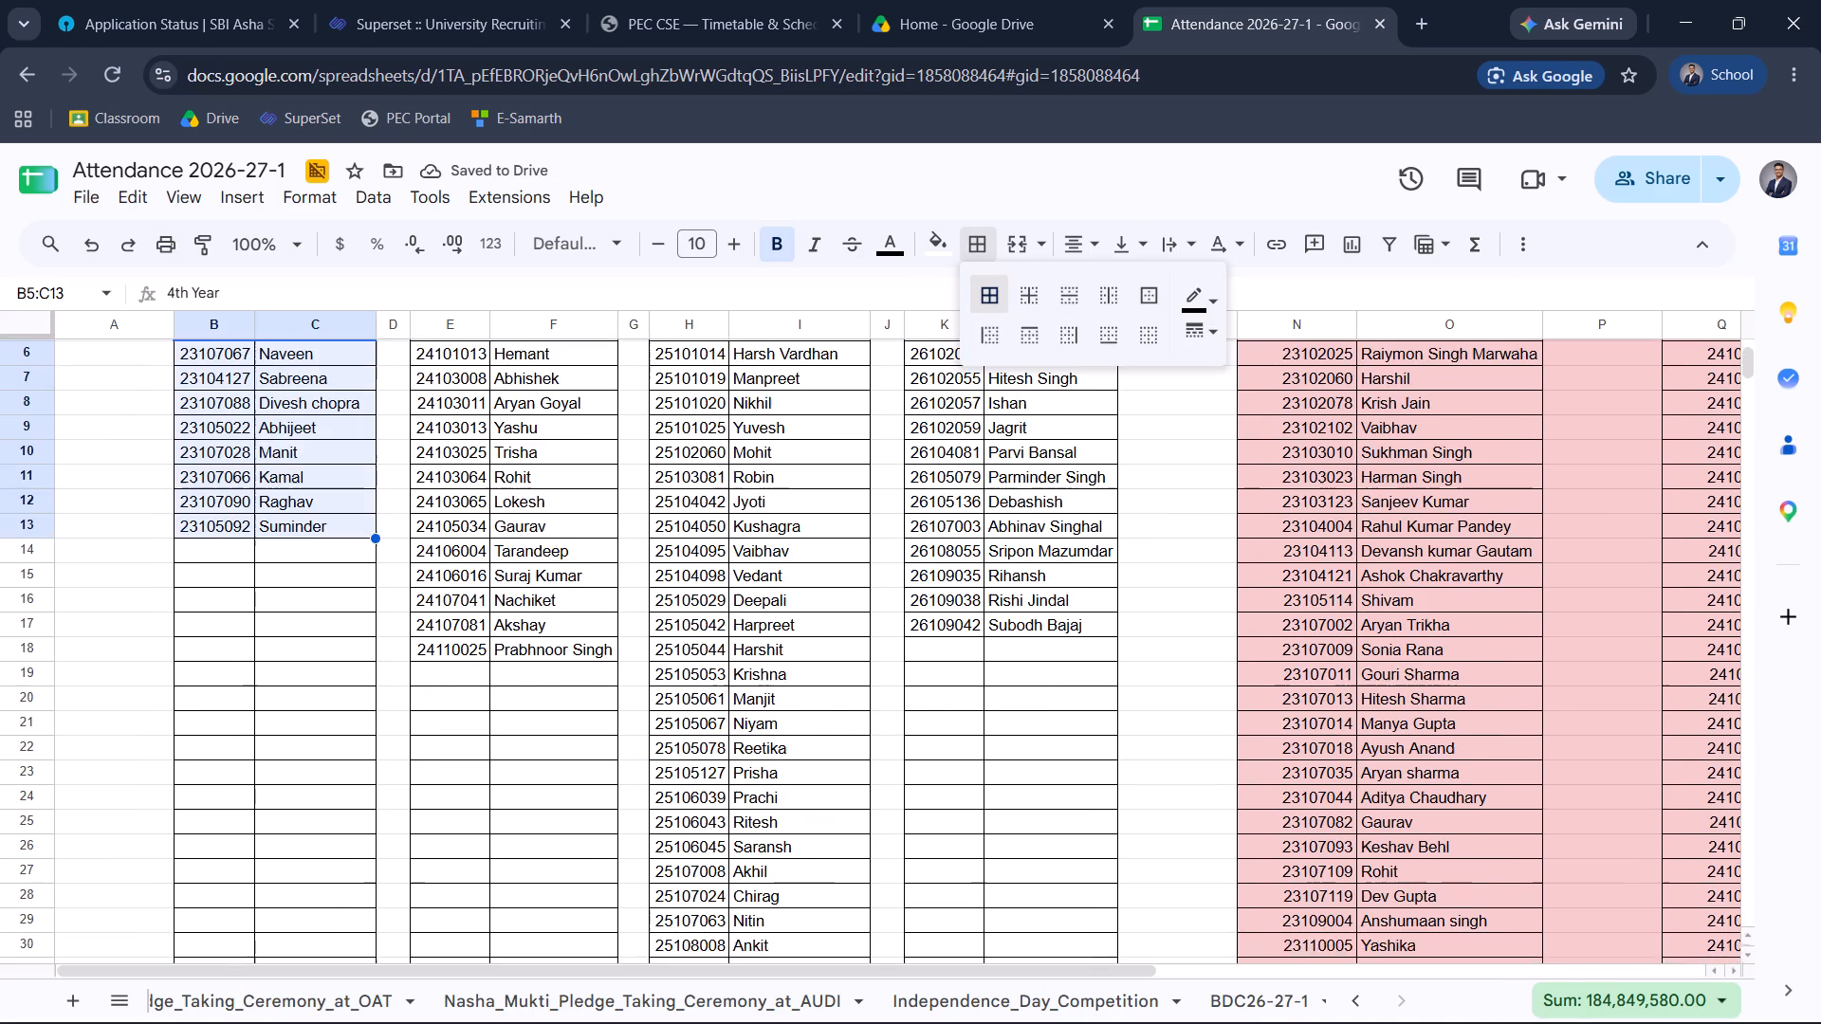
{"action": "double_click", "coordinate": [451, 684]}
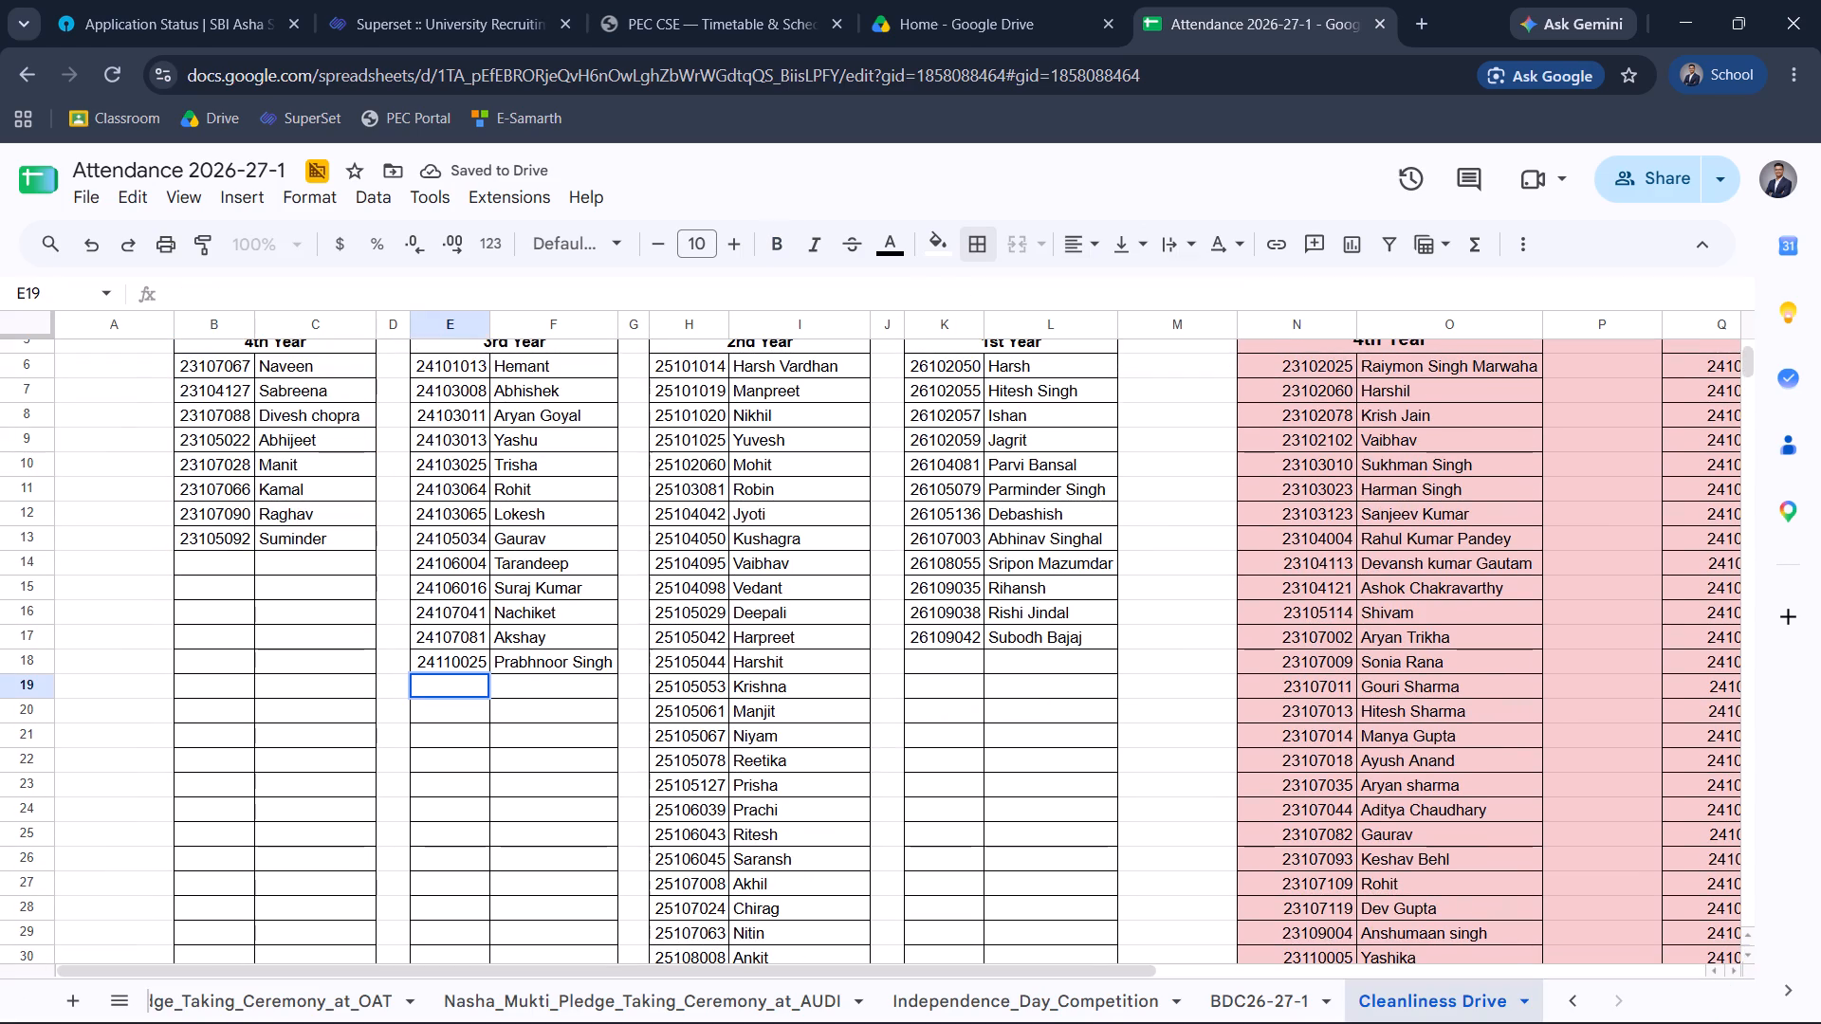
{"action": "scroll", "coordinate": [451, 684], "scroll_direction": "up", "scroll_amount": 1}
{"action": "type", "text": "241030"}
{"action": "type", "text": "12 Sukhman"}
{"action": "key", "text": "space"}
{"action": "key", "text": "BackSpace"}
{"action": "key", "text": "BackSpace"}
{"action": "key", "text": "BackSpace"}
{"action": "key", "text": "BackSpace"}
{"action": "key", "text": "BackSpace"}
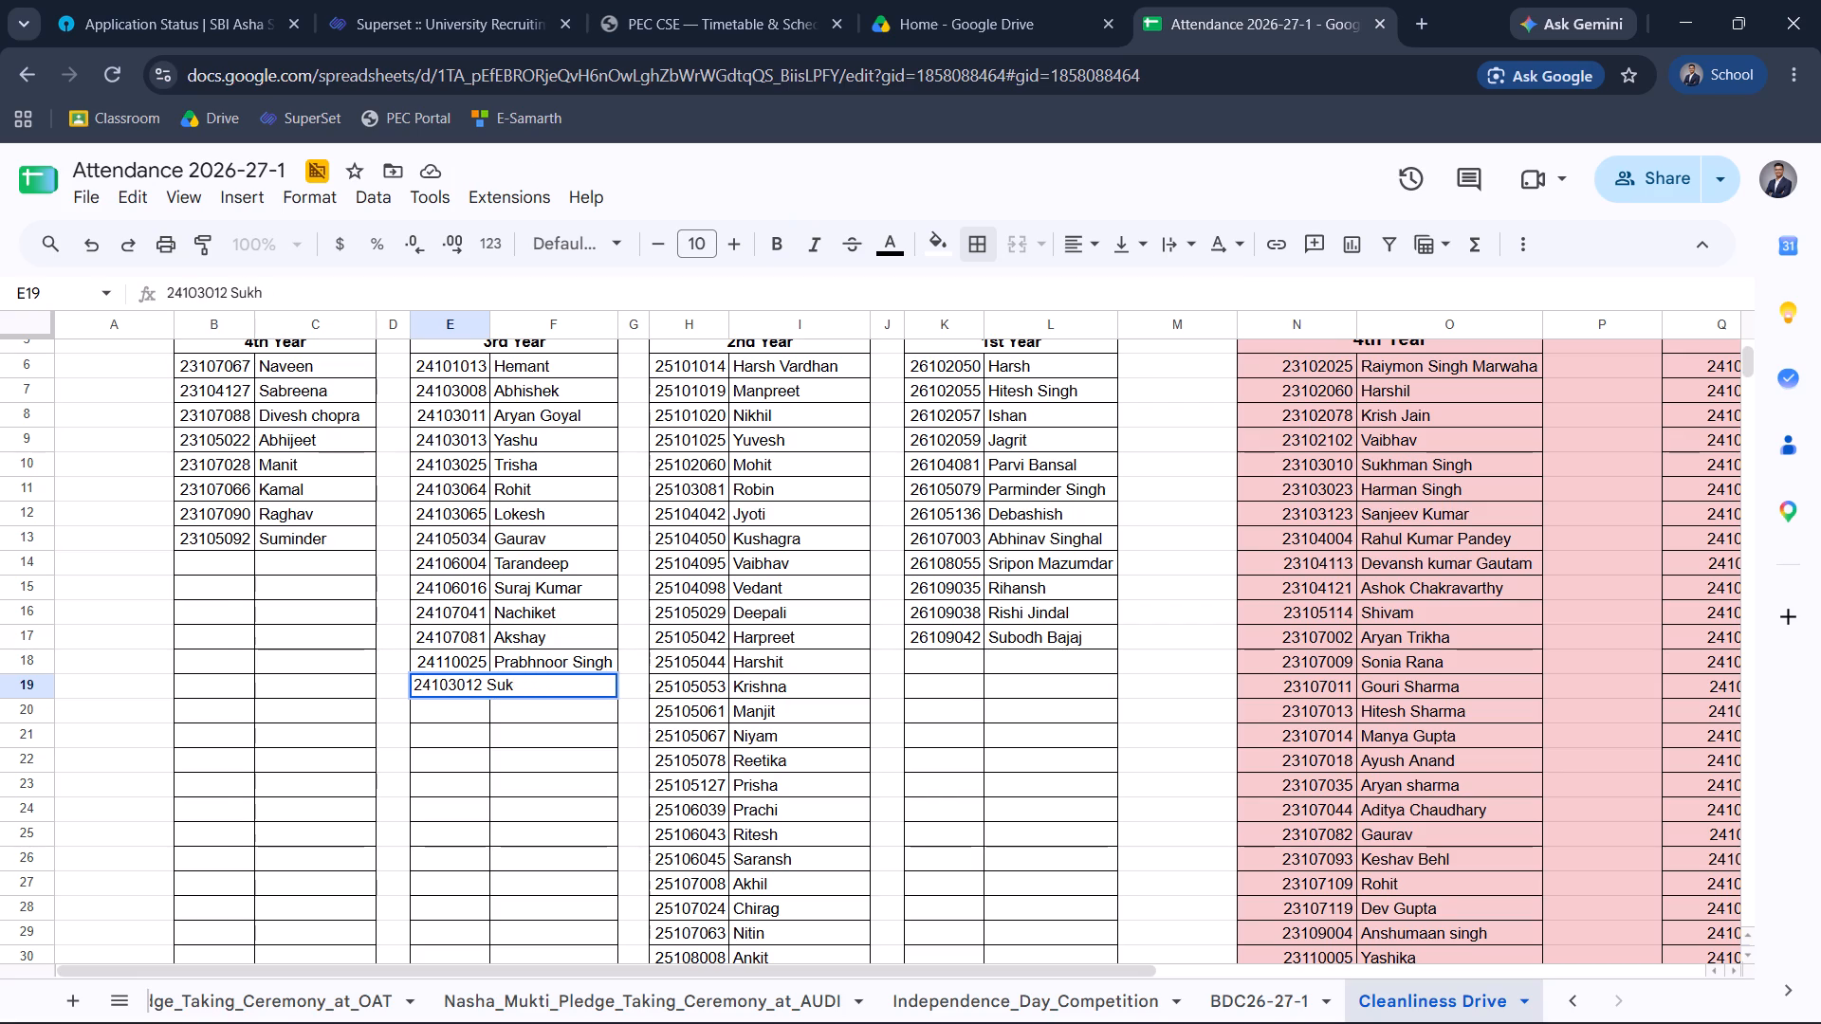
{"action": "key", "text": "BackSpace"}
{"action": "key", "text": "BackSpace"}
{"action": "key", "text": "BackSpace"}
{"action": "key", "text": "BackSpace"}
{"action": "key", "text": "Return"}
Enter the name Sukhmanpreet in F19 beside the new SID in the 3rd Year present list.
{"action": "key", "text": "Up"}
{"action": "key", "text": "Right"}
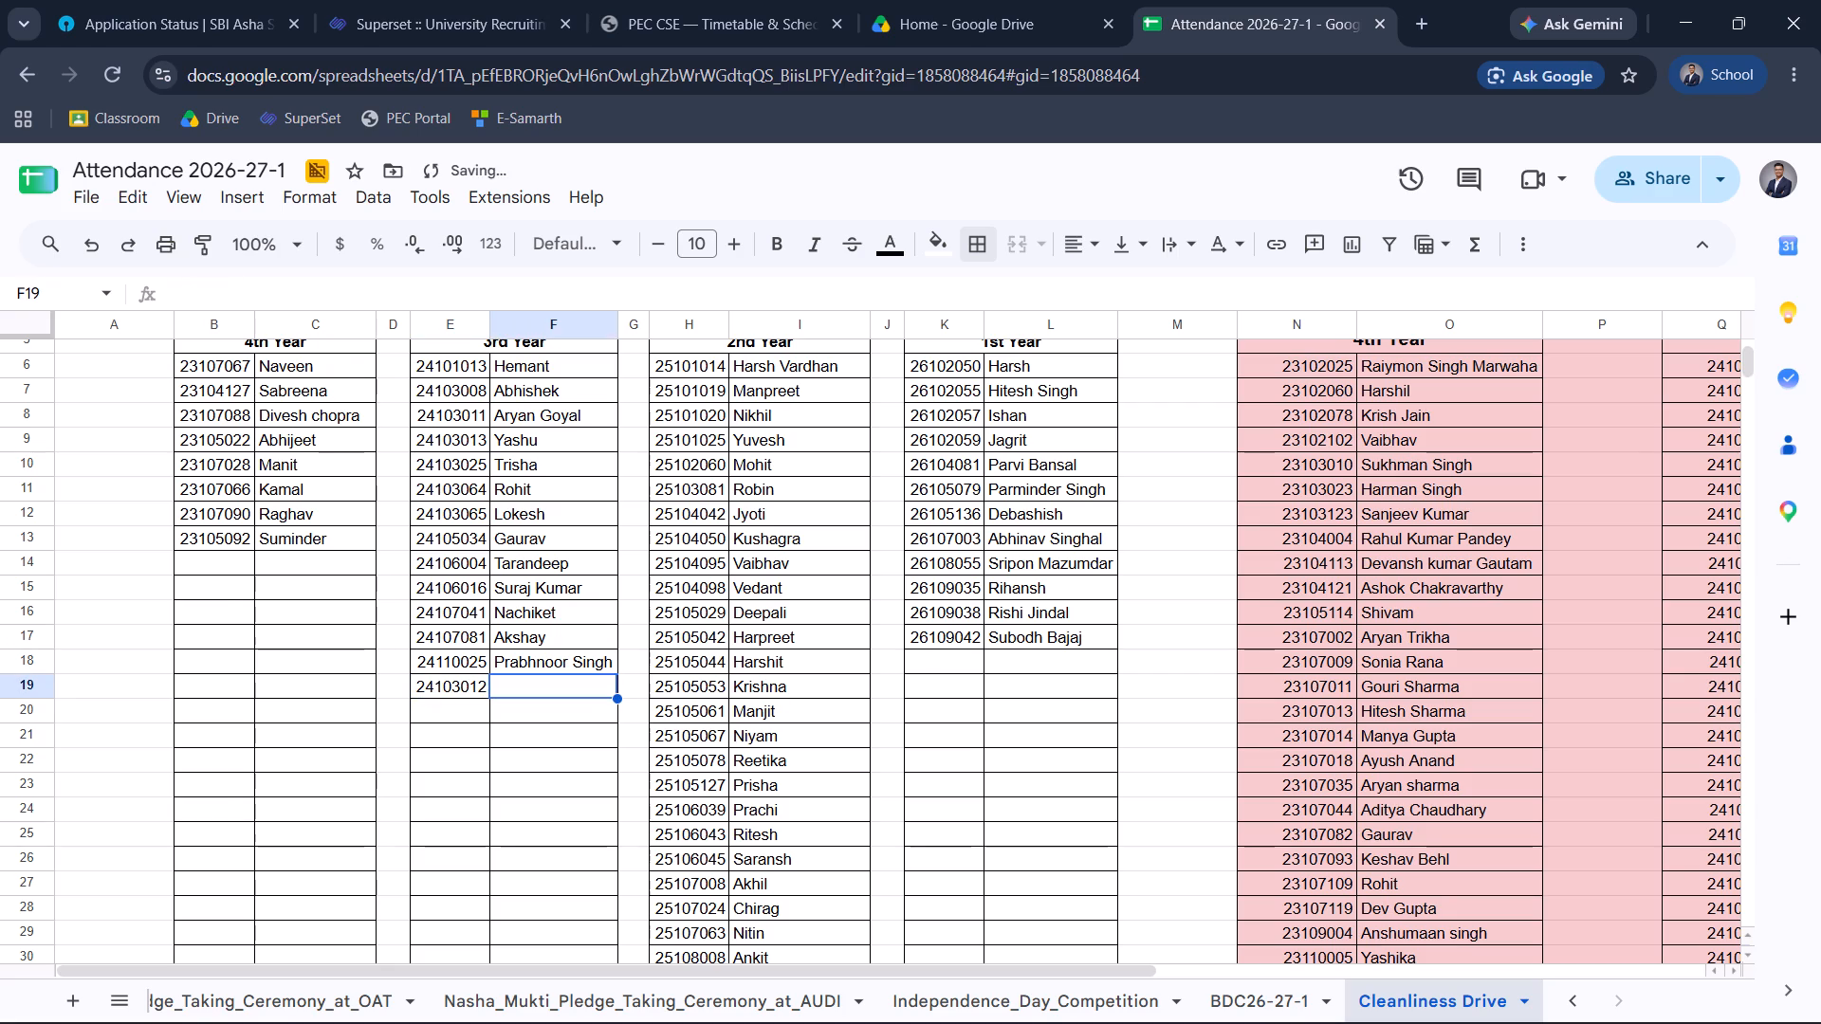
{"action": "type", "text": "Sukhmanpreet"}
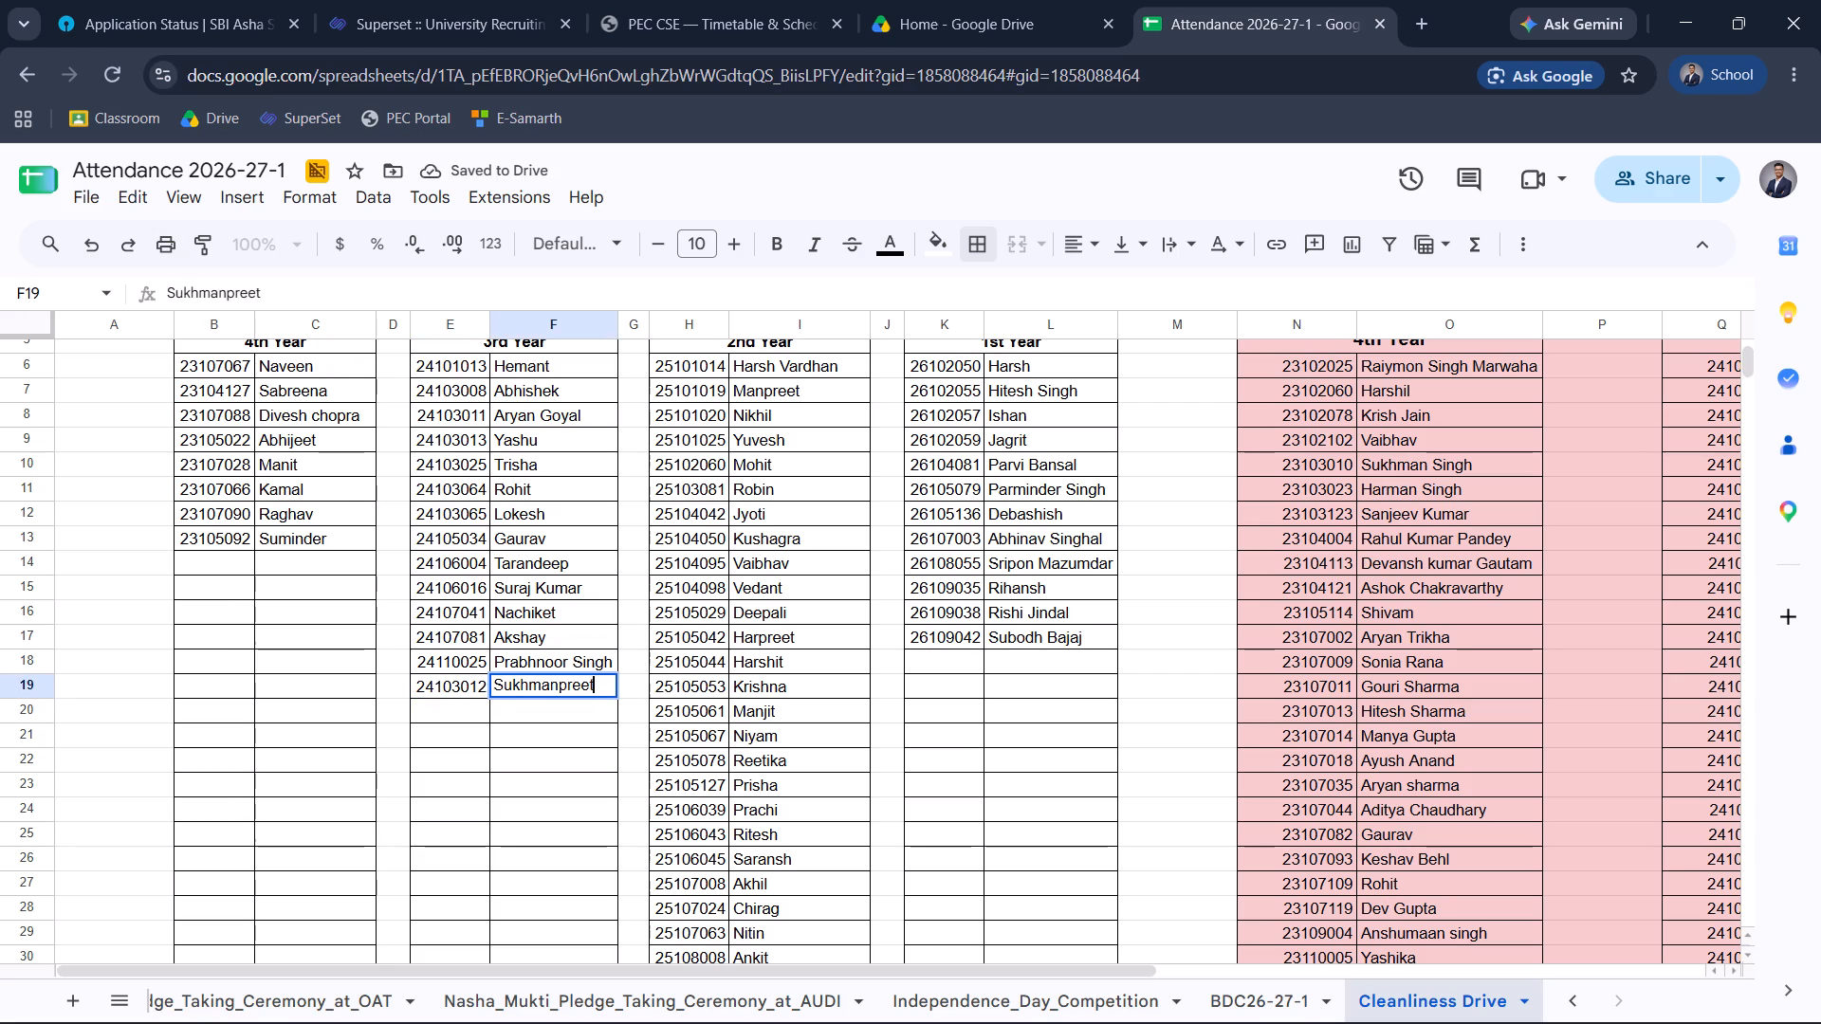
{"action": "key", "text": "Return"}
Sort the 3rd Year present list range E6:F20 by column E from A to Z, without a header row.
{"action": "left_click_drag", "start_coordinate": [463, 362], "coordinate": [499, 430]}
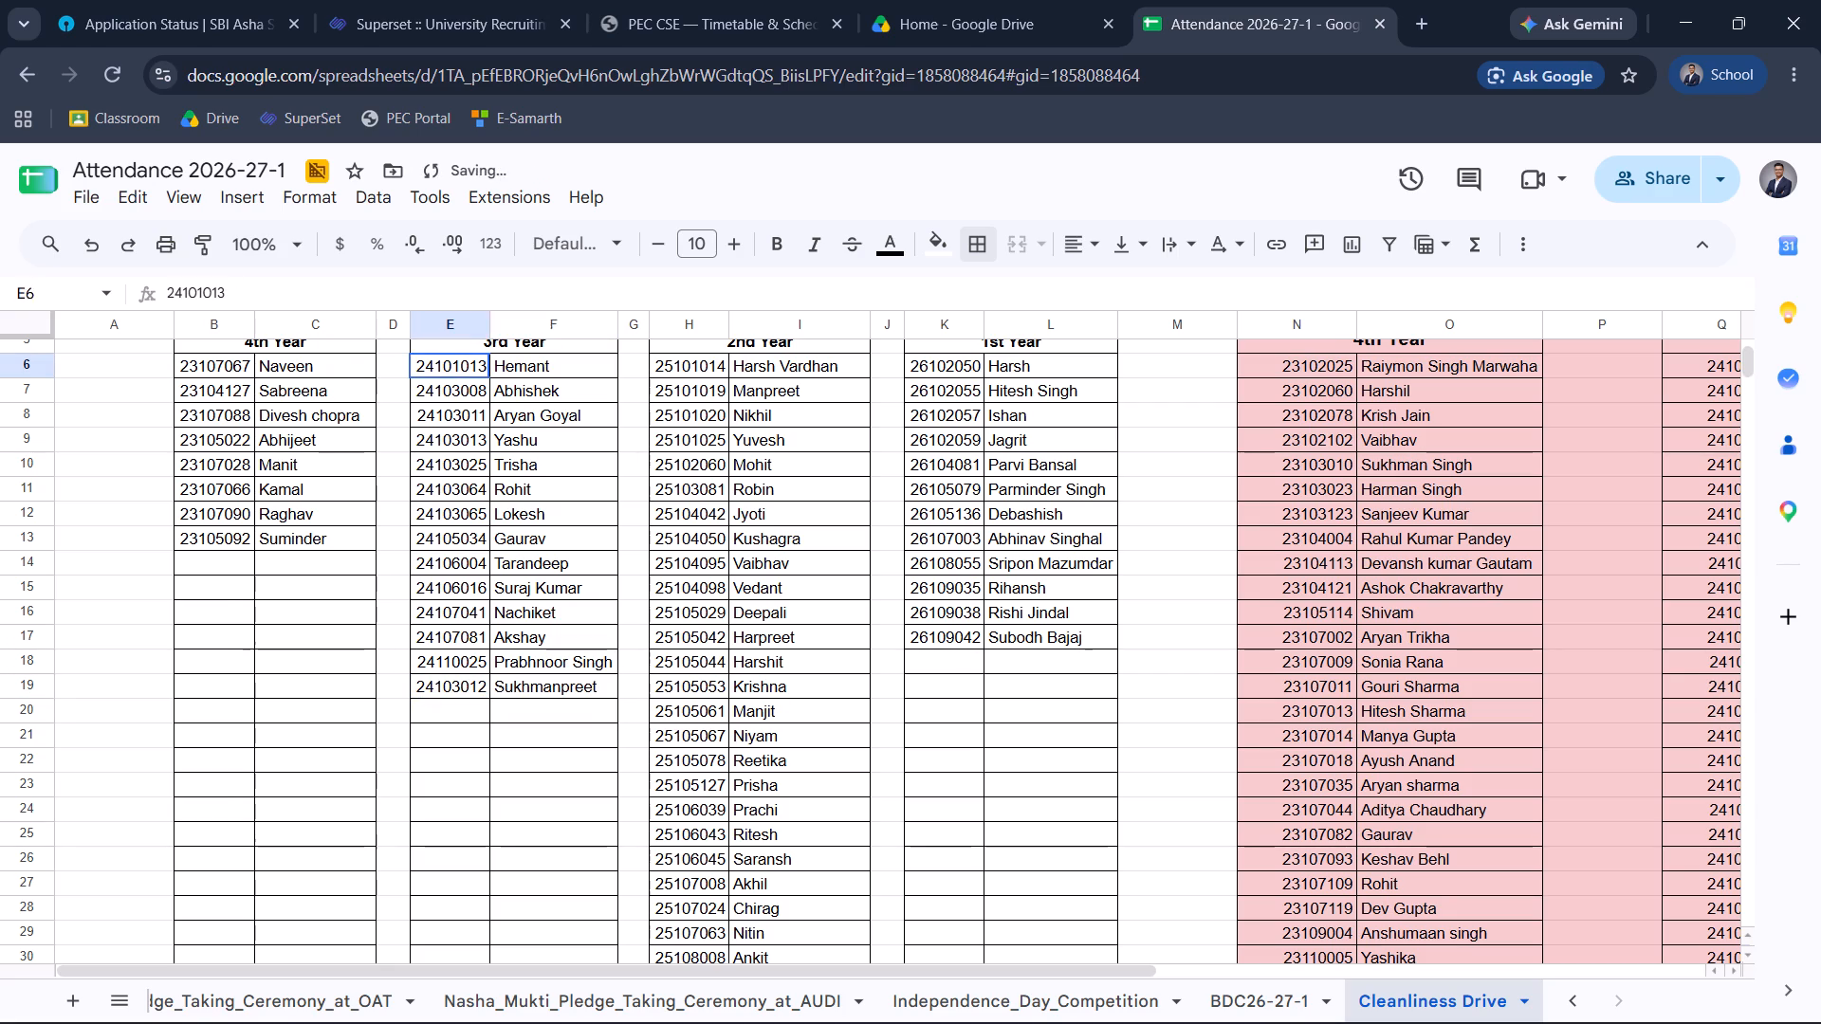
{"action": "left_click_drag", "start_coordinate": [499, 430], "coordinate": [590, 701]}
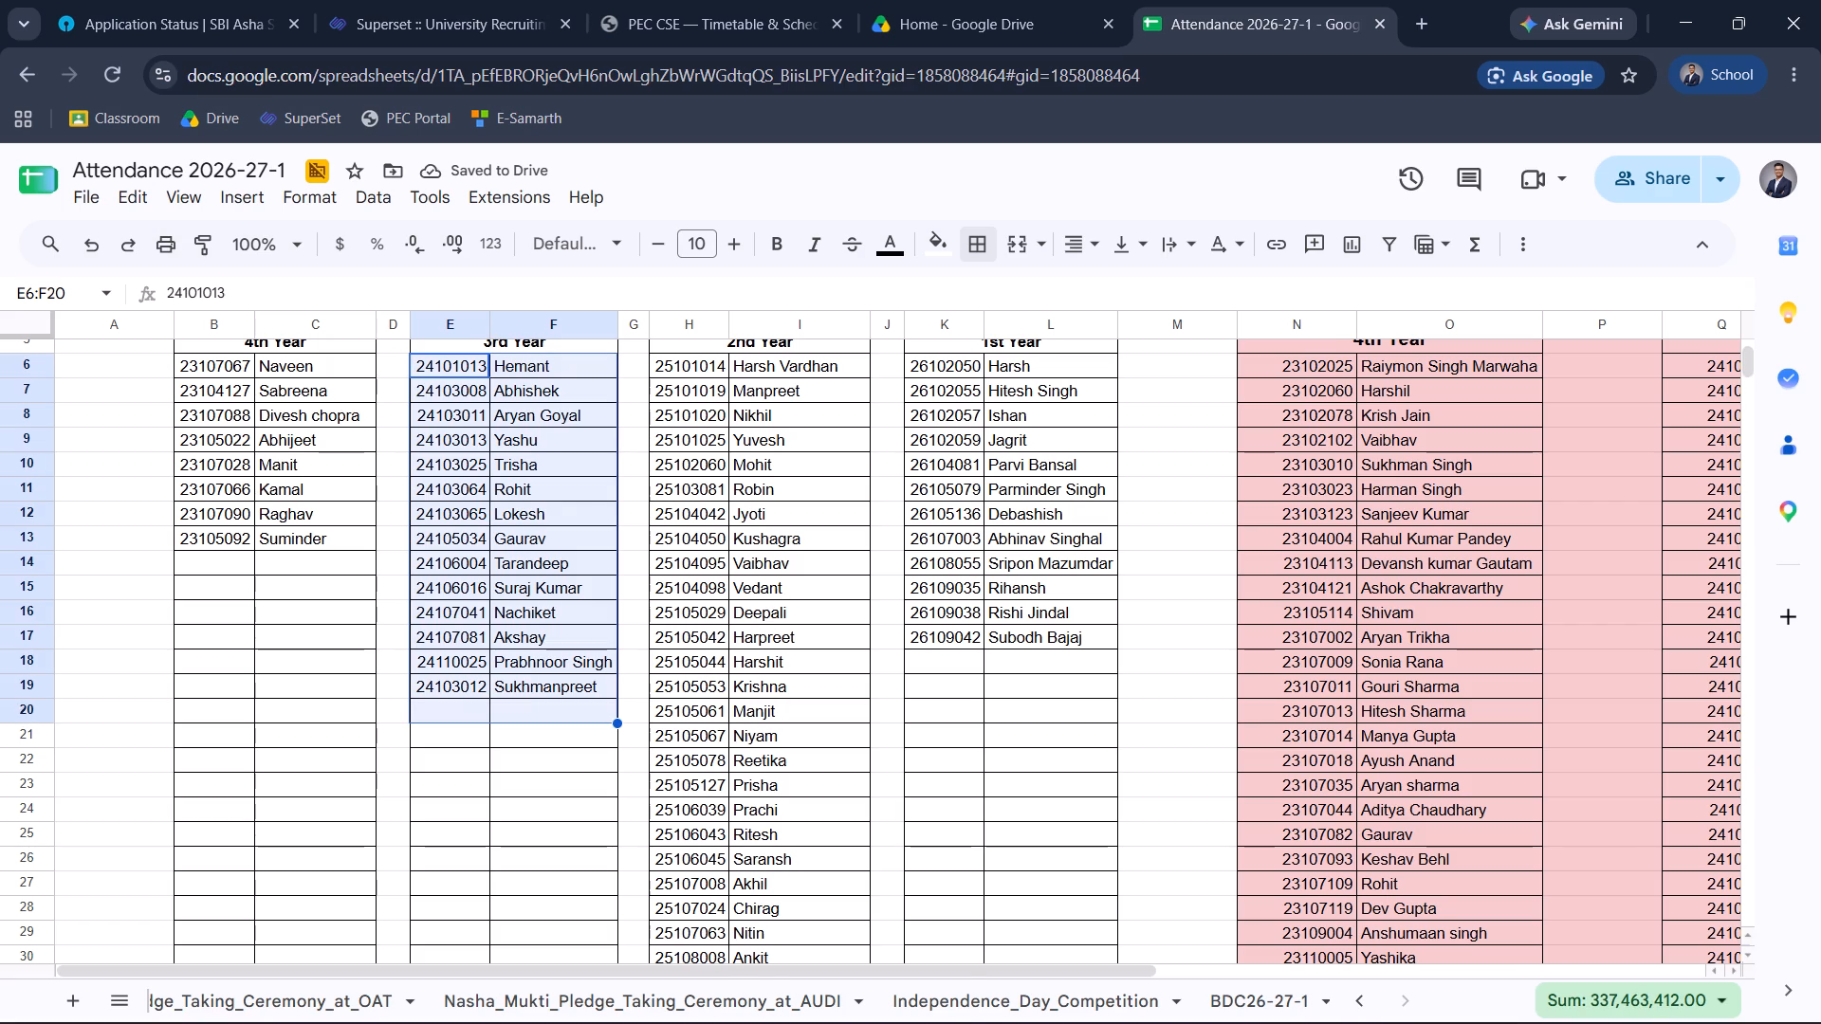
{"action": "right_click", "coordinate": [587, 586]}
{"action": "scroll", "coordinate": [742, 905], "scroll_direction": "down", "scroll_amount": 3}
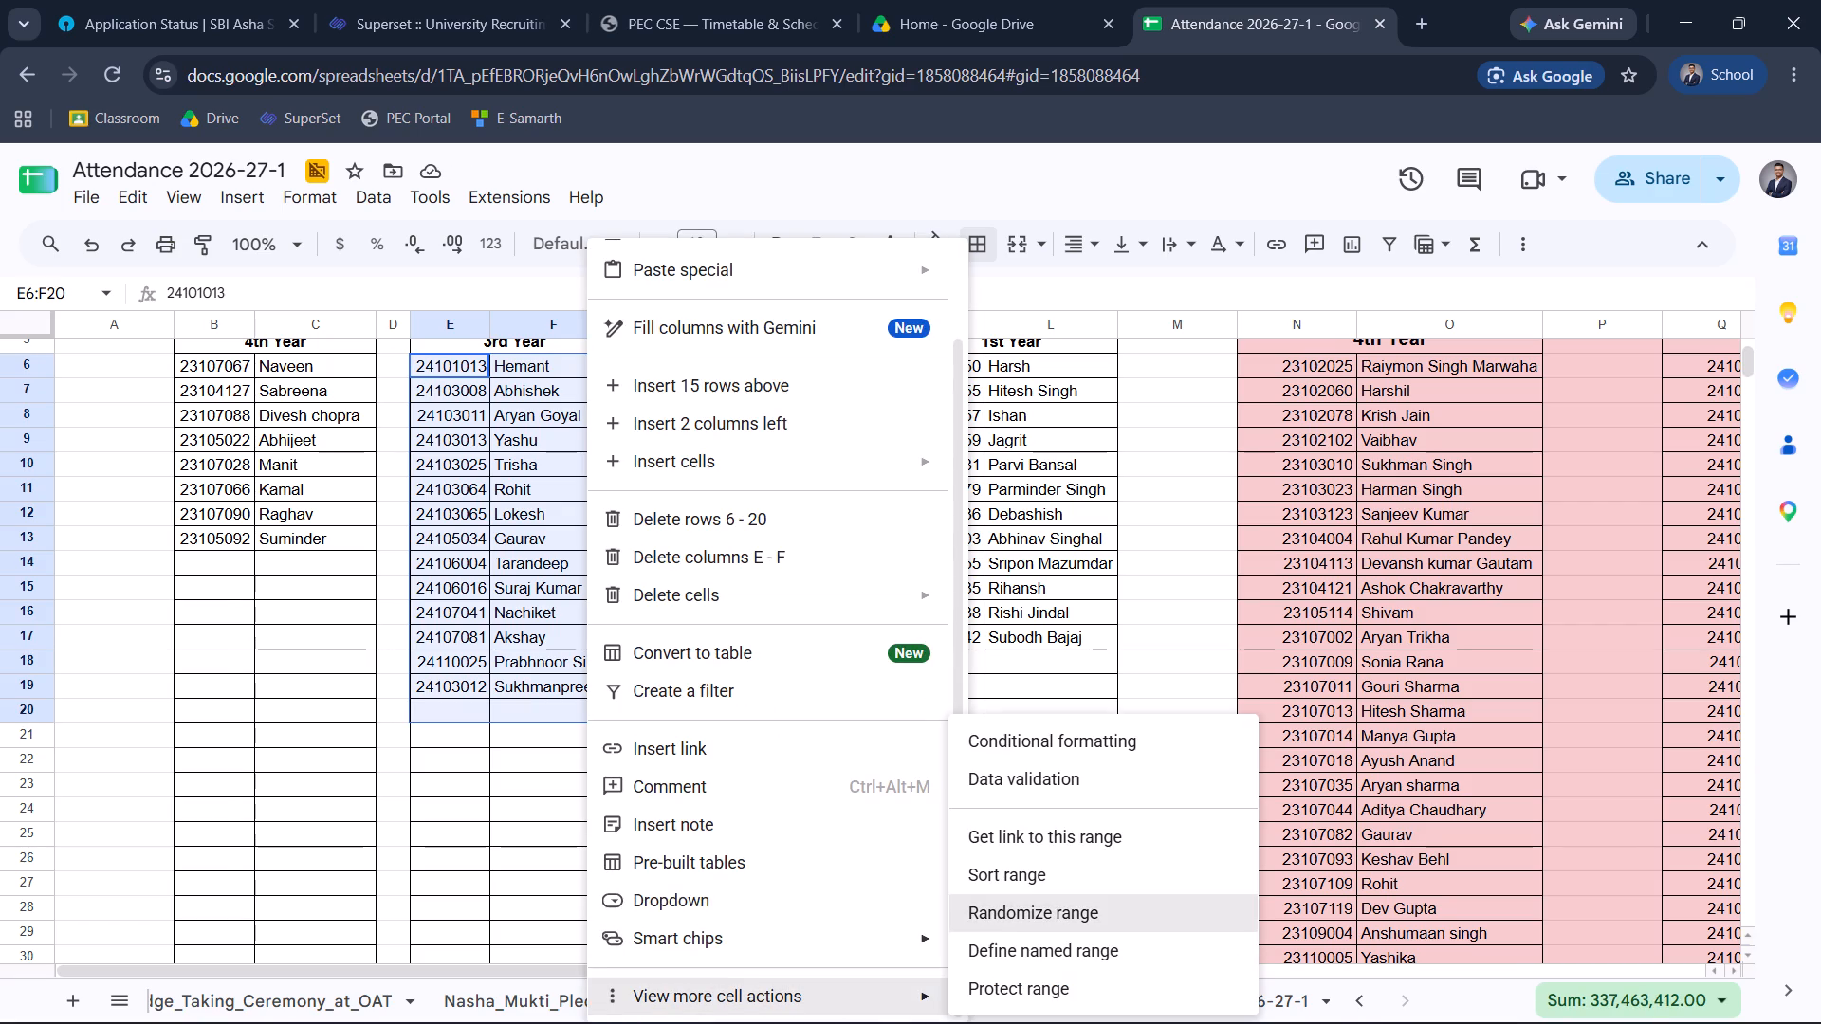
{"action": "left_click", "coordinate": [1112, 890]}
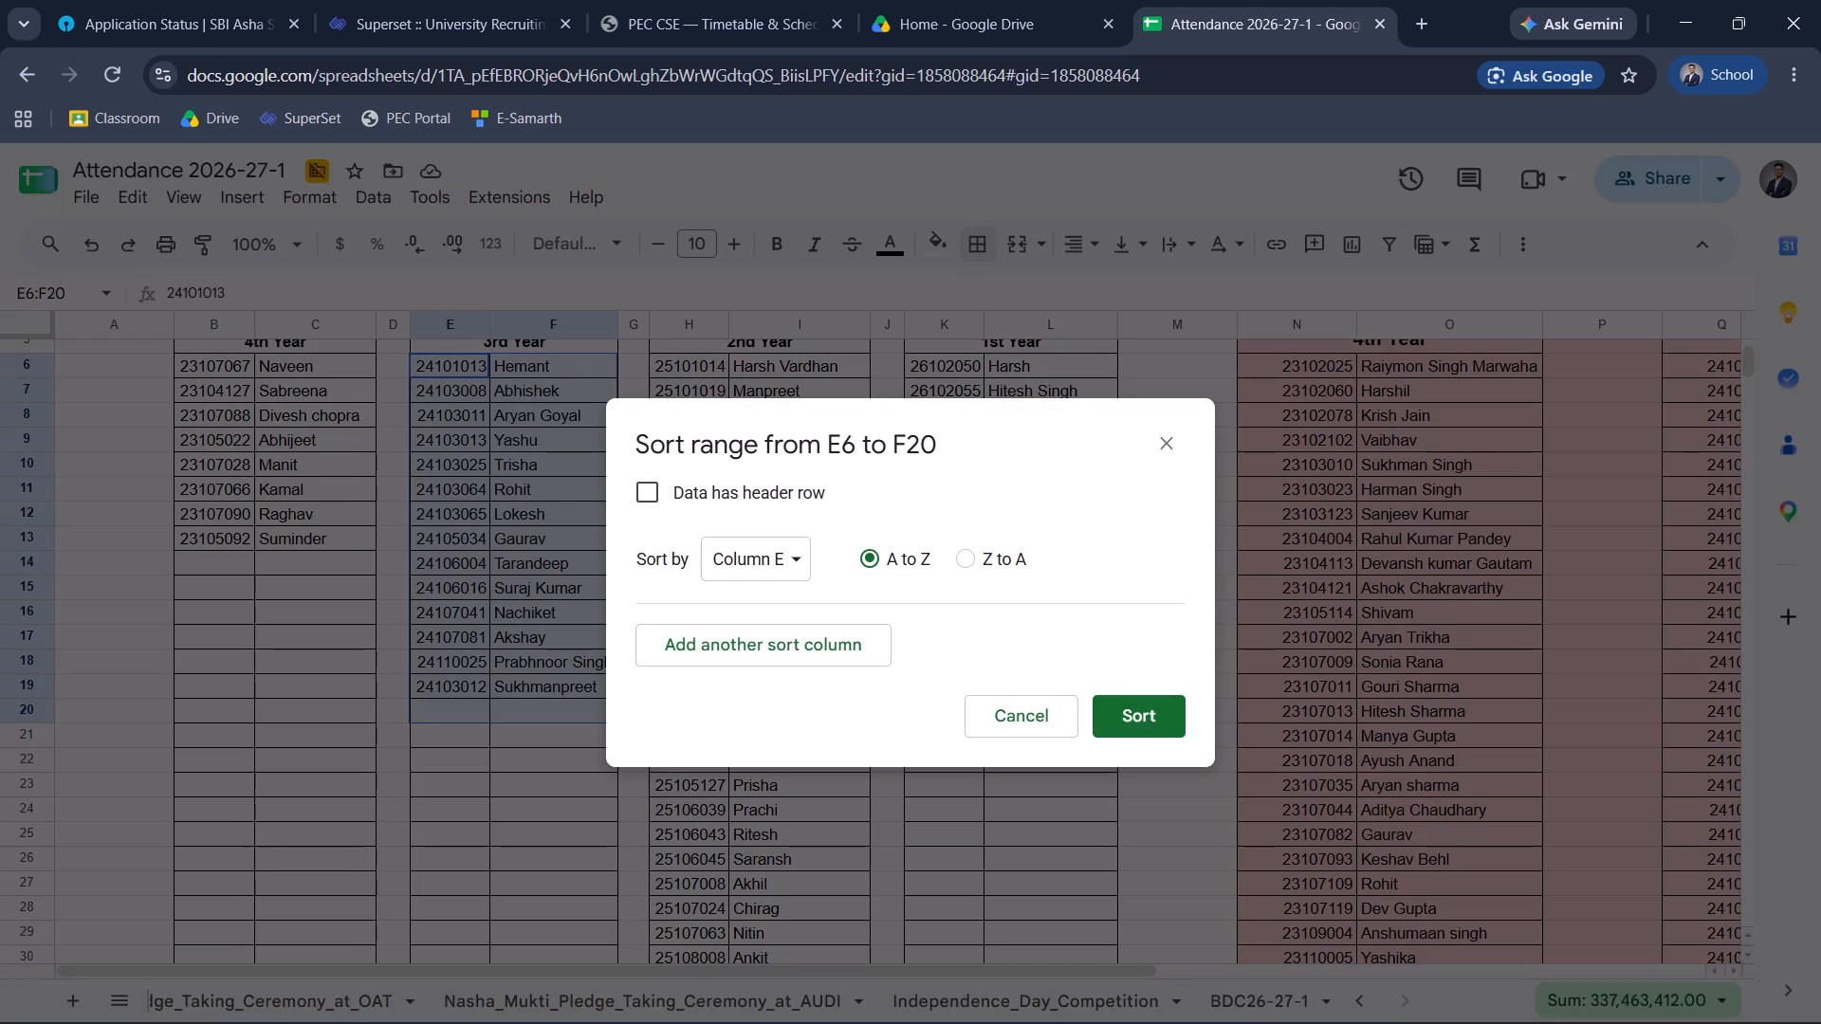
{"action": "left_click", "coordinate": [1156, 727]}
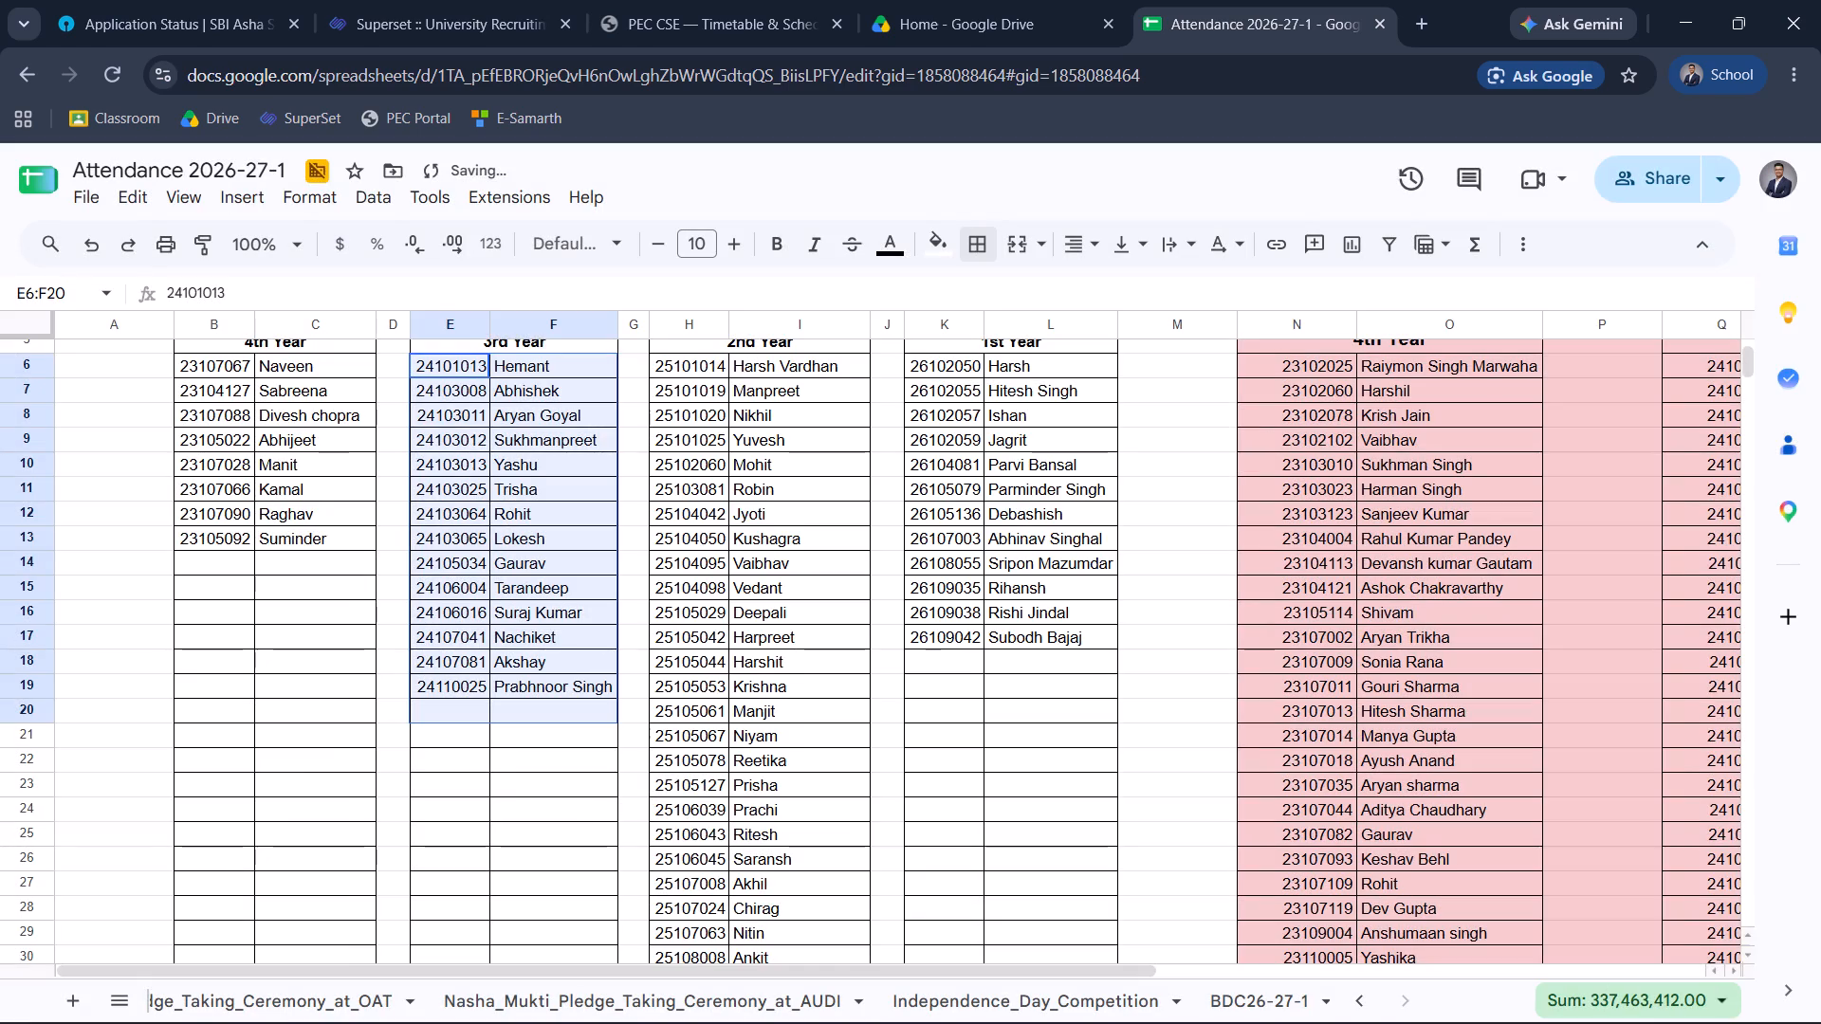
{"action": "scroll", "coordinate": [618, 638], "scroll_direction": "up", "scroll_amount": 1}
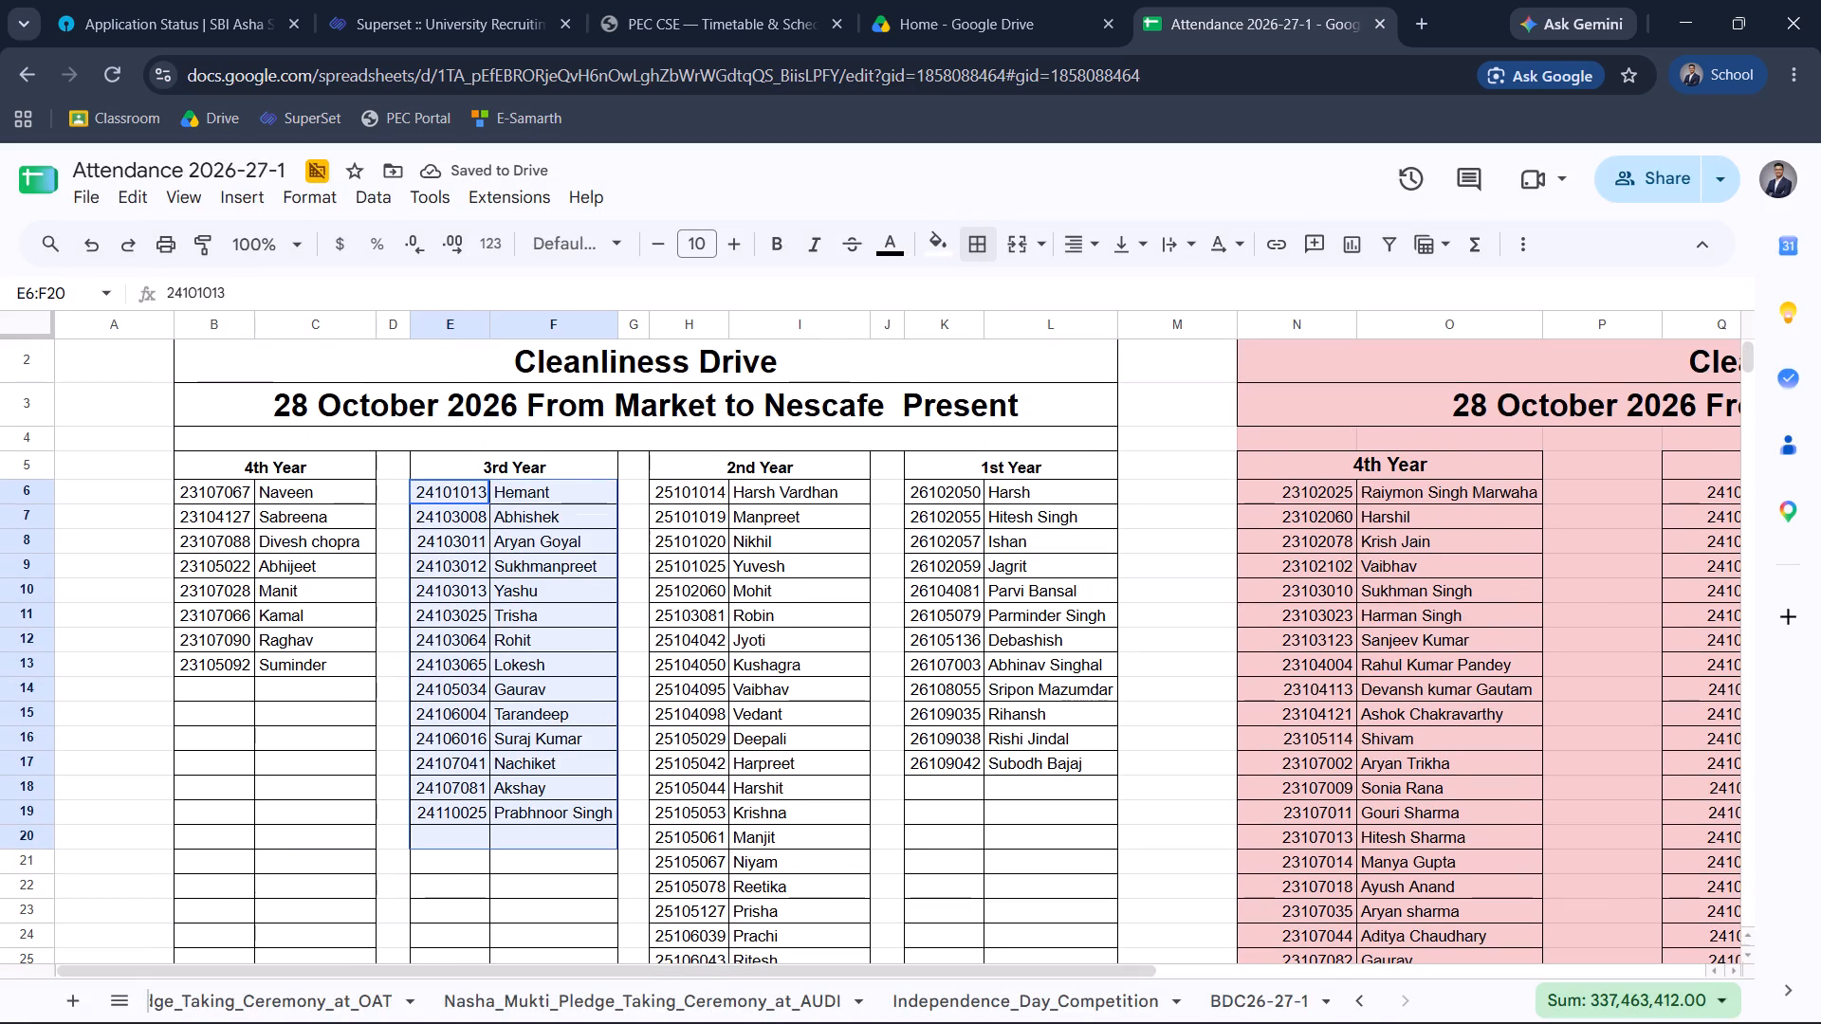
{"action": "left_click", "coordinate": [506, 851]}
{"action": "left_click", "coordinate": [527, 890]}
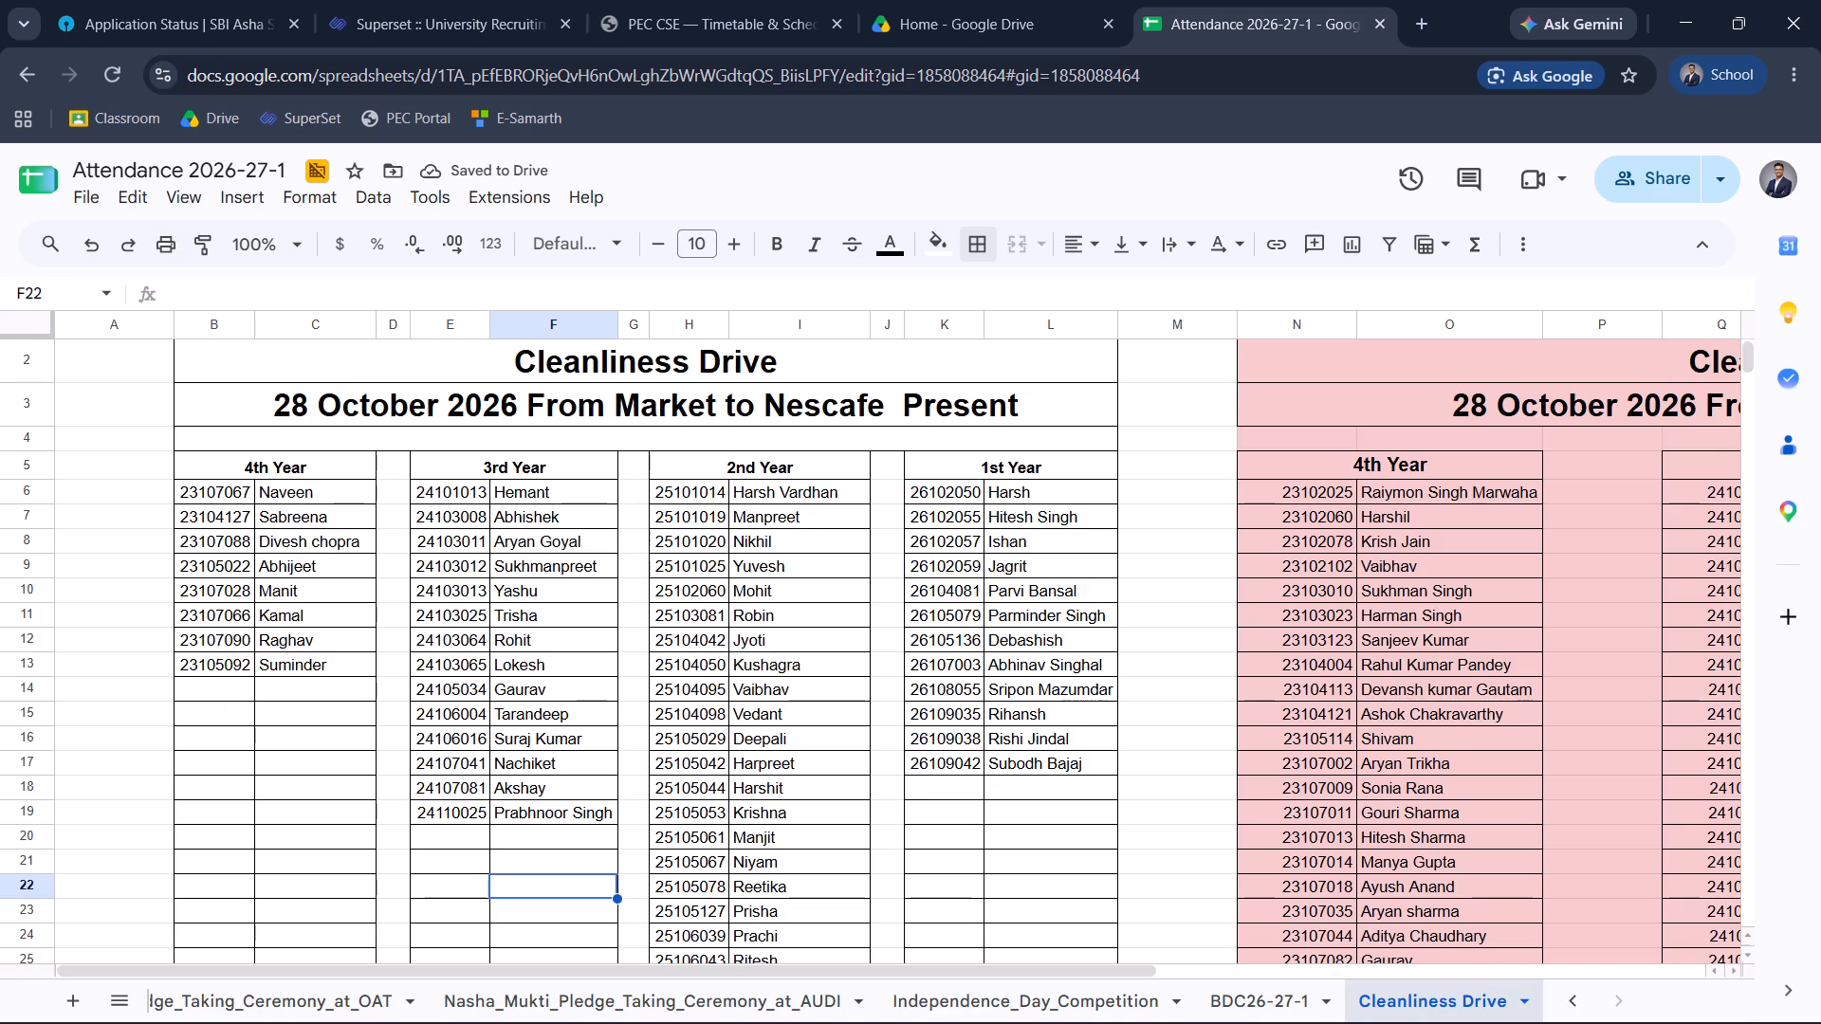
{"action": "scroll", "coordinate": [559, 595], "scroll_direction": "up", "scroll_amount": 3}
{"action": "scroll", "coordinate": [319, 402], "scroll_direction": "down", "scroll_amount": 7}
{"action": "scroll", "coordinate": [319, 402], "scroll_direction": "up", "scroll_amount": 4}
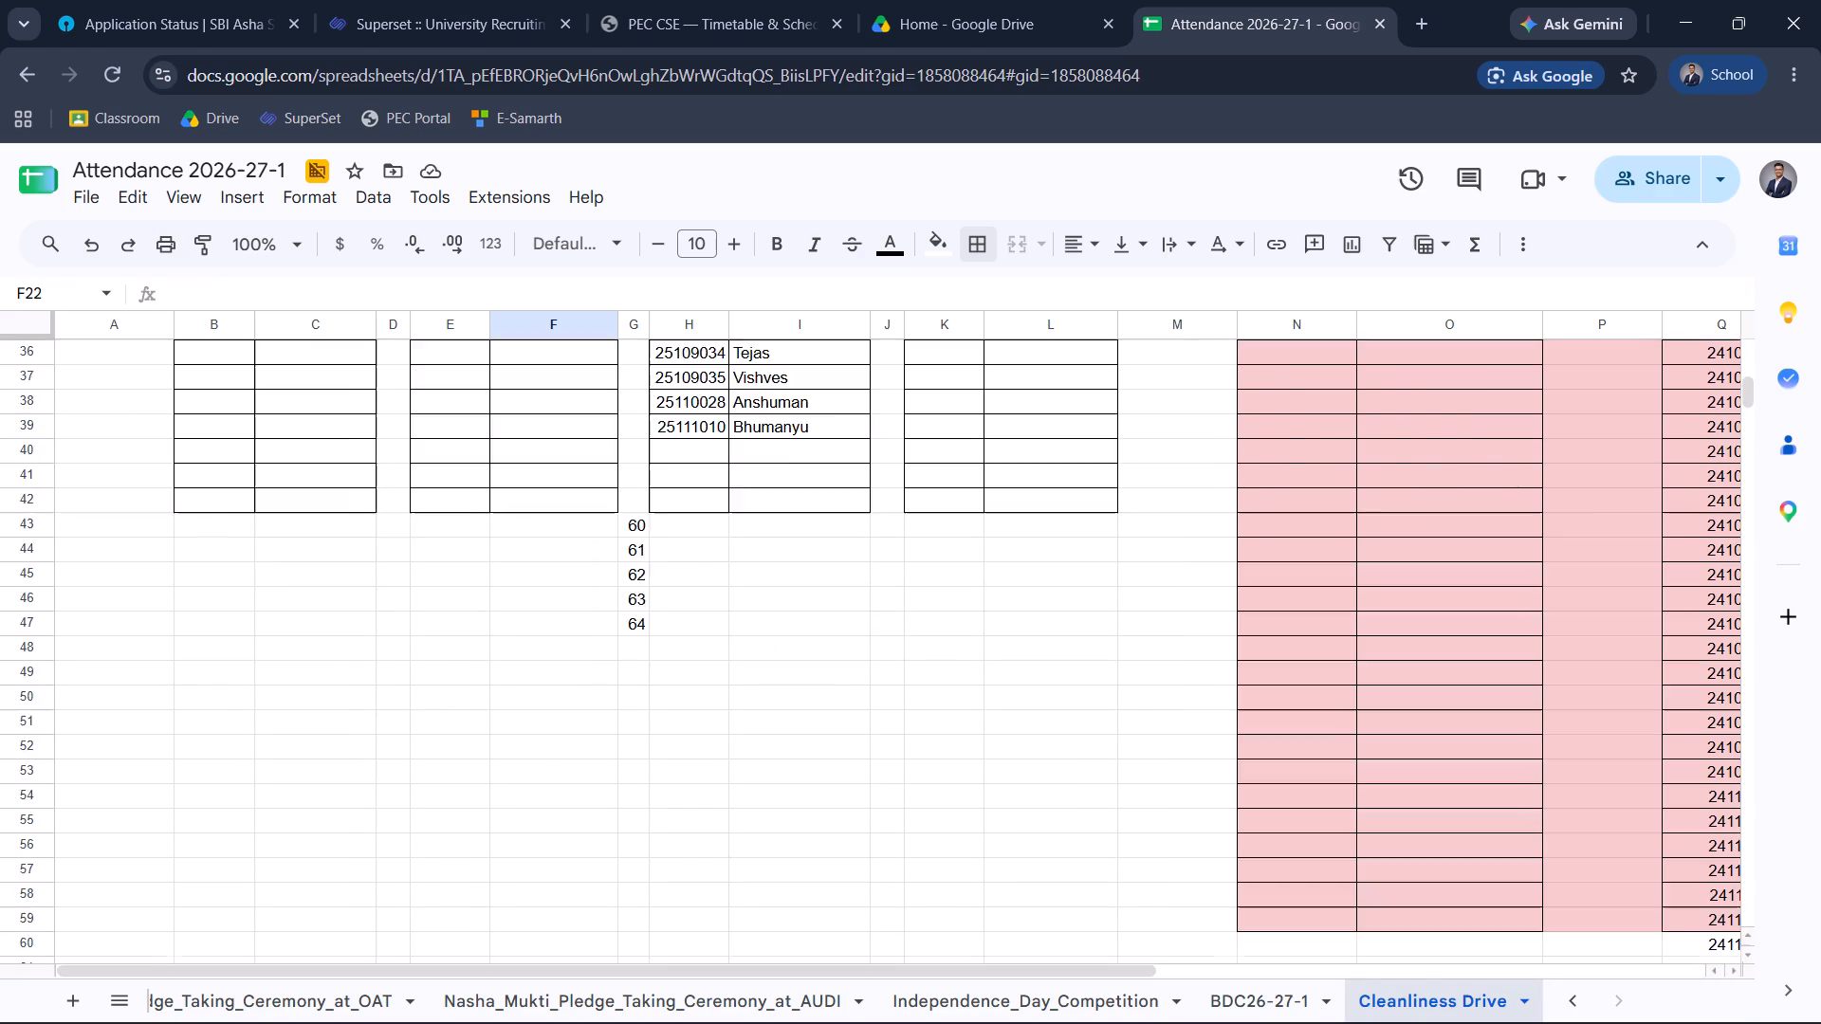
Delete the leftover numbers in G43:G47 below the present lists.
{"action": "scroll", "coordinate": [319, 402], "scroll_direction": "down", "scroll_amount": 2}
{"action": "left_click_drag", "start_coordinate": [641, 651], "coordinate": [641, 722]}
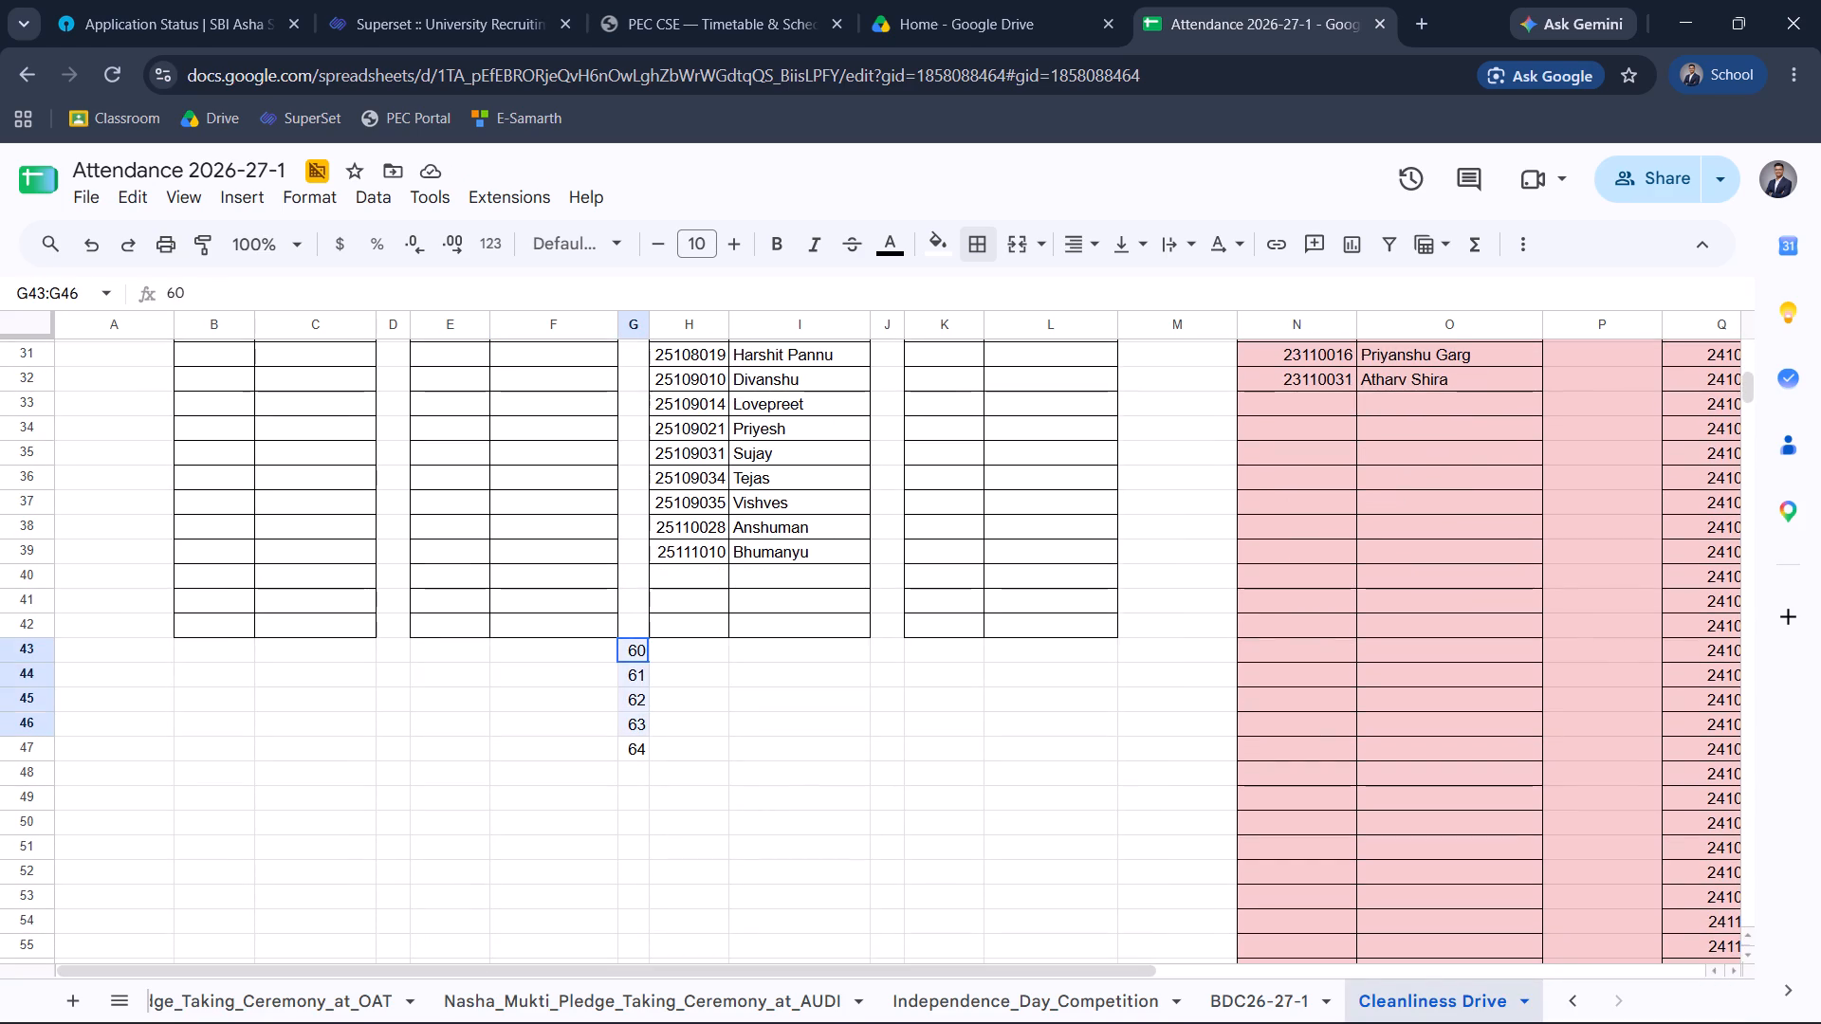
{"action": "left_click_drag", "start_coordinate": [641, 722], "coordinate": [641, 757]}
{"action": "key", "text": "Delete"}
Set up printing of only the selected present-list range B2:L42 on A4 paper, scaled to fit width.
{"action": "scroll", "coordinate": [641, 757], "scroll_direction": "up", "scroll_amount": 6}
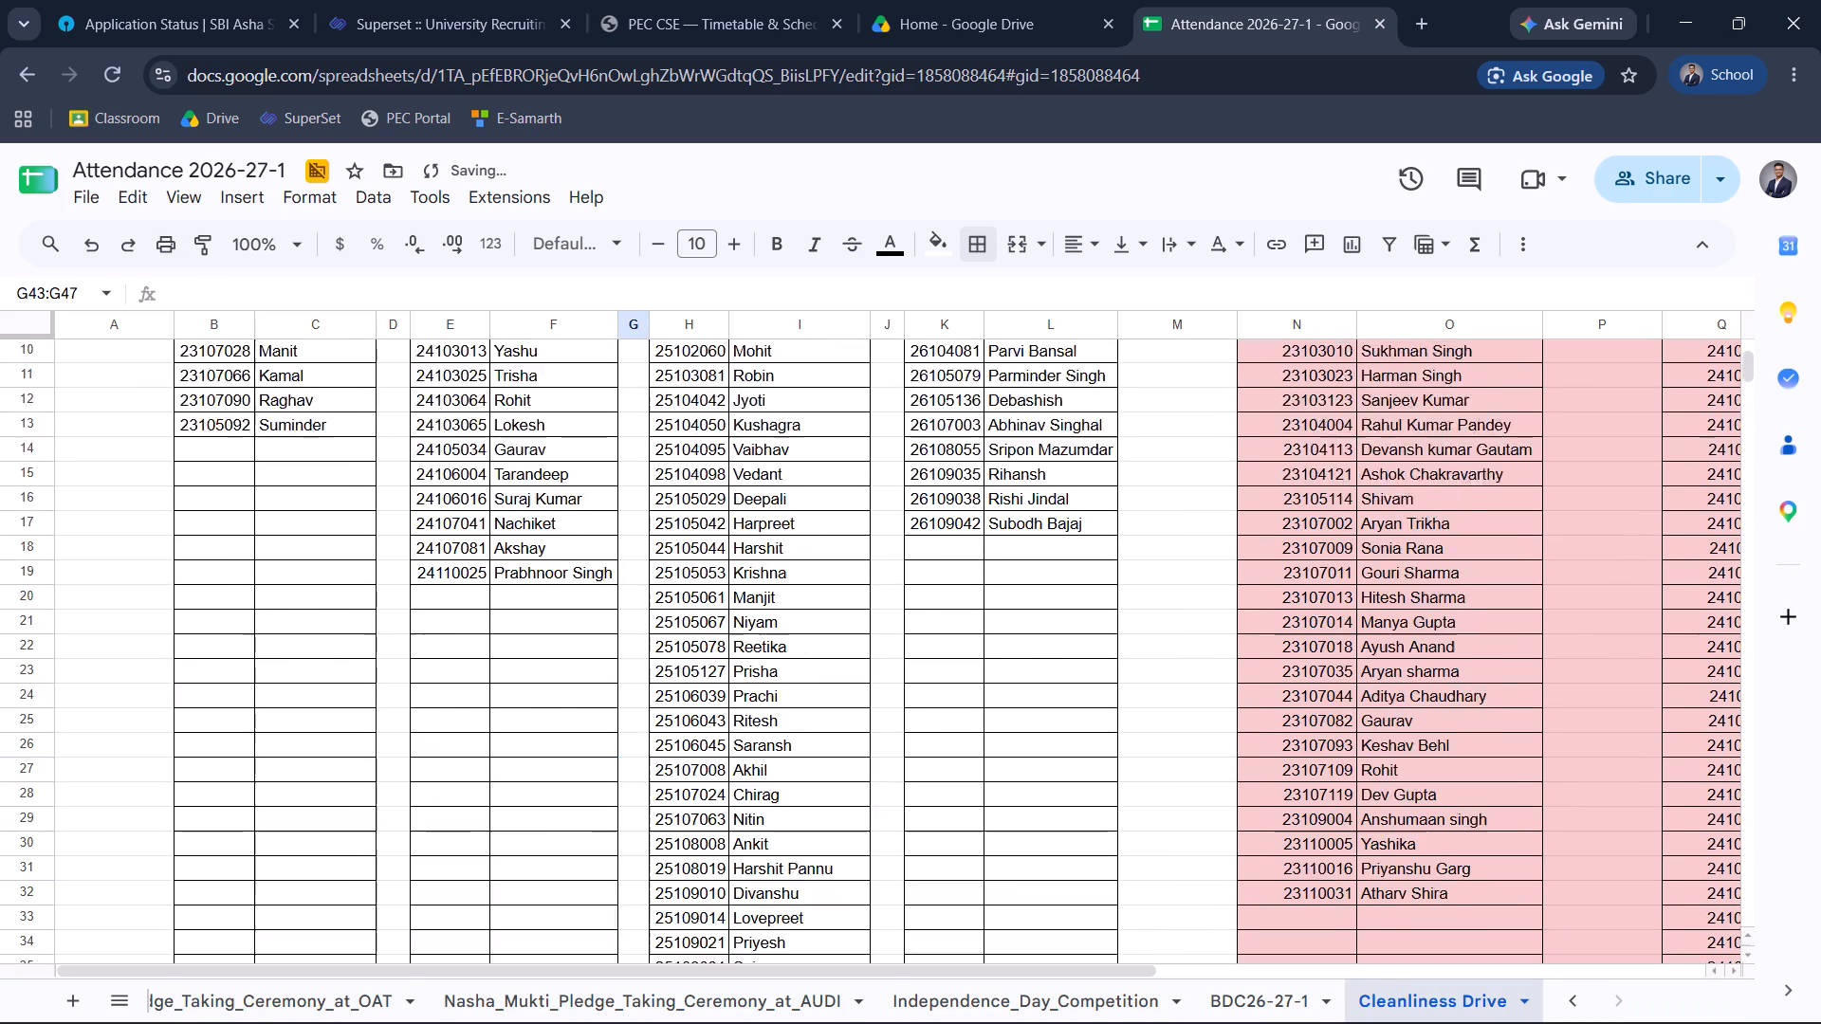
{"action": "left_click_drag", "start_coordinate": [334, 379], "coordinate": [610, 725]}
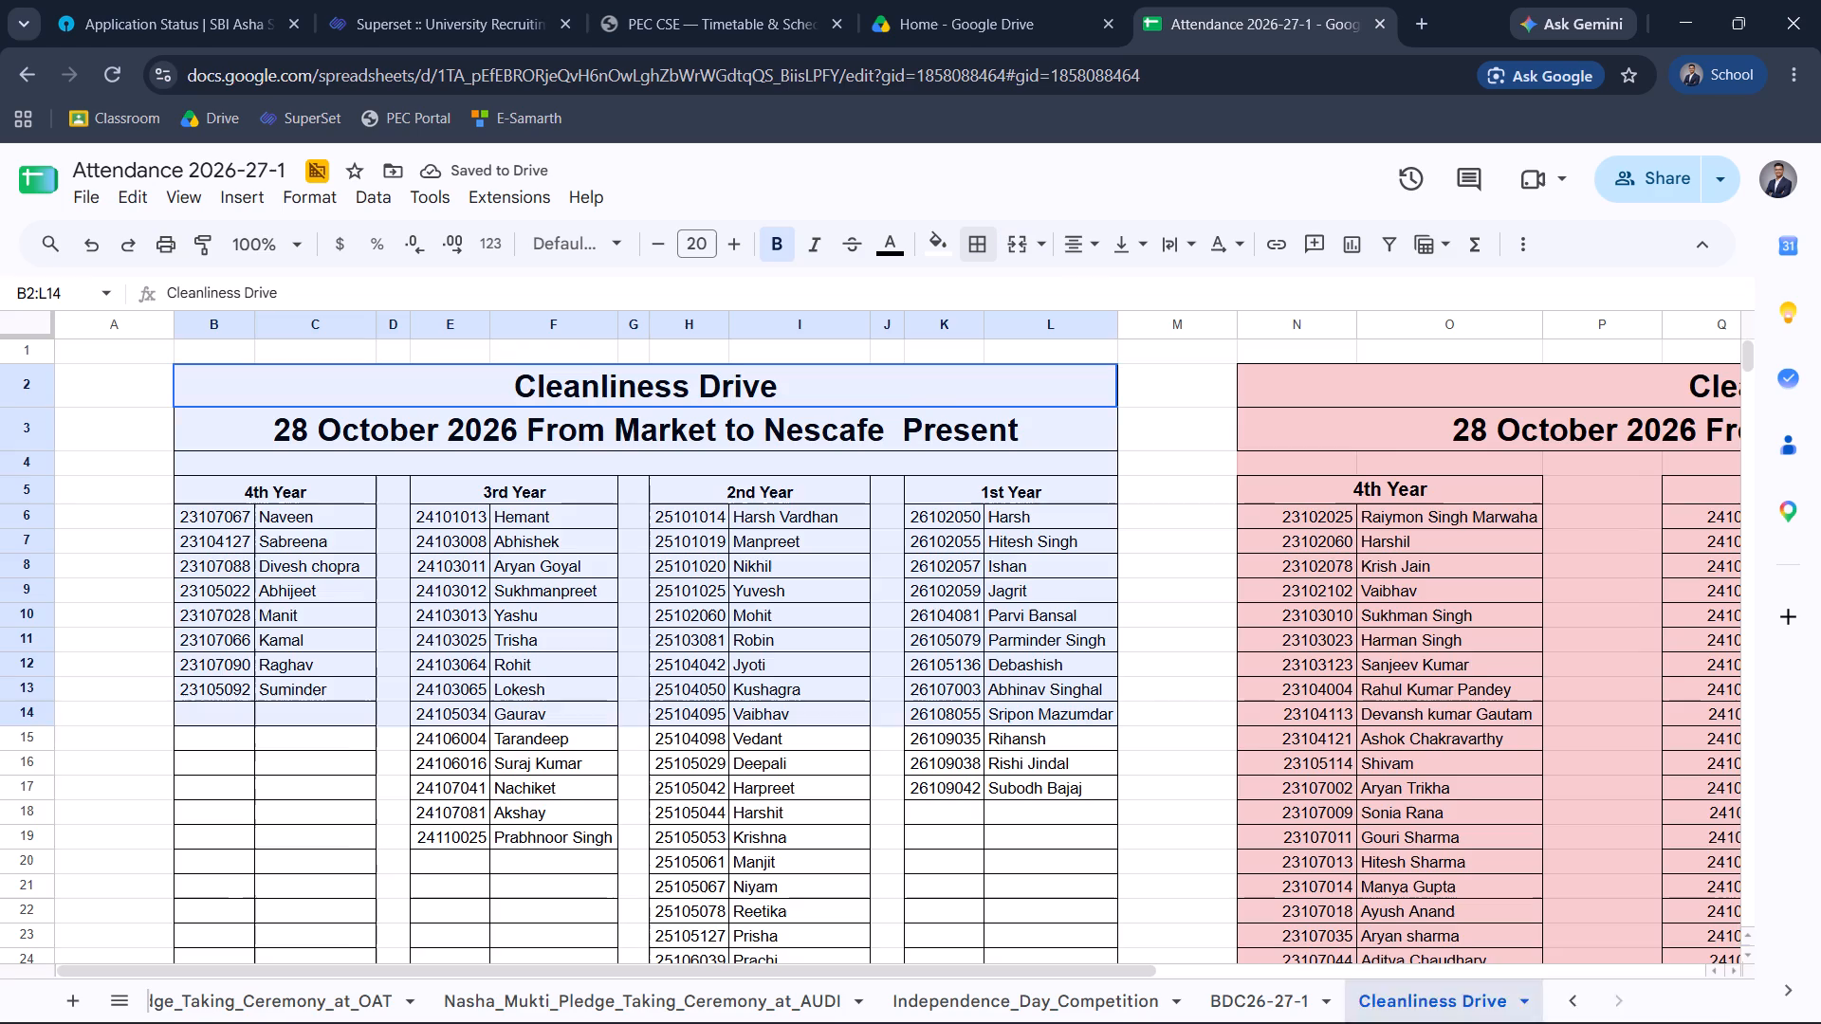
{"action": "left_click_drag", "start_coordinate": [610, 725], "coordinate": [669, 976]}
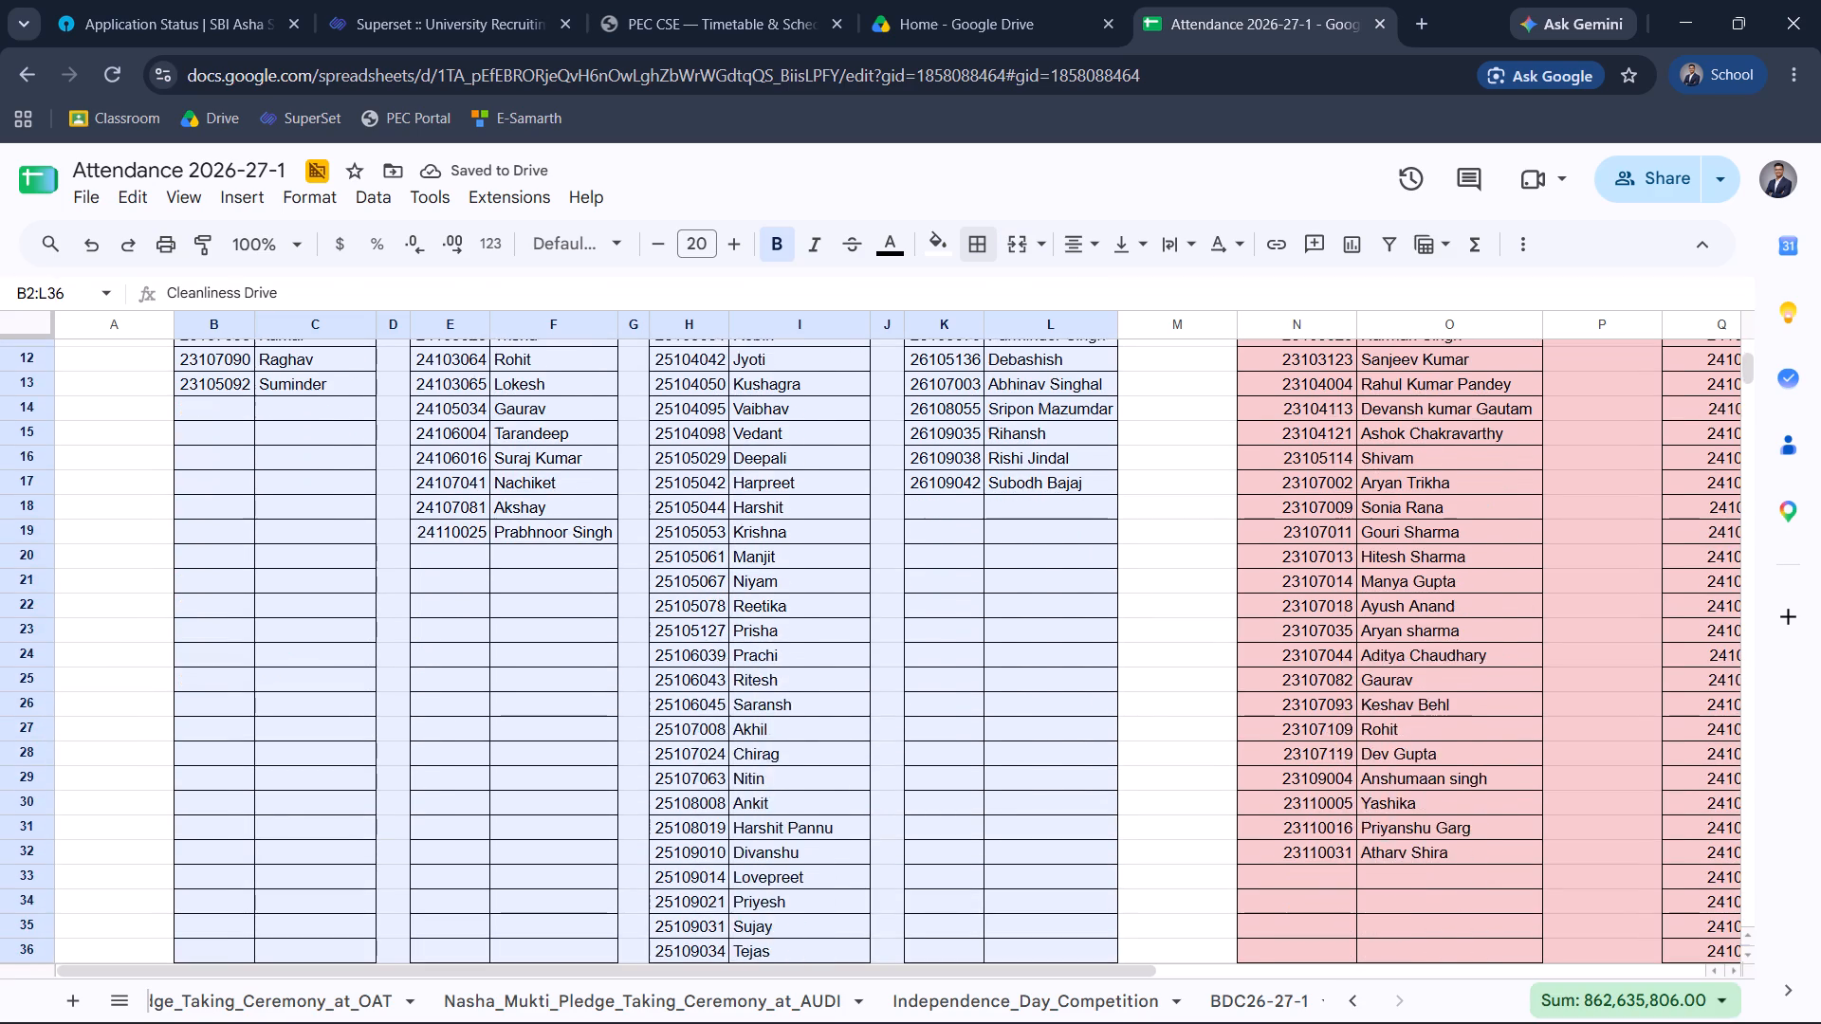
{"action": "left_click_drag", "start_coordinate": [669, 976], "coordinate": [741, 811]}
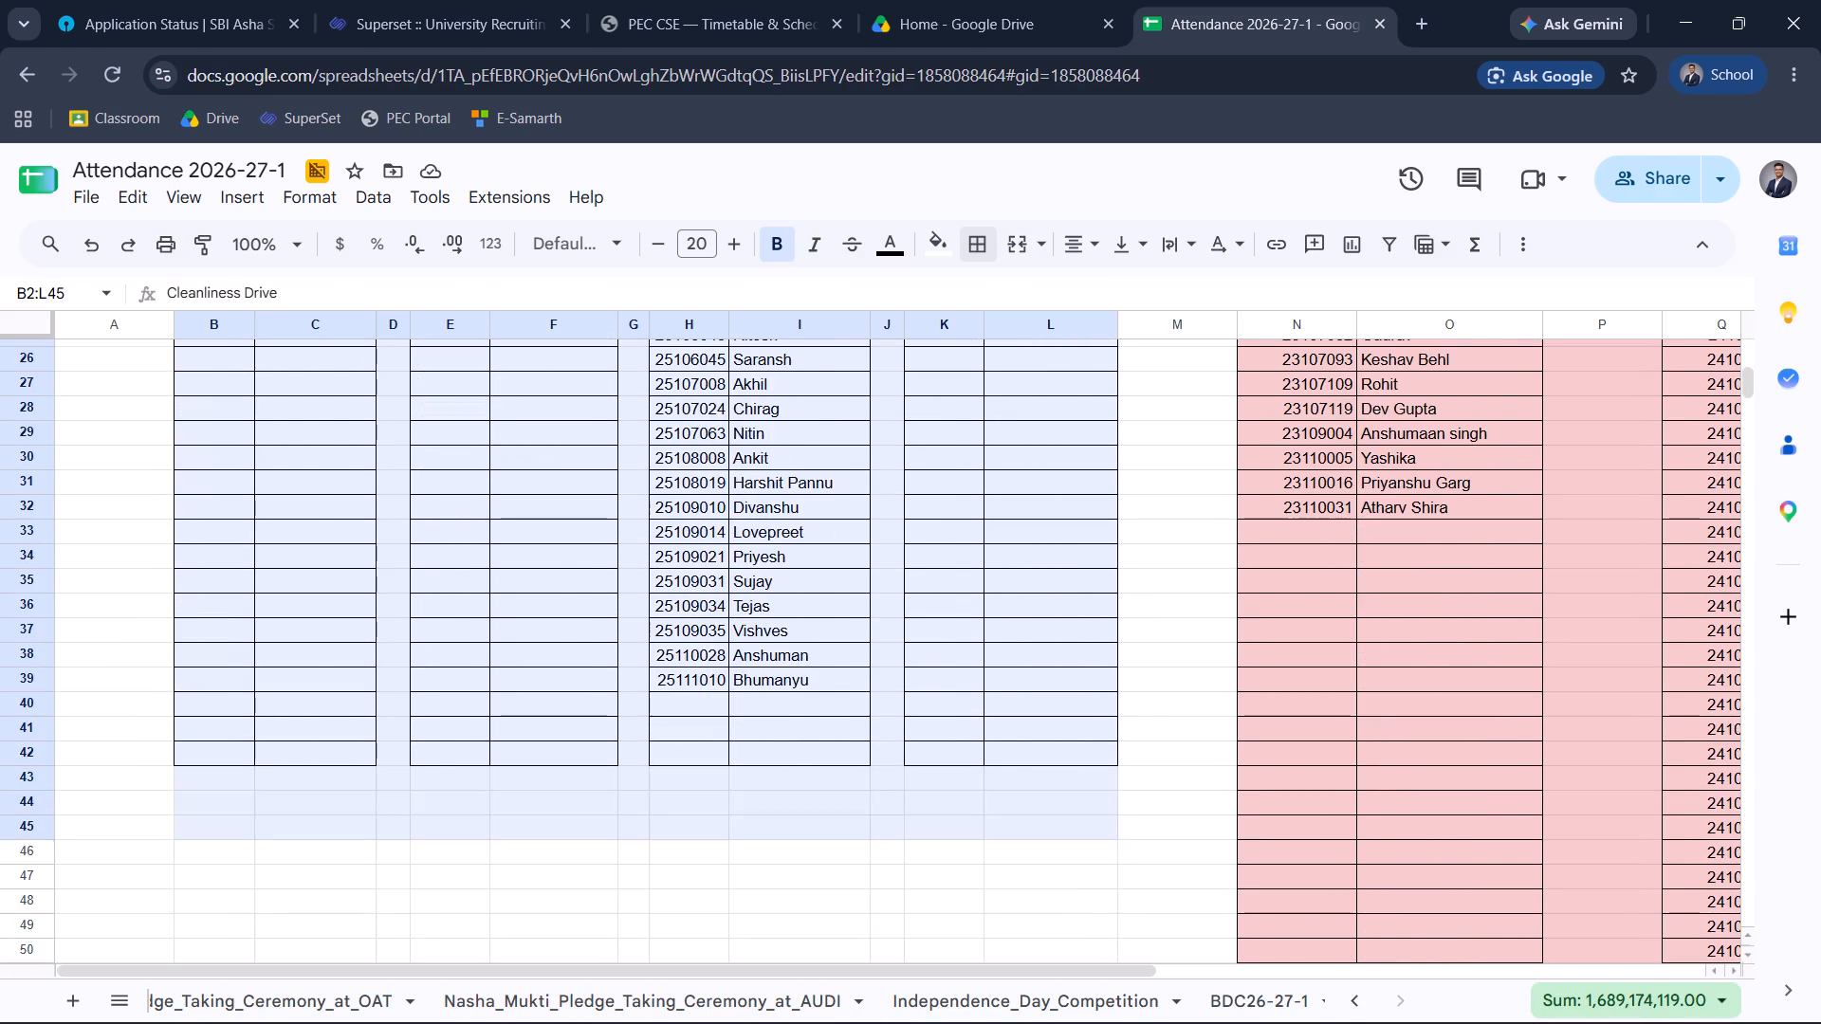
{"action": "left_click_drag", "start_coordinate": [741, 811], "coordinate": [763, 761]}
{"action": "scroll", "coordinate": [816, 587], "scroll_direction": "up", "scroll_amount": 9}
{"action": "key", "text": "ctrl+p"}
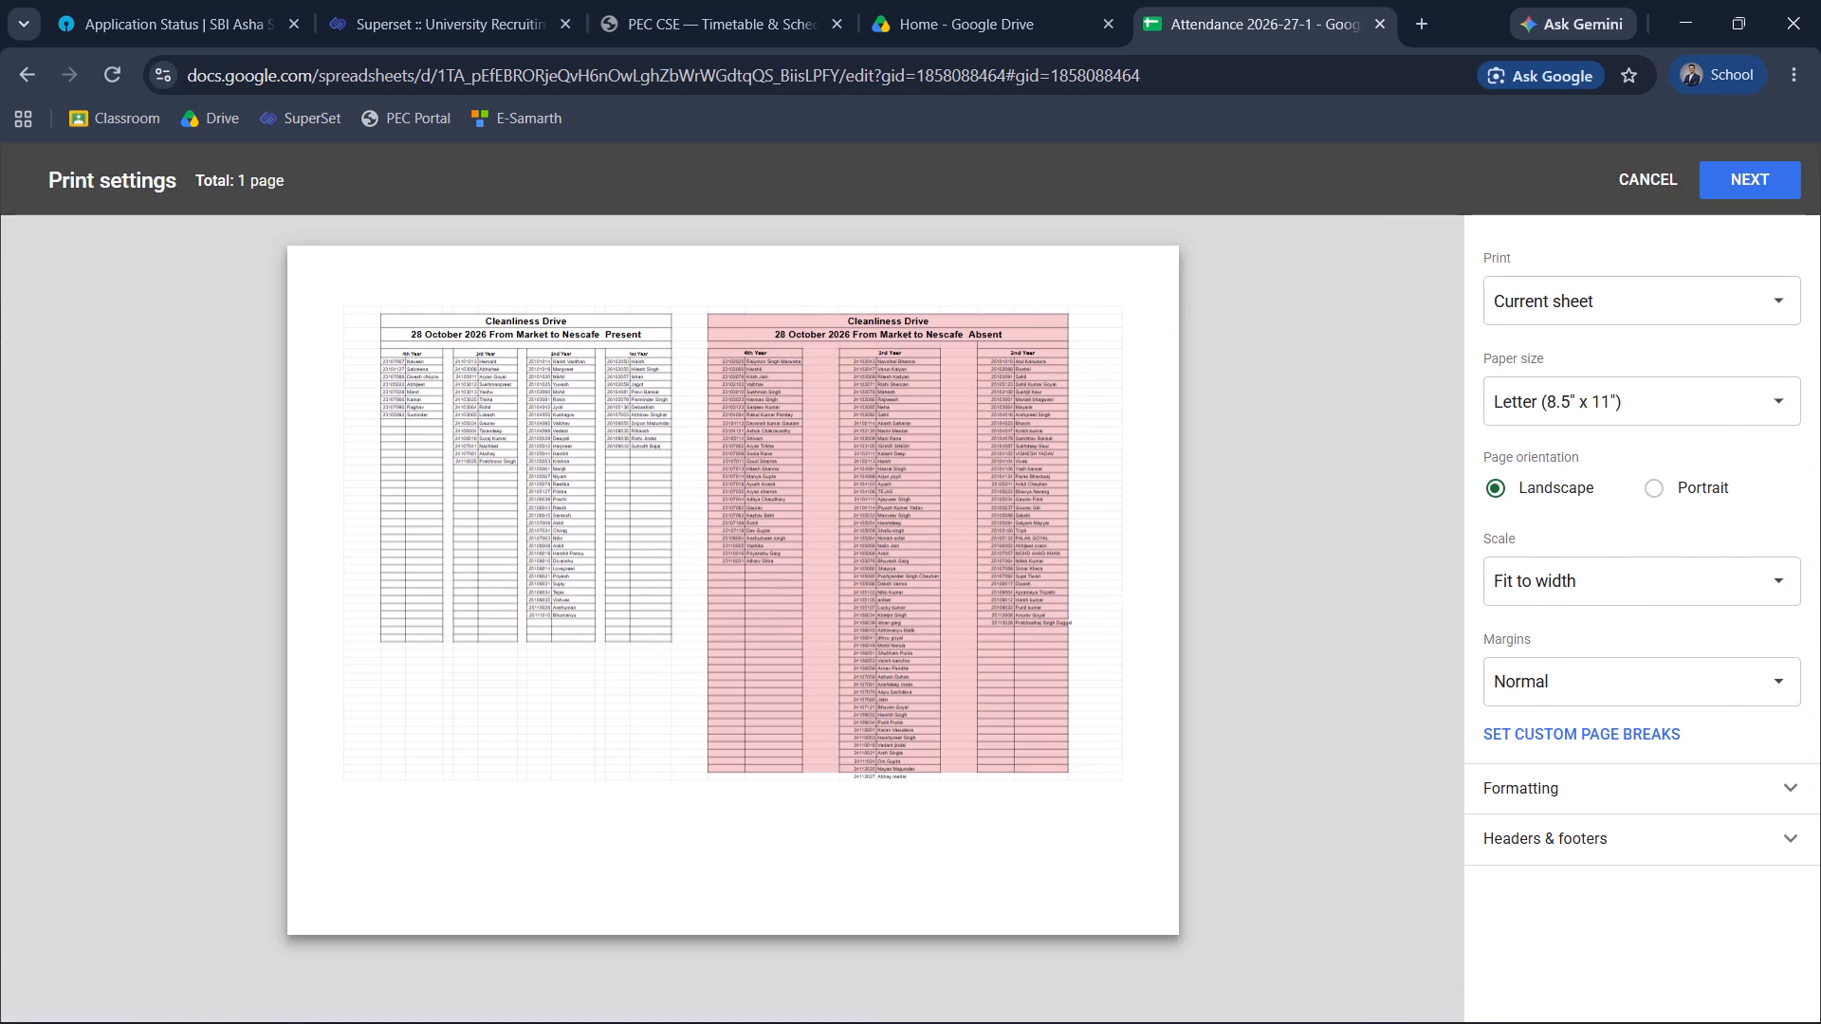
{"action": "left_click", "coordinate": [1731, 393]}
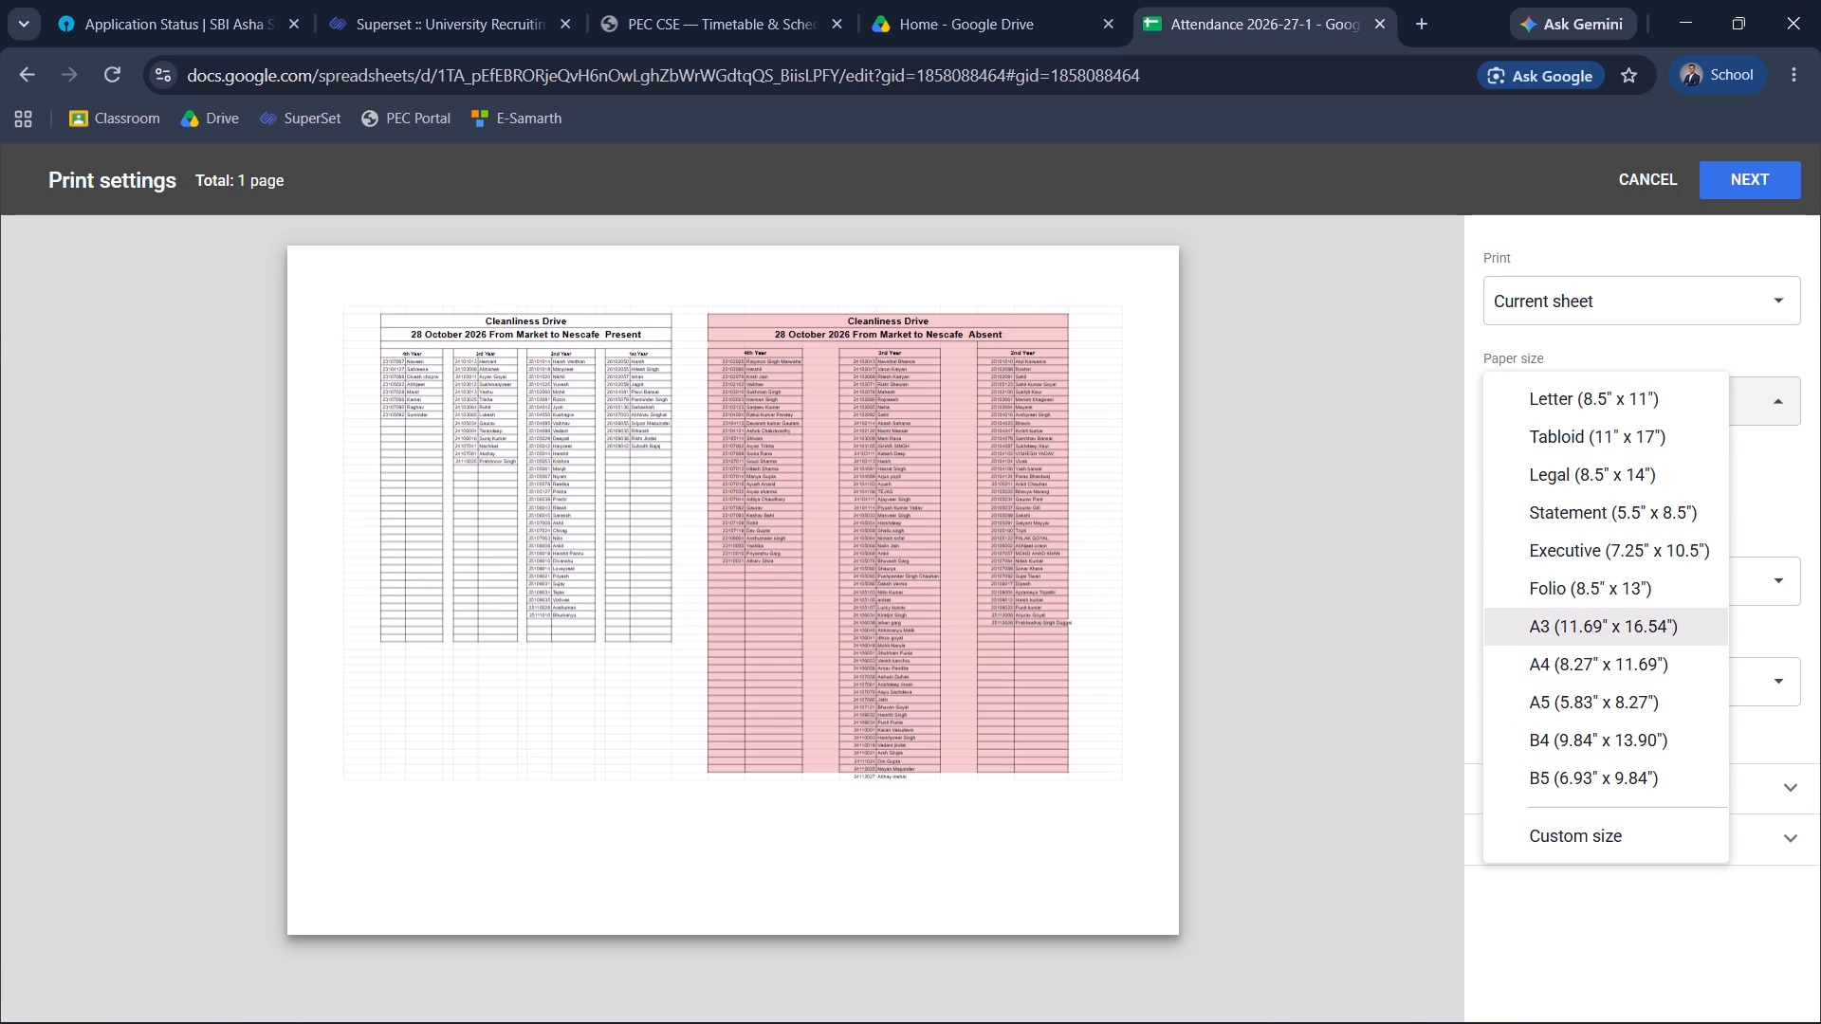
{"action": "left_click", "coordinate": [1603, 647]}
{"action": "left_click", "coordinate": [1642, 582]}
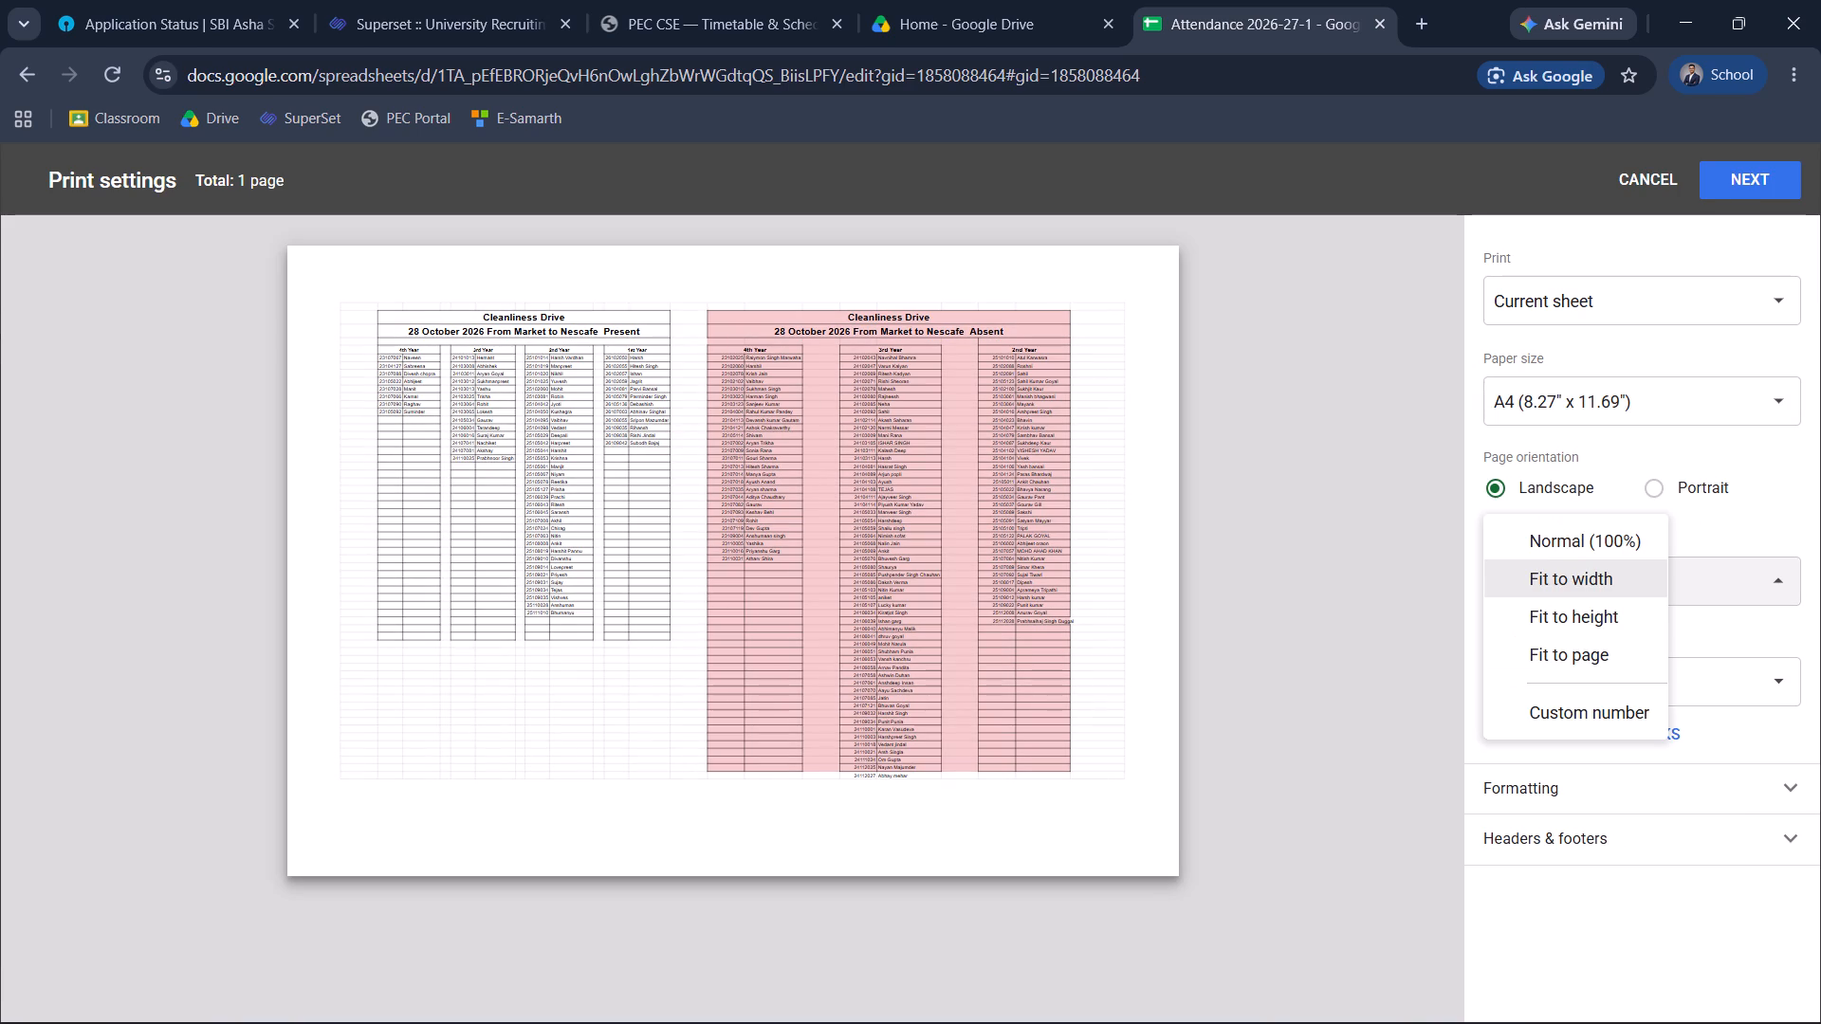
{"action": "left_click", "coordinate": [1638, 577]}
{"action": "left_click", "coordinate": [1743, 294]}
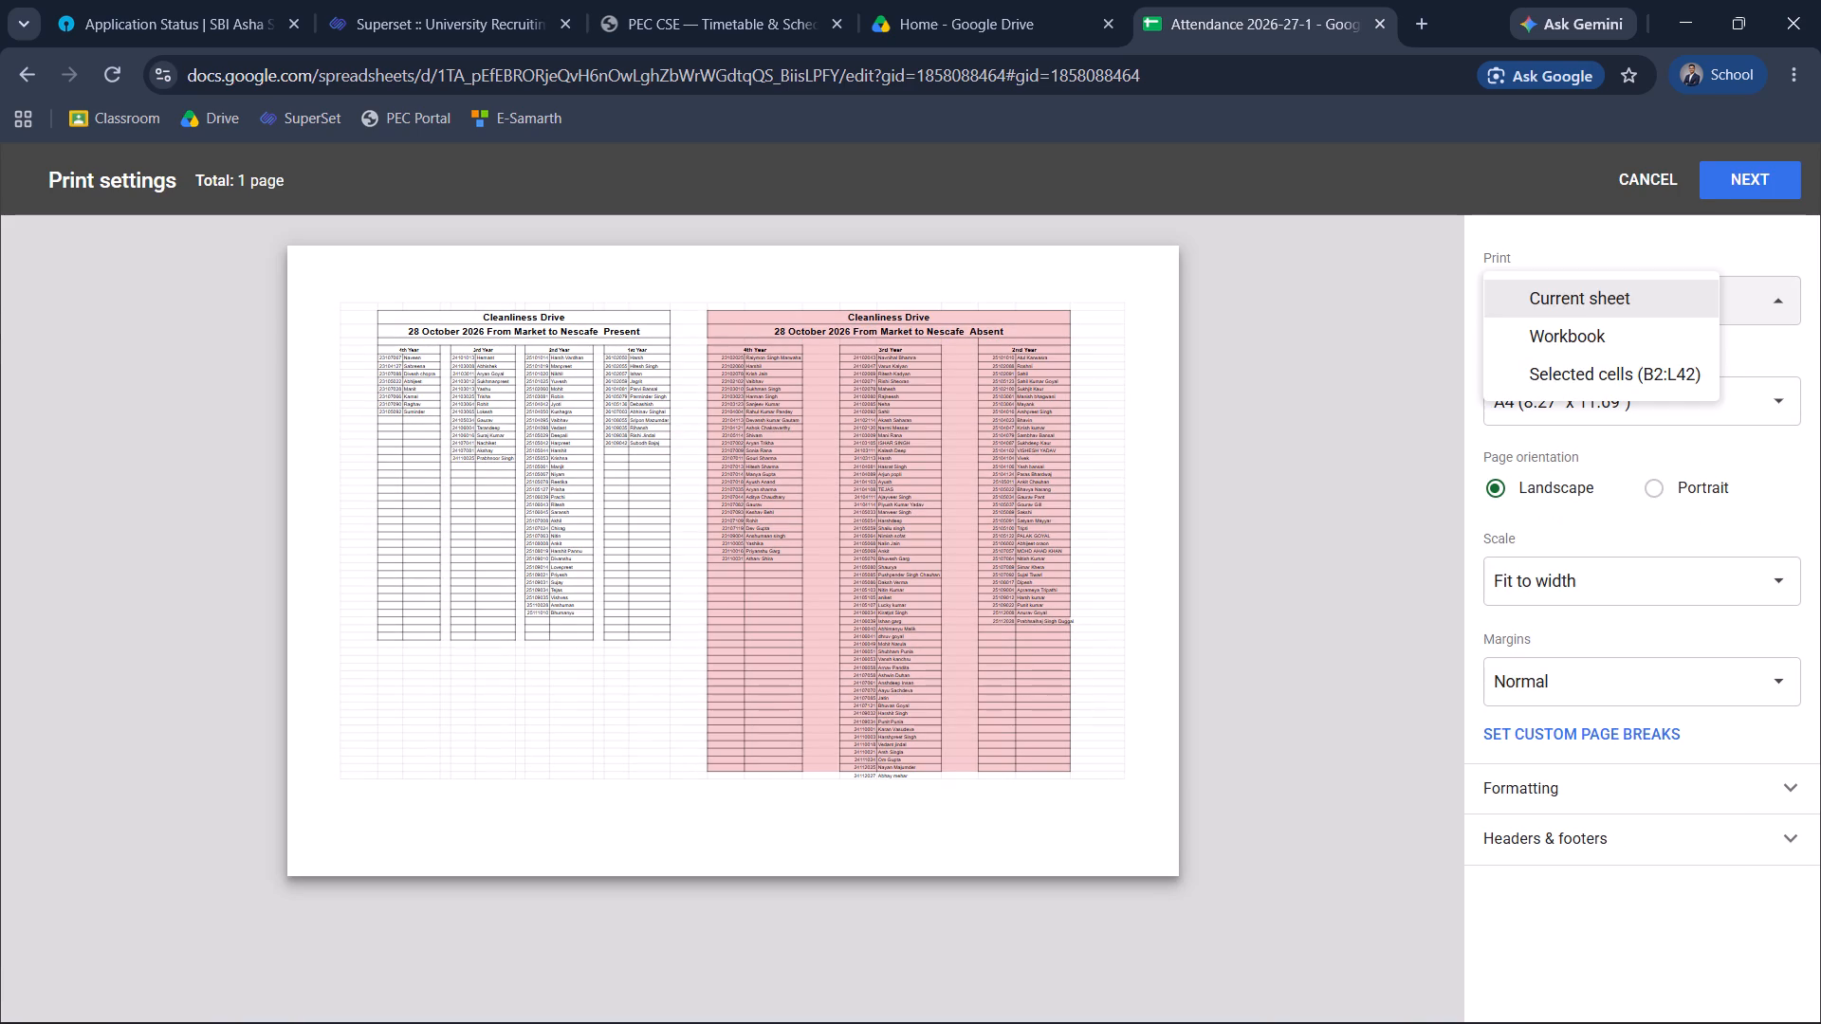
{"action": "left_click", "coordinate": [1655, 358]}
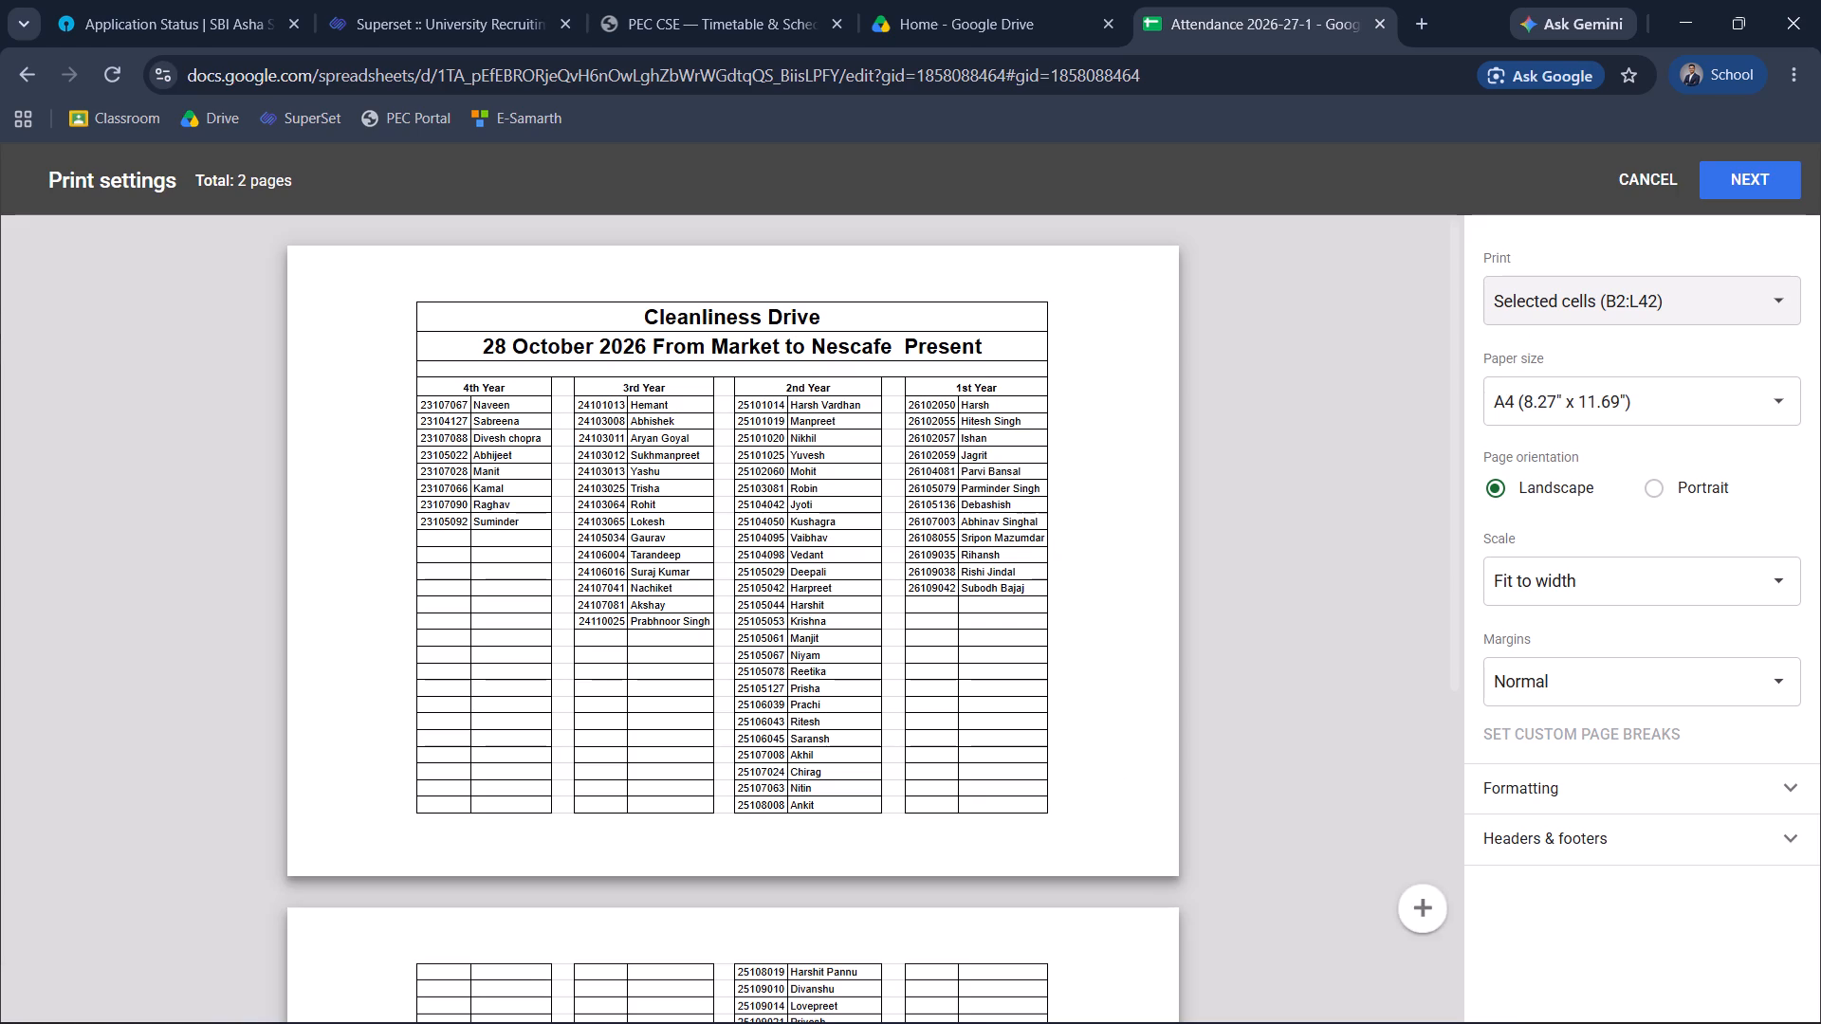
Change the print page orientation to portrait and check the page preview.
{"action": "left_click", "coordinate": [1585, 680]}
{"action": "left_click", "coordinate": [1585, 680]}
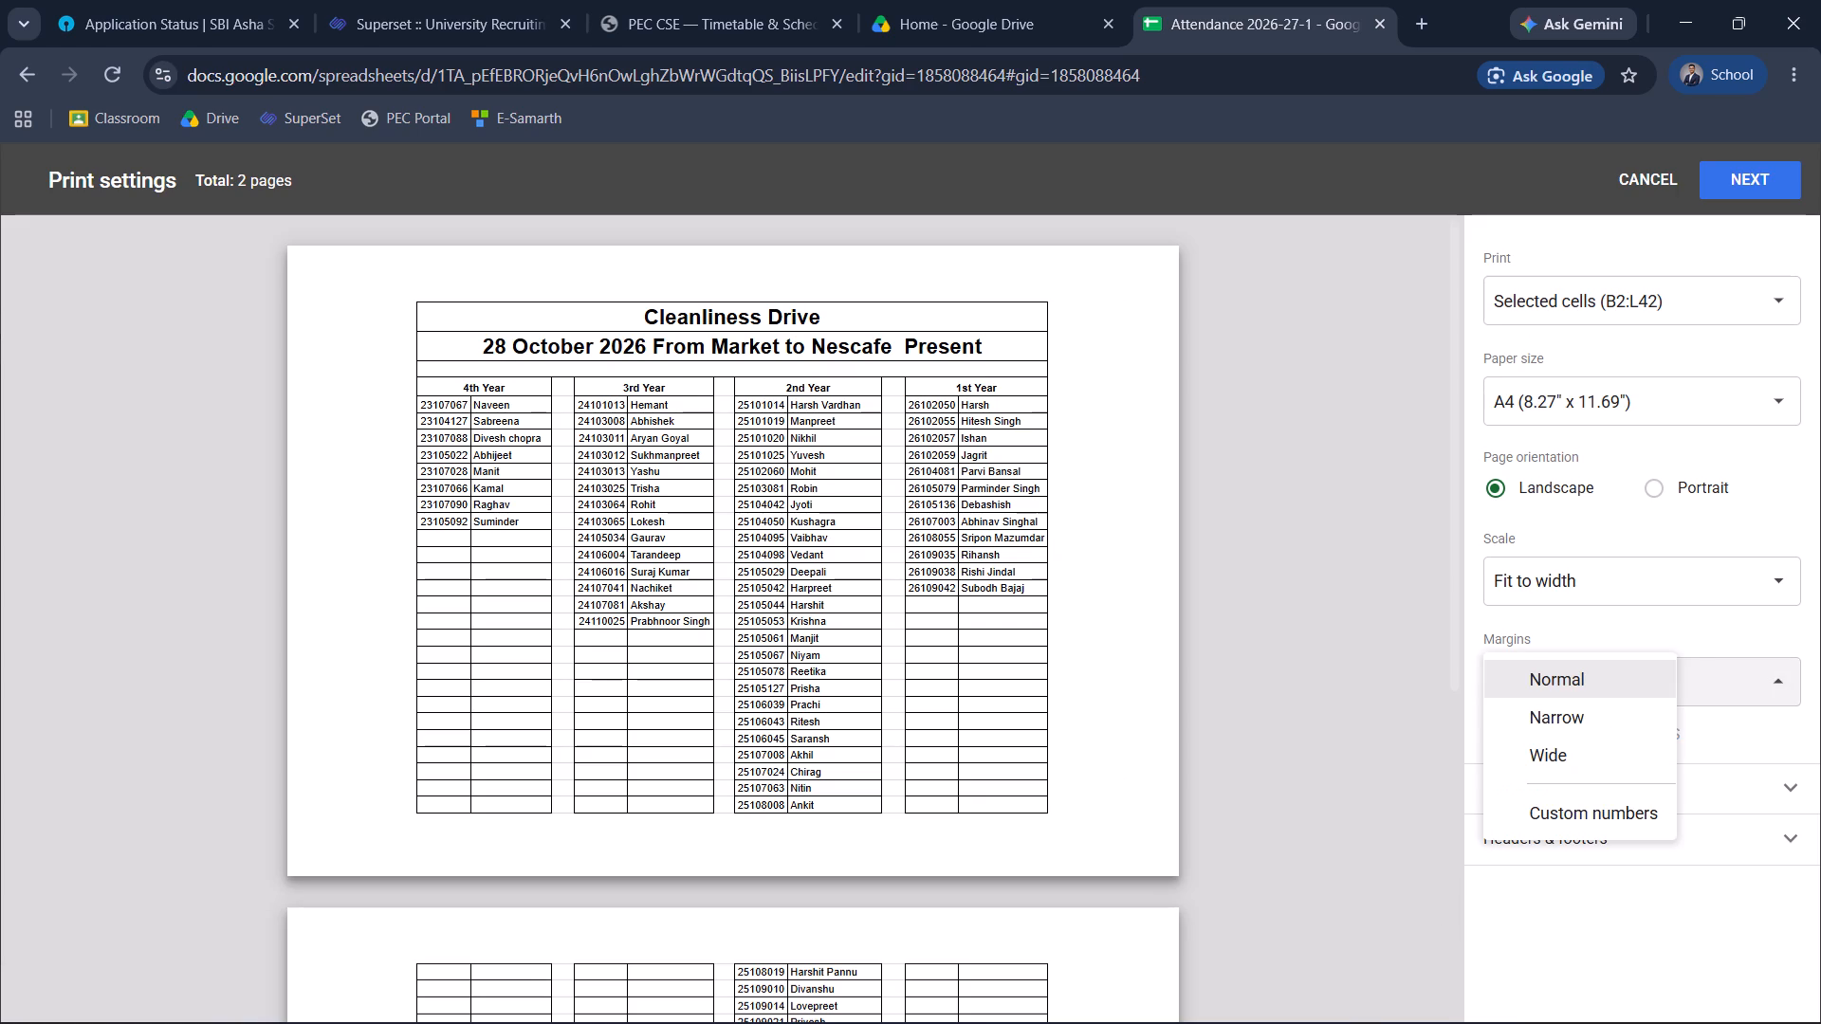
{"action": "scroll", "coordinate": [1708, 477], "scroll_direction": "down", "scroll_amount": 1}
{"action": "left_click", "coordinate": [1673, 483]}
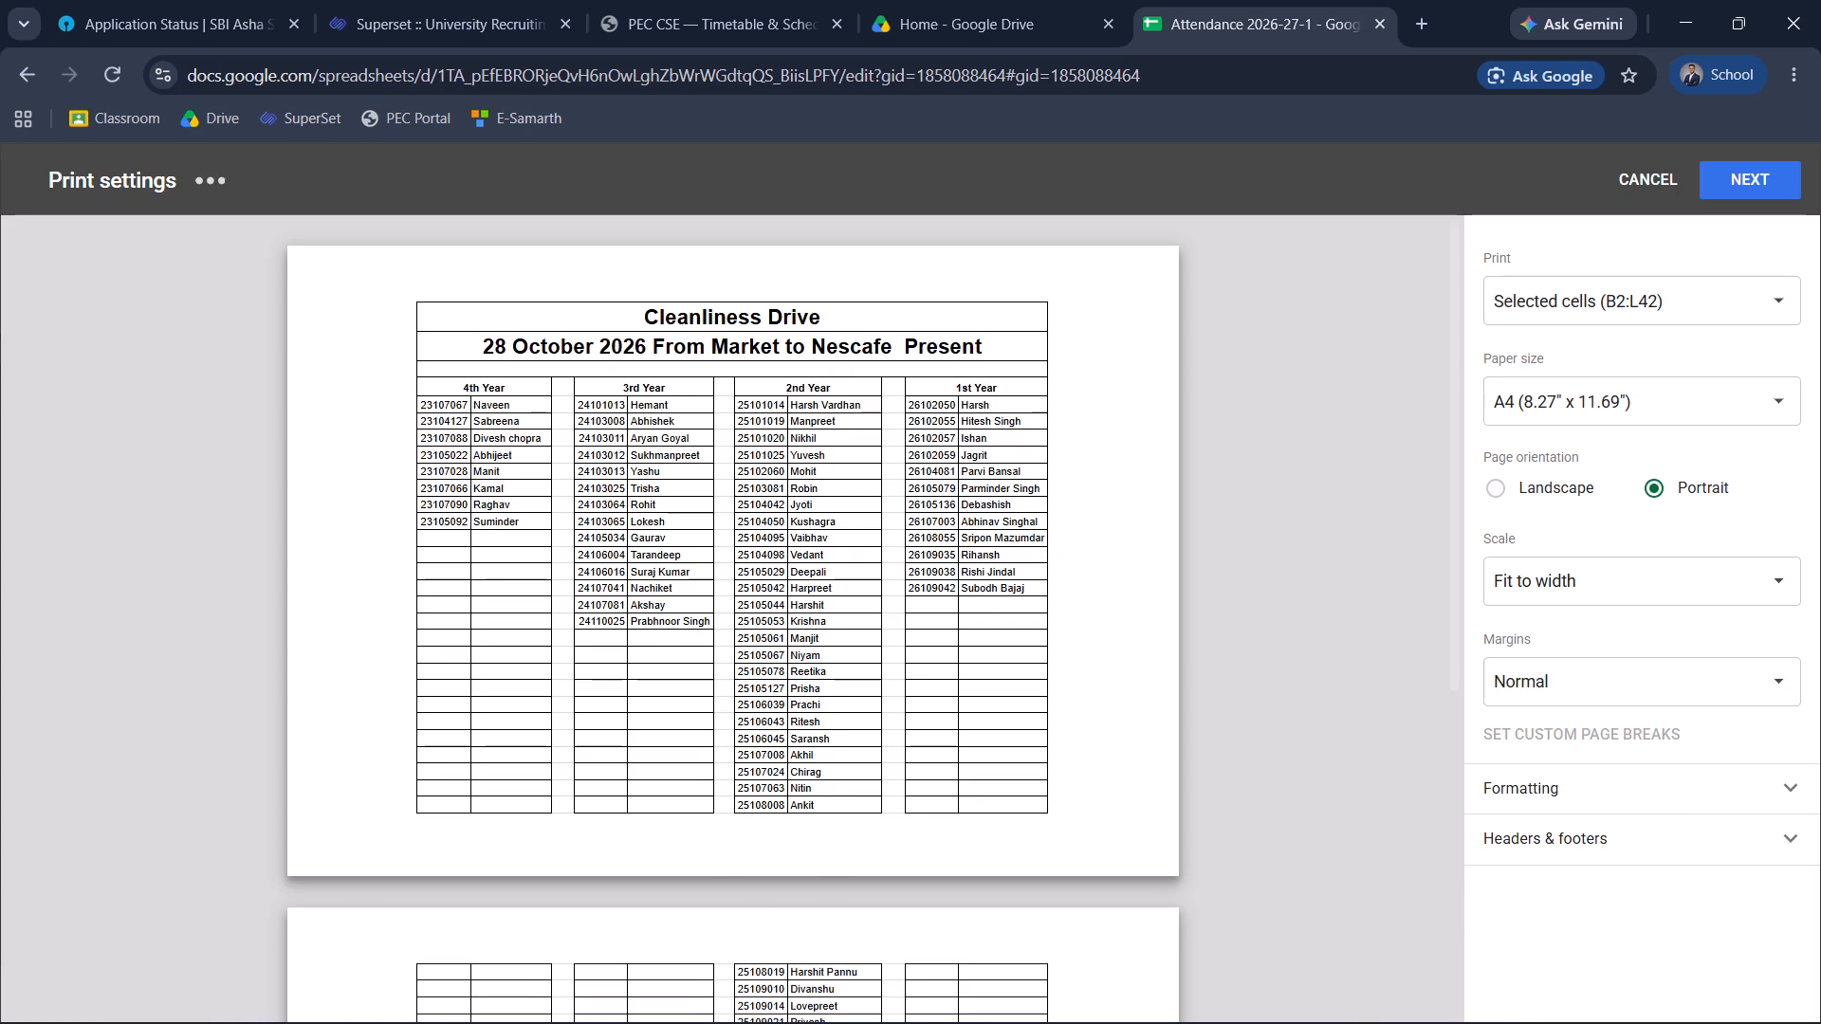
{"action": "scroll", "coordinate": [983, 727], "scroll_direction": "down", "scroll_amount": 5}
{"action": "scroll", "coordinate": [983, 727], "scroll_direction": "up", "scroll_amount": 6}
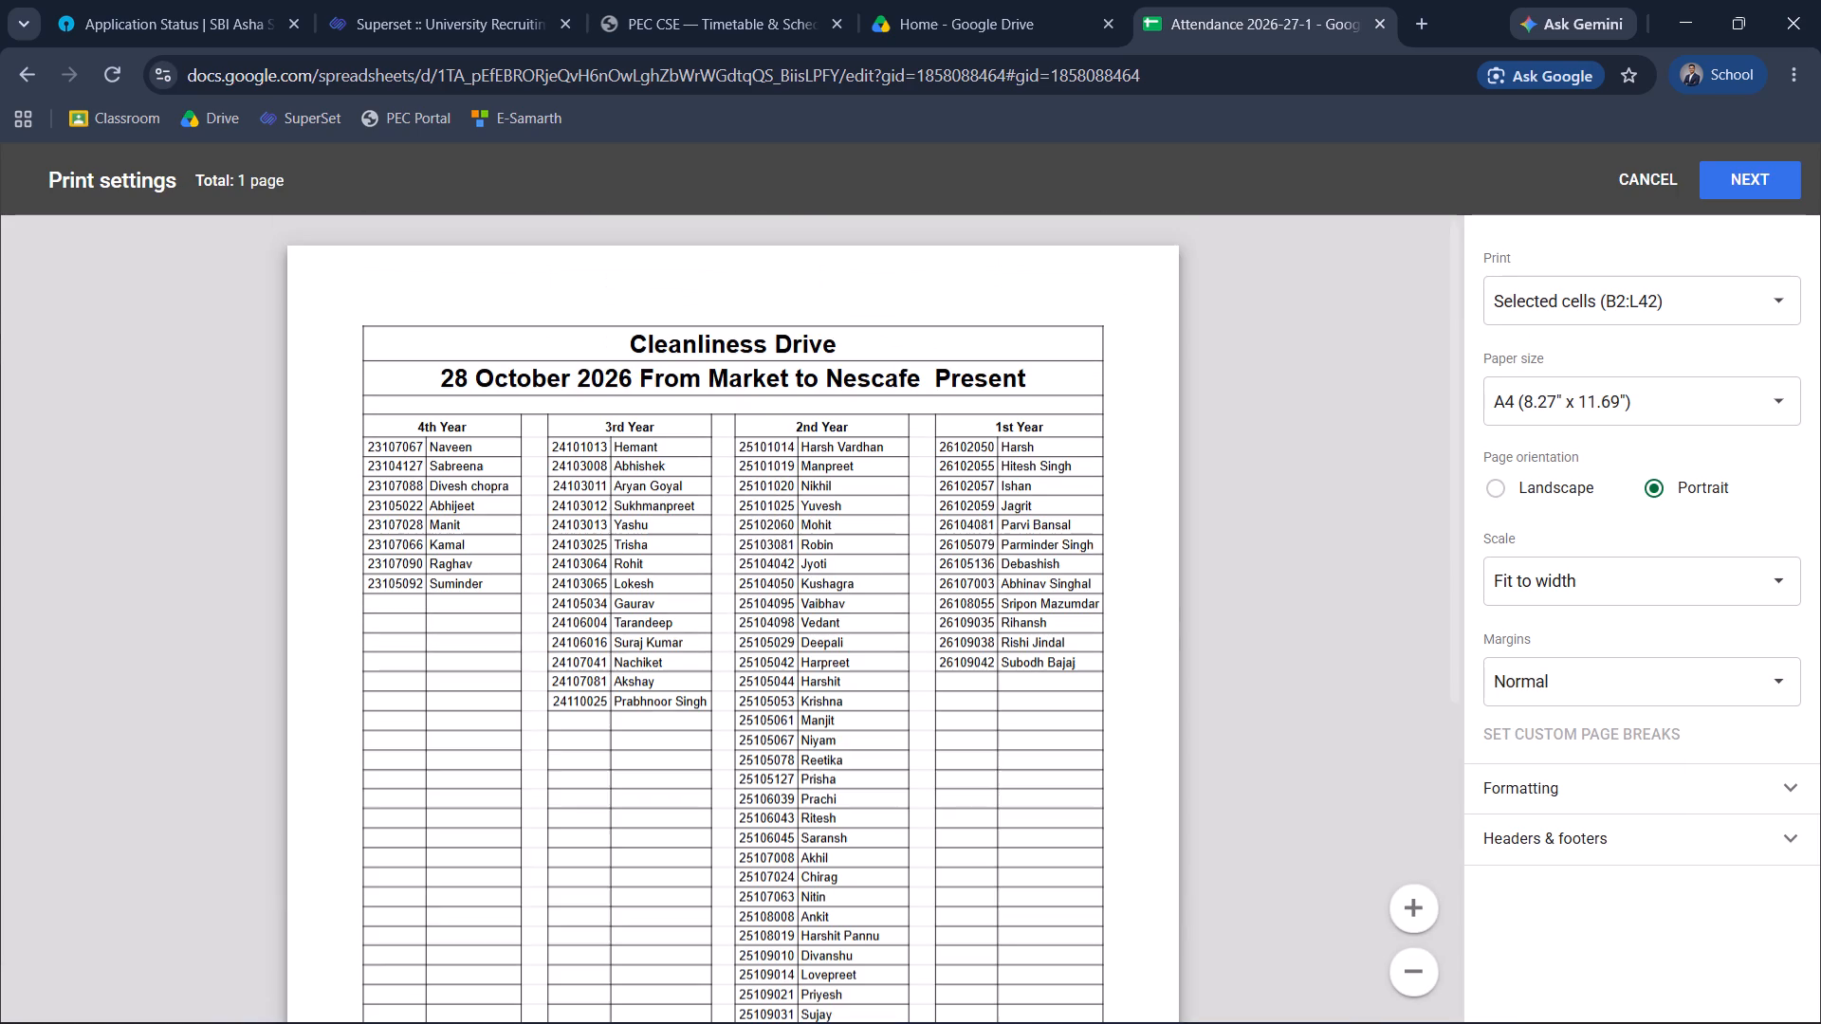
Try wide print margins, settle on narrow margins, and review the page preview.
{"action": "left_click", "coordinate": [1606, 627]}
{"action": "left_click", "coordinate": [1578, 709]}
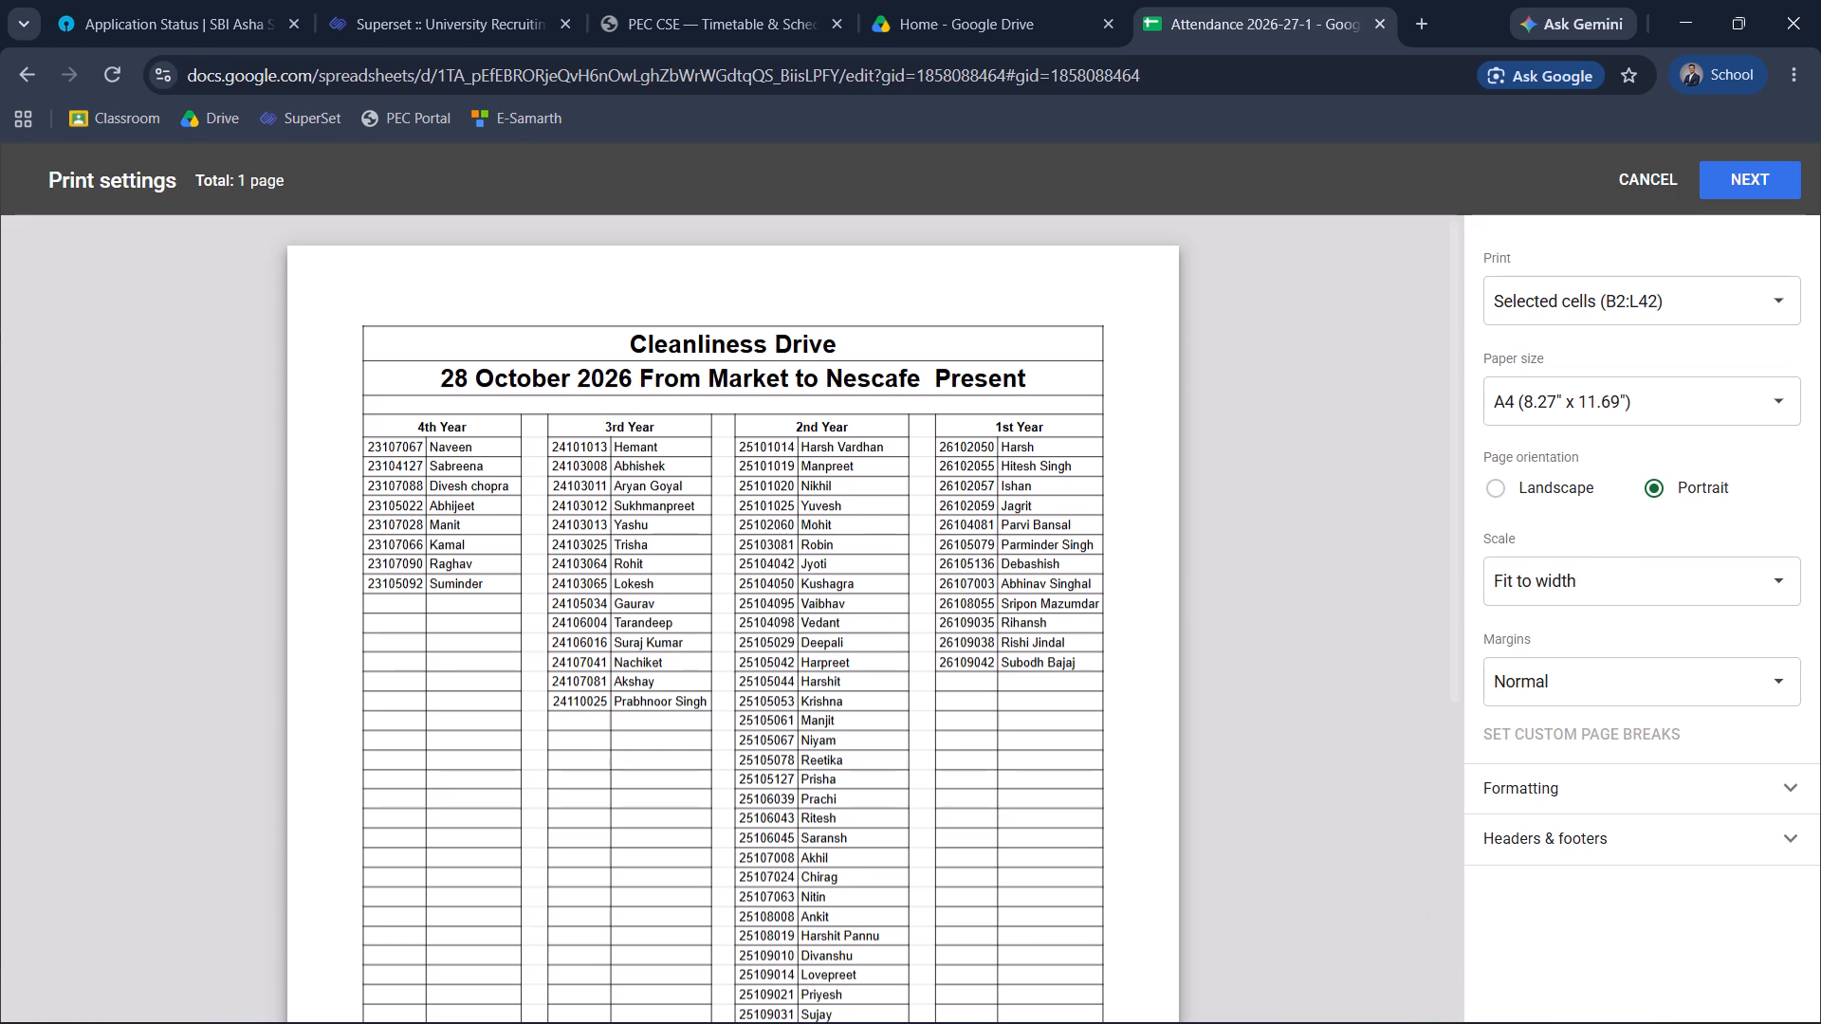
{"action": "left_click", "coordinate": [1604, 679]}
{"action": "left_click", "coordinate": [1573, 752]}
{"action": "left_click", "coordinate": [1635, 682]}
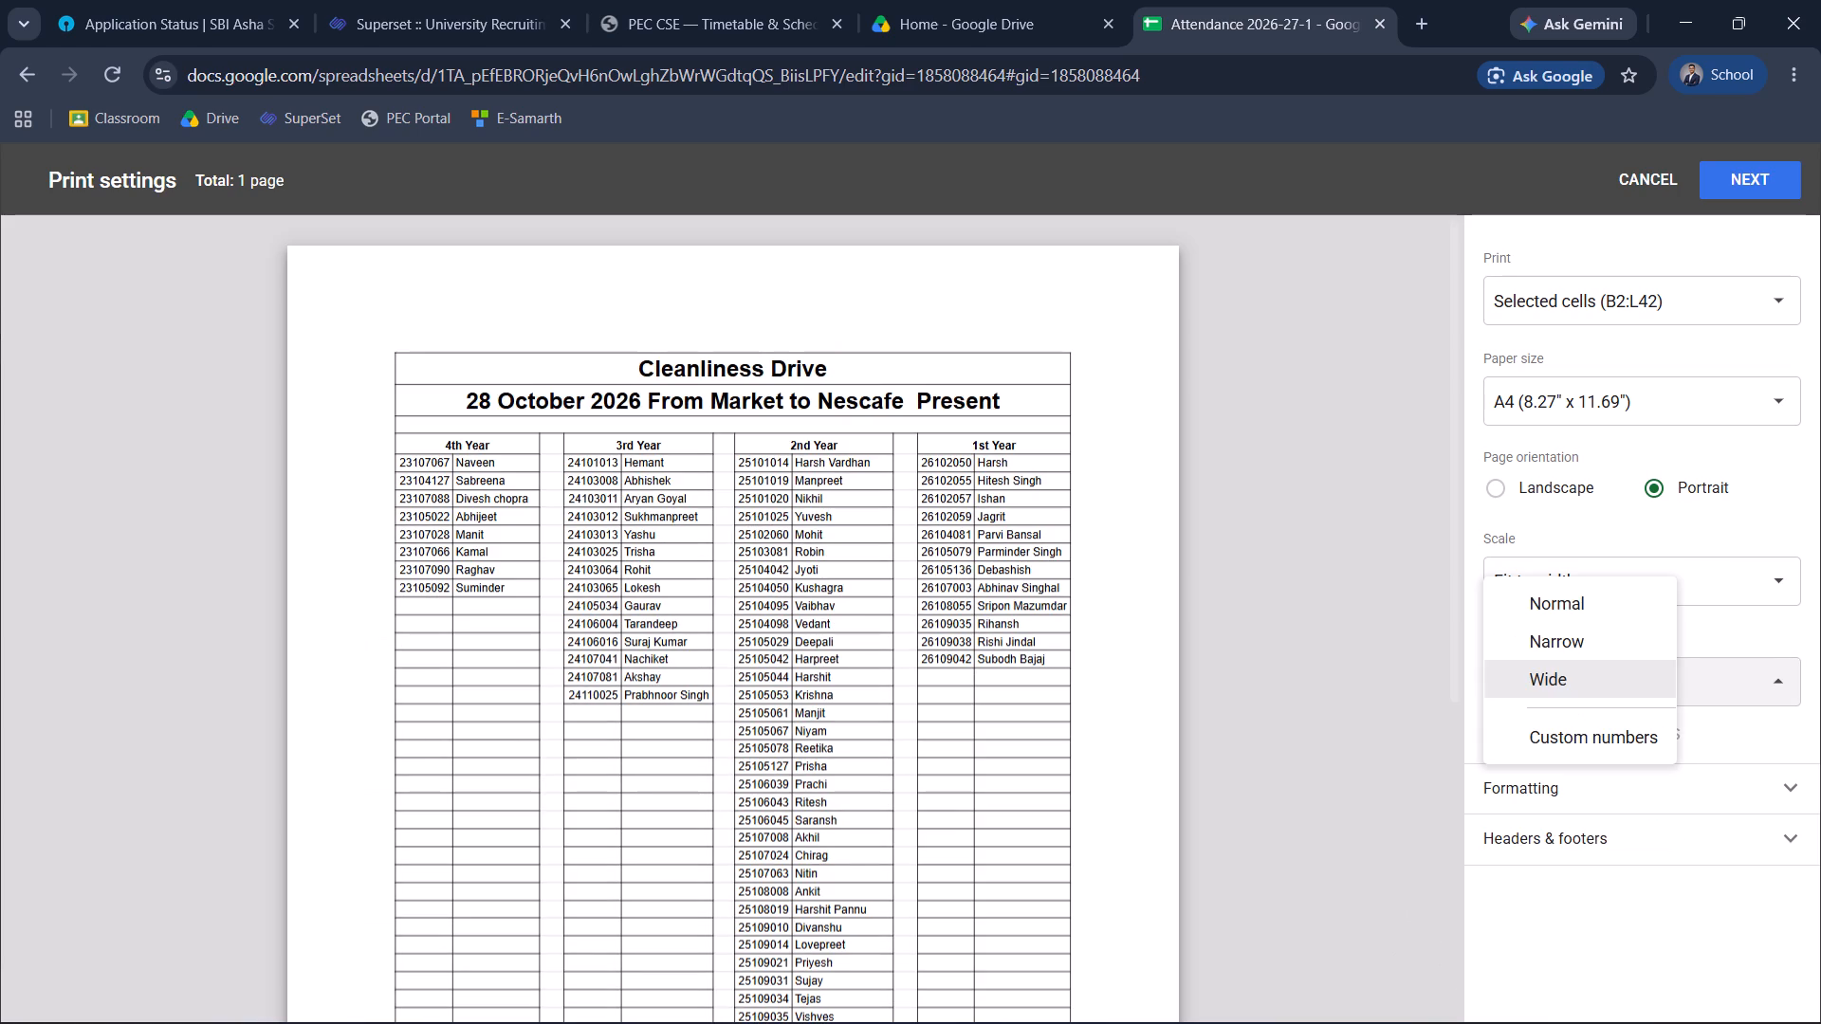
{"action": "left_click", "coordinate": [1606, 644]}
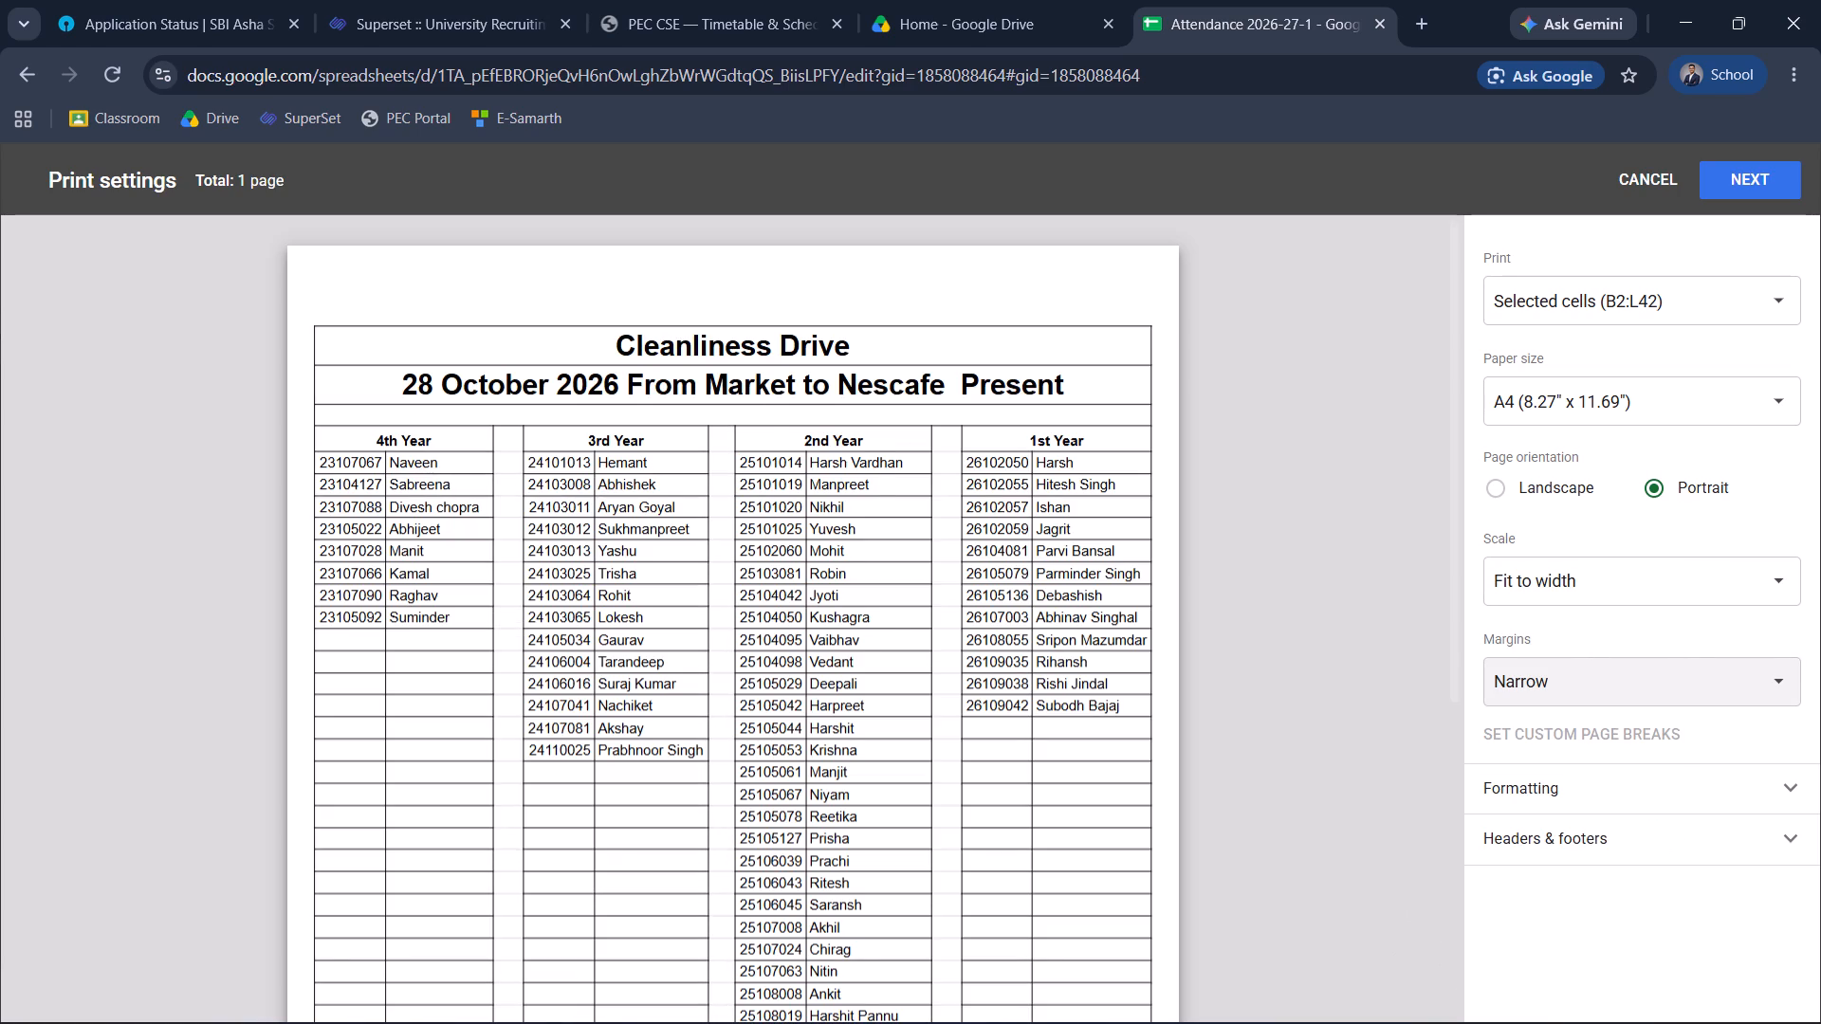
{"action": "scroll", "coordinate": [1223, 798], "scroll_direction": "down", "scroll_amount": 4}
{"action": "scroll", "coordinate": [1223, 798], "scroll_direction": "up", "scroll_amount": 6}
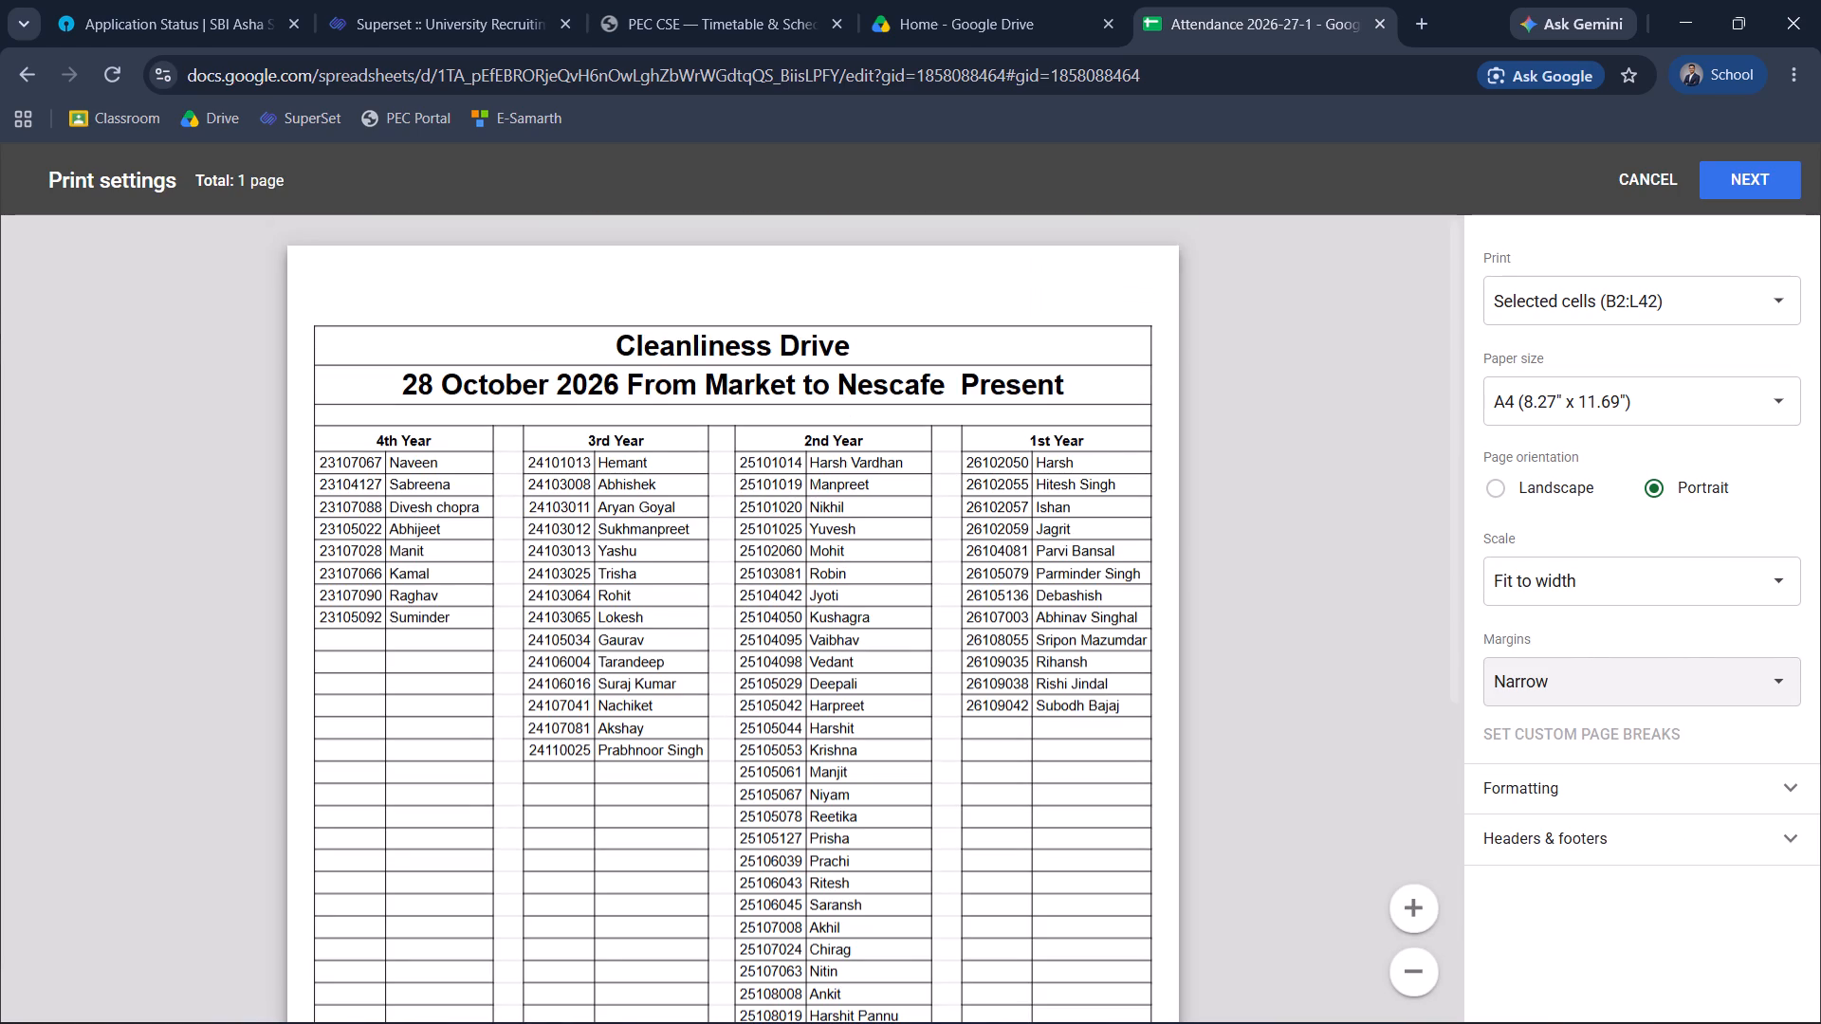
{"action": "scroll", "coordinate": [1105, 870], "scroll_direction": "down", "scroll_amount": 7}
{"action": "scroll", "coordinate": [1105, 870], "scroll_direction": "up", "scroll_amount": 9}
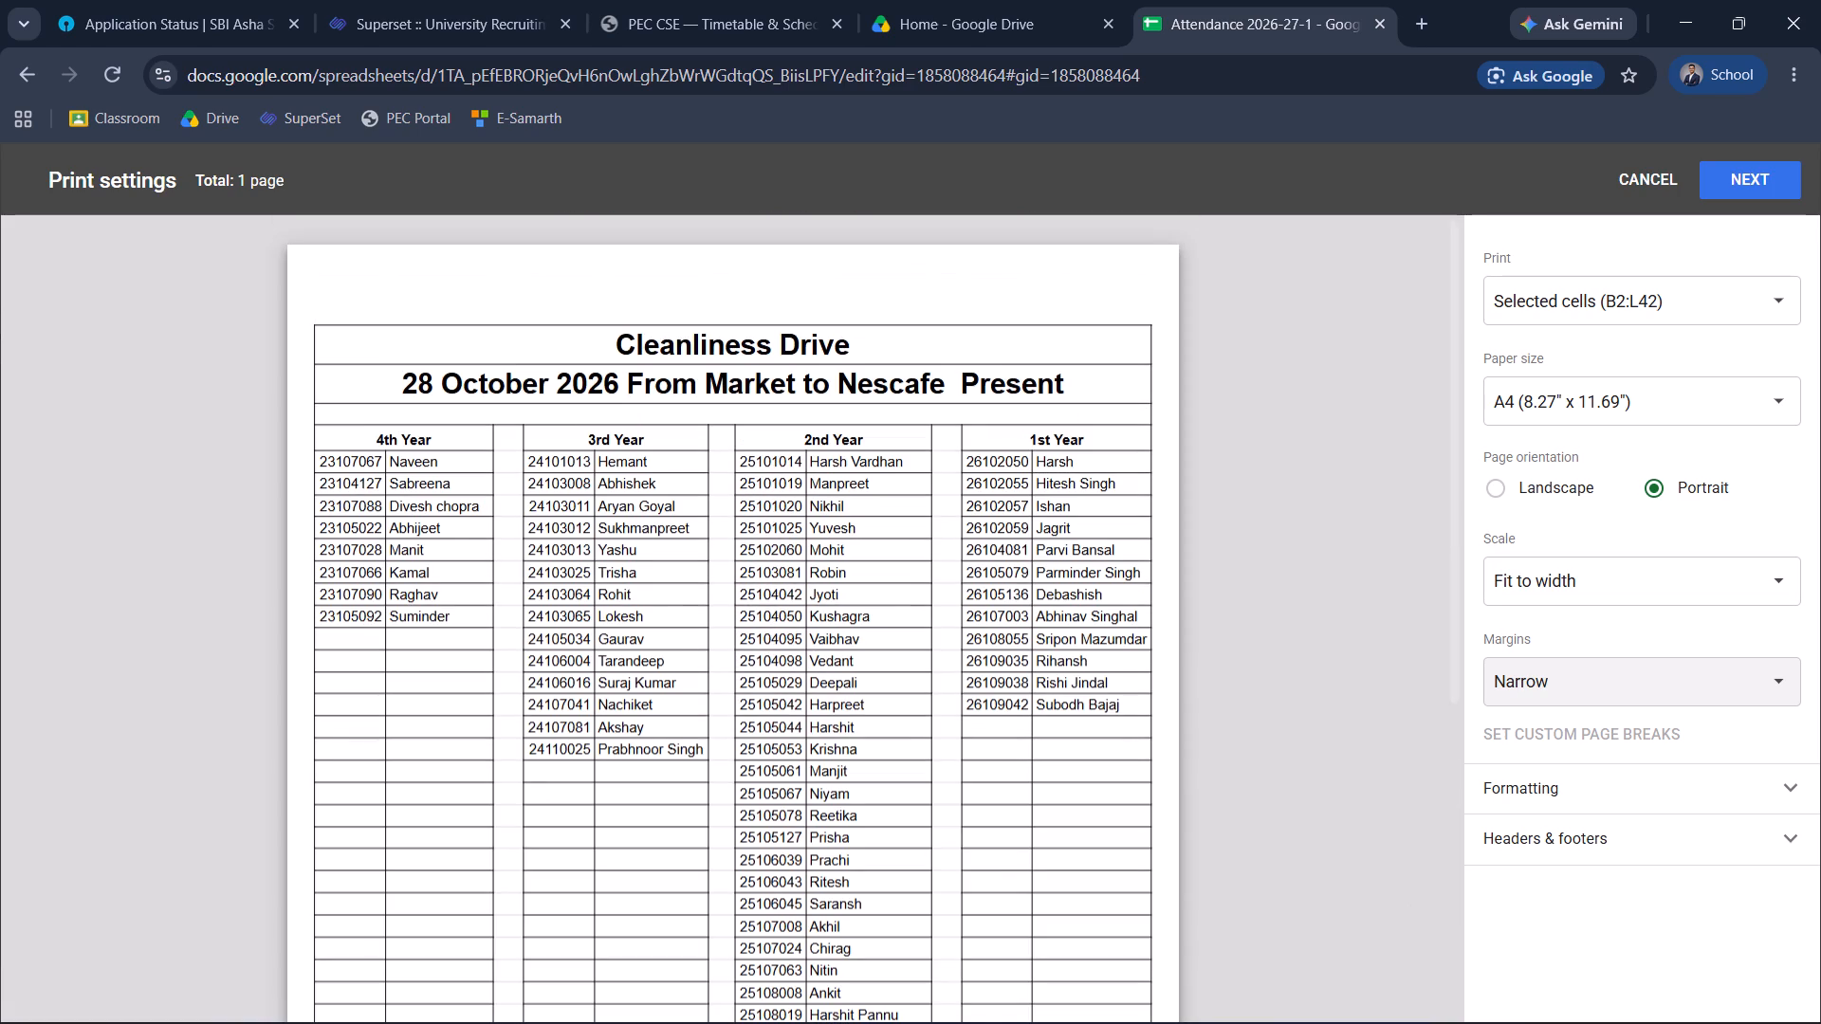
Save the printout as a PDF in Downloads, keeping the file name Attendance 2026-27-1 - Google Sheets.pdf.
{"action": "left_click", "coordinate": [1721, 180]}
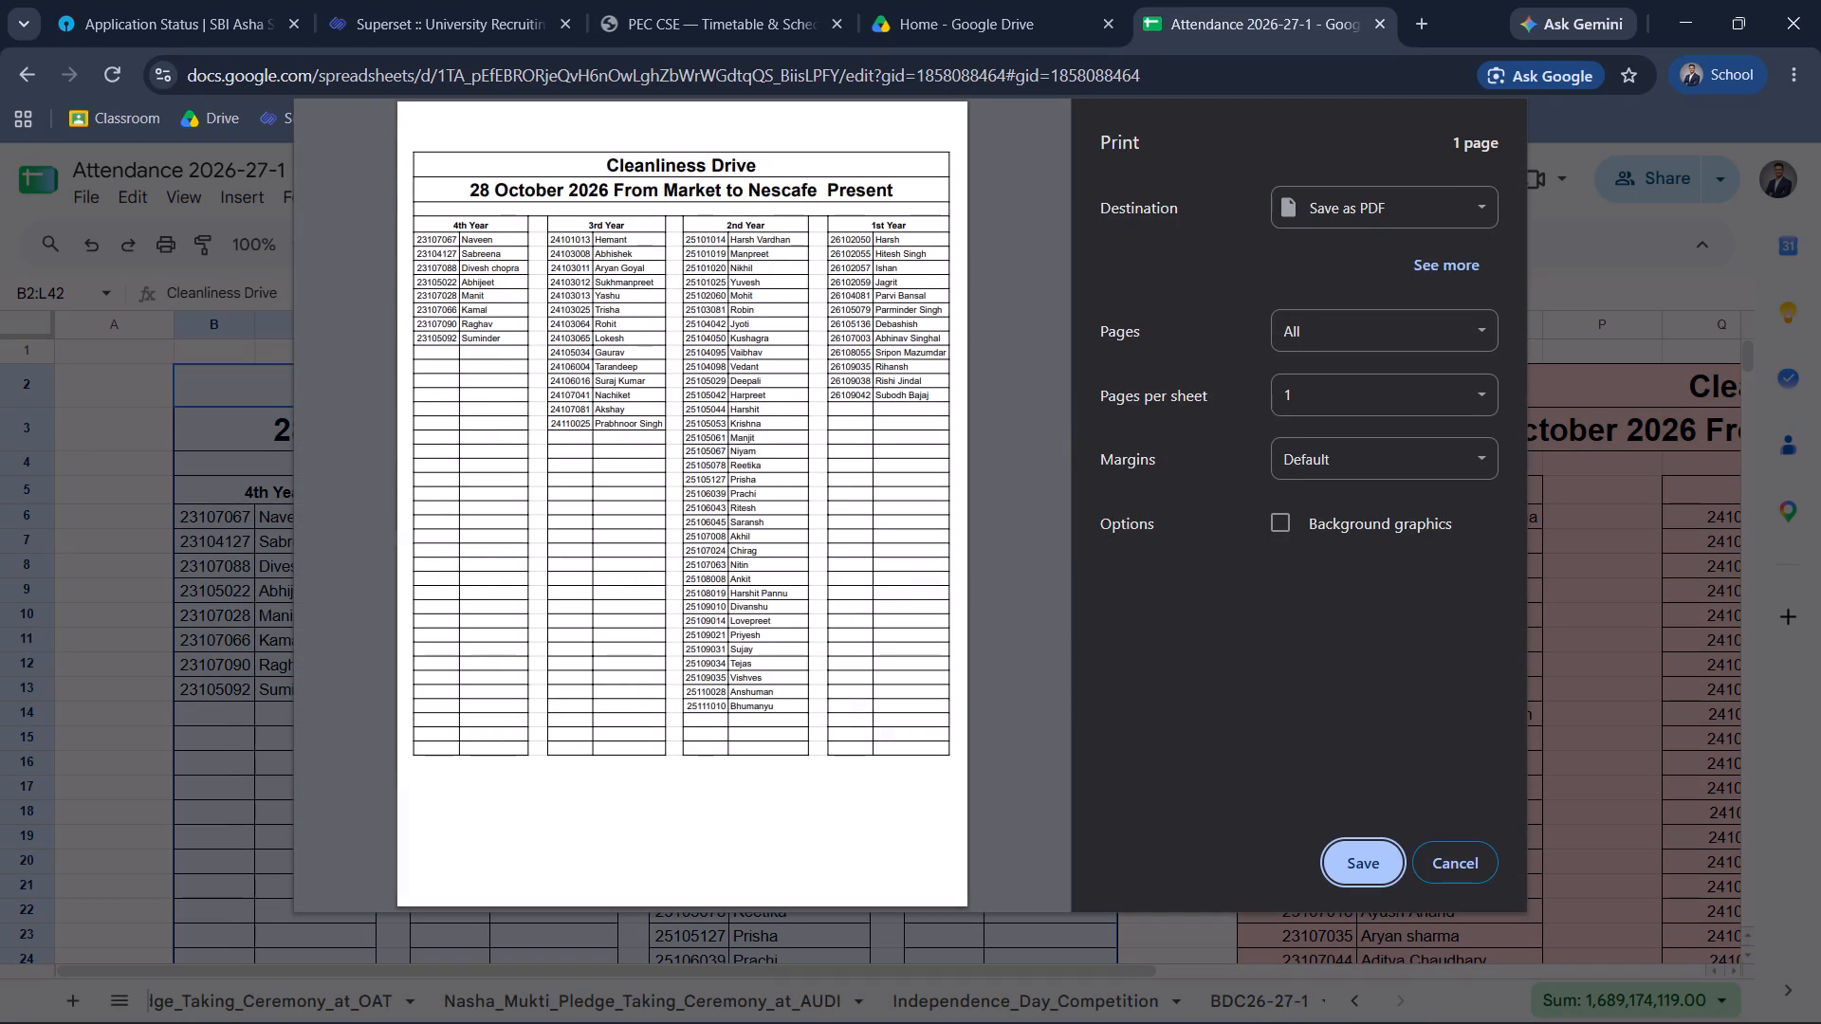
{"action": "left_click", "coordinate": [1360, 879]}
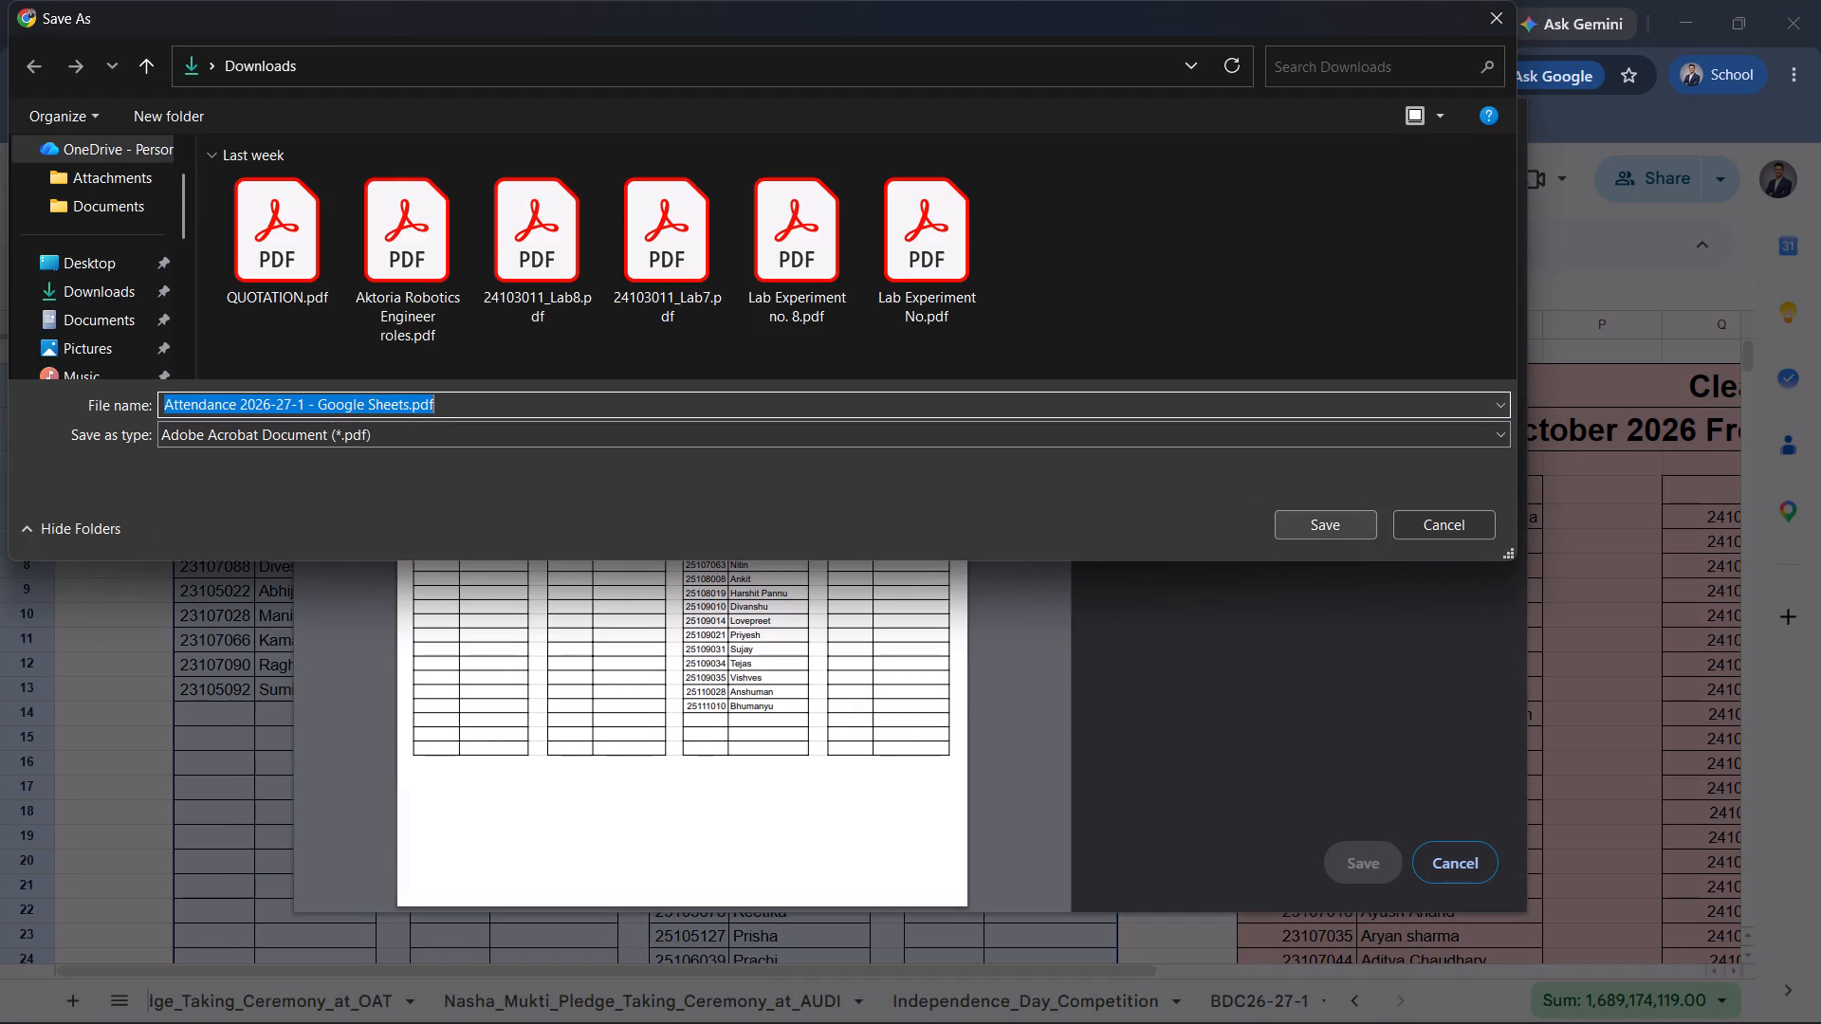
{"action": "left_click", "coordinate": [1293, 524]}
Count the names in each year's present list, starting with C6:C13 (4th Year), F6:F19 (3rd Year) and I6:I39 (2nd Year).
{"action": "scroll", "coordinate": [971, 774], "scroll_direction": "down", "scroll_amount": 5}
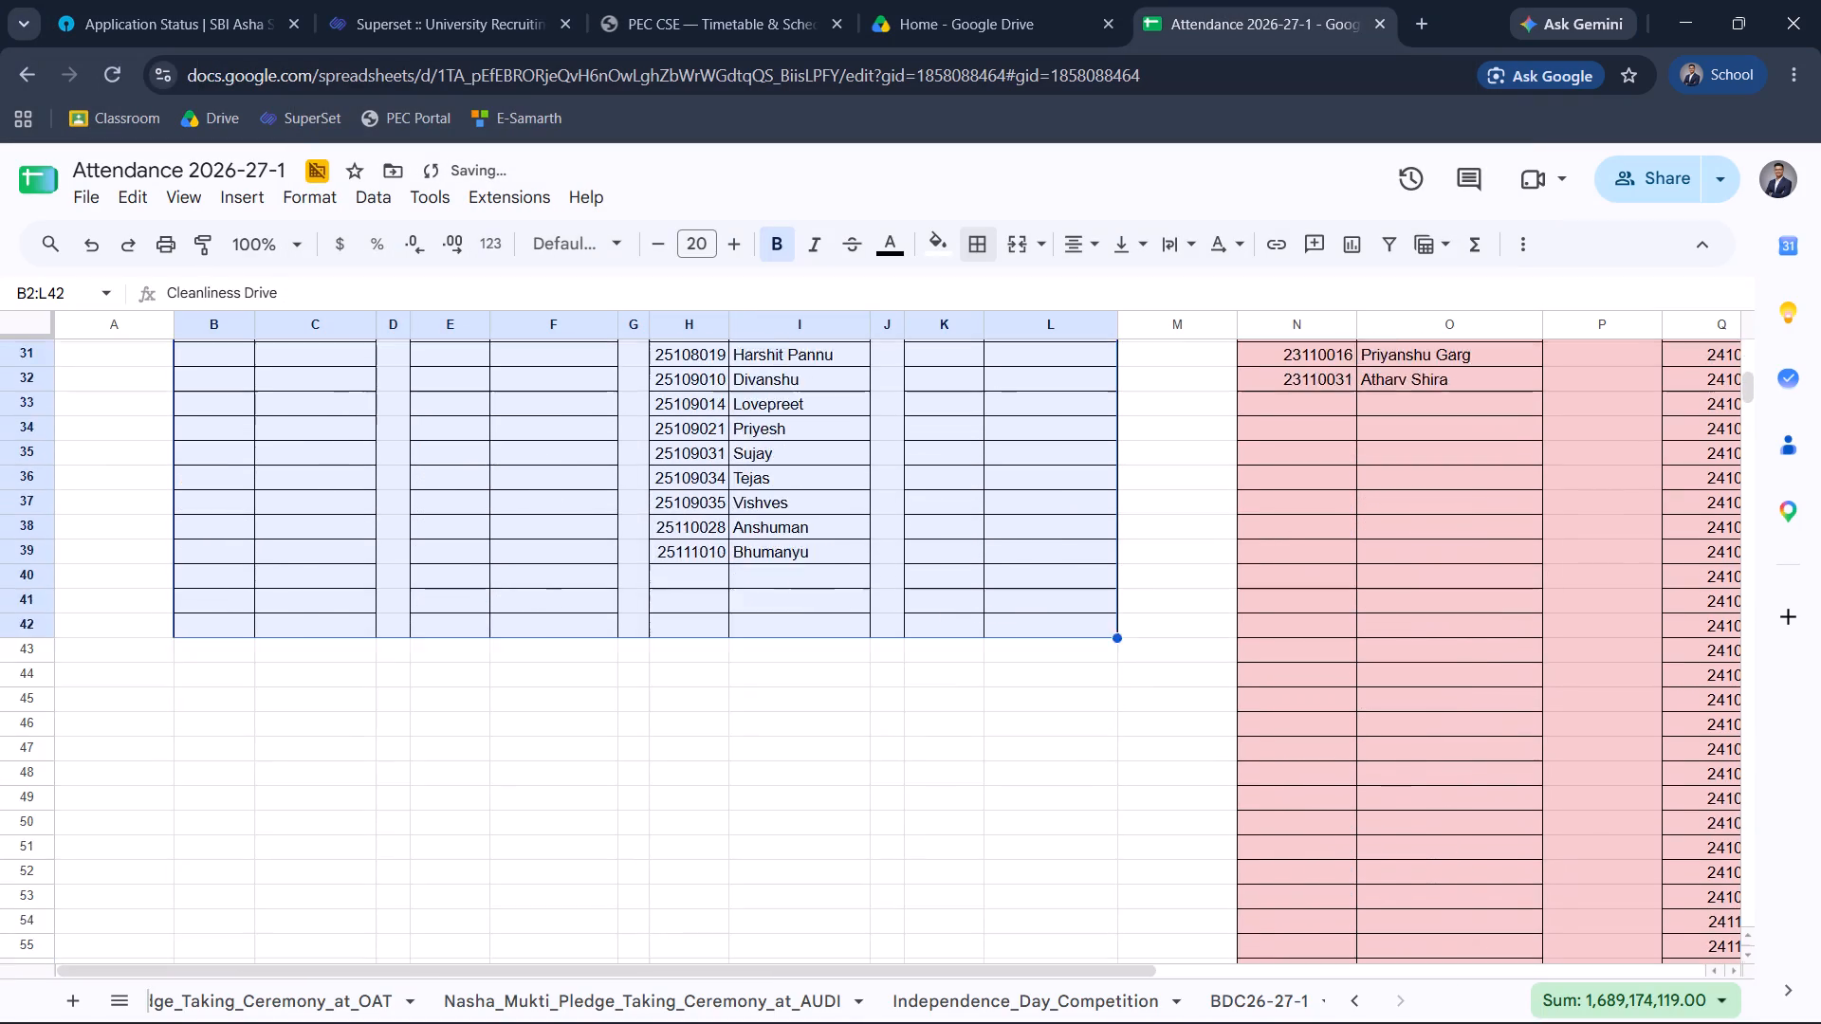
{"action": "scroll", "coordinate": [971, 774], "scroll_direction": "up", "scroll_amount": 7}
{"action": "left_click", "coordinate": [244, 512]}
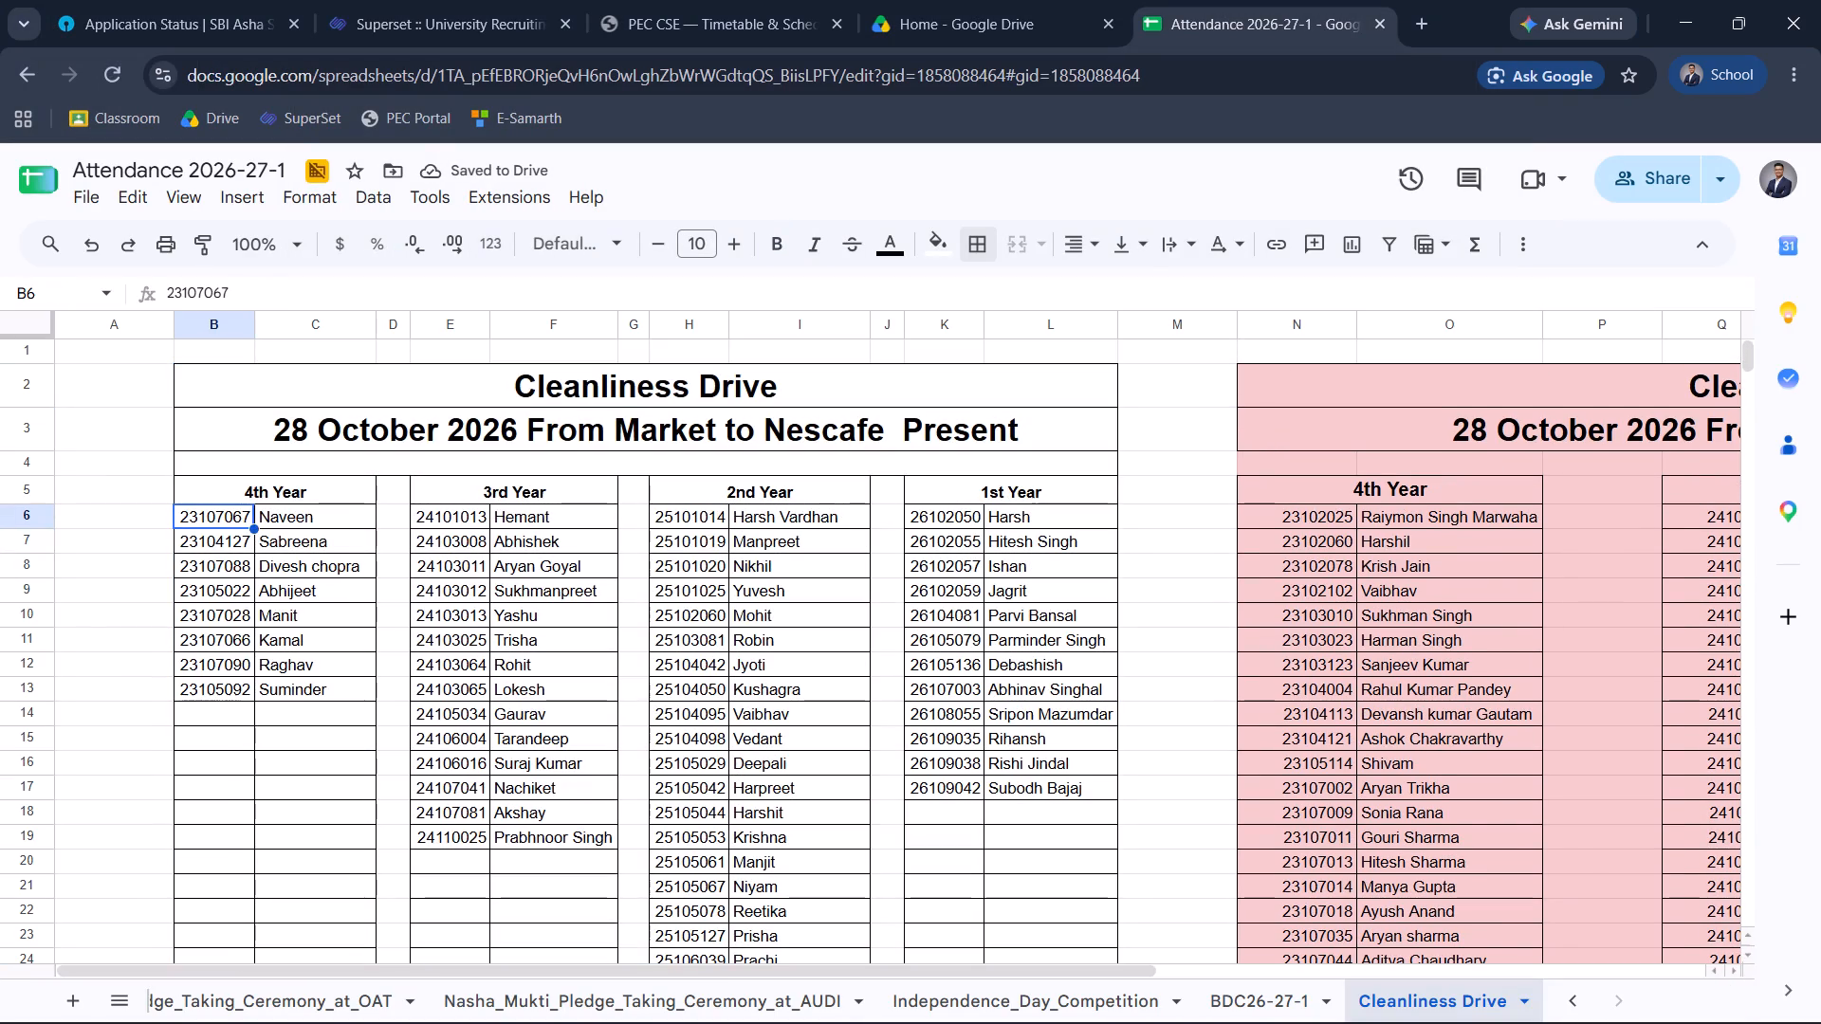
{"action": "left_click_drag", "start_coordinate": [232, 513], "coordinate": [336, 694]}
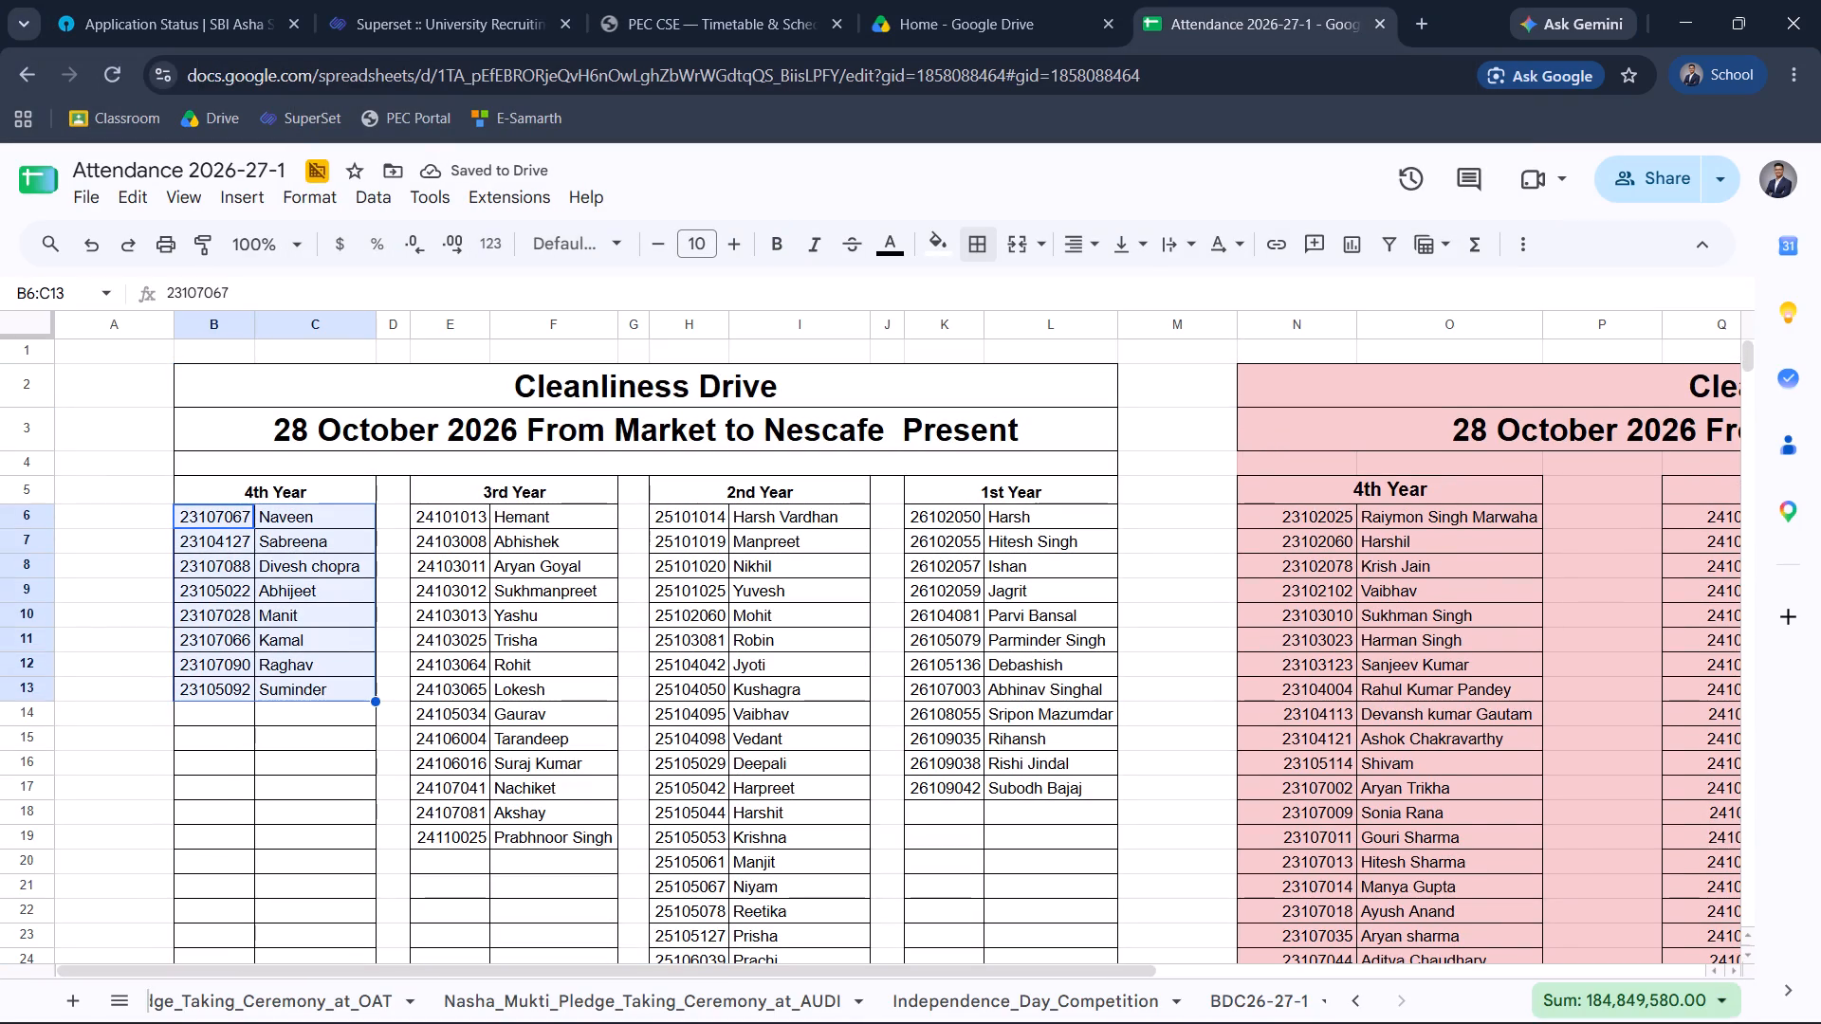
{"action": "left_click", "coordinate": [304, 522]}
{"action": "left_click_drag", "start_coordinate": [308, 517], "coordinate": [311, 589]}
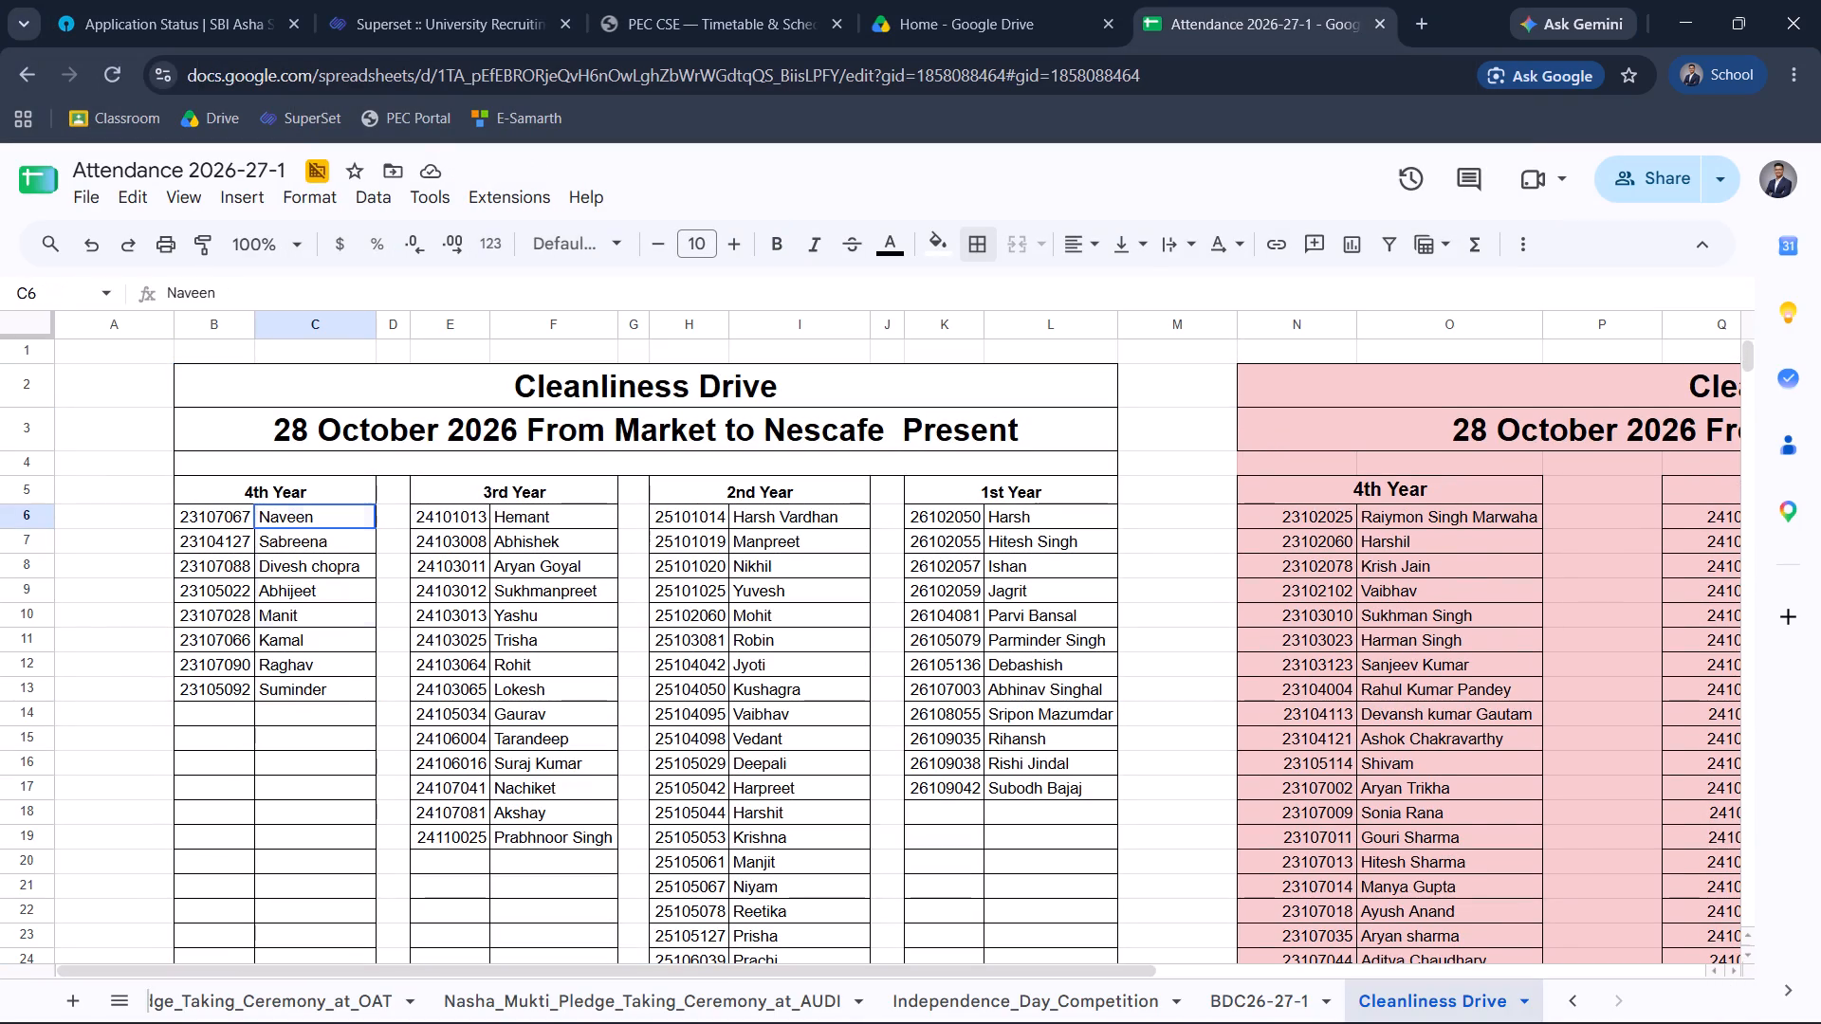
{"action": "left_click_drag", "start_coordinate": [311, 589], "coordinate": [323, 696]}
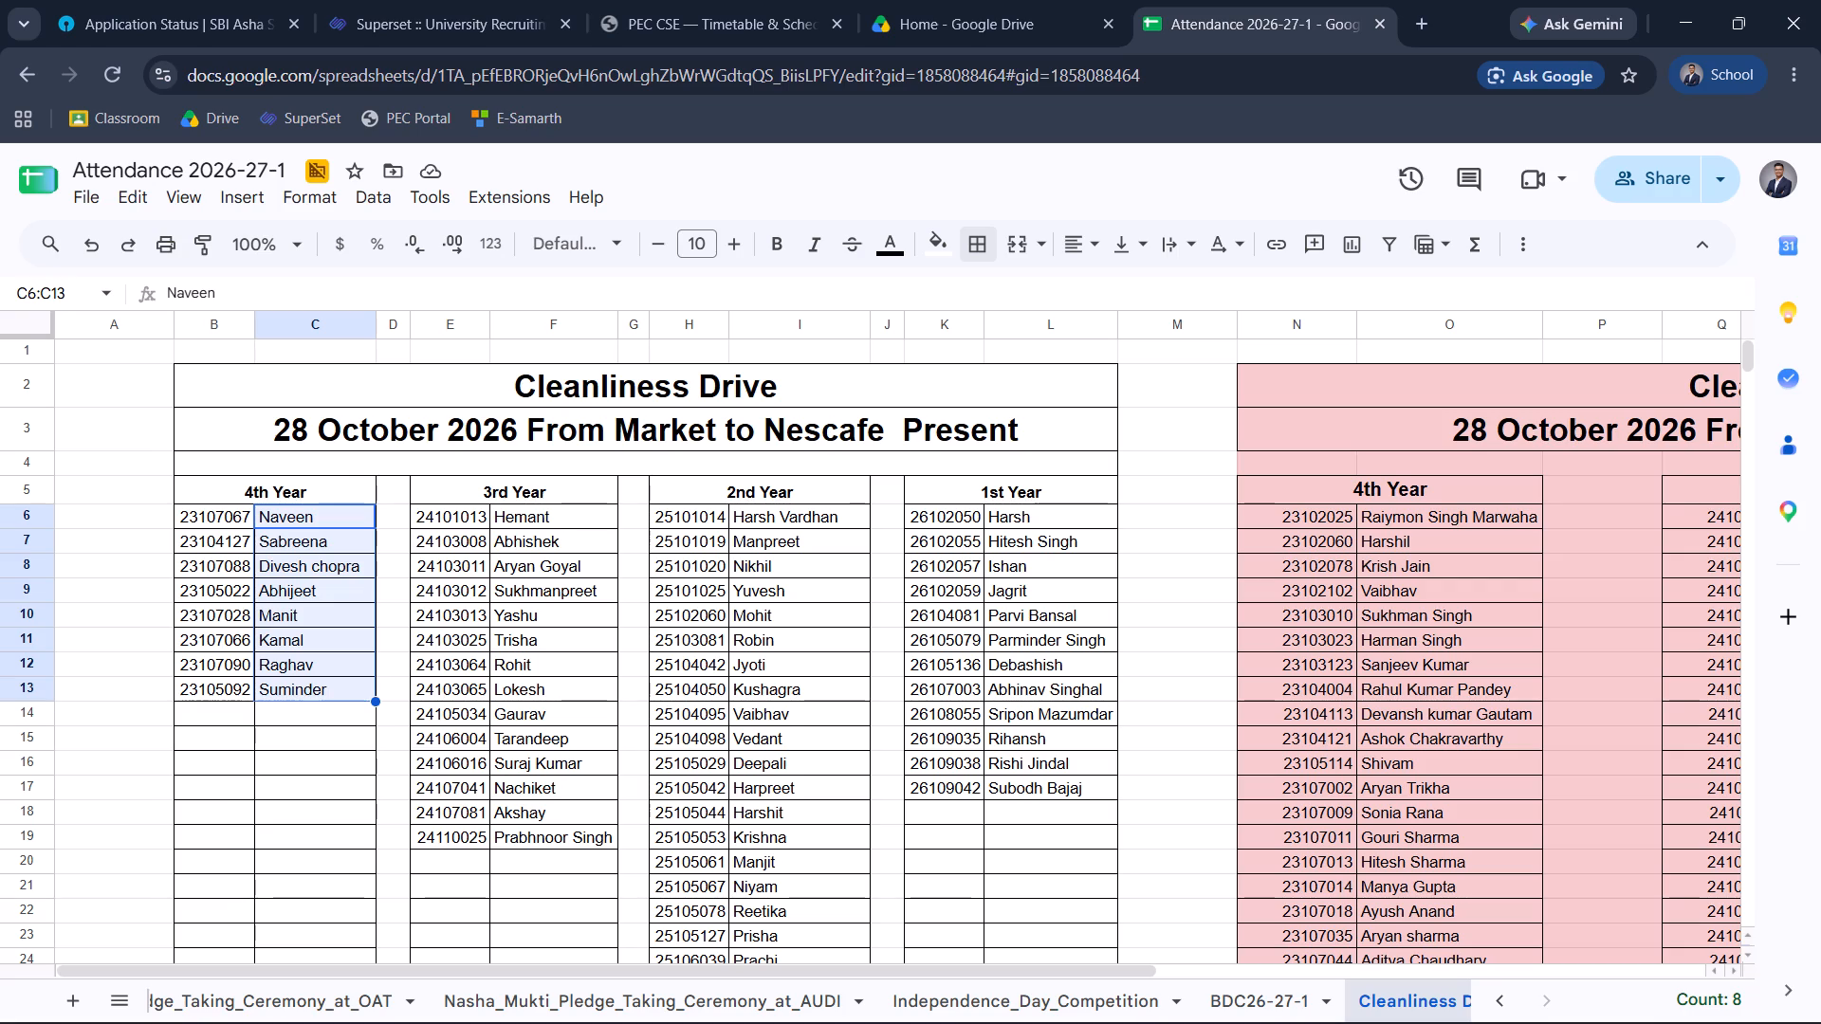
{"action": "left_click_drag", "start_coordinate": [464, 518], "coordinate": [567, 837]}
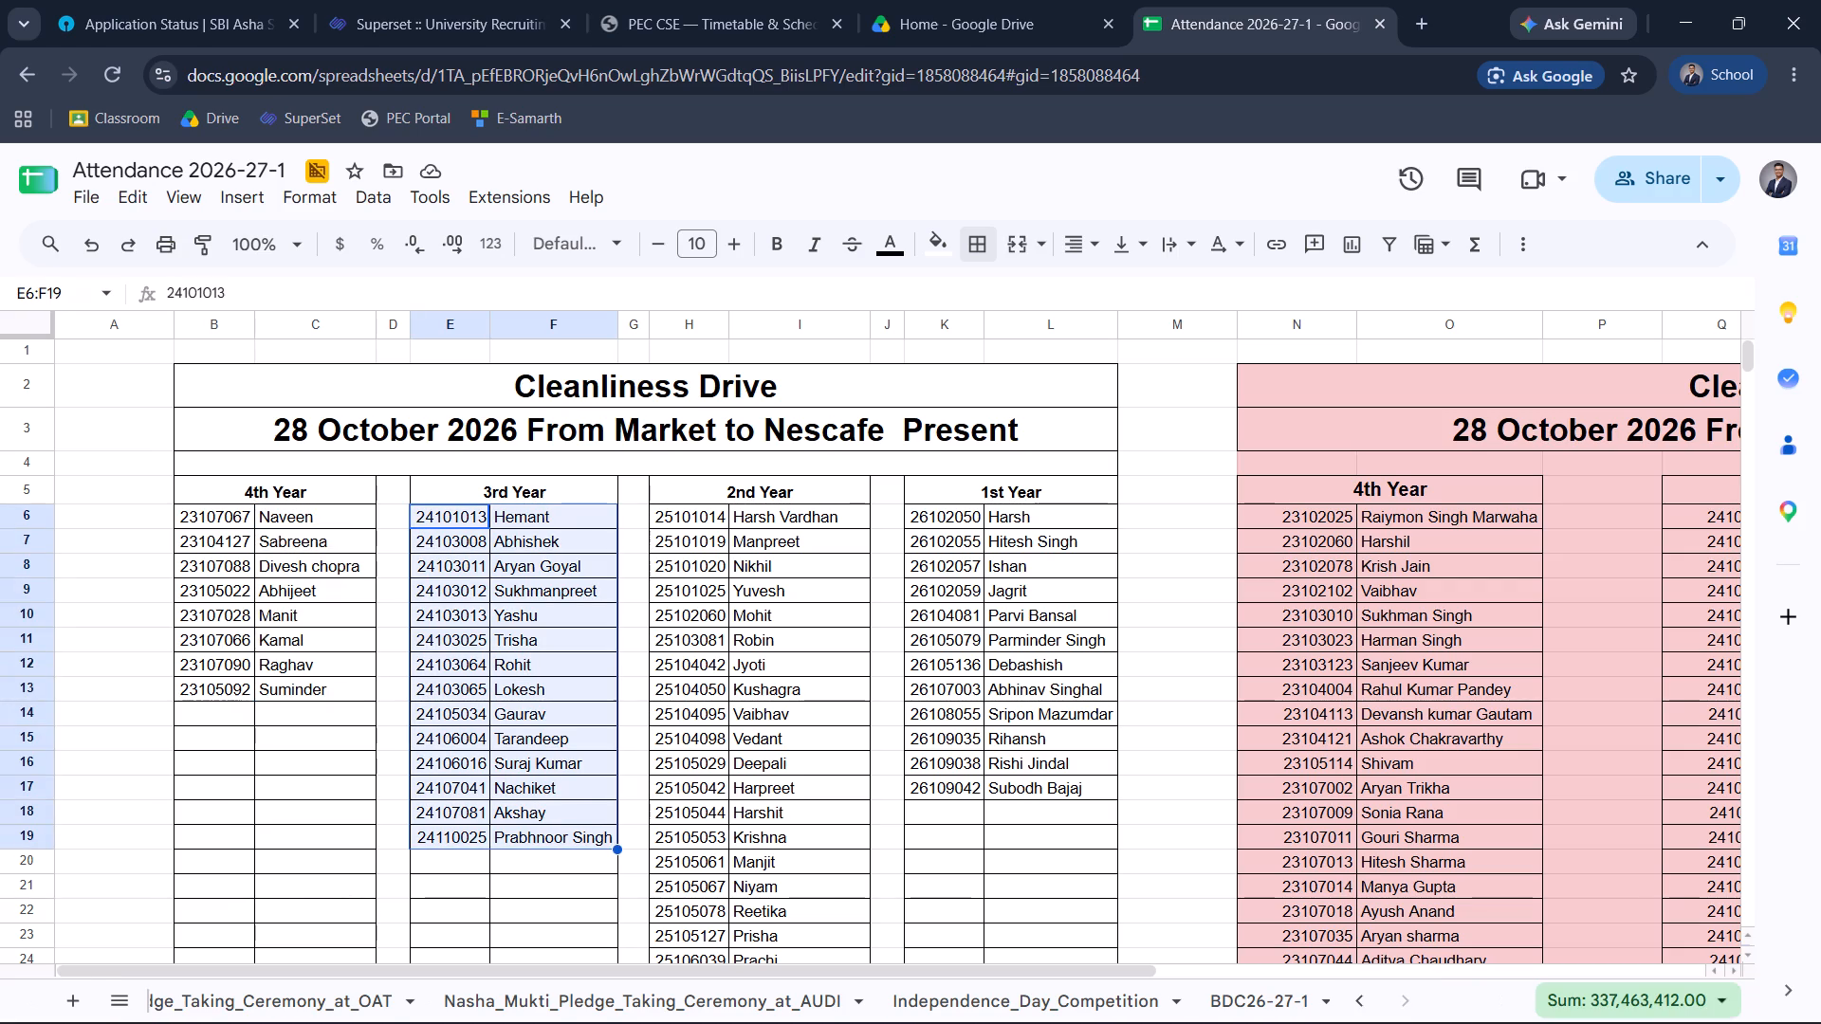
{"action": "left_click", "coordinate": [522, 513]}
{"action": "left_click_drag", "start_coordinate": [522, 513], "coordinate": [572, 816]}
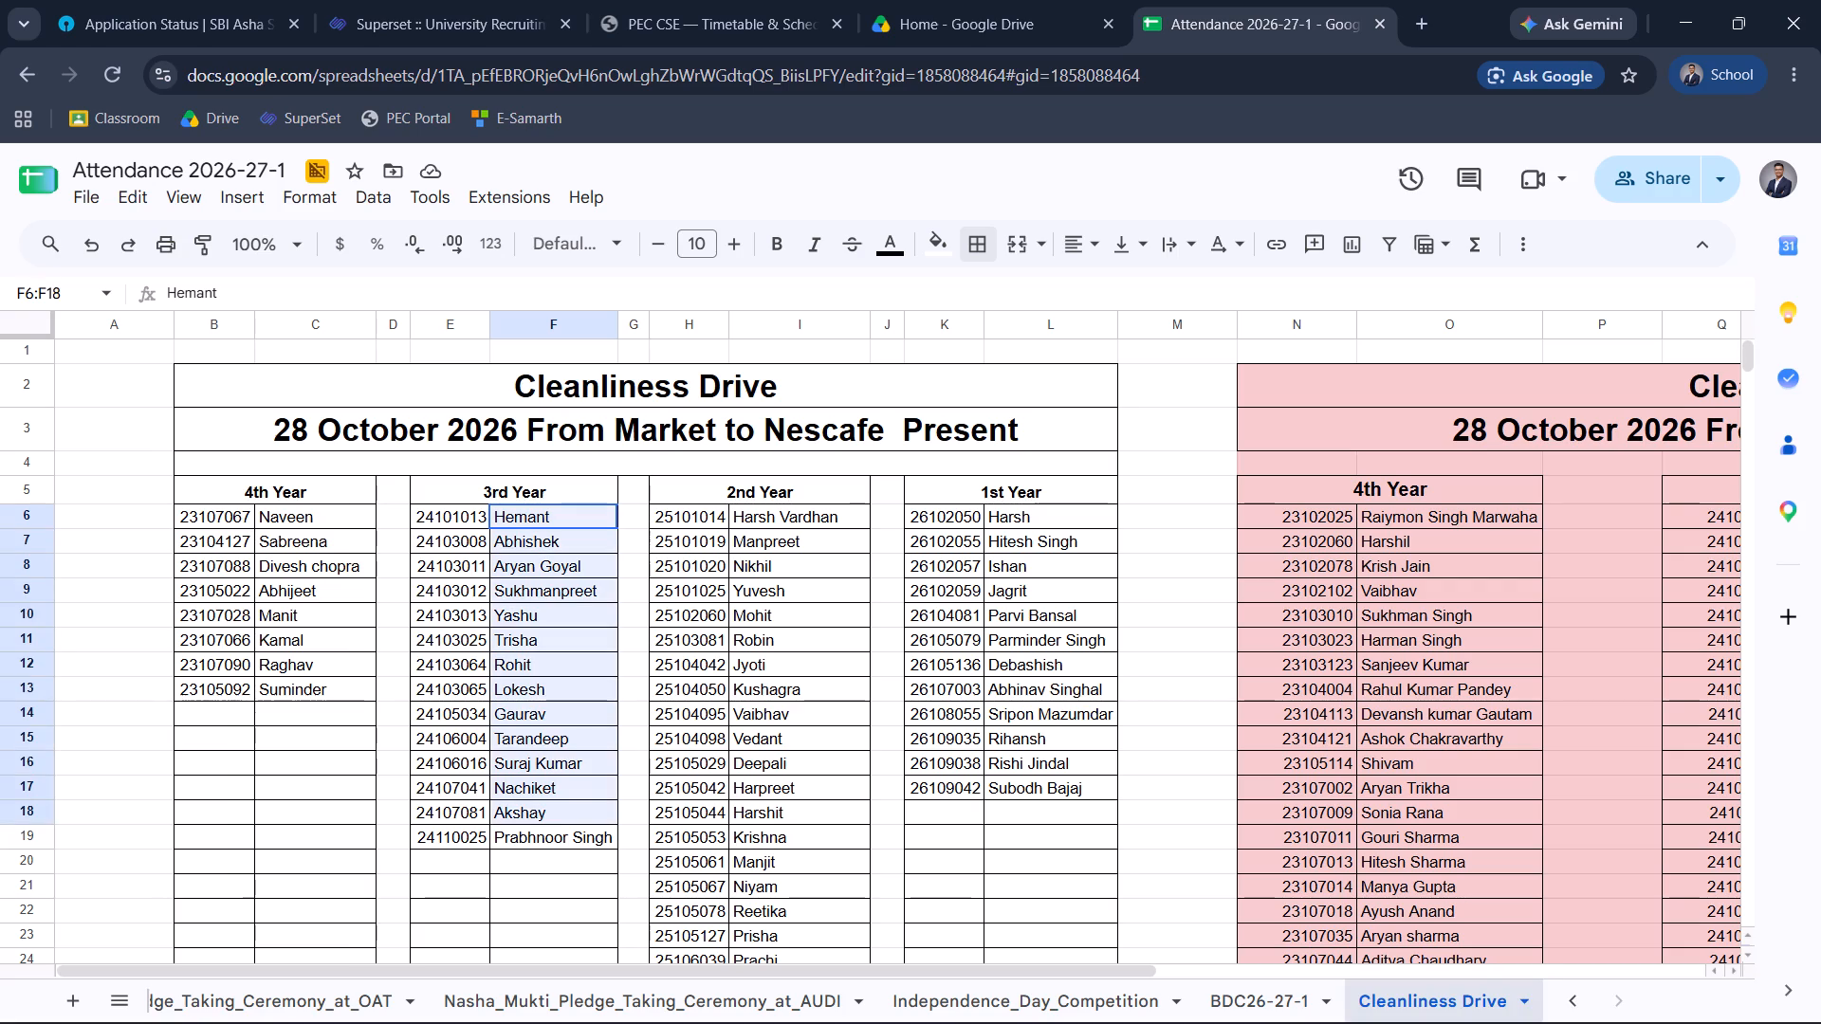
{"action": "left_click_drag", "start_coordinate": [572, 816], "coordinate": [573, 834]}
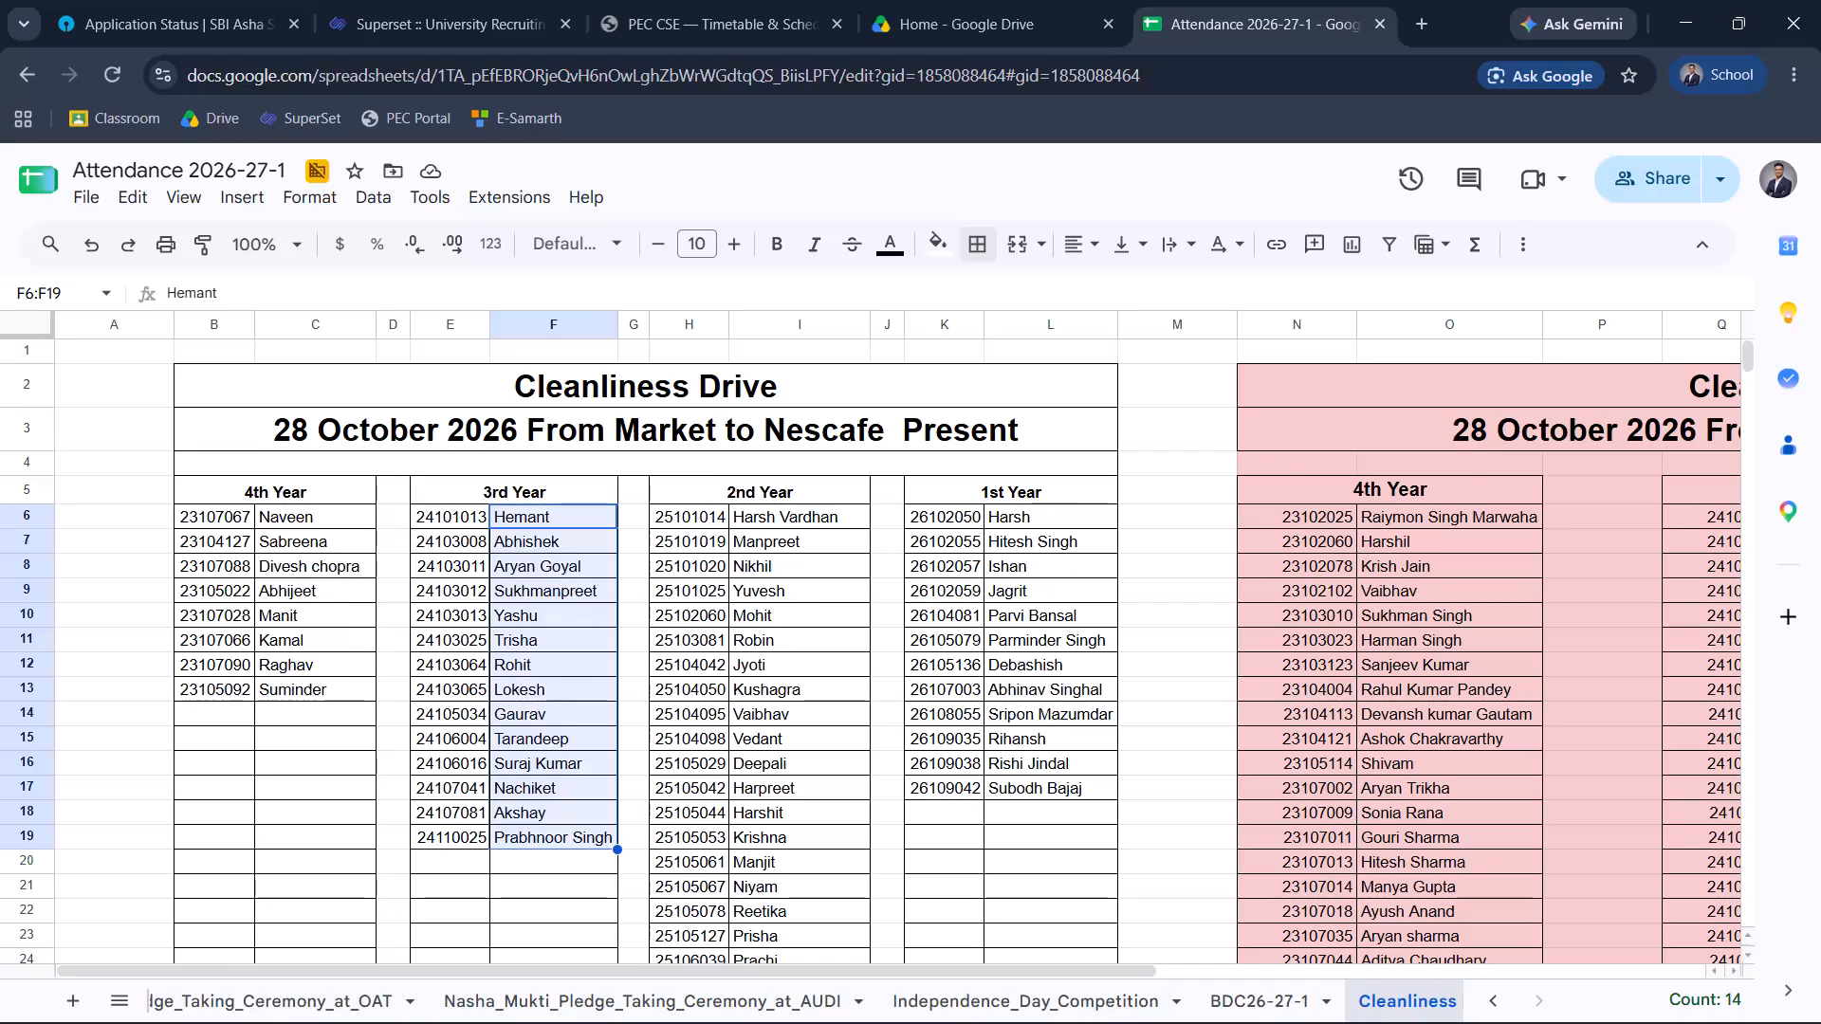
{"action": "left_click_drag", "start_coordinate": [776, 518], "coordinate": [807, 699]}
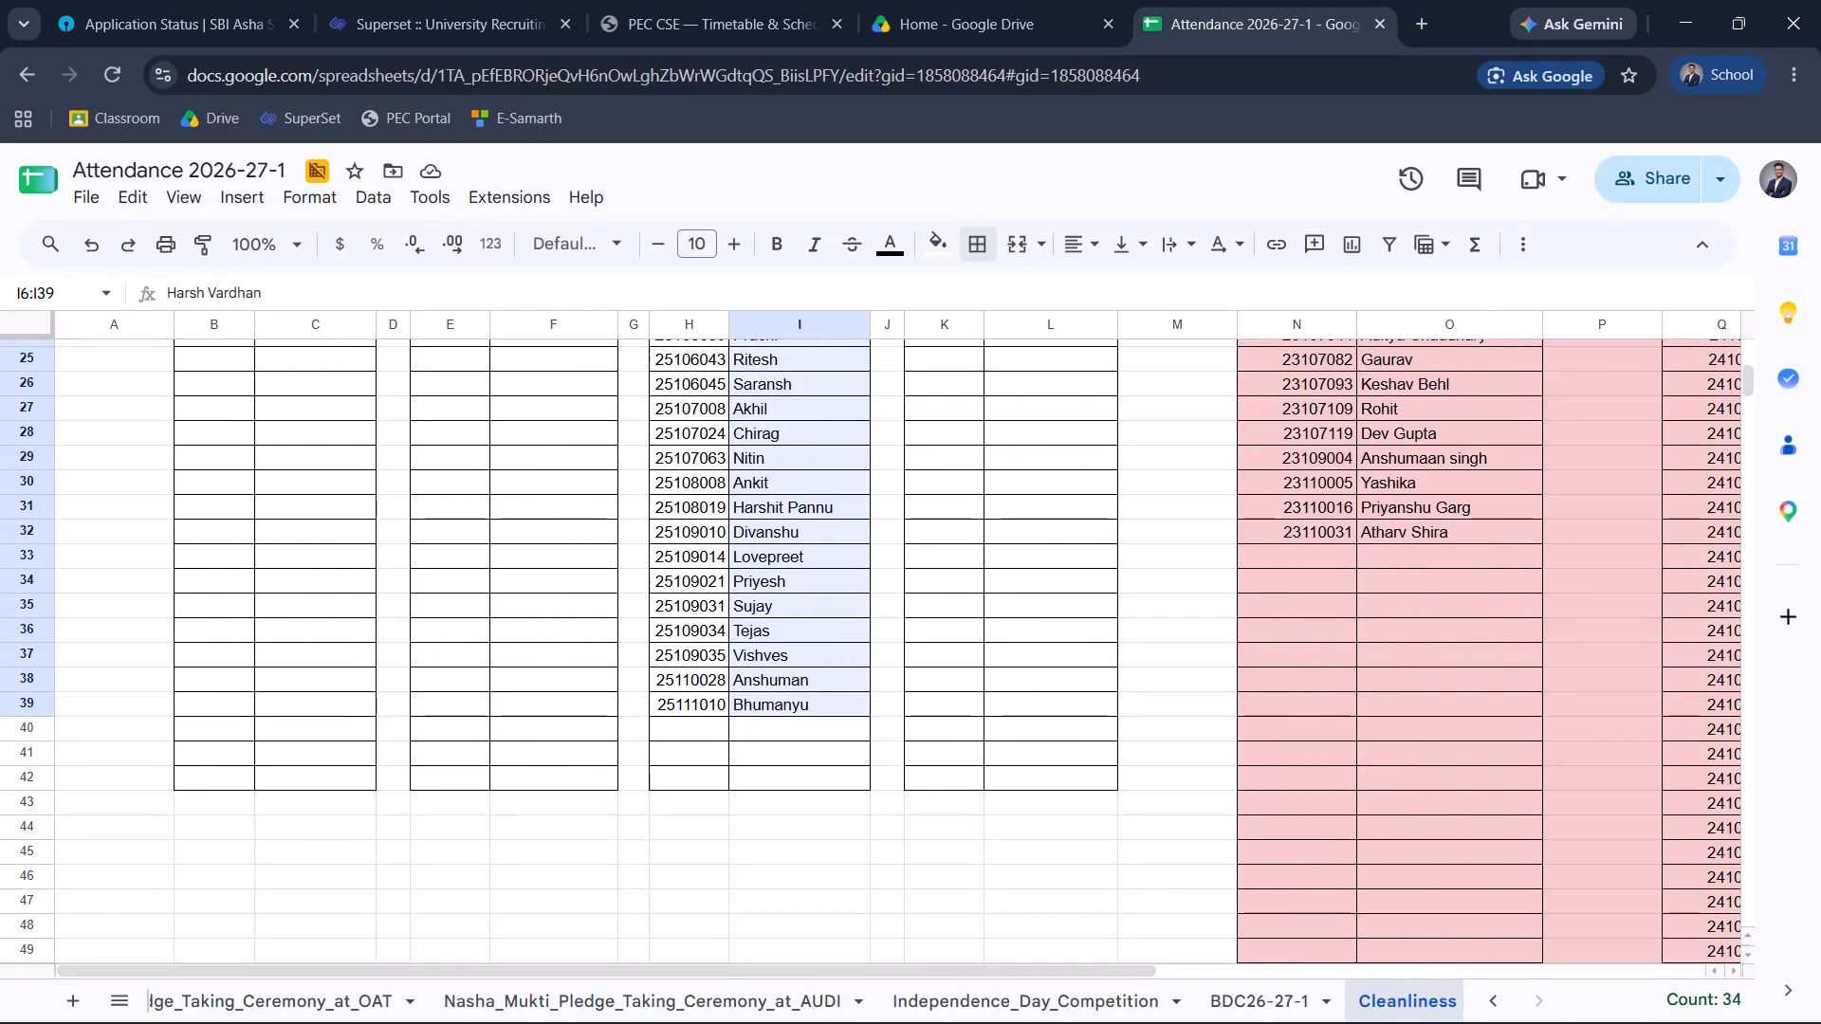
{"action": "left_click_drag", "start_coordinate": [807, 699], "coordinate": [806, 703]}
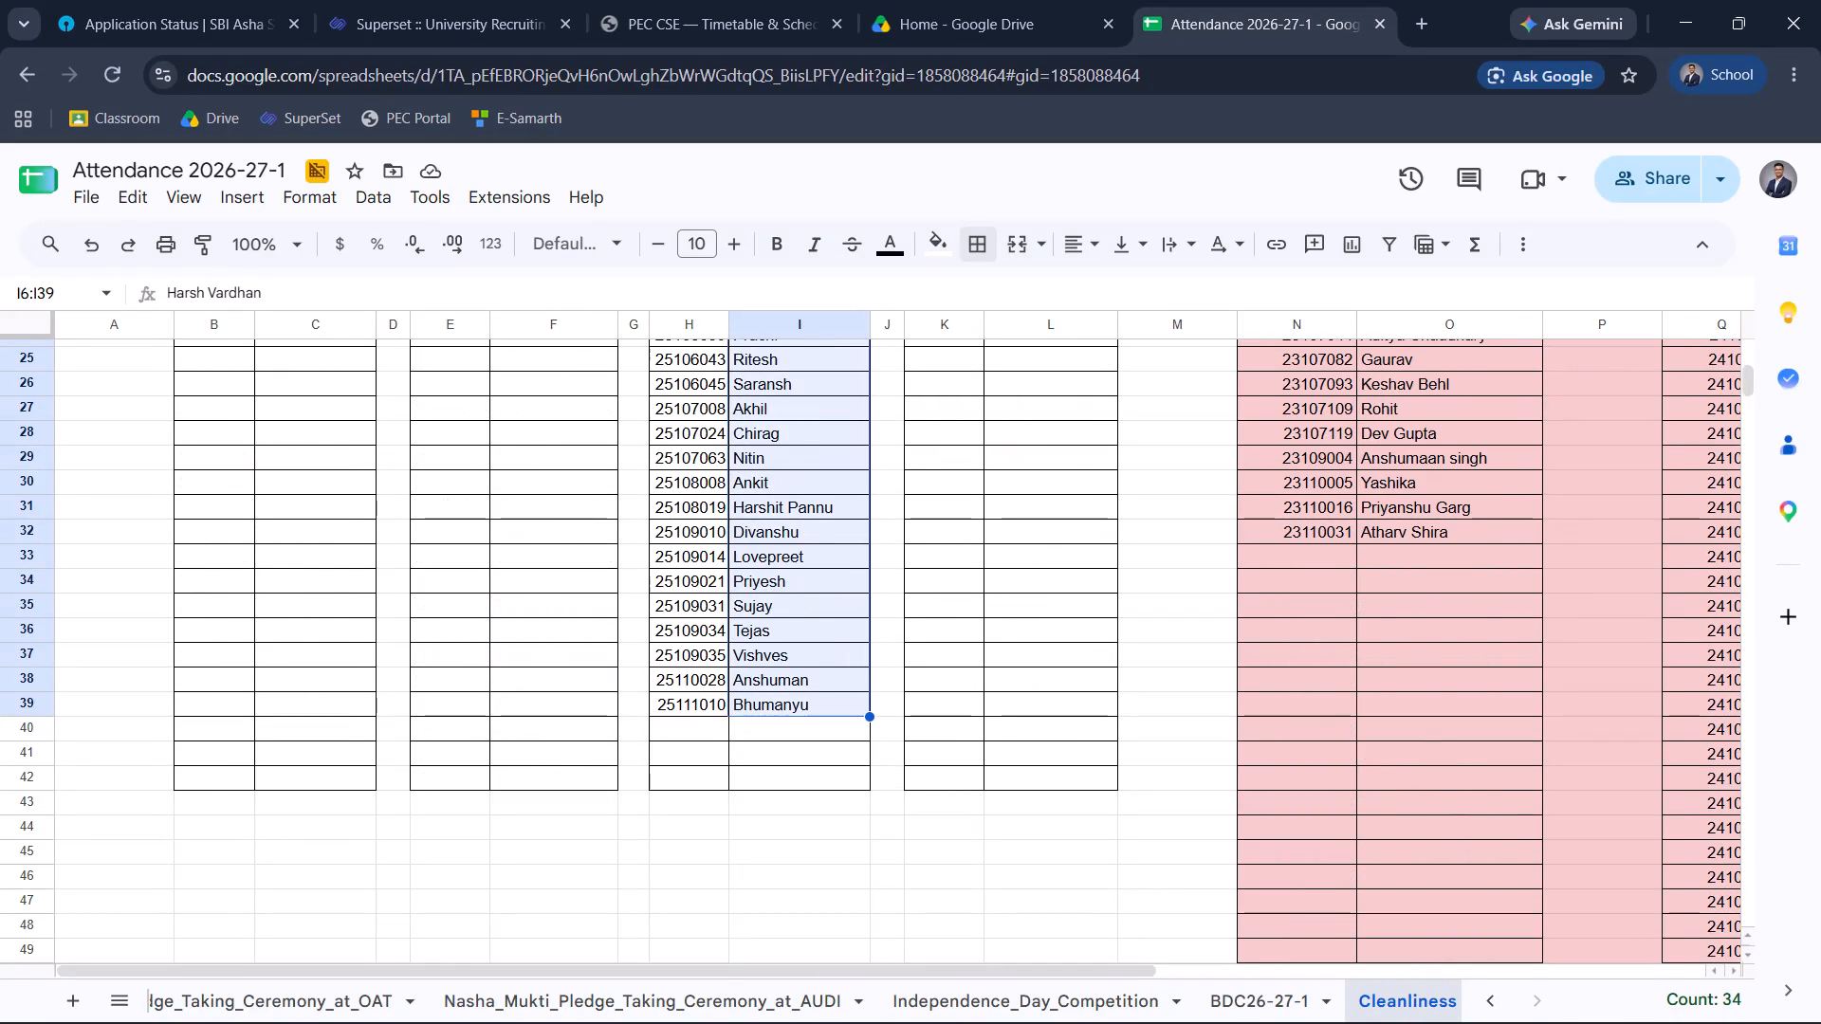
{"action": "scroll", "coordinate": [806, 703], "scroll_direction": "up", "scroll_amount": 8}
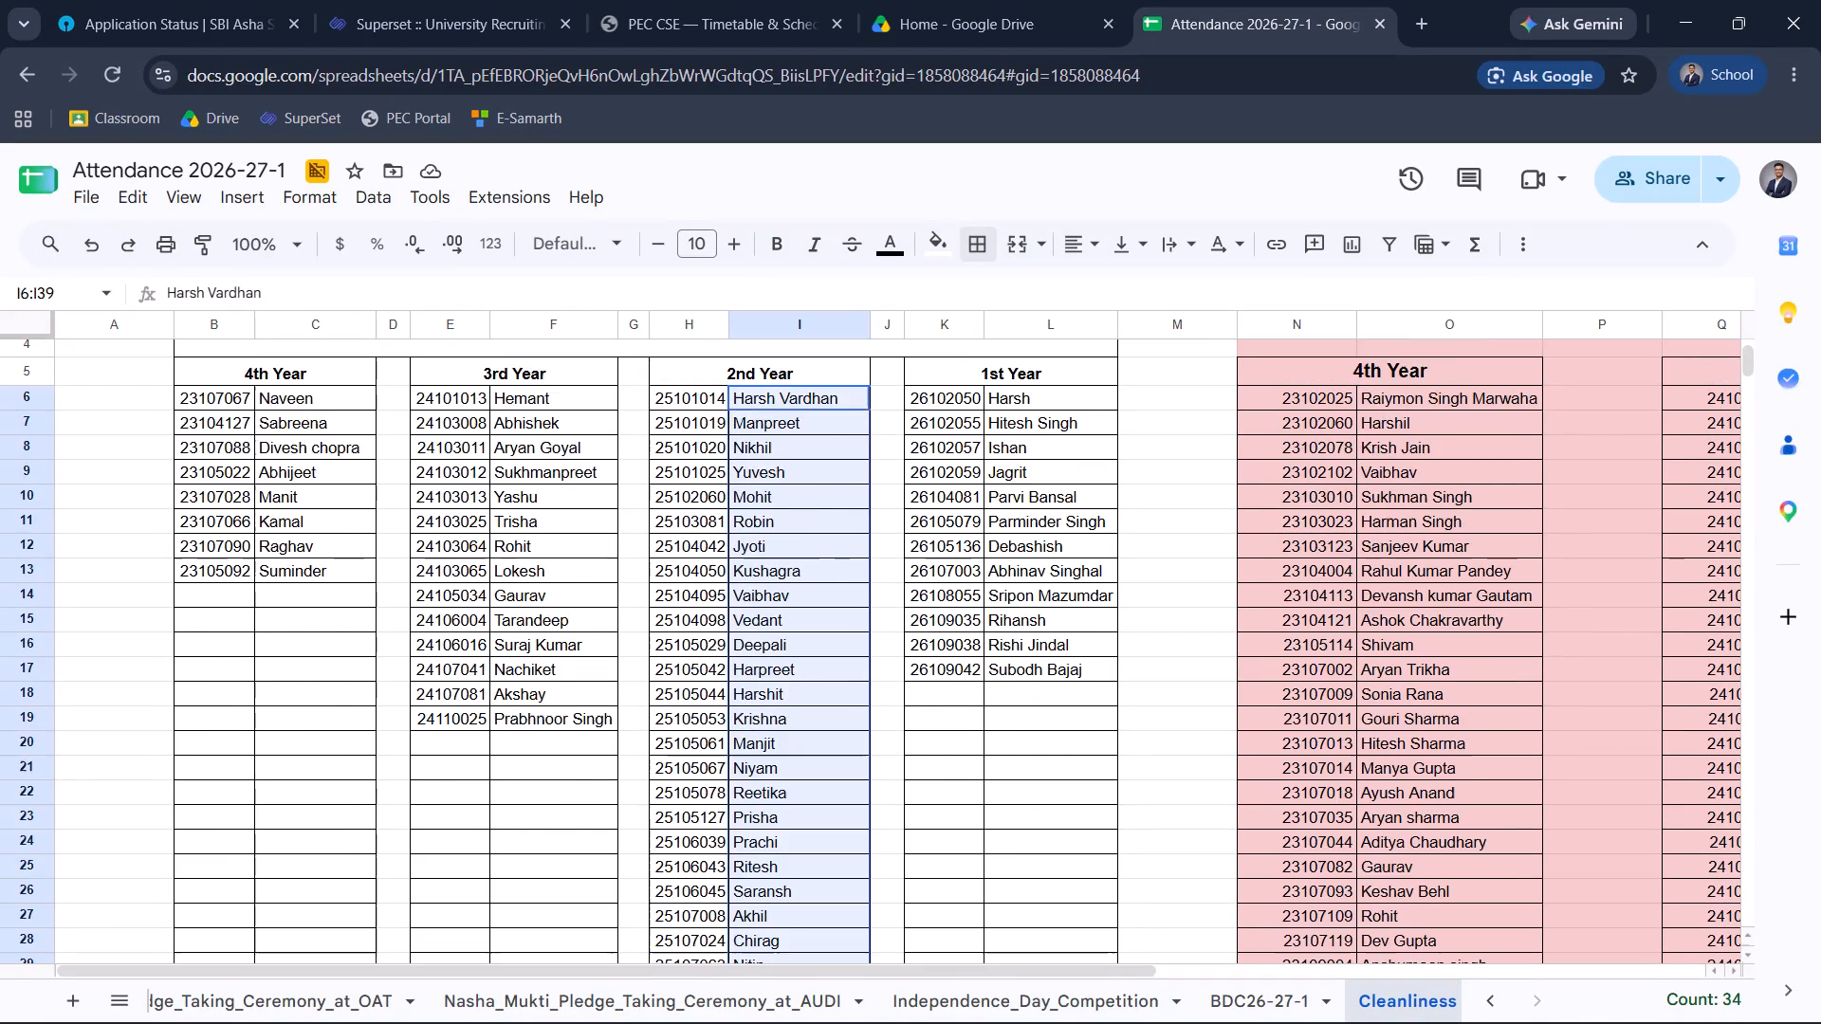
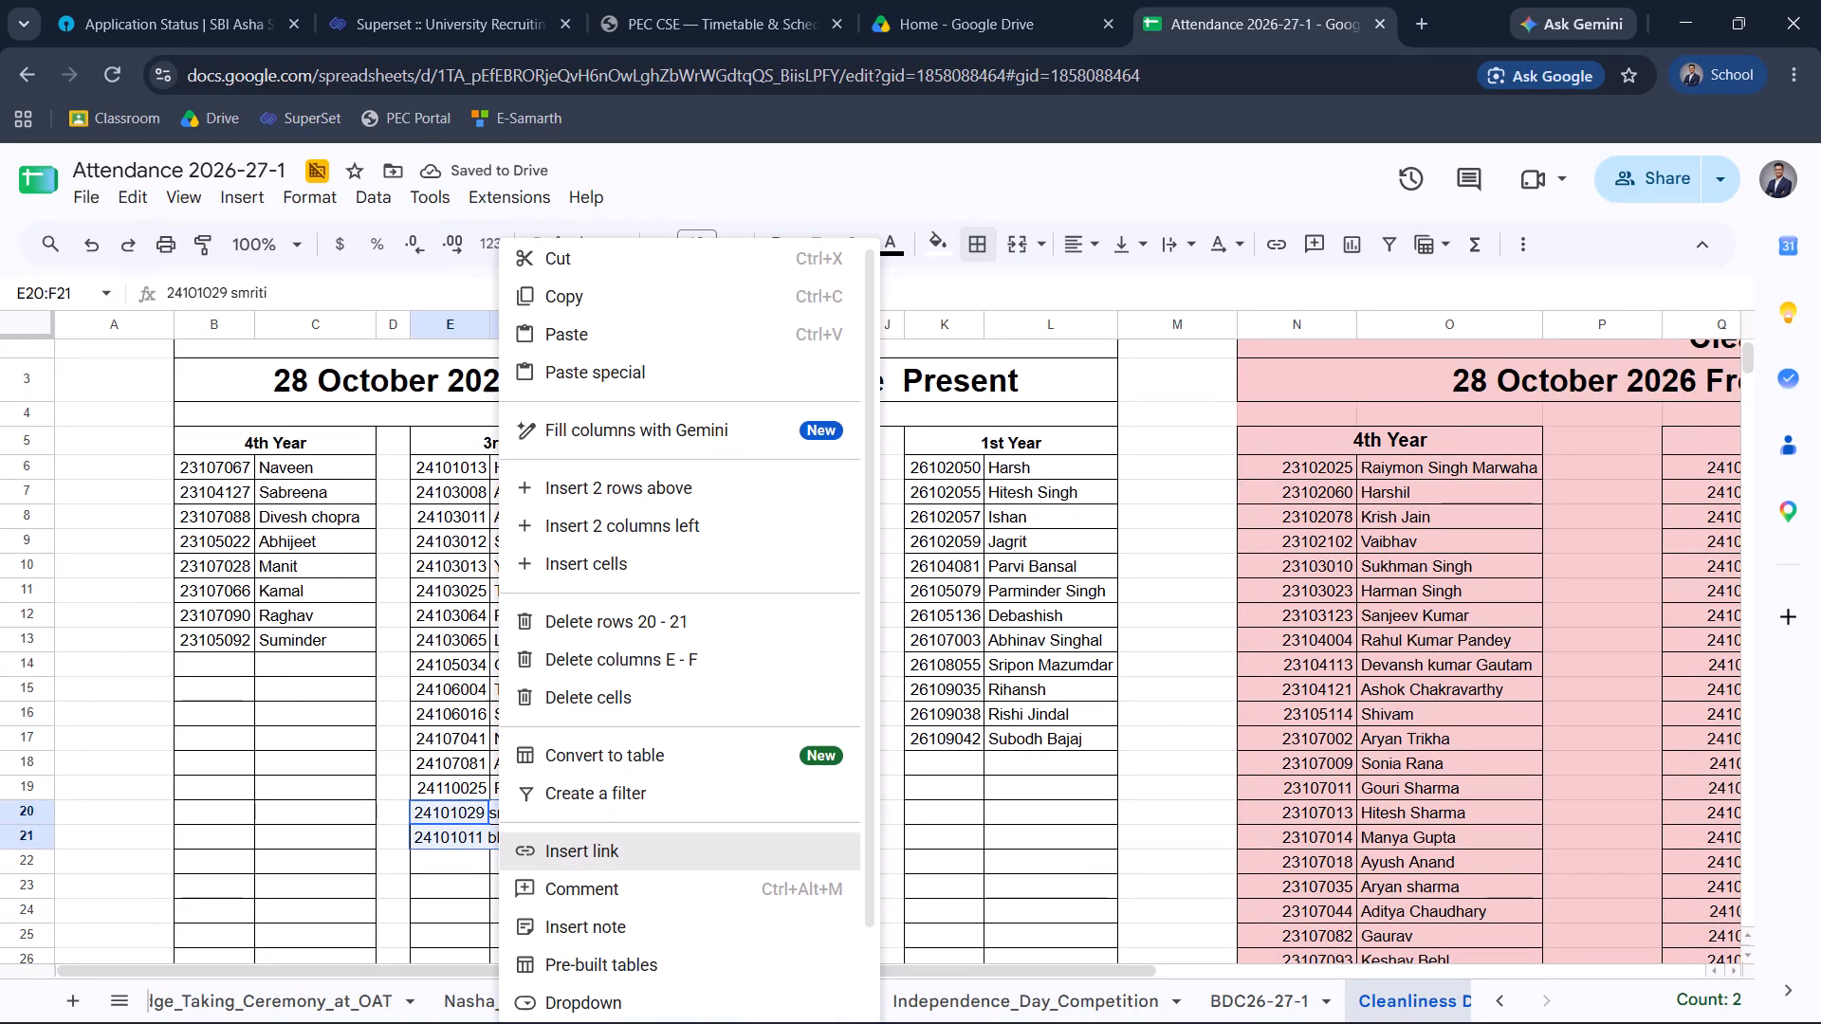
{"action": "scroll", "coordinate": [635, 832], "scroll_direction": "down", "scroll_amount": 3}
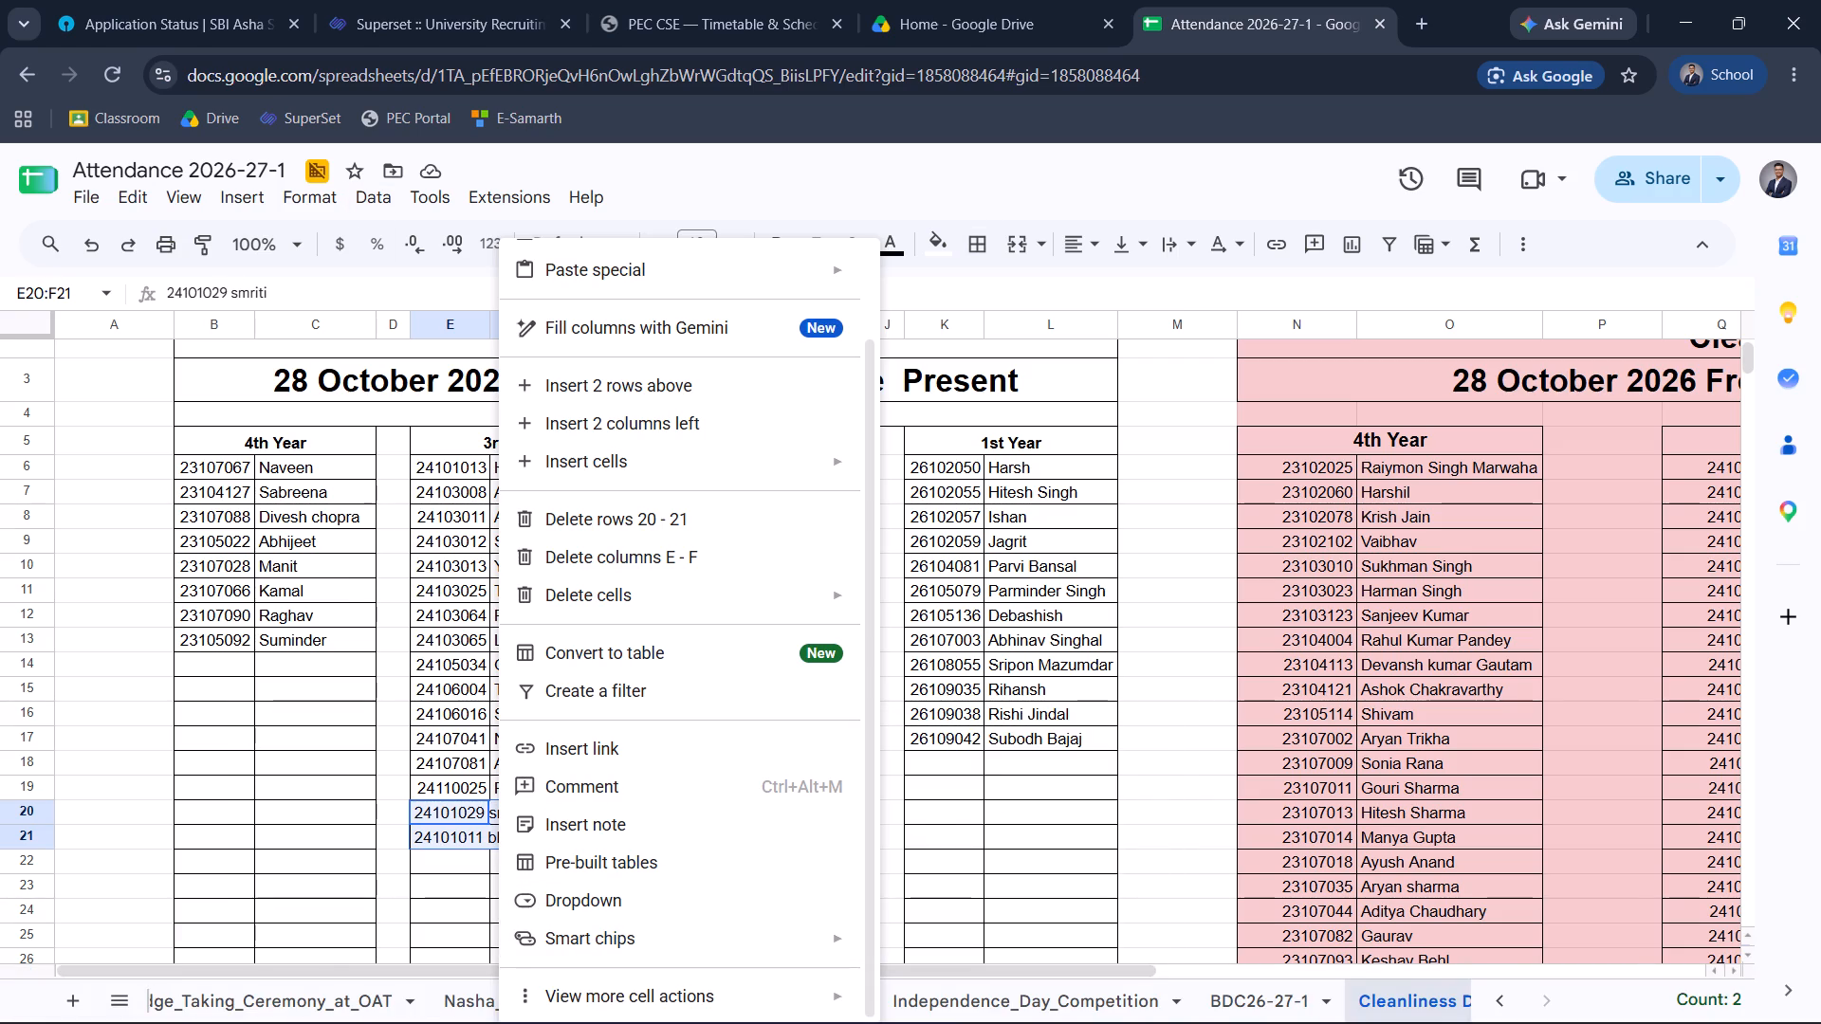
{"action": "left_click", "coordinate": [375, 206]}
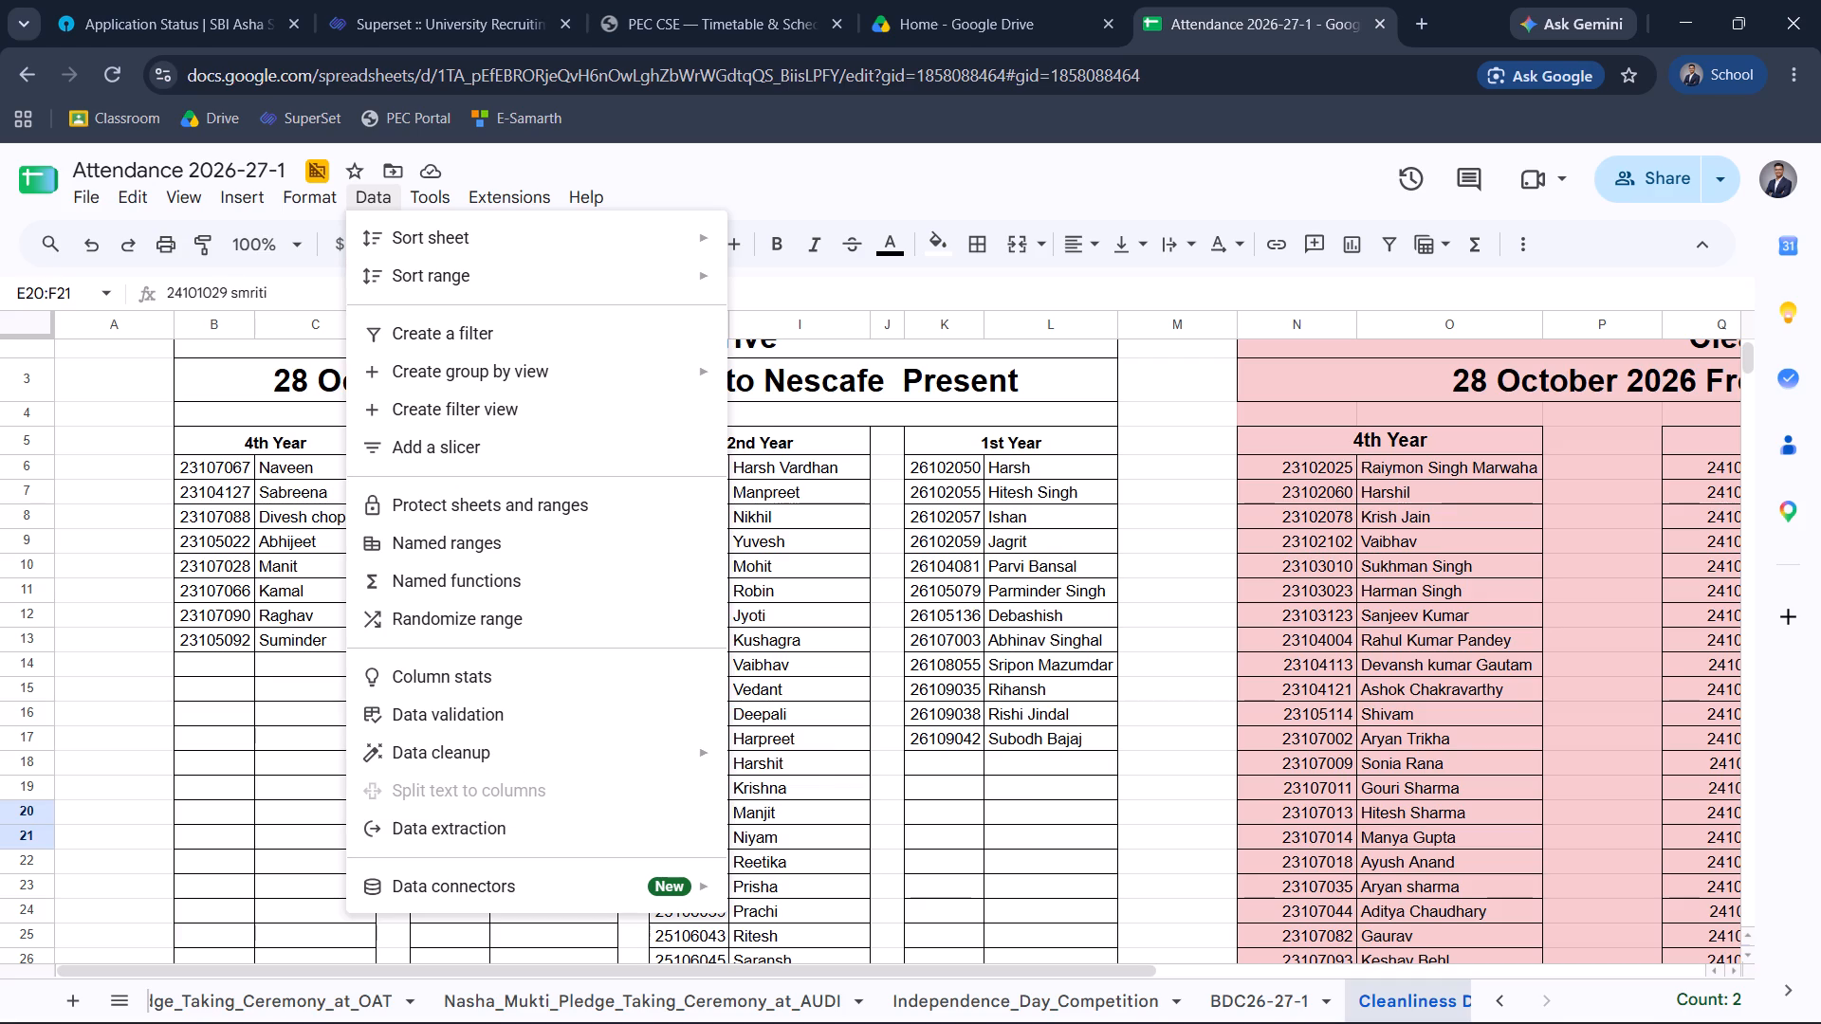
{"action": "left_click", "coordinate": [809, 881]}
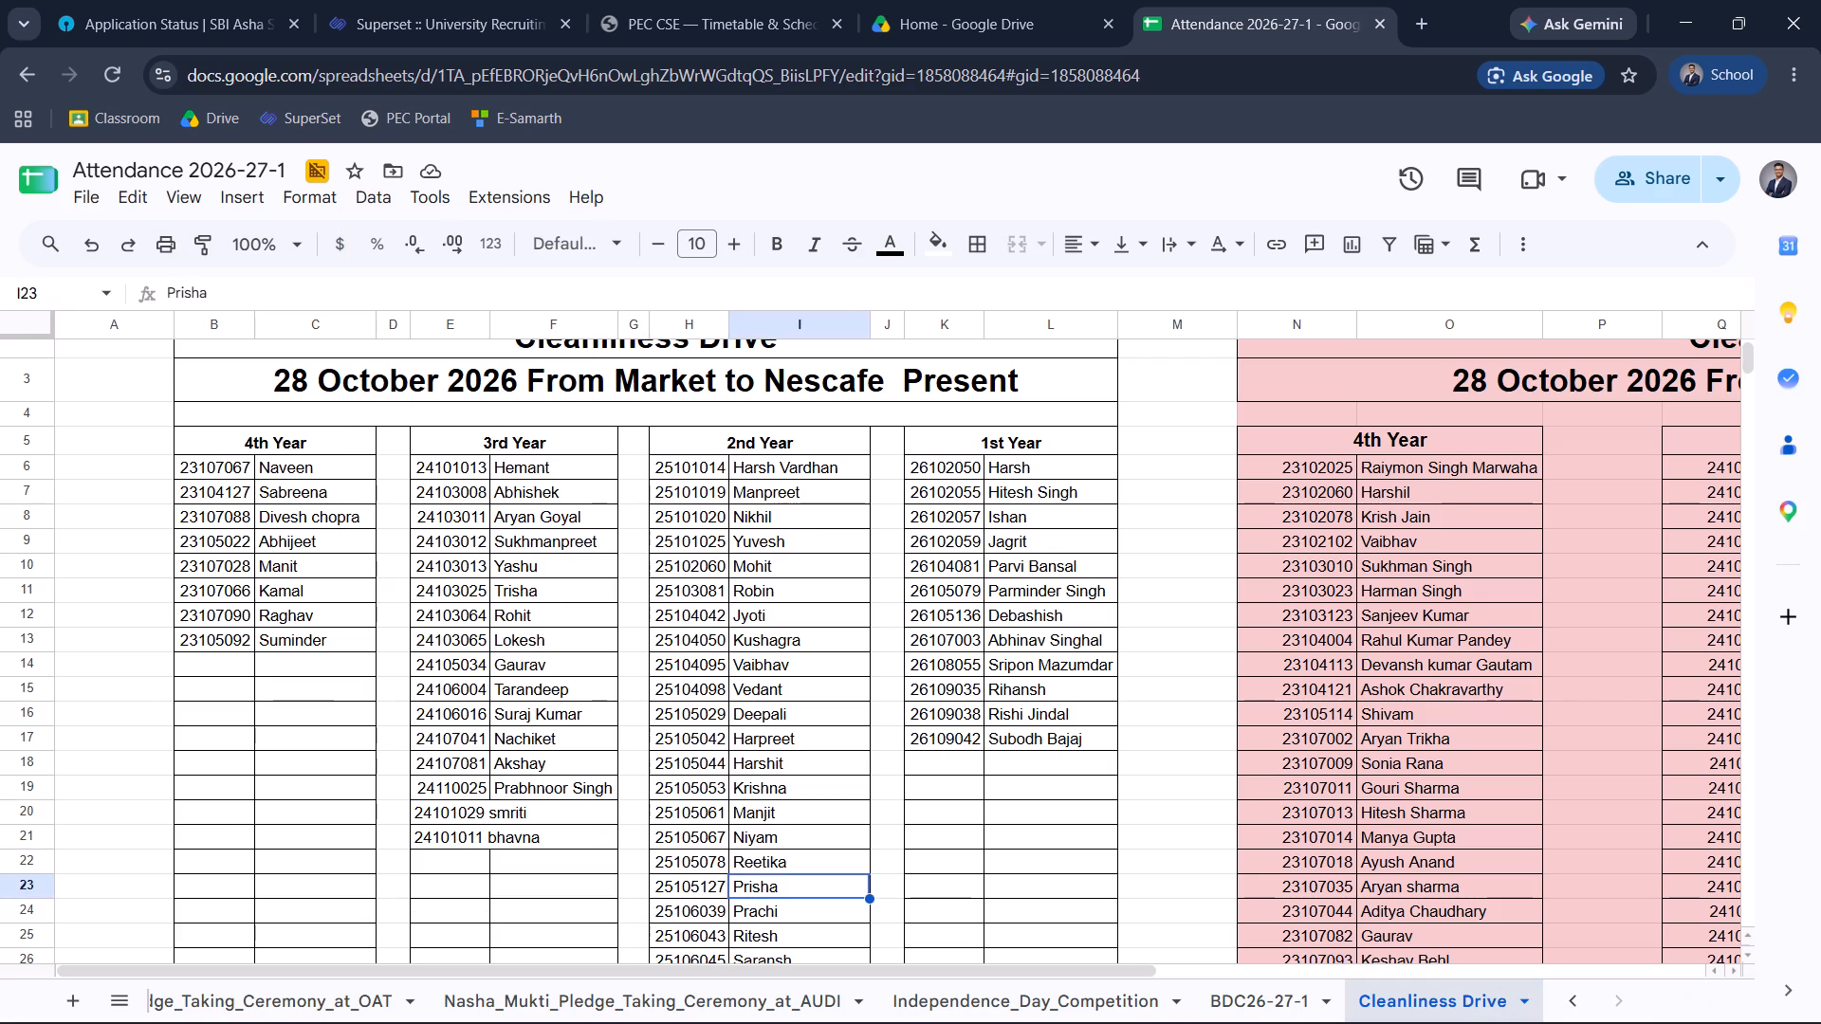
Move the name smriti out of E20 into the name cell F20, leaving only the roll number in E20.
{"action": "double_click", "coordinate": [451, 809]}
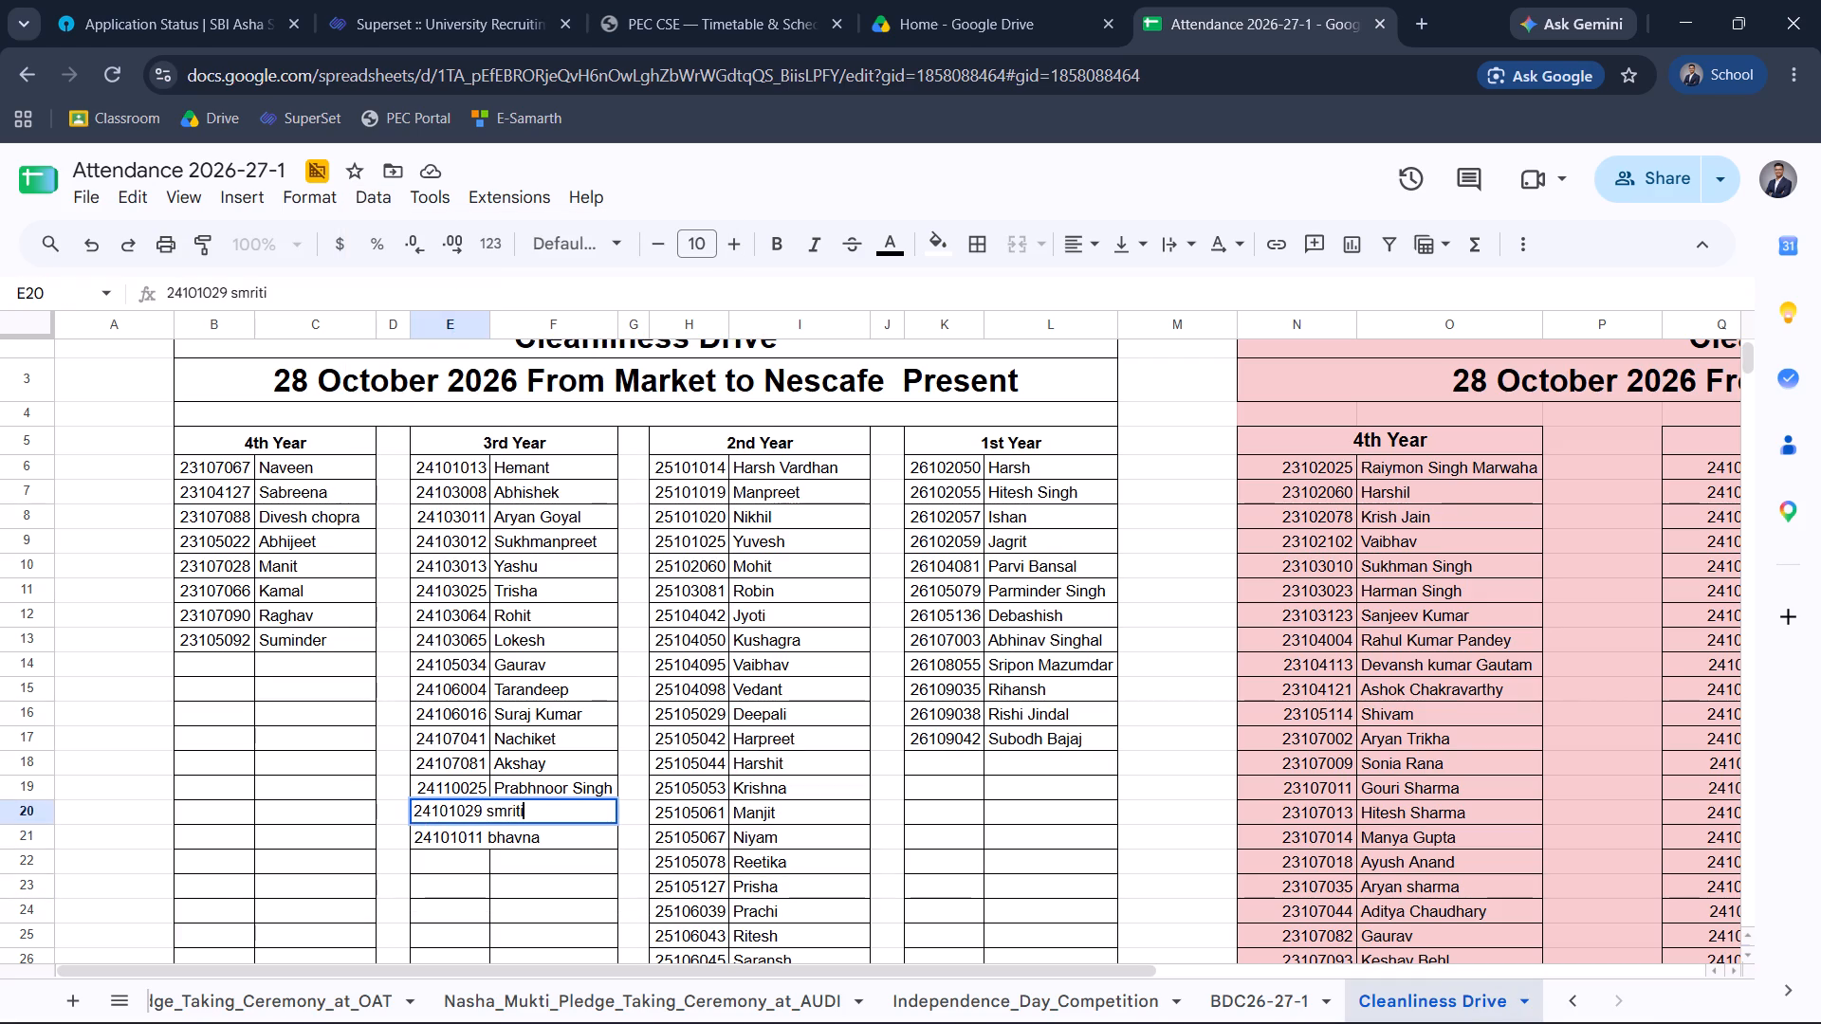
{"action": "key", "text": "shift+Left"}
{"action": "key", "text": "shift+Left"}
{"action": "key", "text": "shift+Left"}
{"action": "key", "text": "shift+Left"}
{"action": "key", "text": "shift+Left"}
{"action": "key", "text": "shift+Left"}
{"action": "key", "text": "ctrl+x"}
{"action": "key", "text": "BackSpace"}
{"action": "key", "text": "Return"}
{"action": "key", "text": "Up"}
{"action": "key", "text": "Right"}
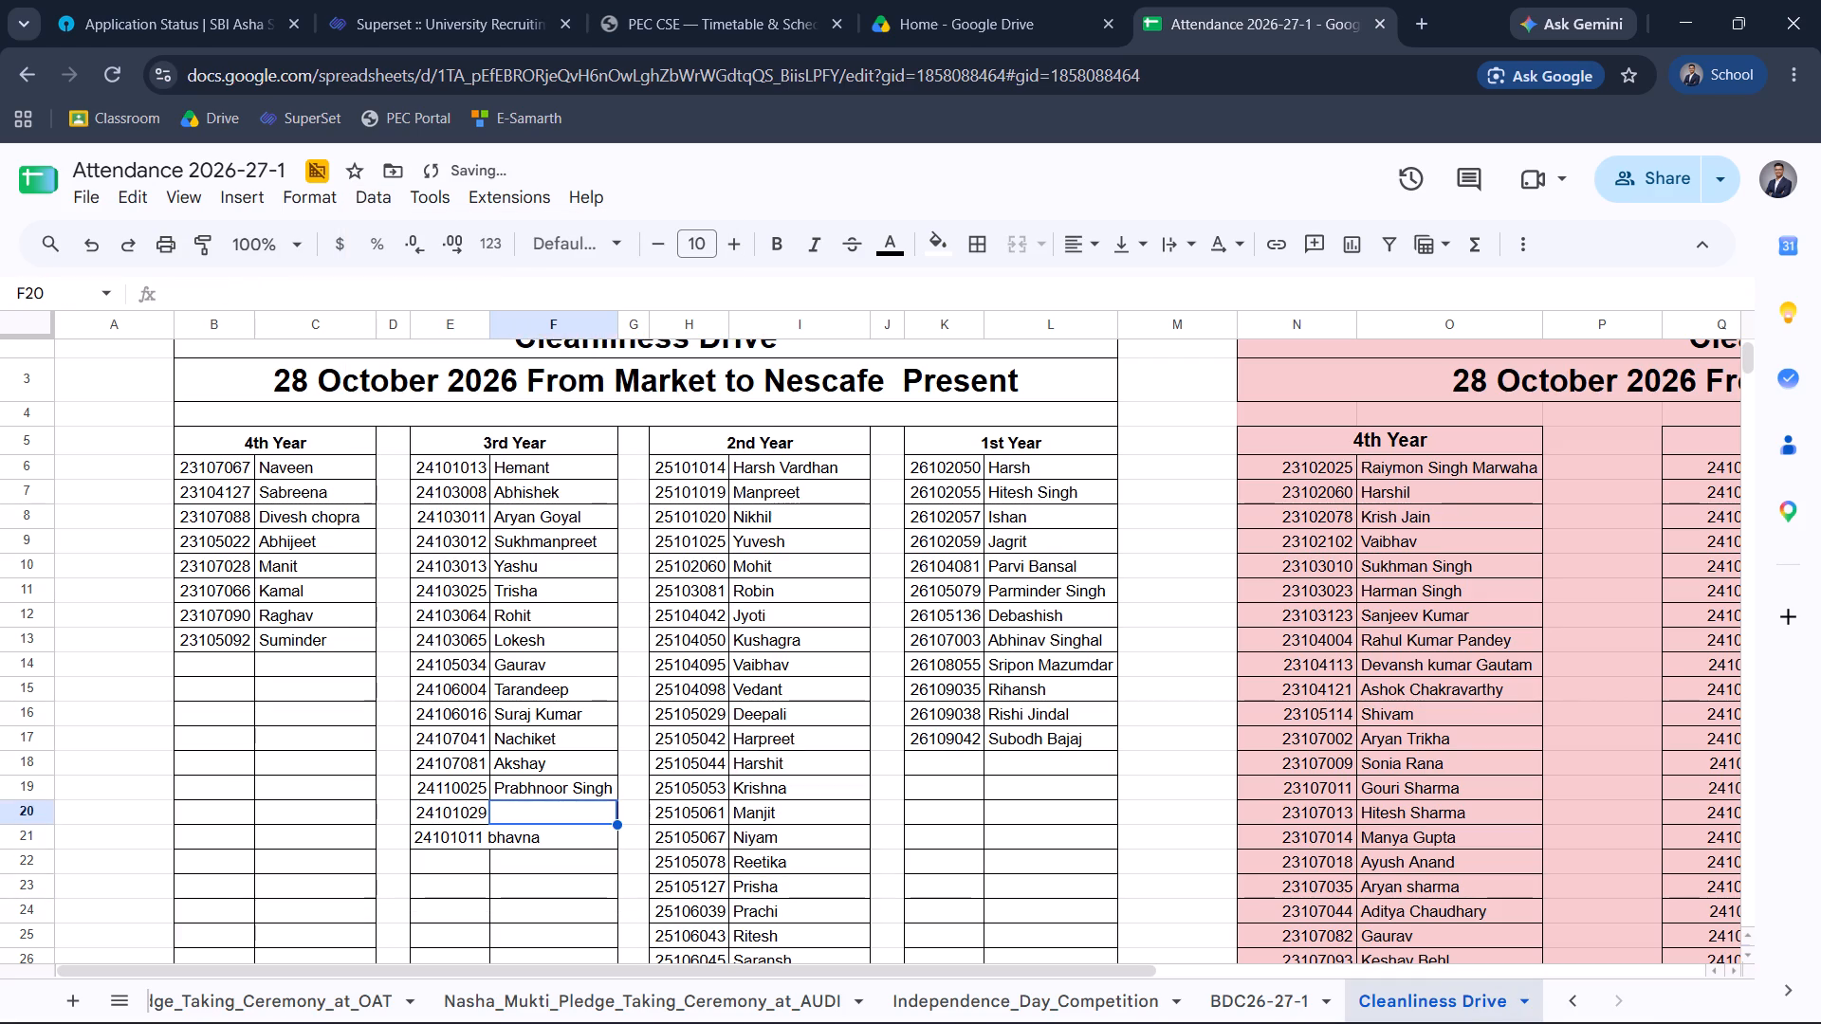
{"action": "key", "text": "ctrl+v"}
{"action": "key", "text": "Left"}
{"action": "key", "text": "Right"}
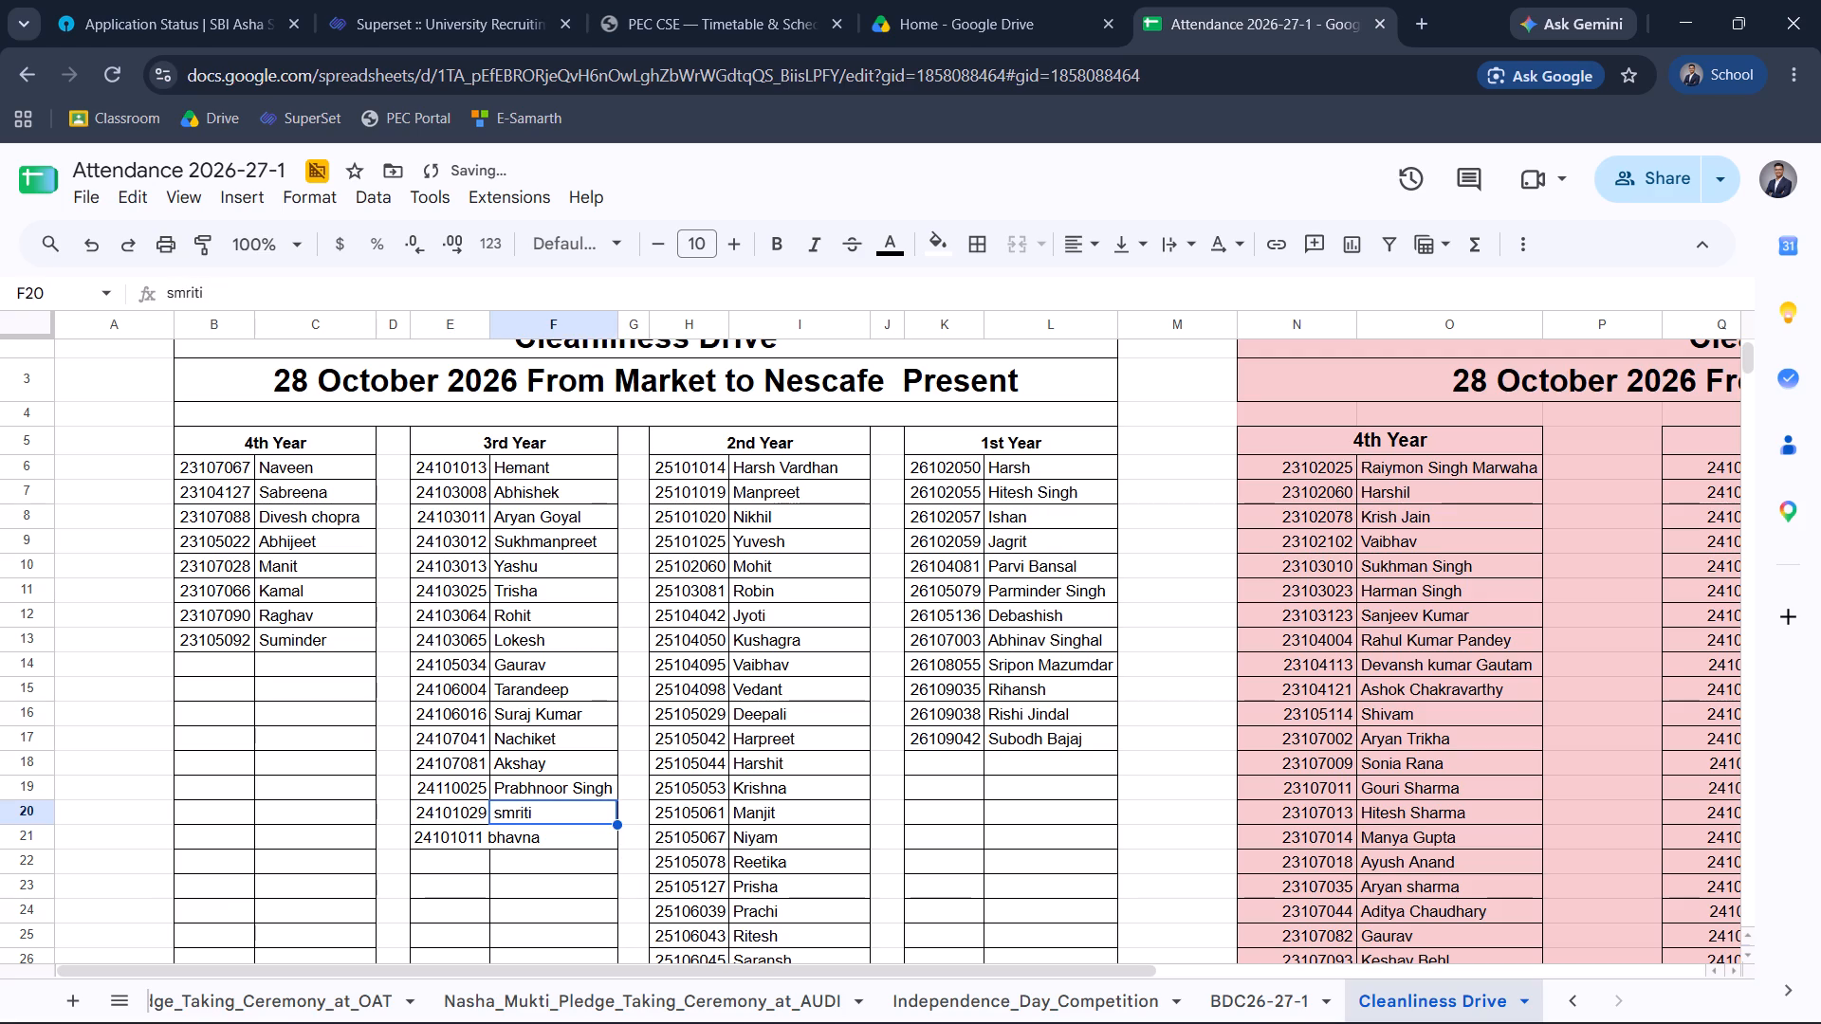
Capitalise the name in F20 so it reads Smriti.
{"action": "key", "text": "F2"}
{"action": "key", "text": "Left"}
{"action": "key", "text": "Left"}
{"action": "key", "text": "Left"}
{"action": "key", "text": "Left"}
{"action": "key", "text": "Left"}
{"action": "key", "text": "Left"}
{"action": "key", "text": "Right"}
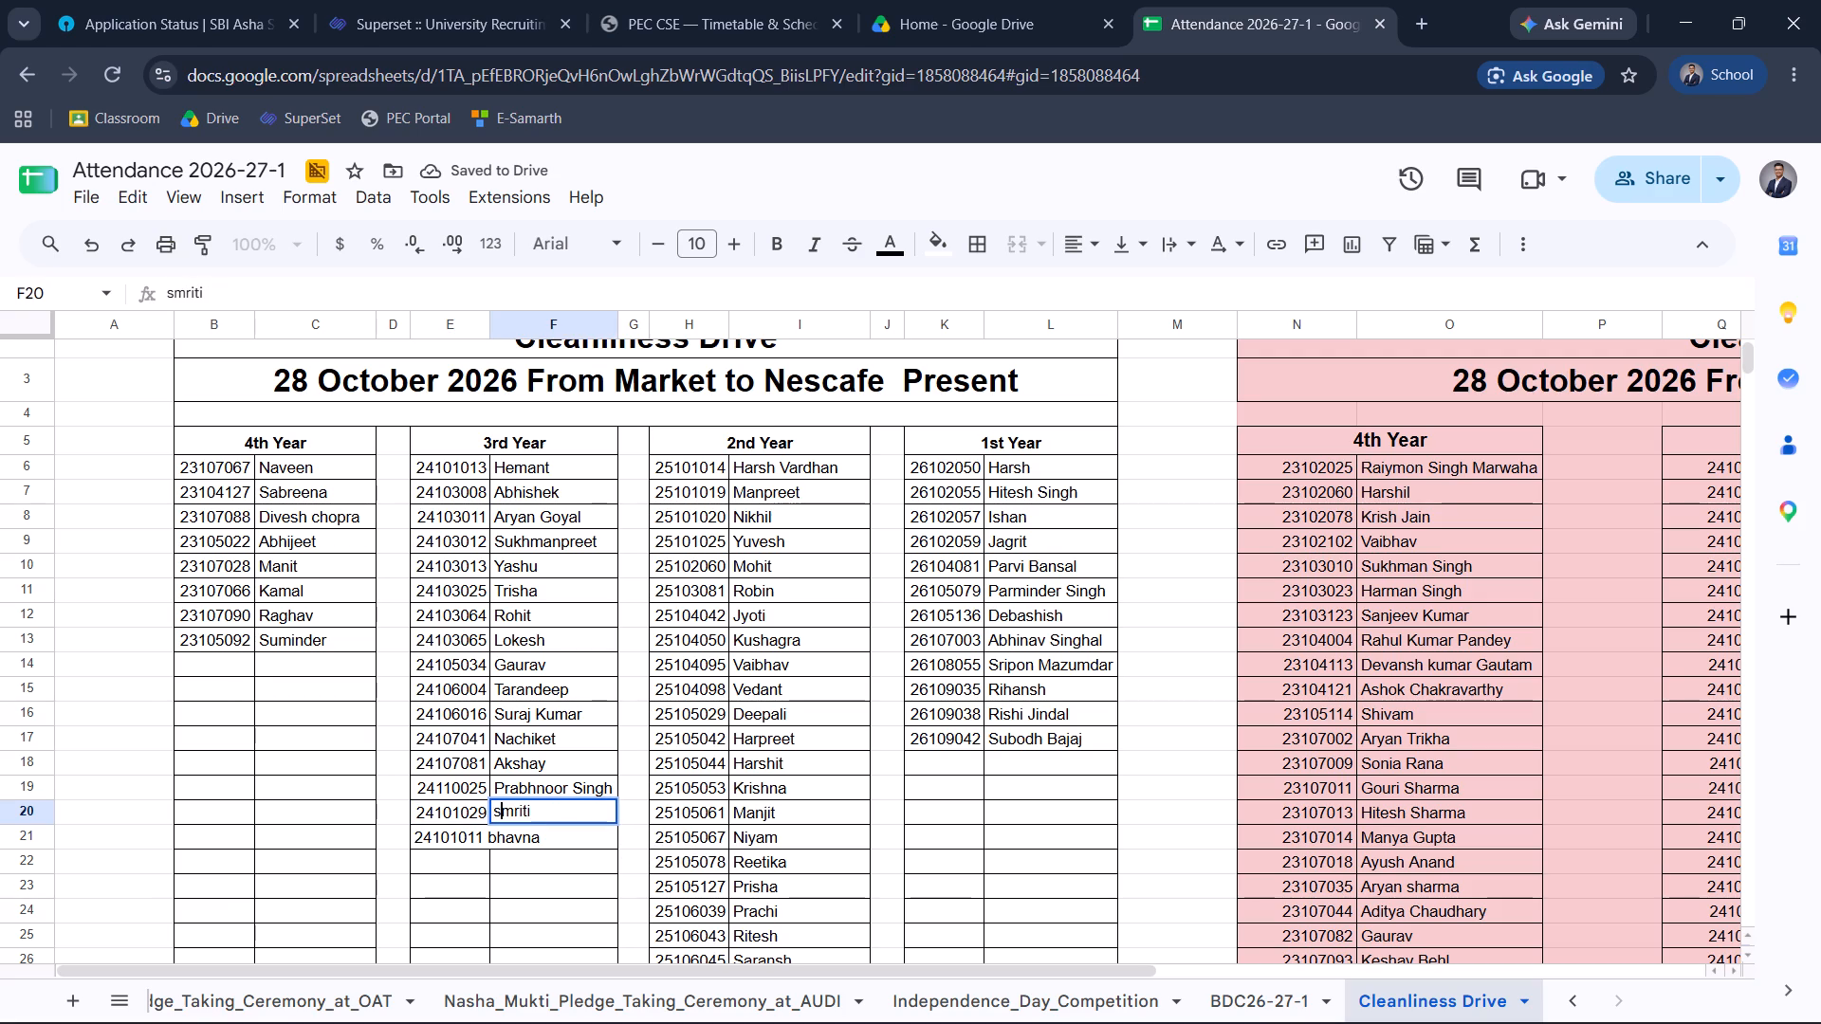
{"action": "key", "text": "BackSpace"}
{"action": "key", "text": "shift+s"}
{"action": "key", "text": "Return"}
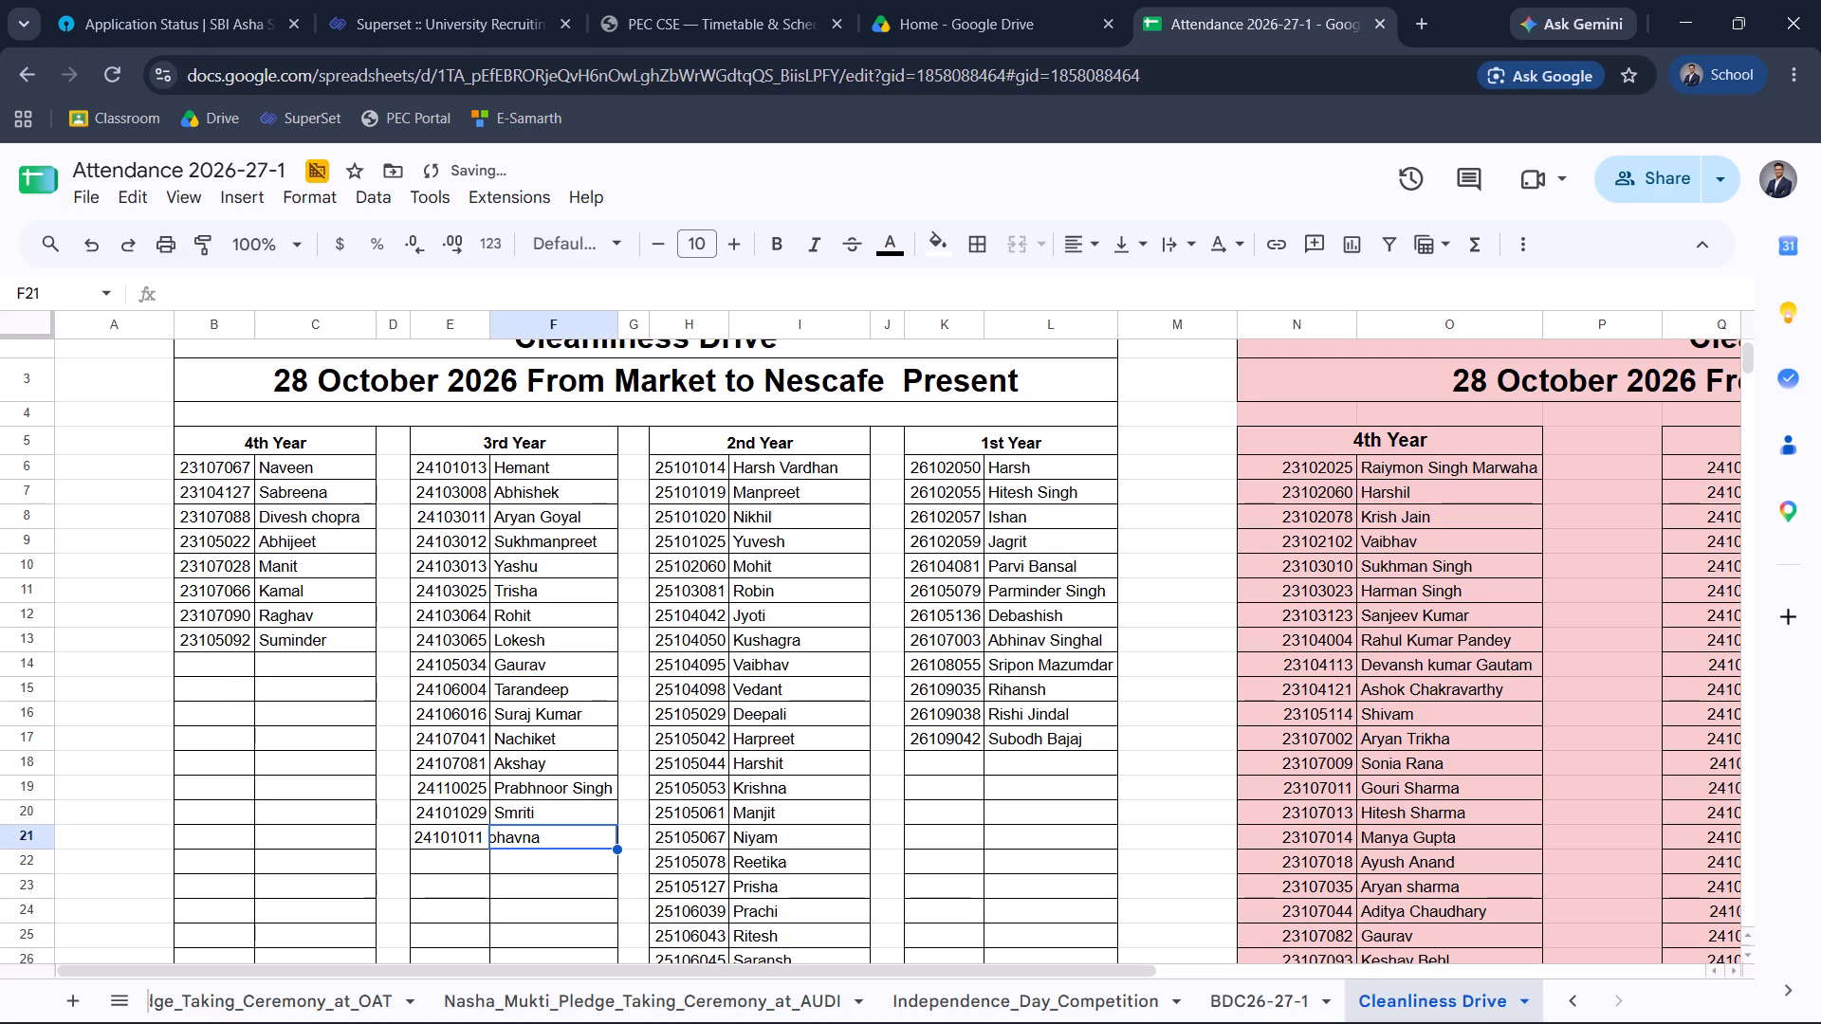
Move the name bhavna out of E21 into the name cell F21, leaving only the roll number in E21.
{"action": "key", "text": "Left"}
{"action": "key", "text": "F2"}
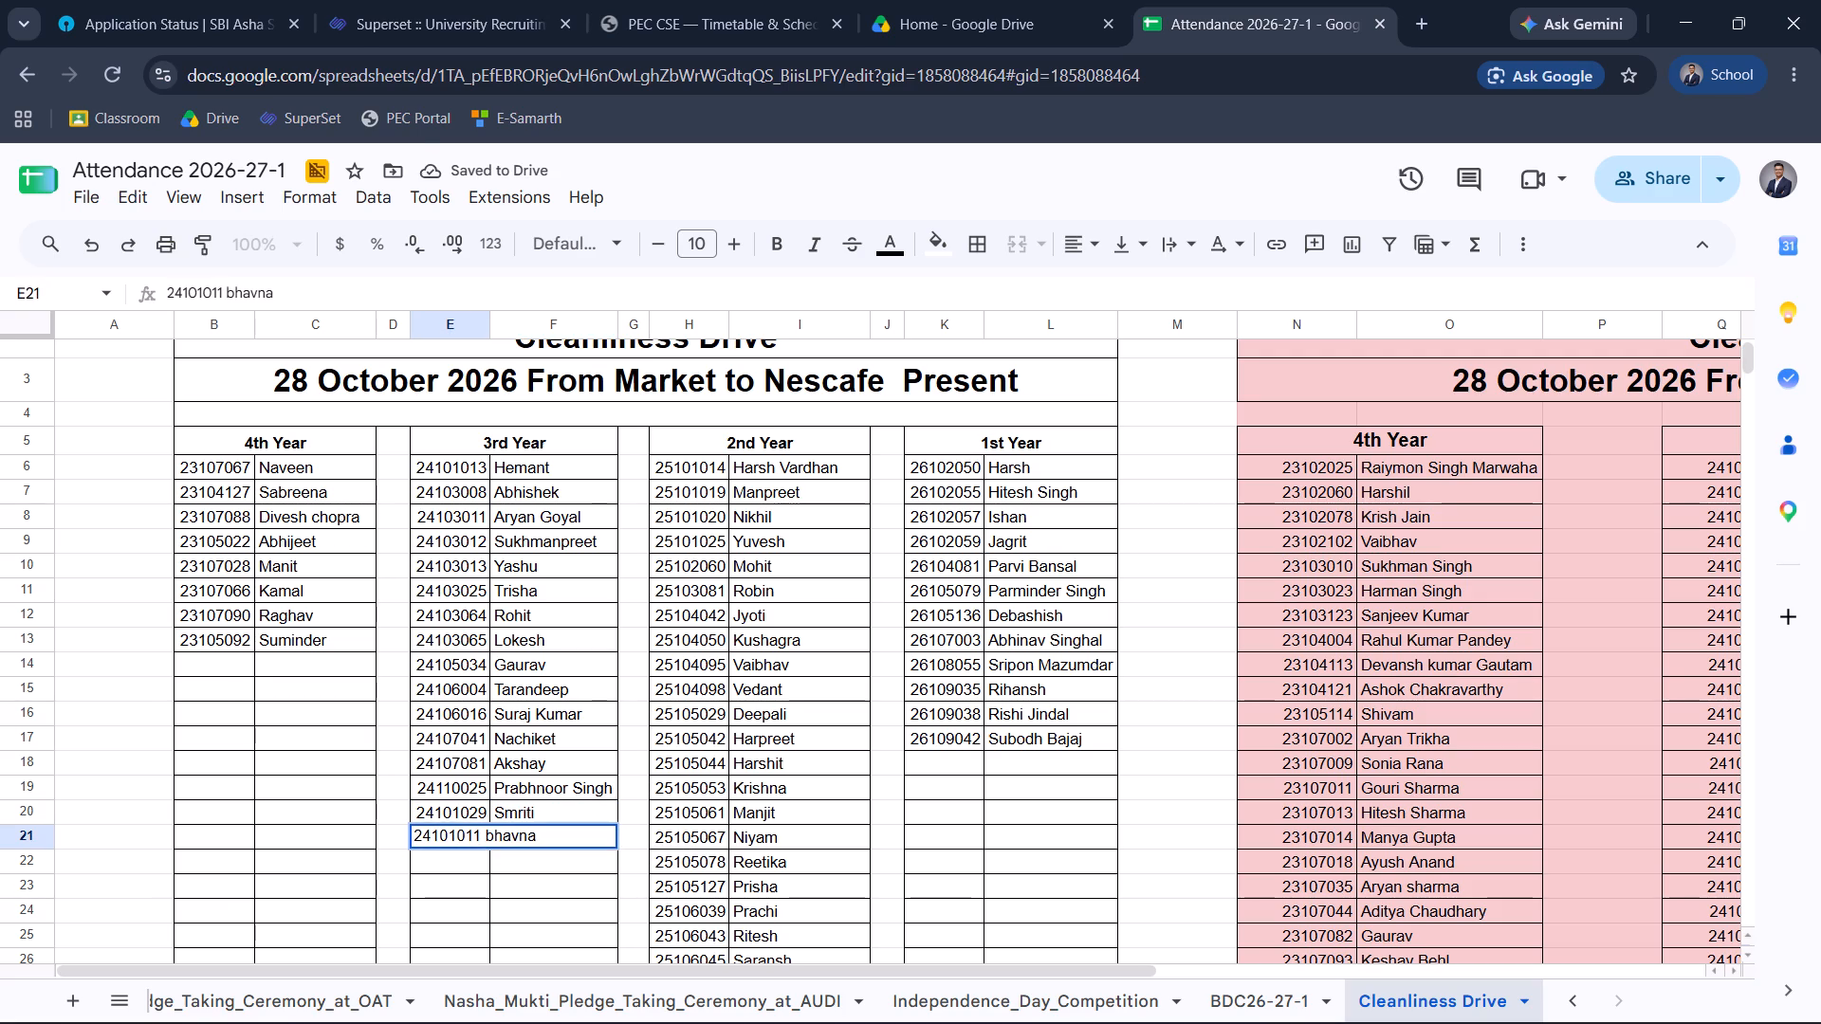
{"action": "key", "text": "shift+Left"}
{"action": "key", "text": "shift+Left"}
{"action": "key", "text": "shift+Left"}
{"action": "key", "text": "shift+Left"}
{"action": "key", "text": "shift+Left"}
{"action": "key", "text": "shift+Left"}
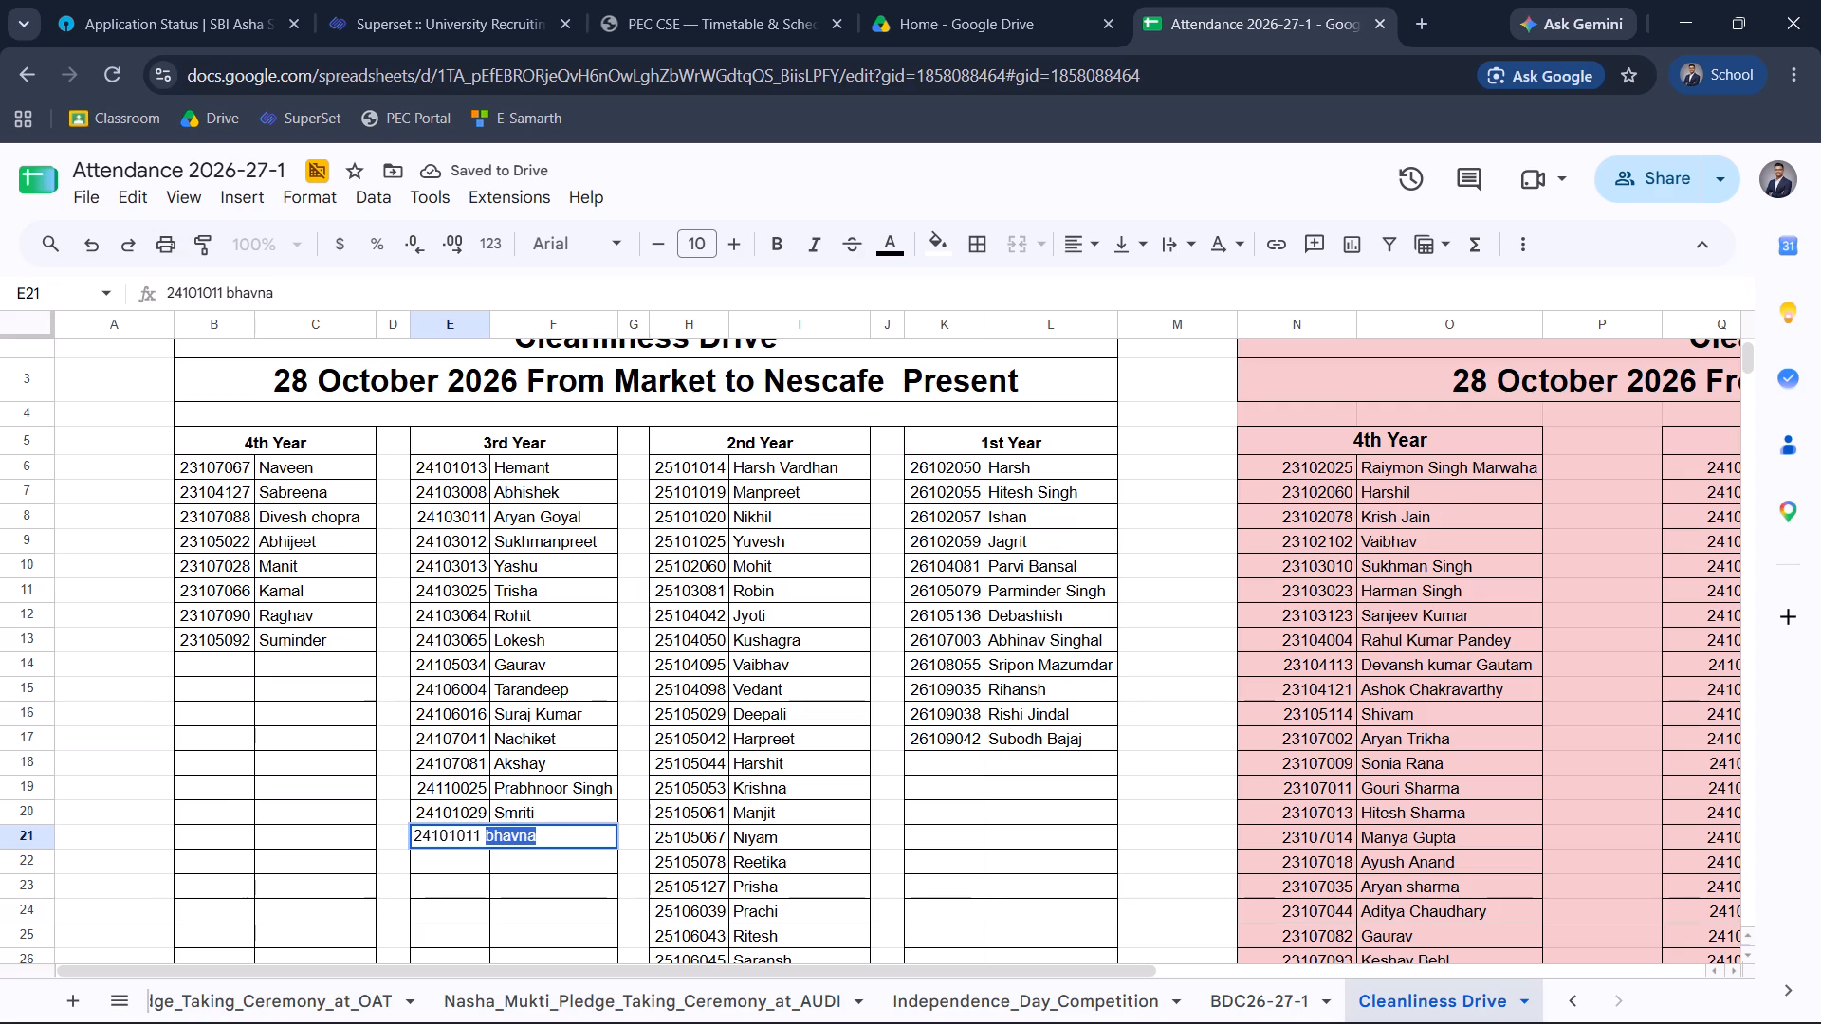
{"action": "key", "text": "ctrl+x"}
{"action": "key", "text": "BackSpace"}
{"action": "key", "text": "Return"}
{"action": "key", "text": "Up"}
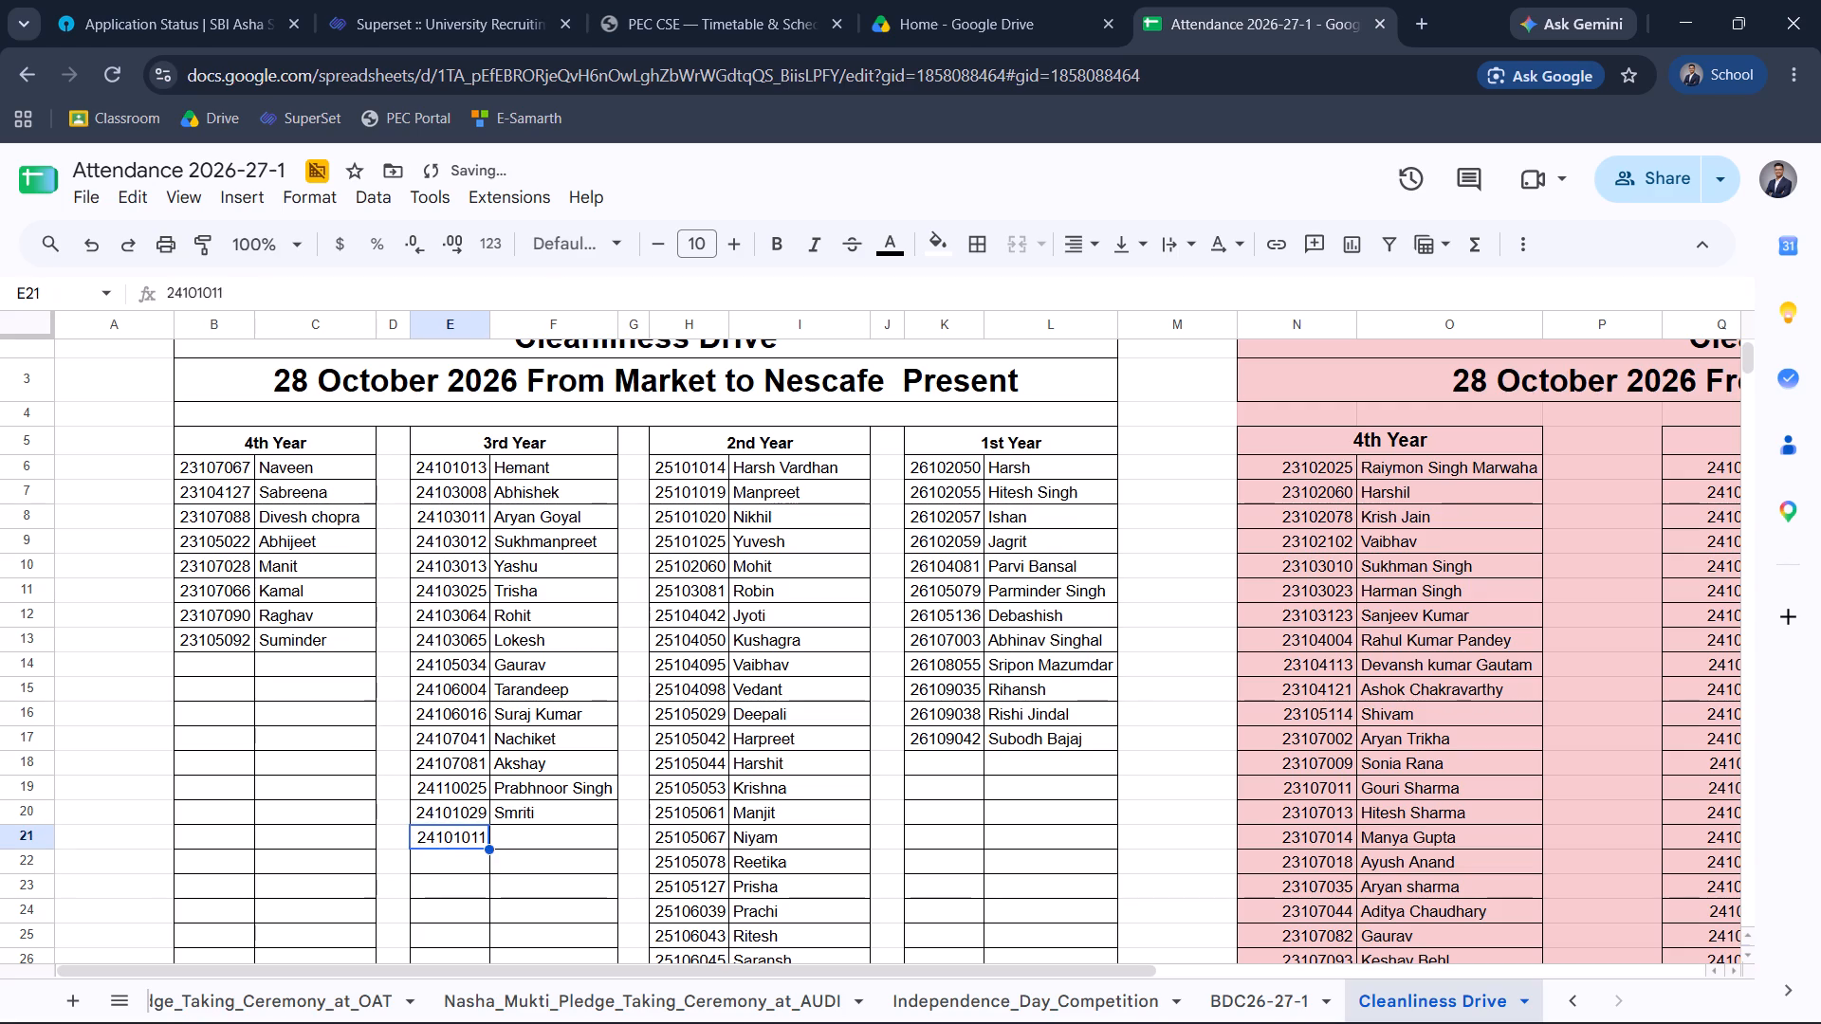
{"action": "key", "text": "Right"}
{"action": "key", "text": "ctrl+v"}
Capitalise the name in F21 so it reads Bhavna.
{"action": "key", "text": "F2"}
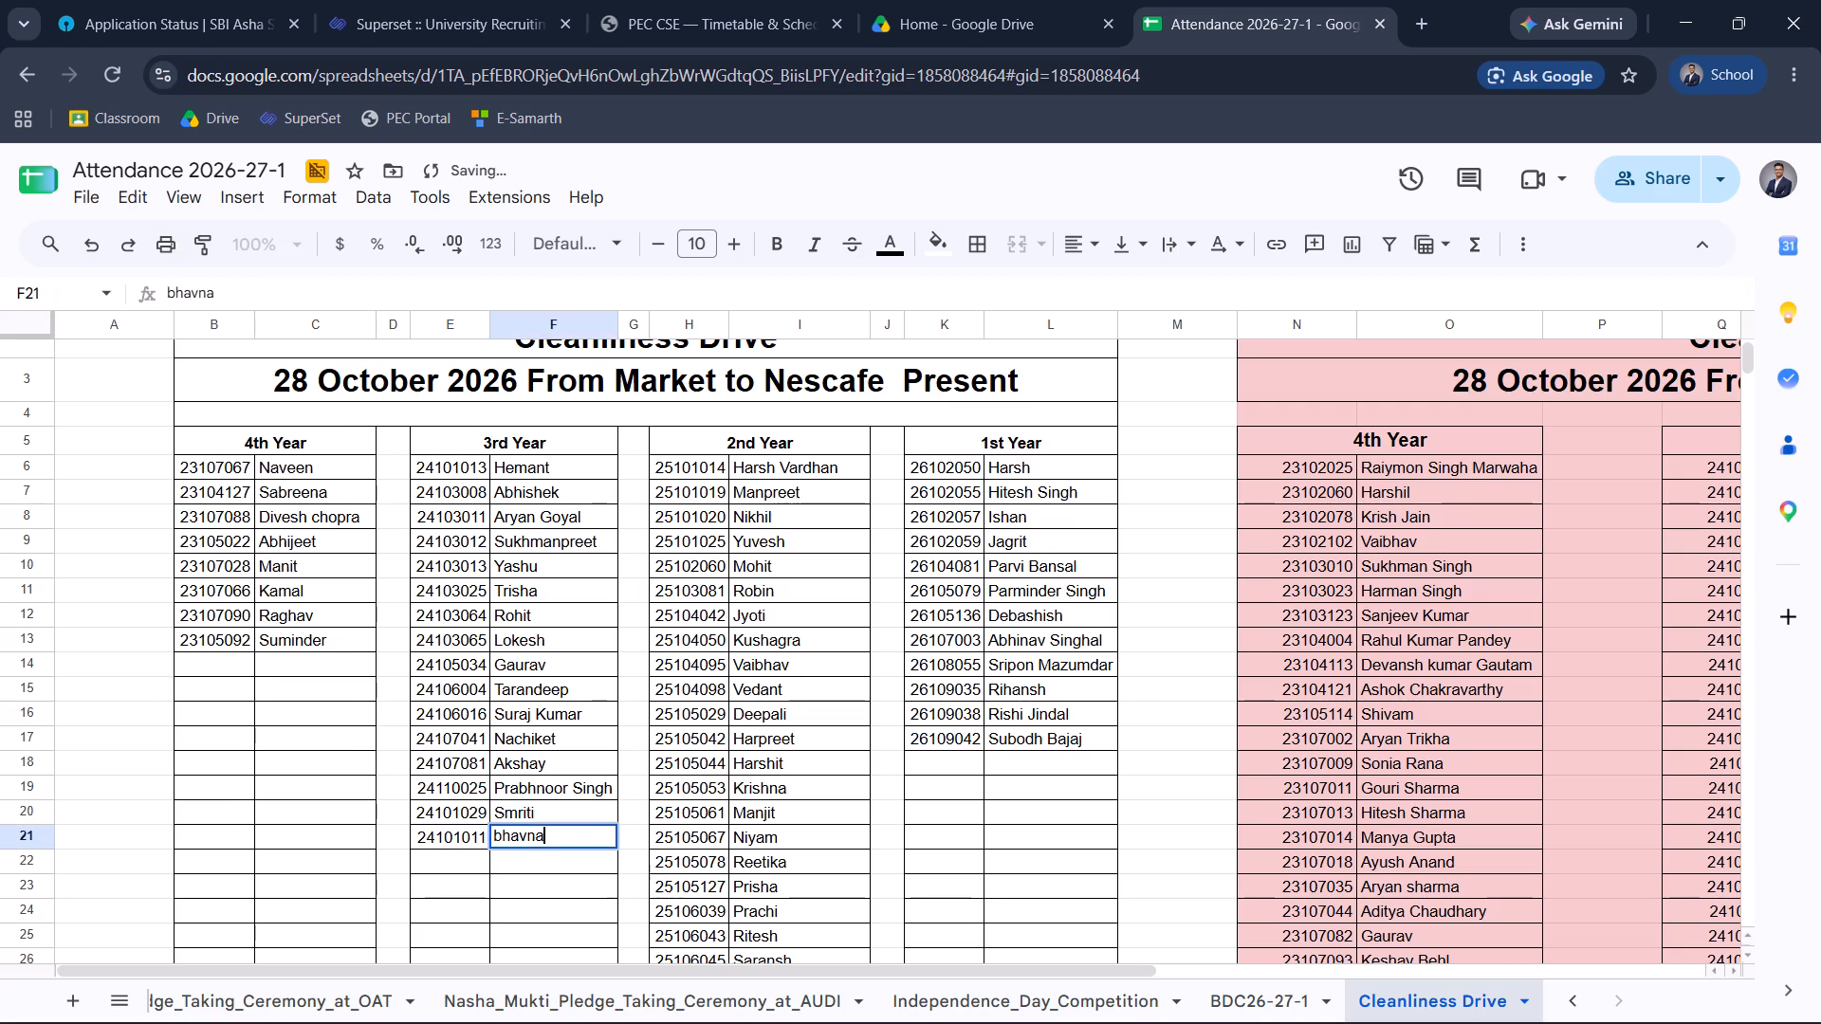
{"action": "key", "text": "Left"}
{"action": "key", "text": "Left"}
{"action": "key", "text": "Left"}
{"action": "key", "text": "Left"}
{"action": "key", "text": "Left"}
{"action": "key", "text": "Left"}
{"action": "key", "text": "Right"}
{"action": "key", "text": "BackSpace"}
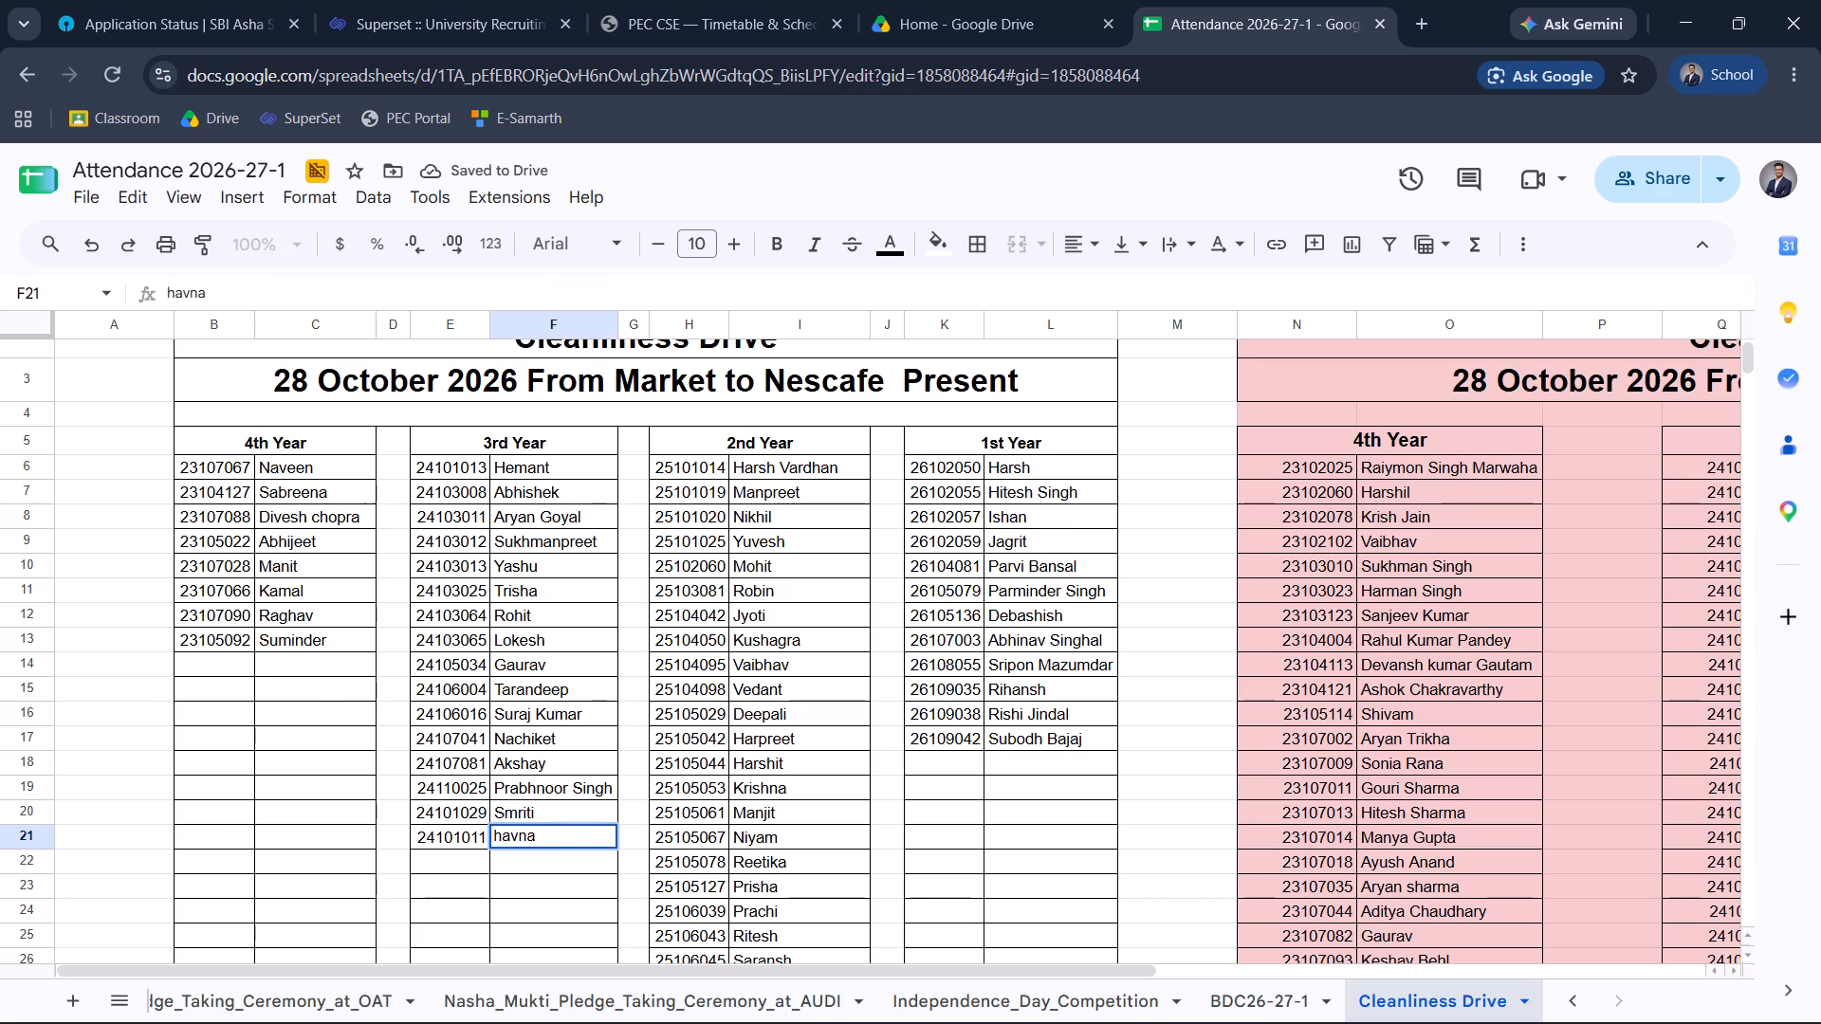
{"action": "key", "text": "shift+b"}
{"action": "key", "text": "Return"}
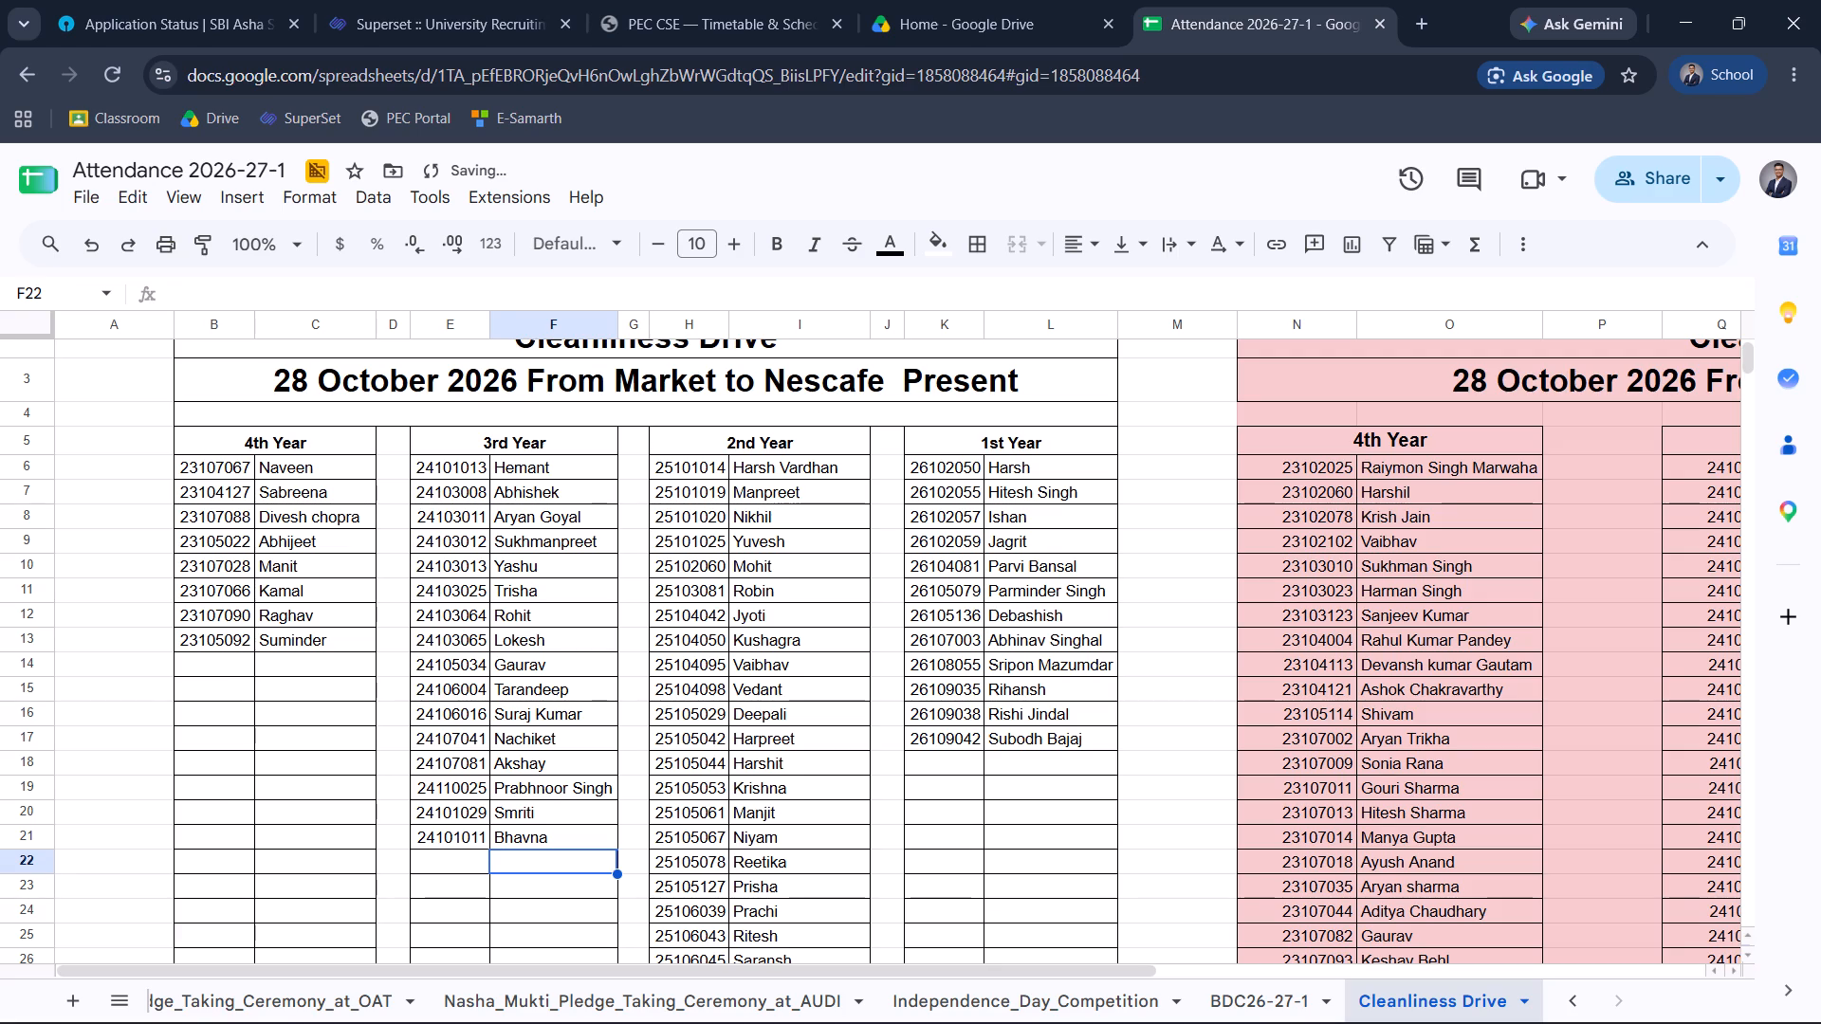
Sort the 3rd Year present list E6:F21 in ascending order of roll number.
{"action": "left_click_drag", "start_coordinate": [457, 462], "coordinate": [606, 846]}
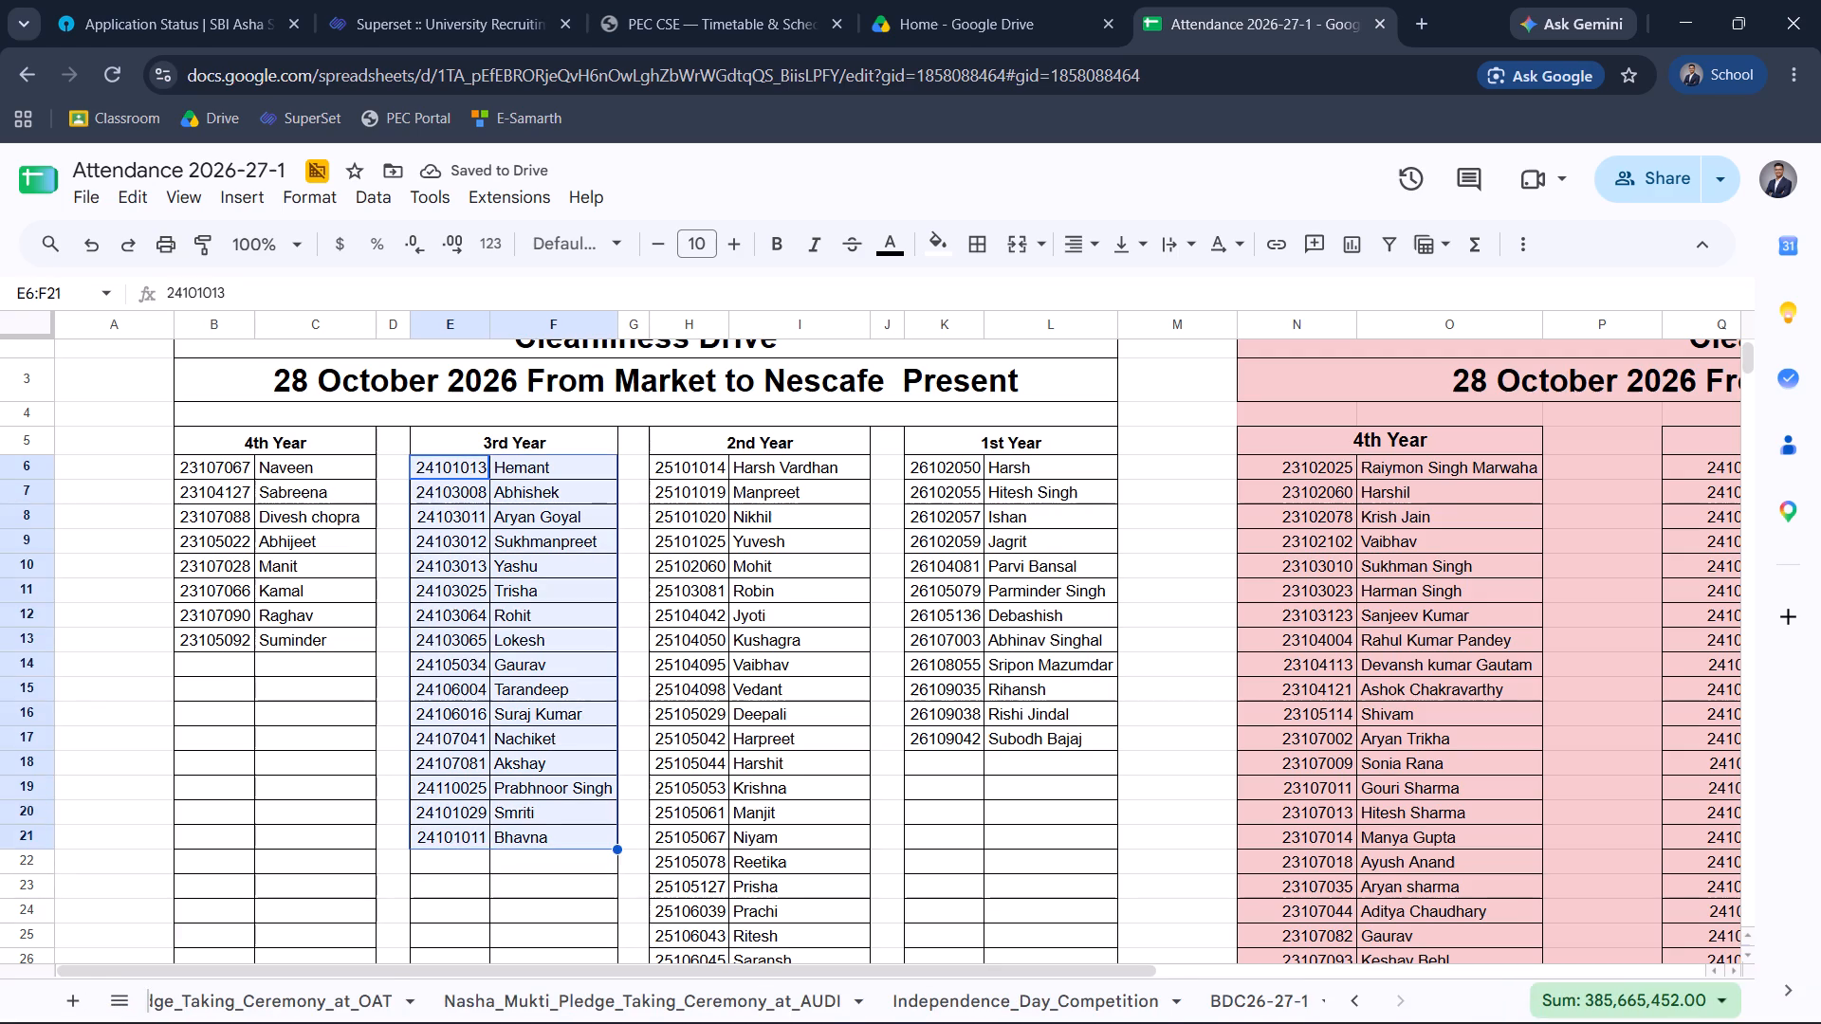
{"action": "right_click", "coordinate": [564, 754]}
{"action": "scroll", "coordinate": [658, 897], "scroll_direction": "down", "scroll_amount": 1}
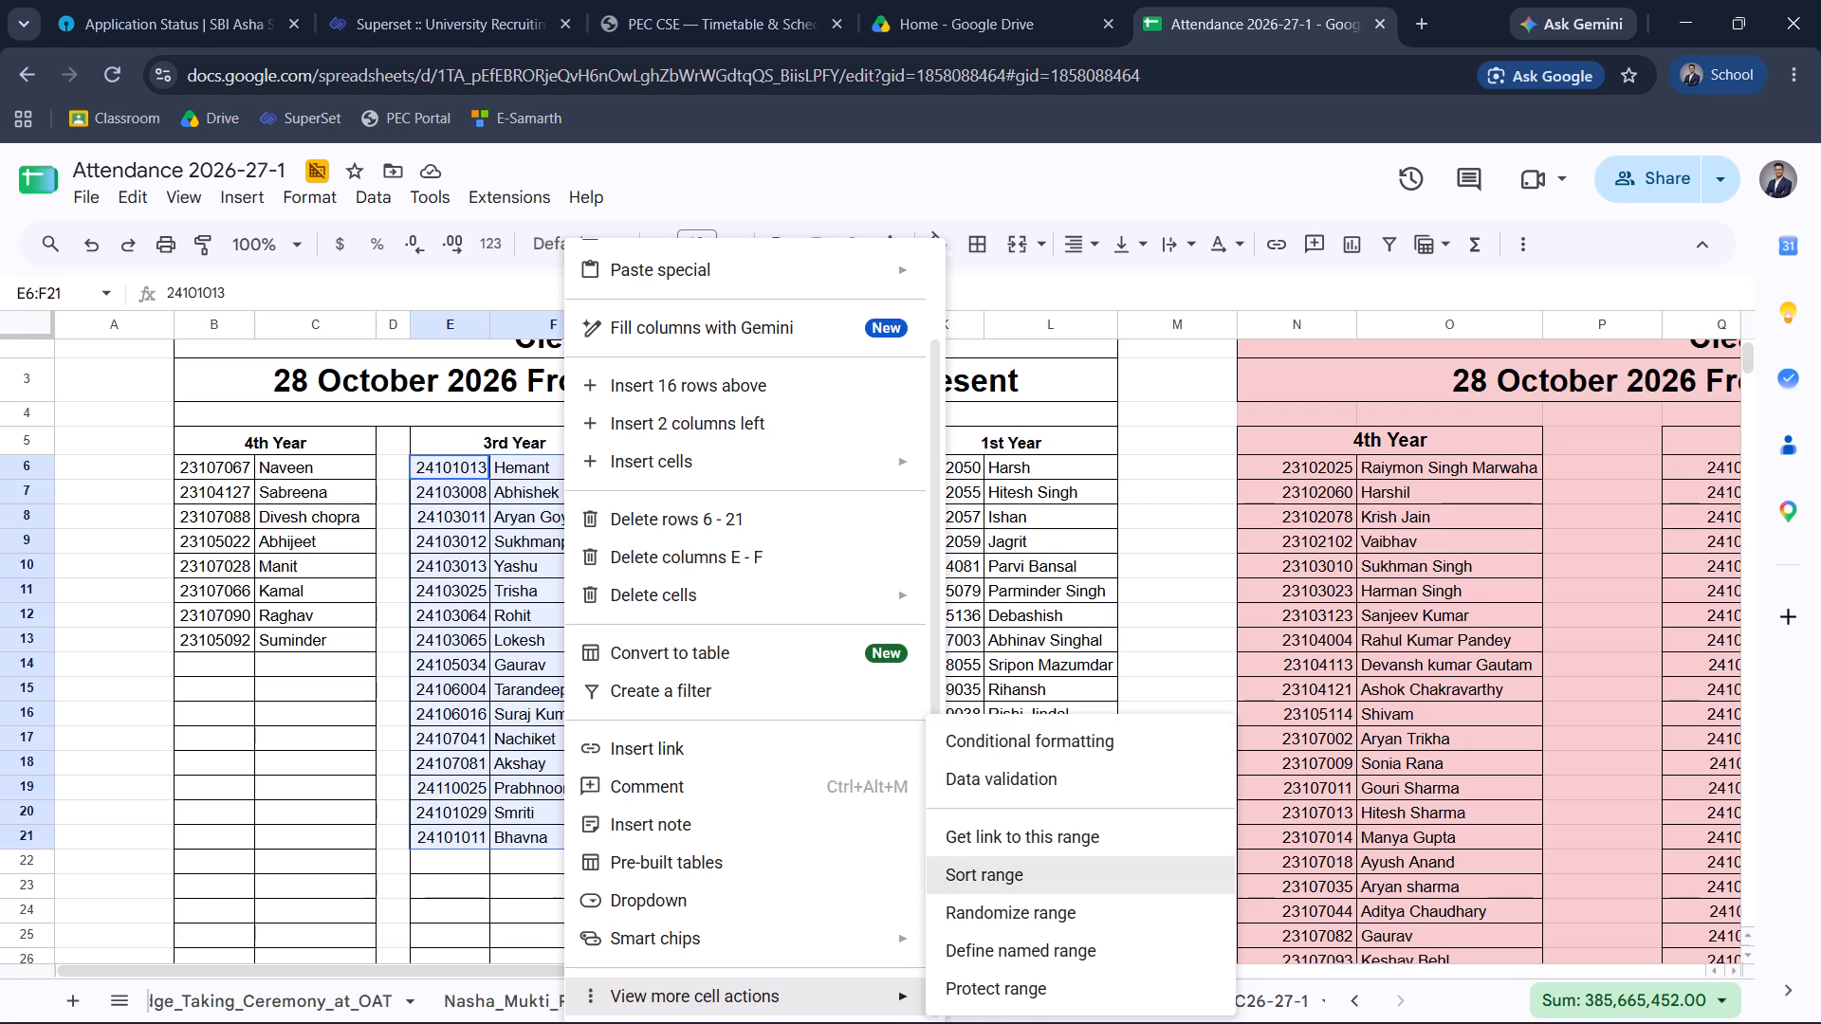
{"action": "scroll", "coordinate": [1069, 877], "scroll_direction": "down", "scroll_amount": 1}
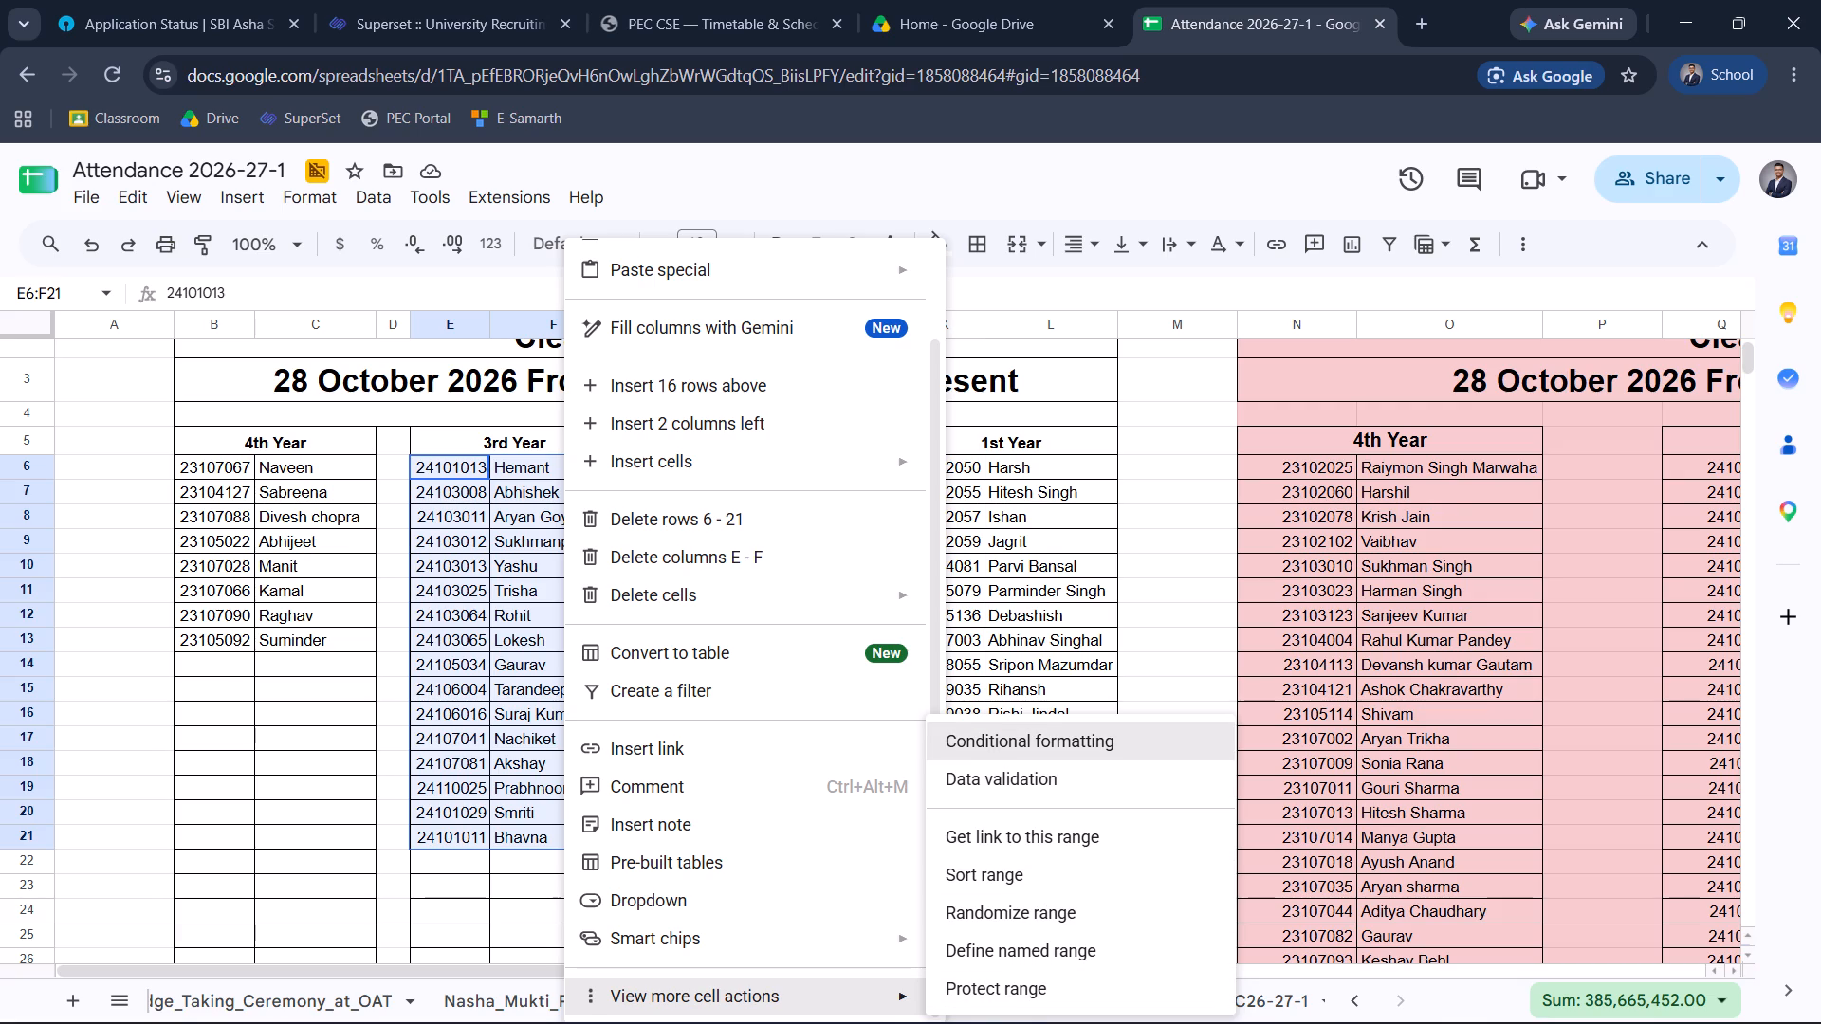
{"action": "left_click", "coordinate": [1114, 743]}
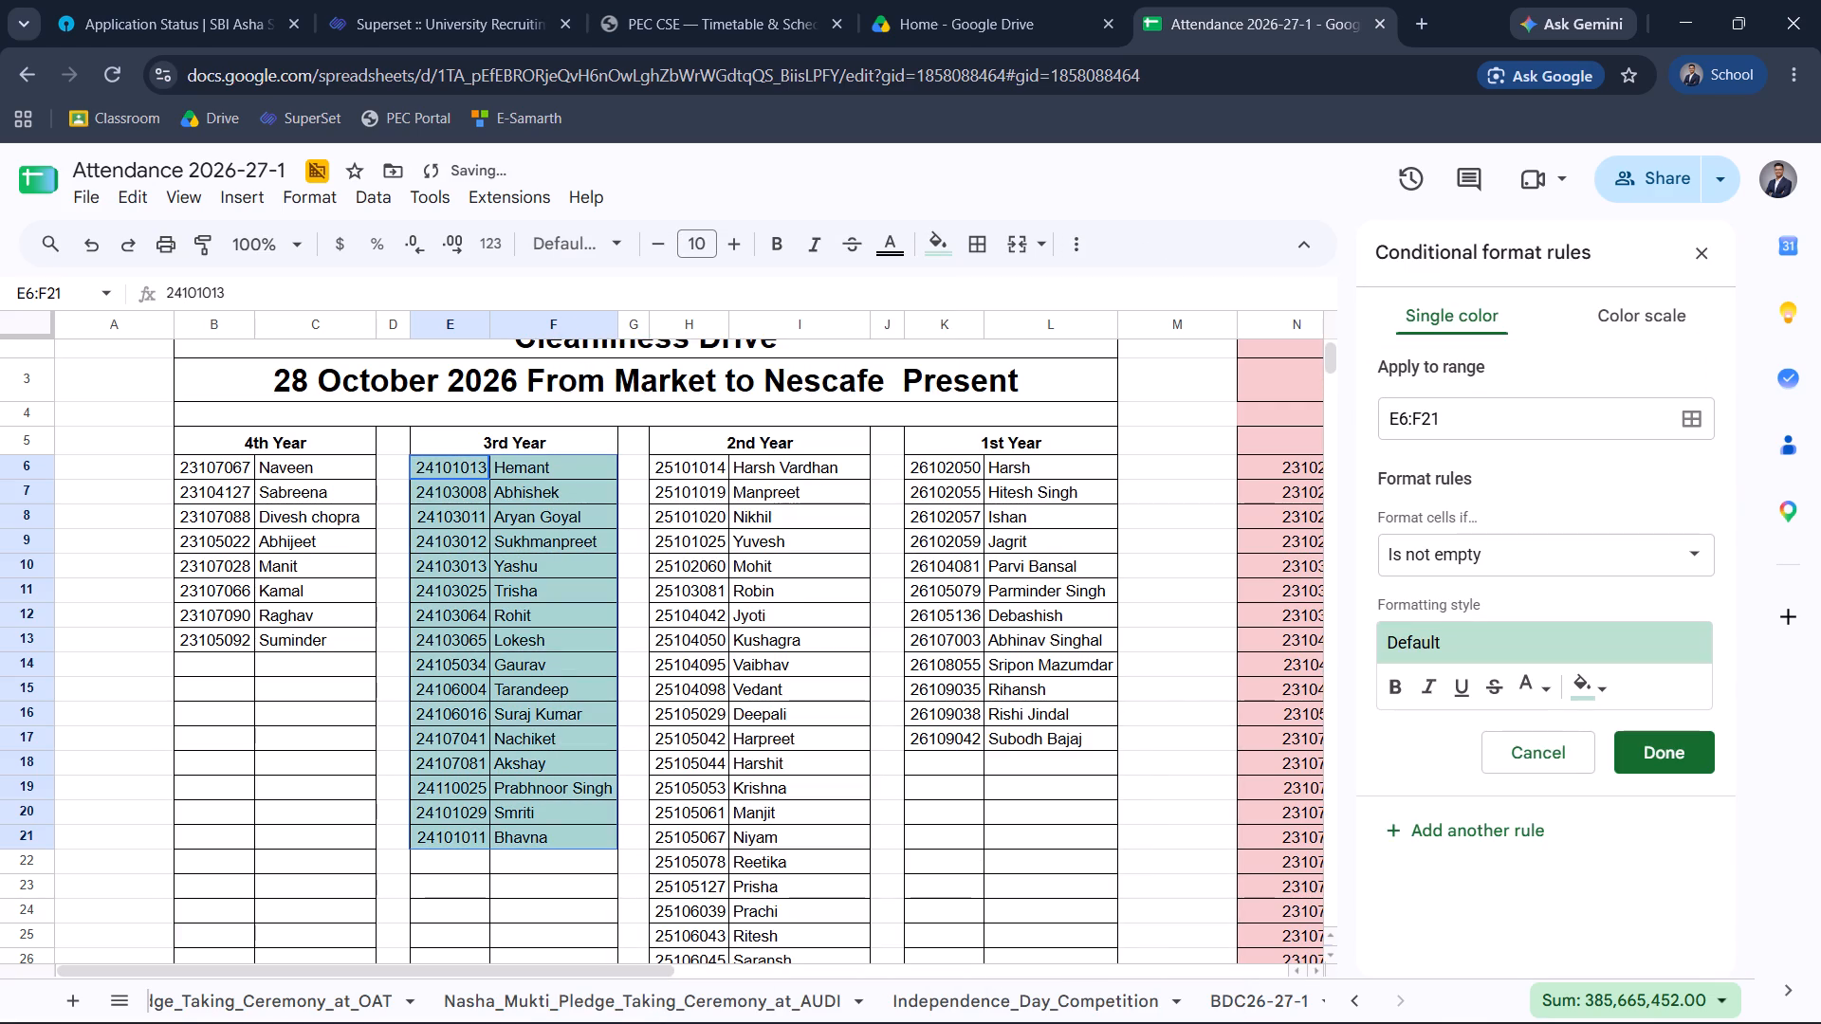
{"action": "left_click", "coordinate": [1554, 763]}
{"action": "right_click", "coordinate": [556, 674]}
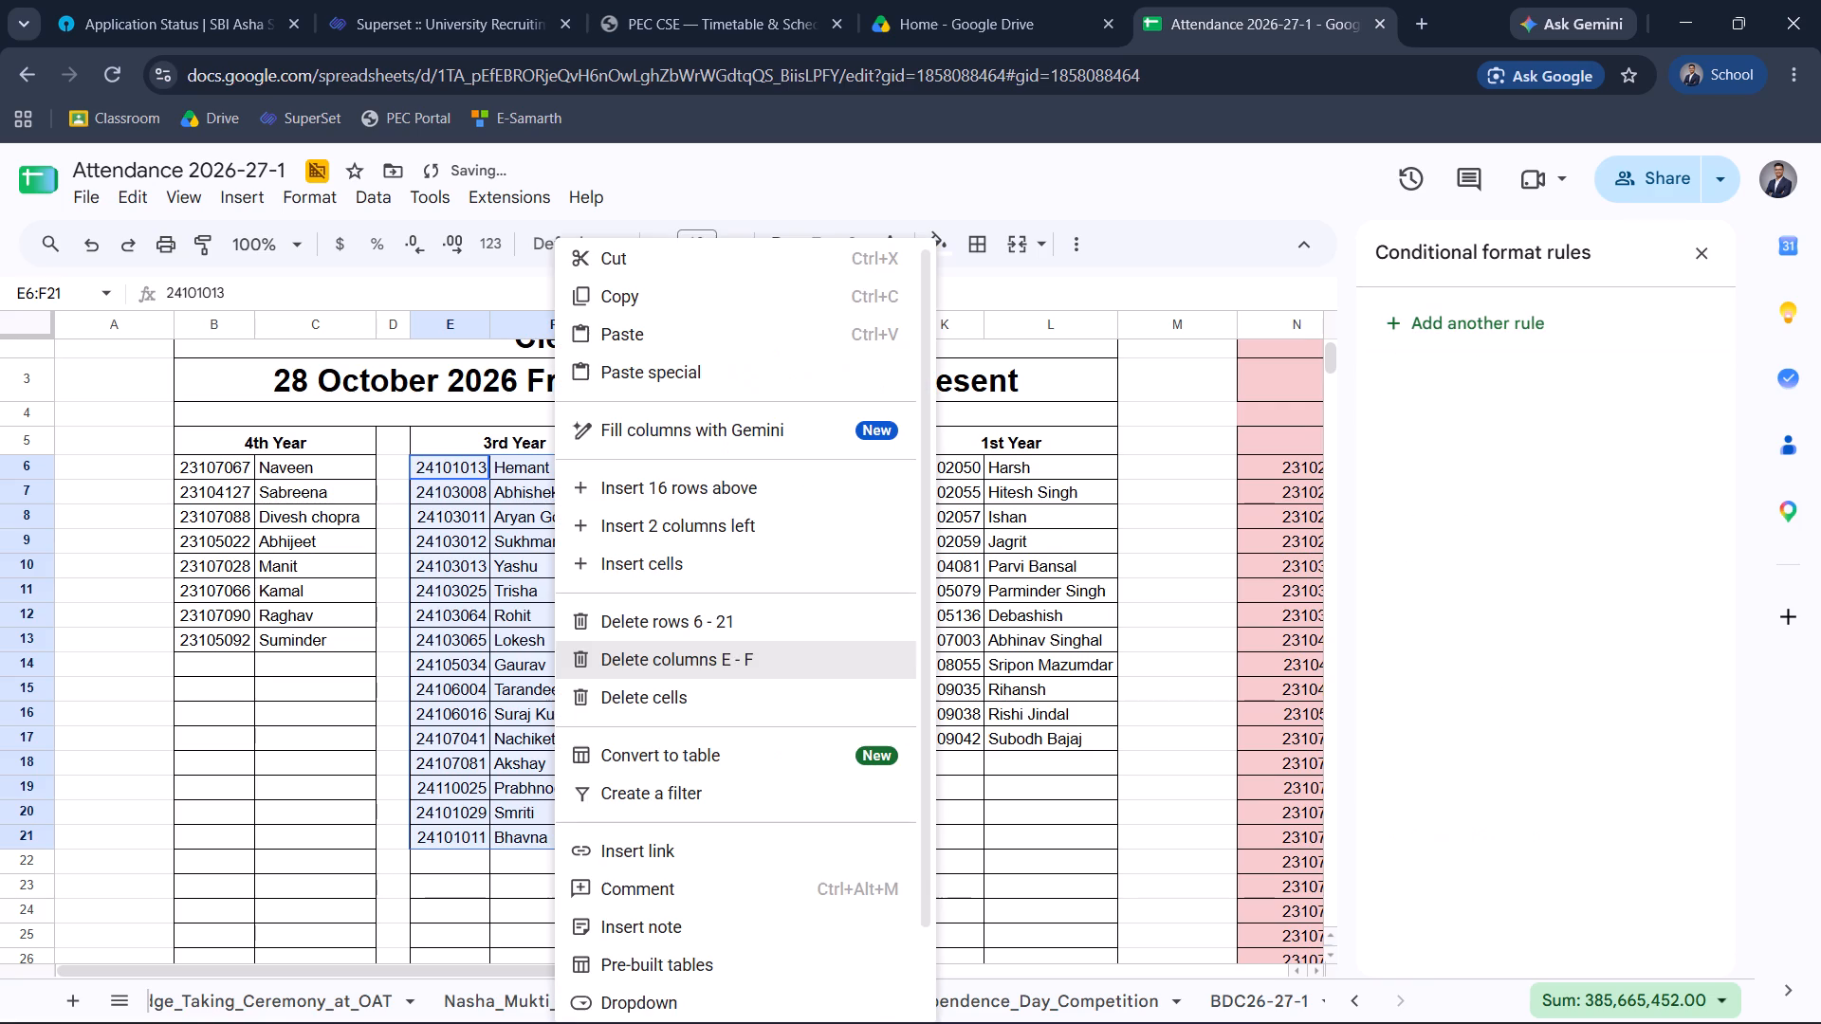
{"action": "scroll", "coordinate": [706, 988], "scroll_direction": "down", "scroll_amount": 3}
{"action": "left_click", "coordinate": [705, 988]}
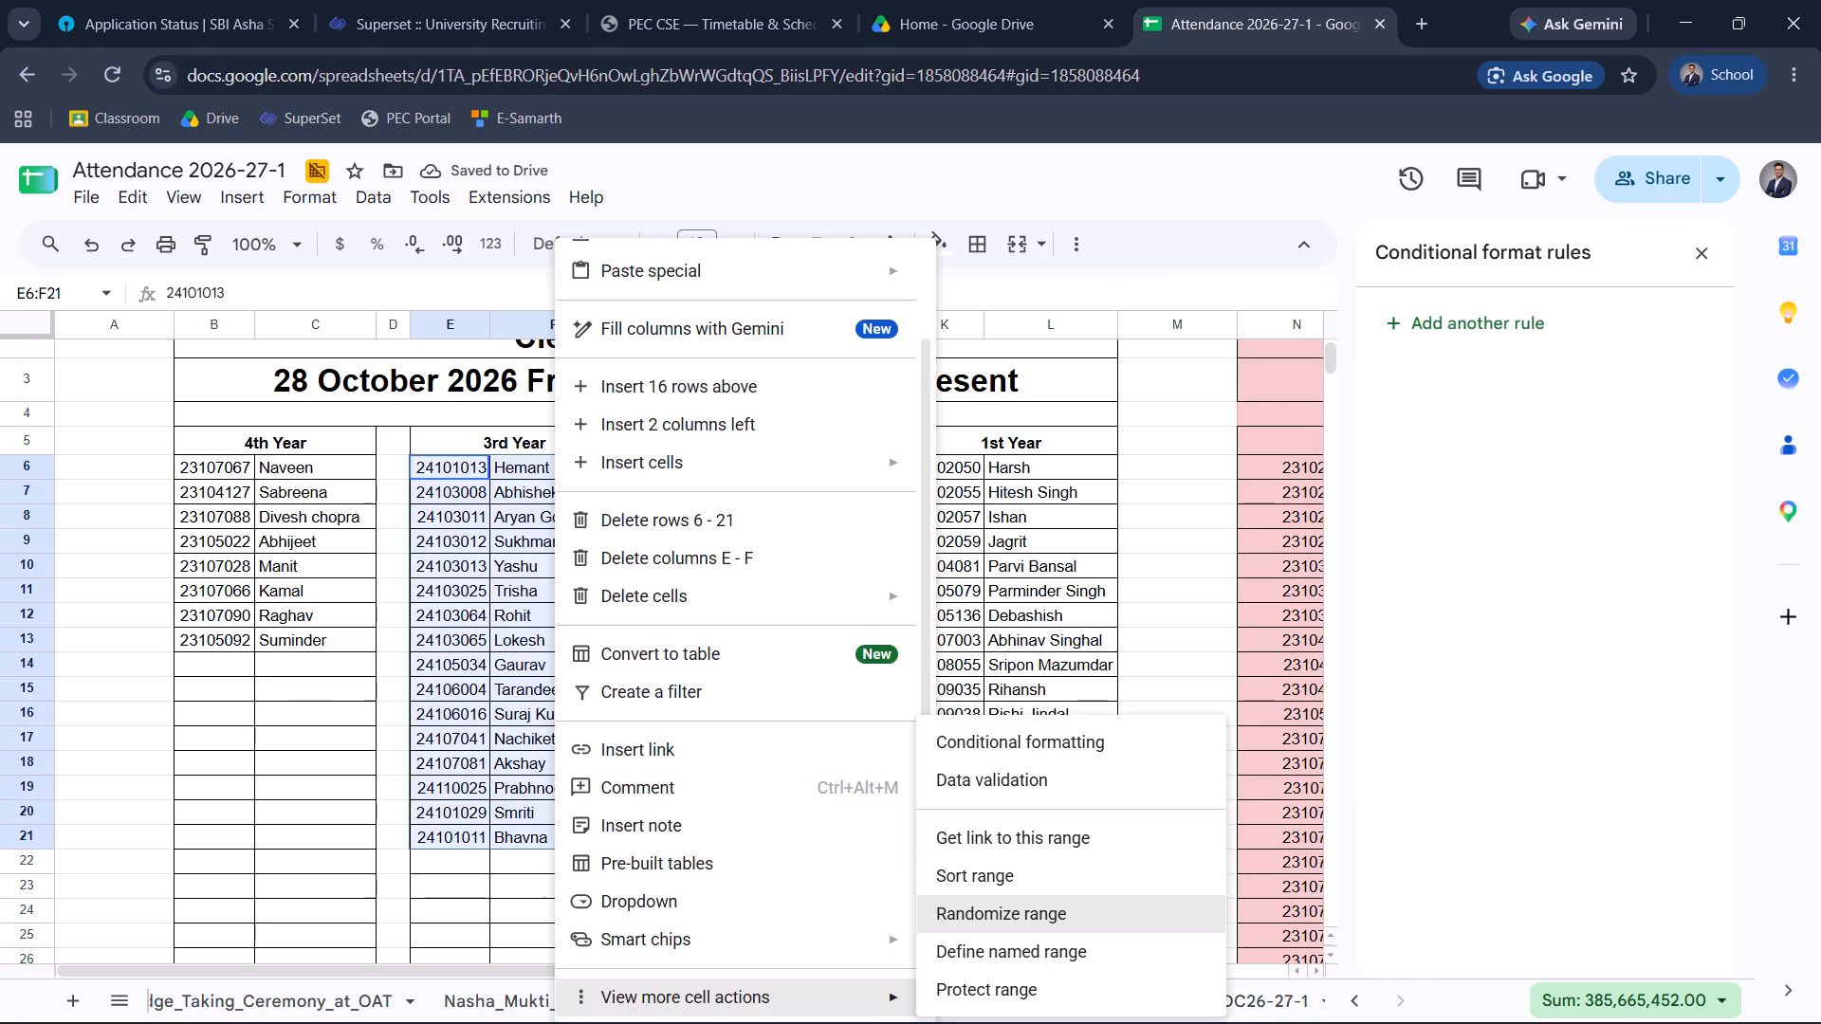
{"action": "left_click", "coordinate": [967, 880]}
{"action": "left_click", "coordinate": [1145, 720]}
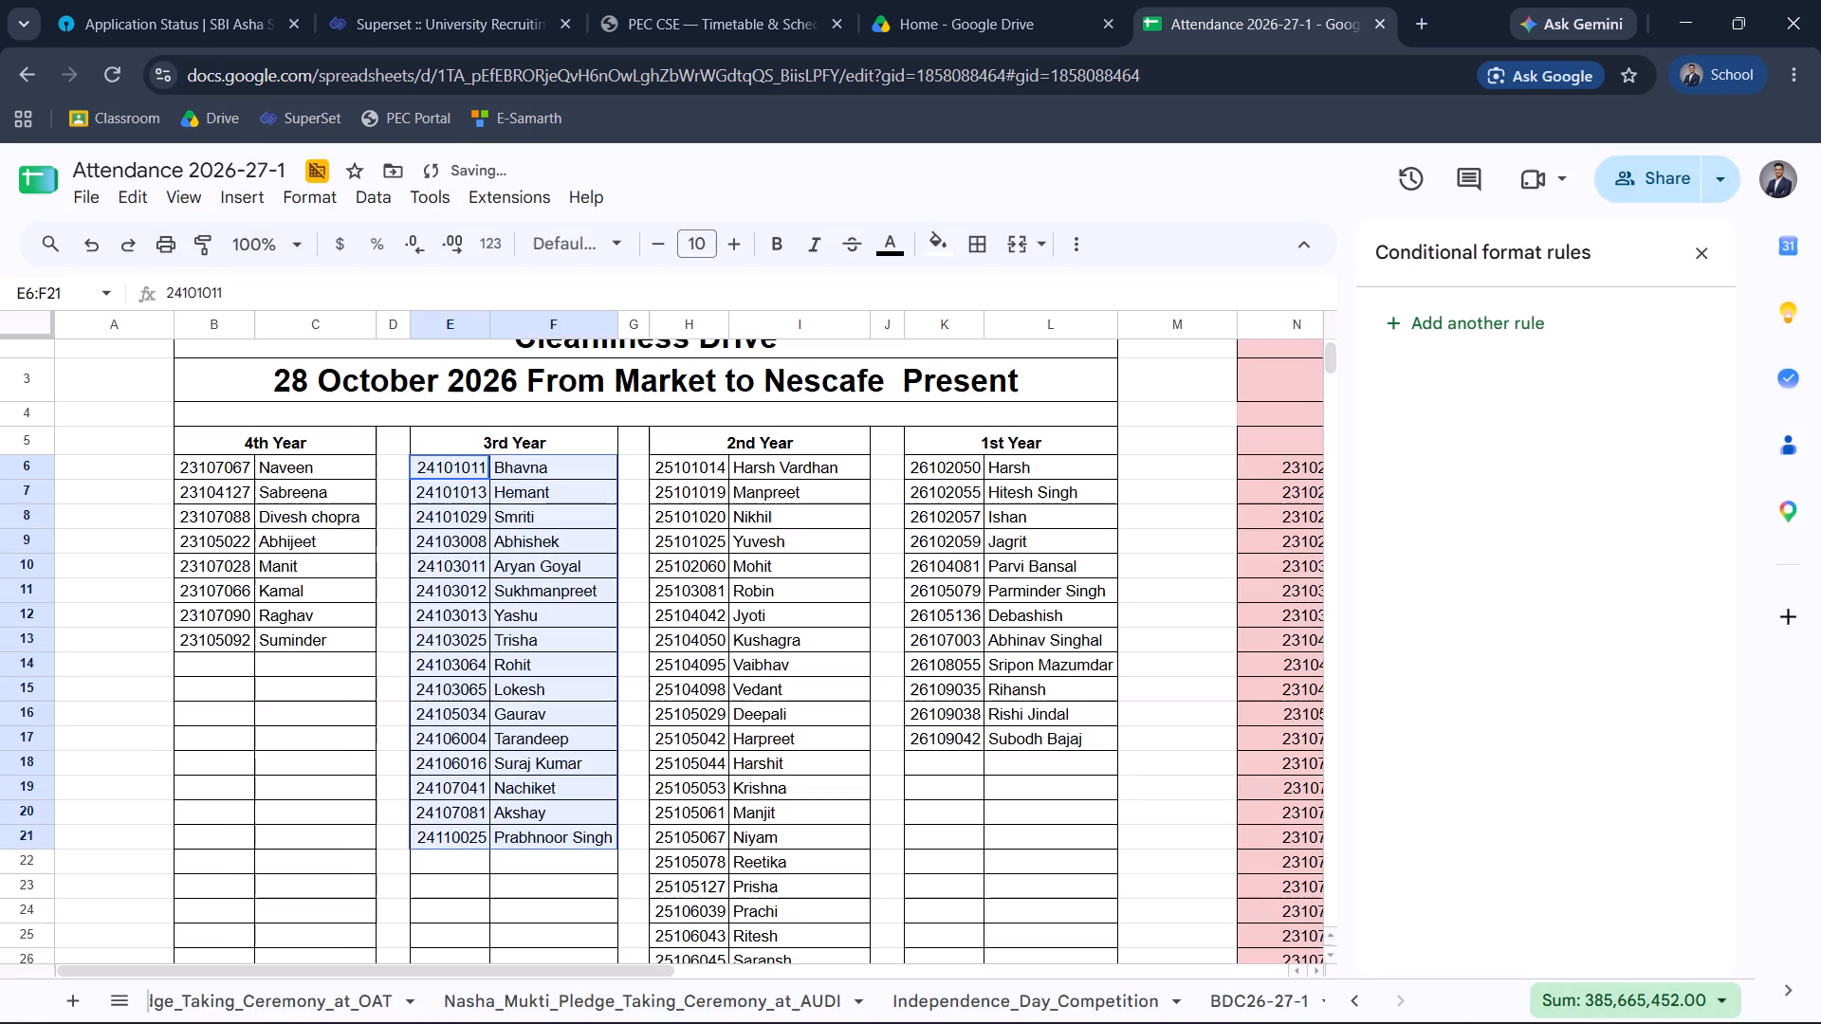
{"action": "scroll", "coordinate": [506, 688], "scroll_direction": "up", "scroll_amount": 1}
{"action": "left_click", "coordinate": [1685, 250]}
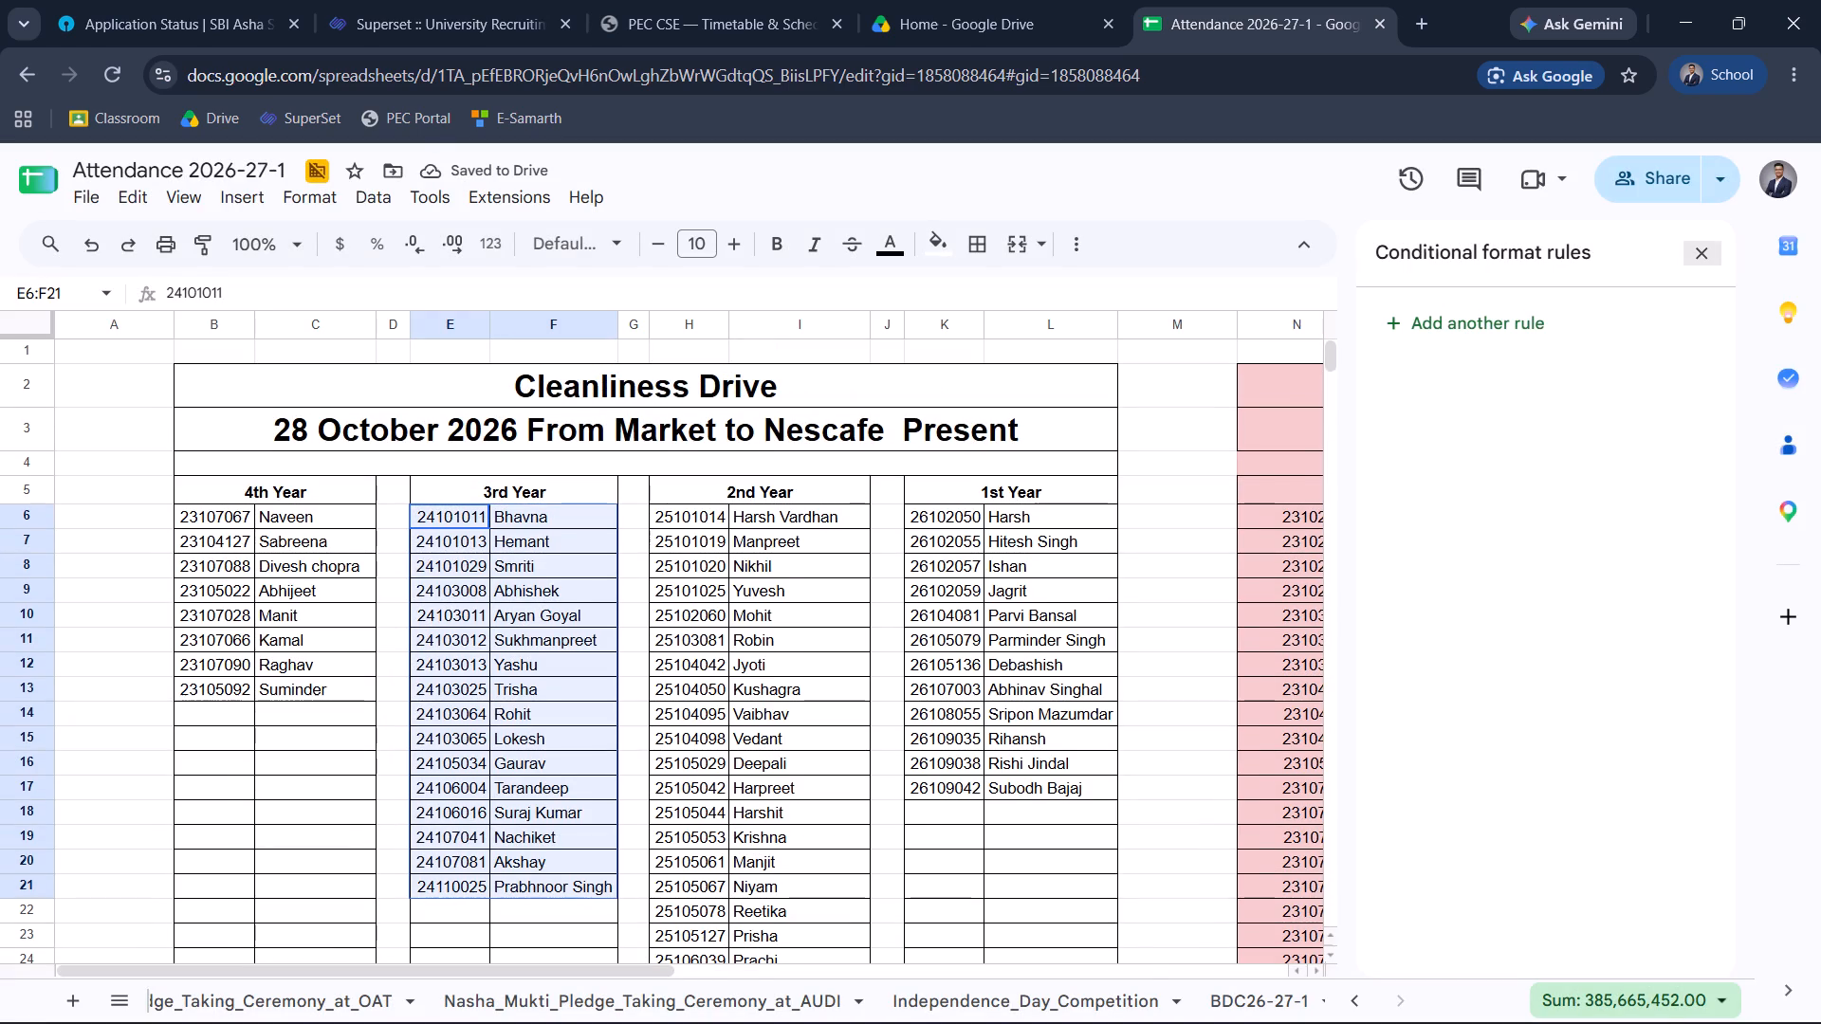
{"action": "left_click", "coordinate": [451, 528]}
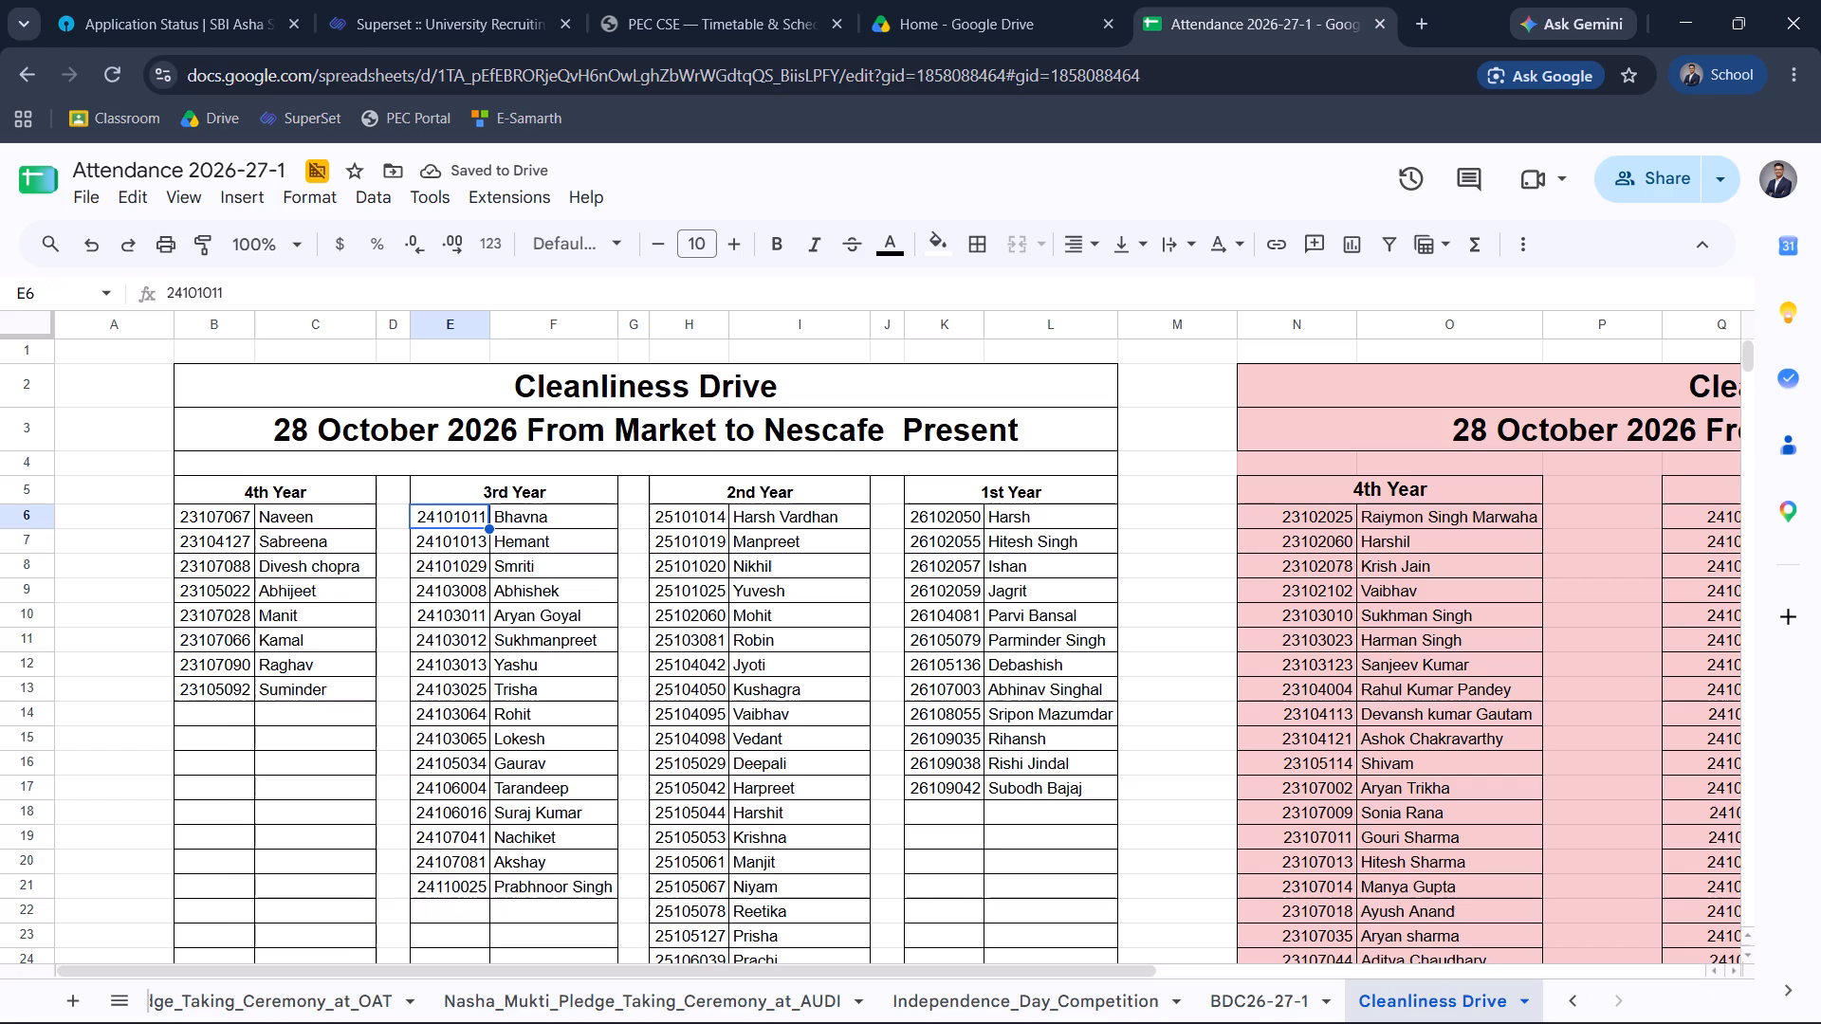
Select the whole present table B2:L42 and set the printout to only the selected cells.
{"action": "scroll", "coordinate": [588, 518], "scroll_direction": "down", "scroll_amount": 4}
{"action": "scroll", "coordinate": [588, 518], "scroll_direction": "up", "scroll_amount": 7}
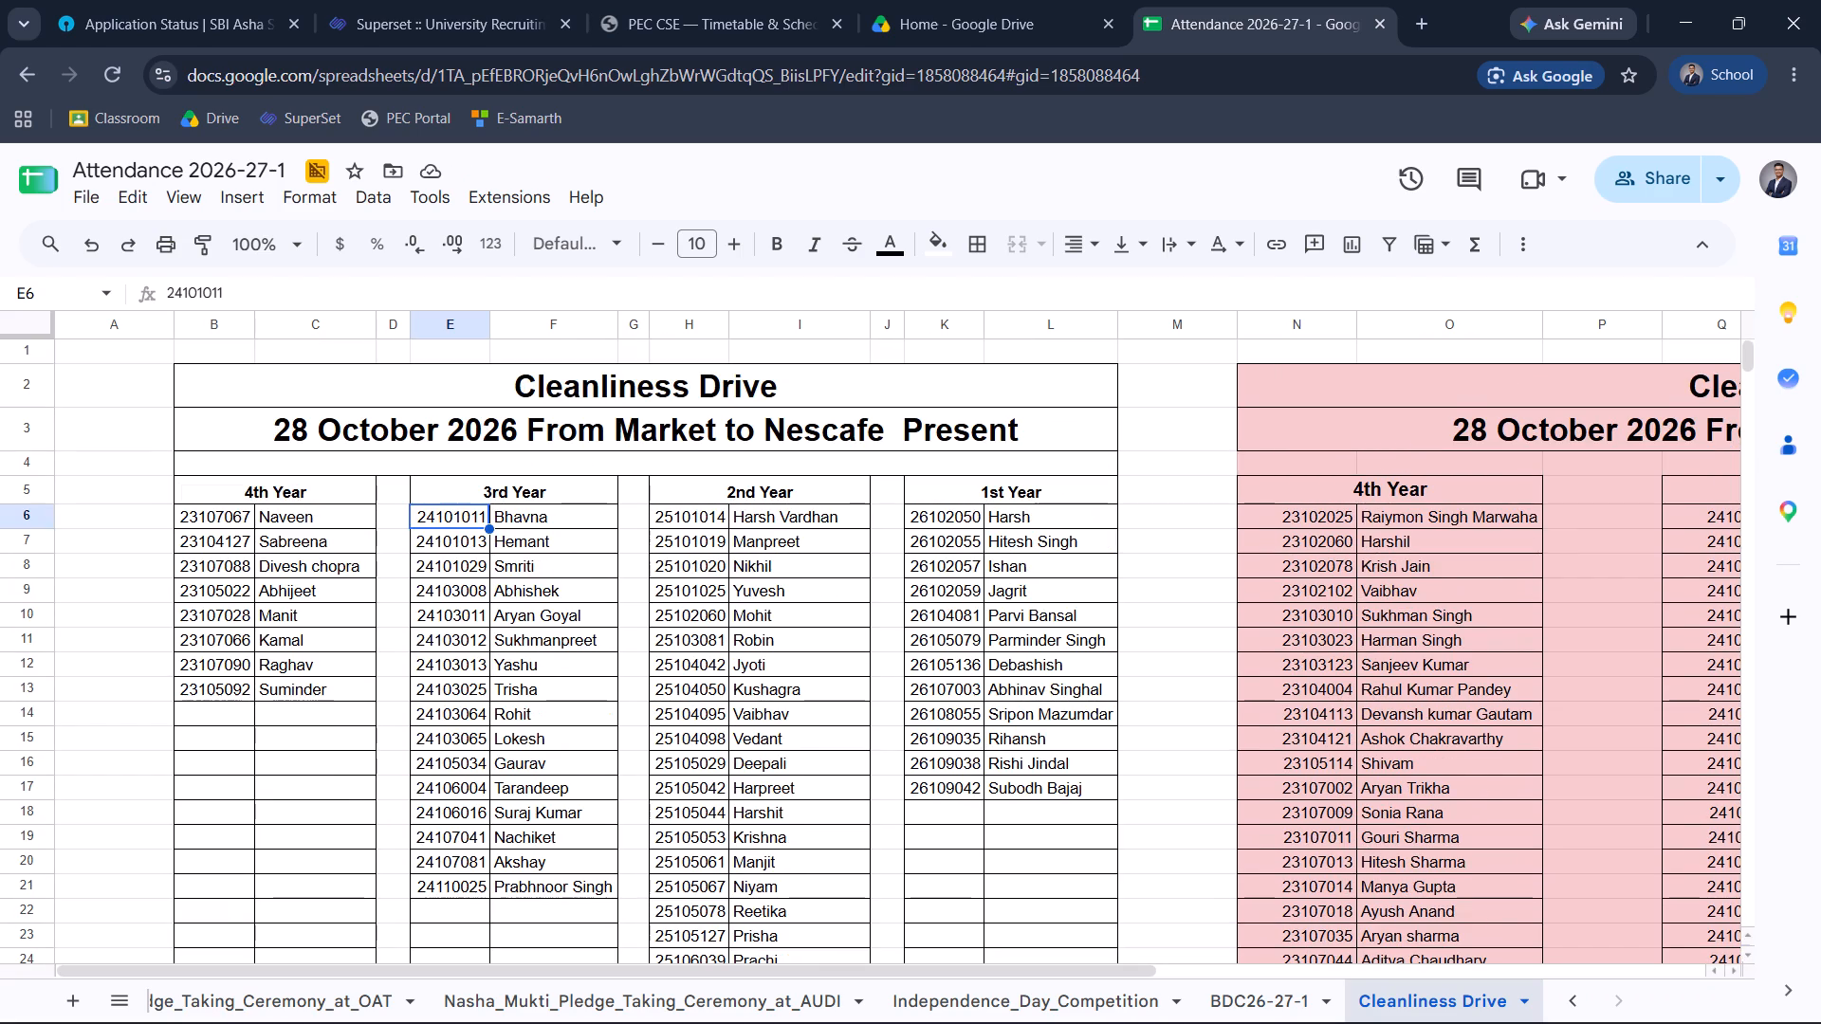
{"action": "left_click_drag", "start_coordinate": [291, 366], "coordinate": [596, 609]}
{"action": "left_click", "coordinate": [324, 382]}
{"action": "left_click_drag", "start_coordinate": [324, 382], "coordinate": [637, 823]}
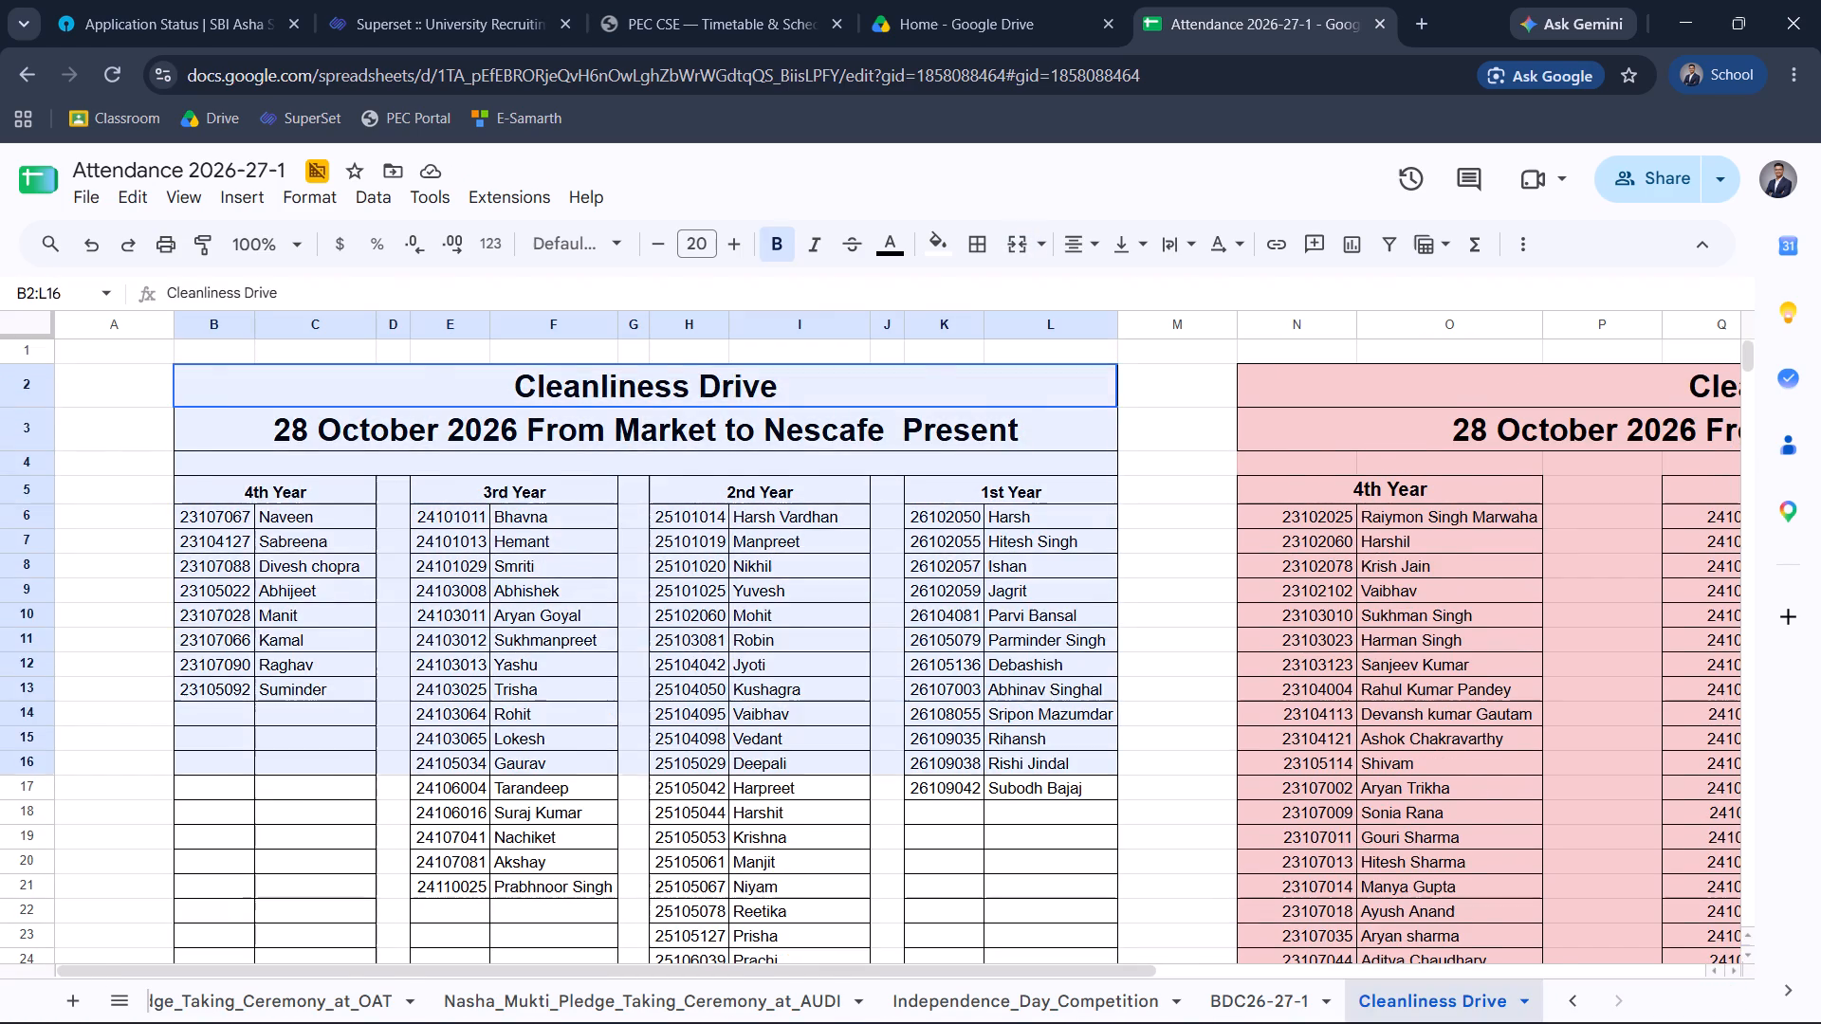
{"action": "left_click_drag", "start_coordinate": [637, 823], "coordinate": [736, 636]}
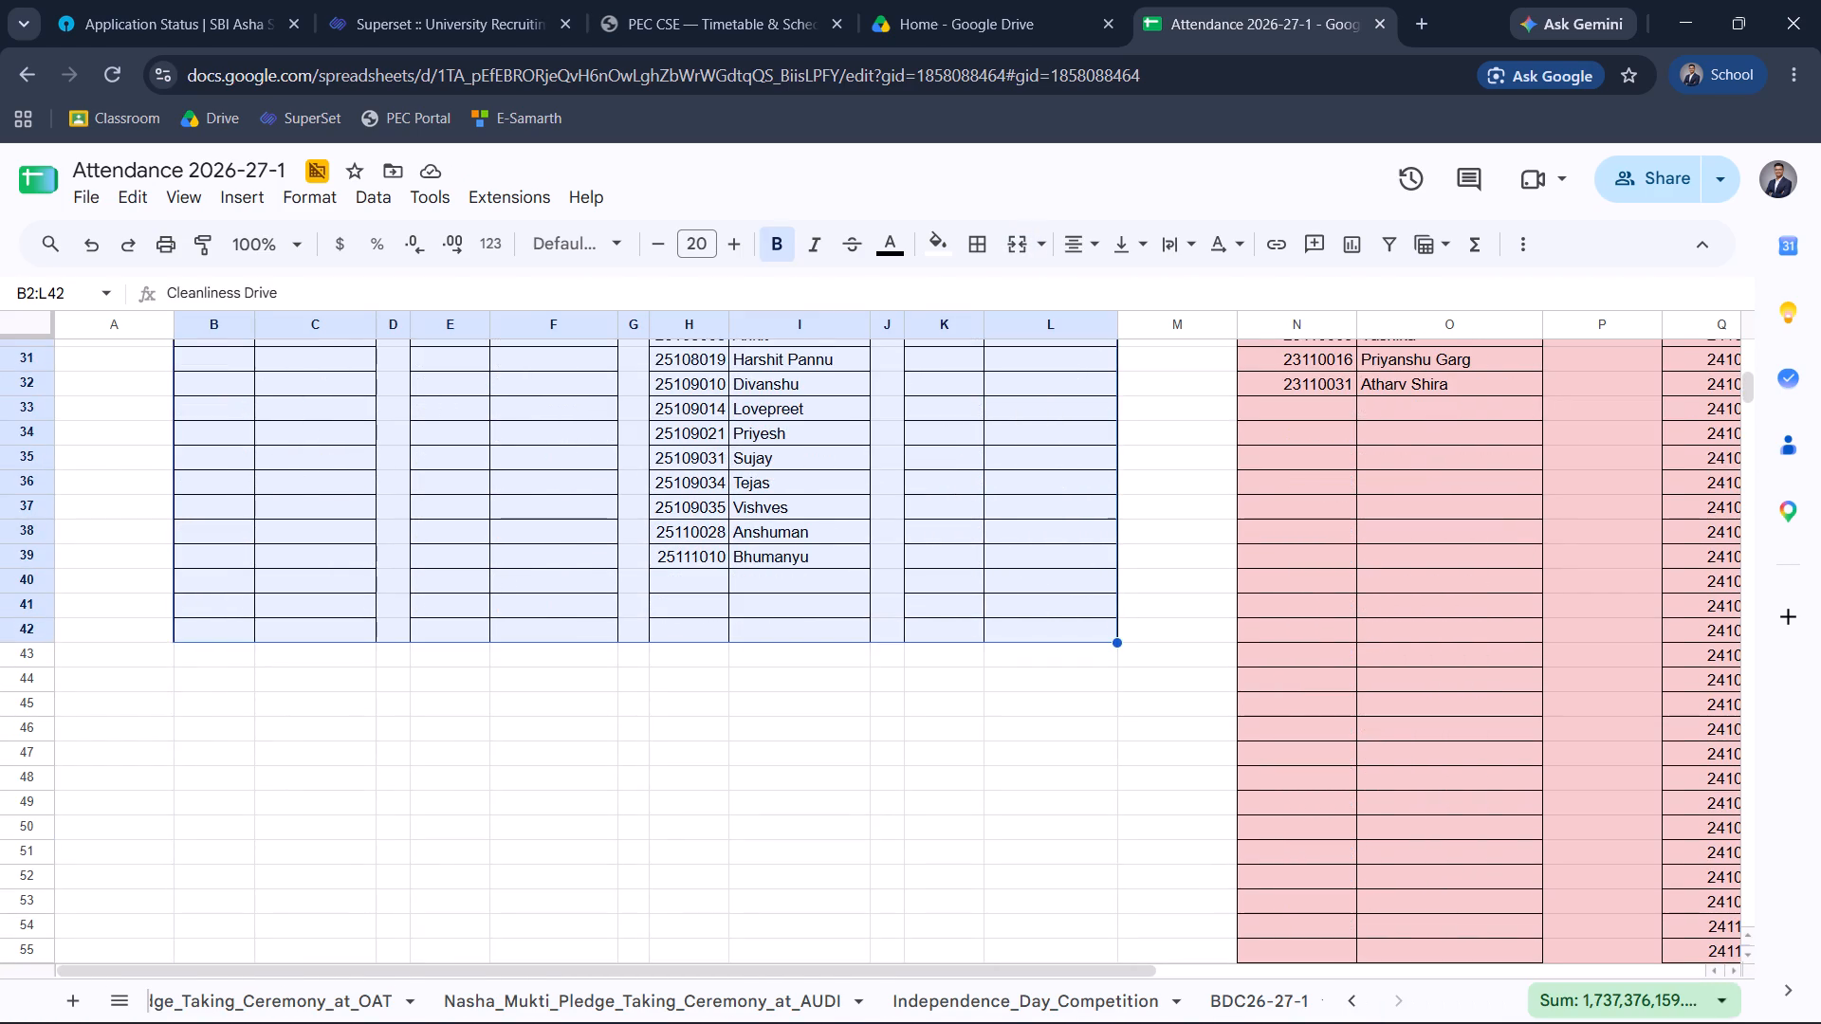
{"action": "scroll", "coordinate": [736, 636], "scroll_direction": "up", "scroll_amount": 9}
{"action": "key", "text": "ctrl+p"}
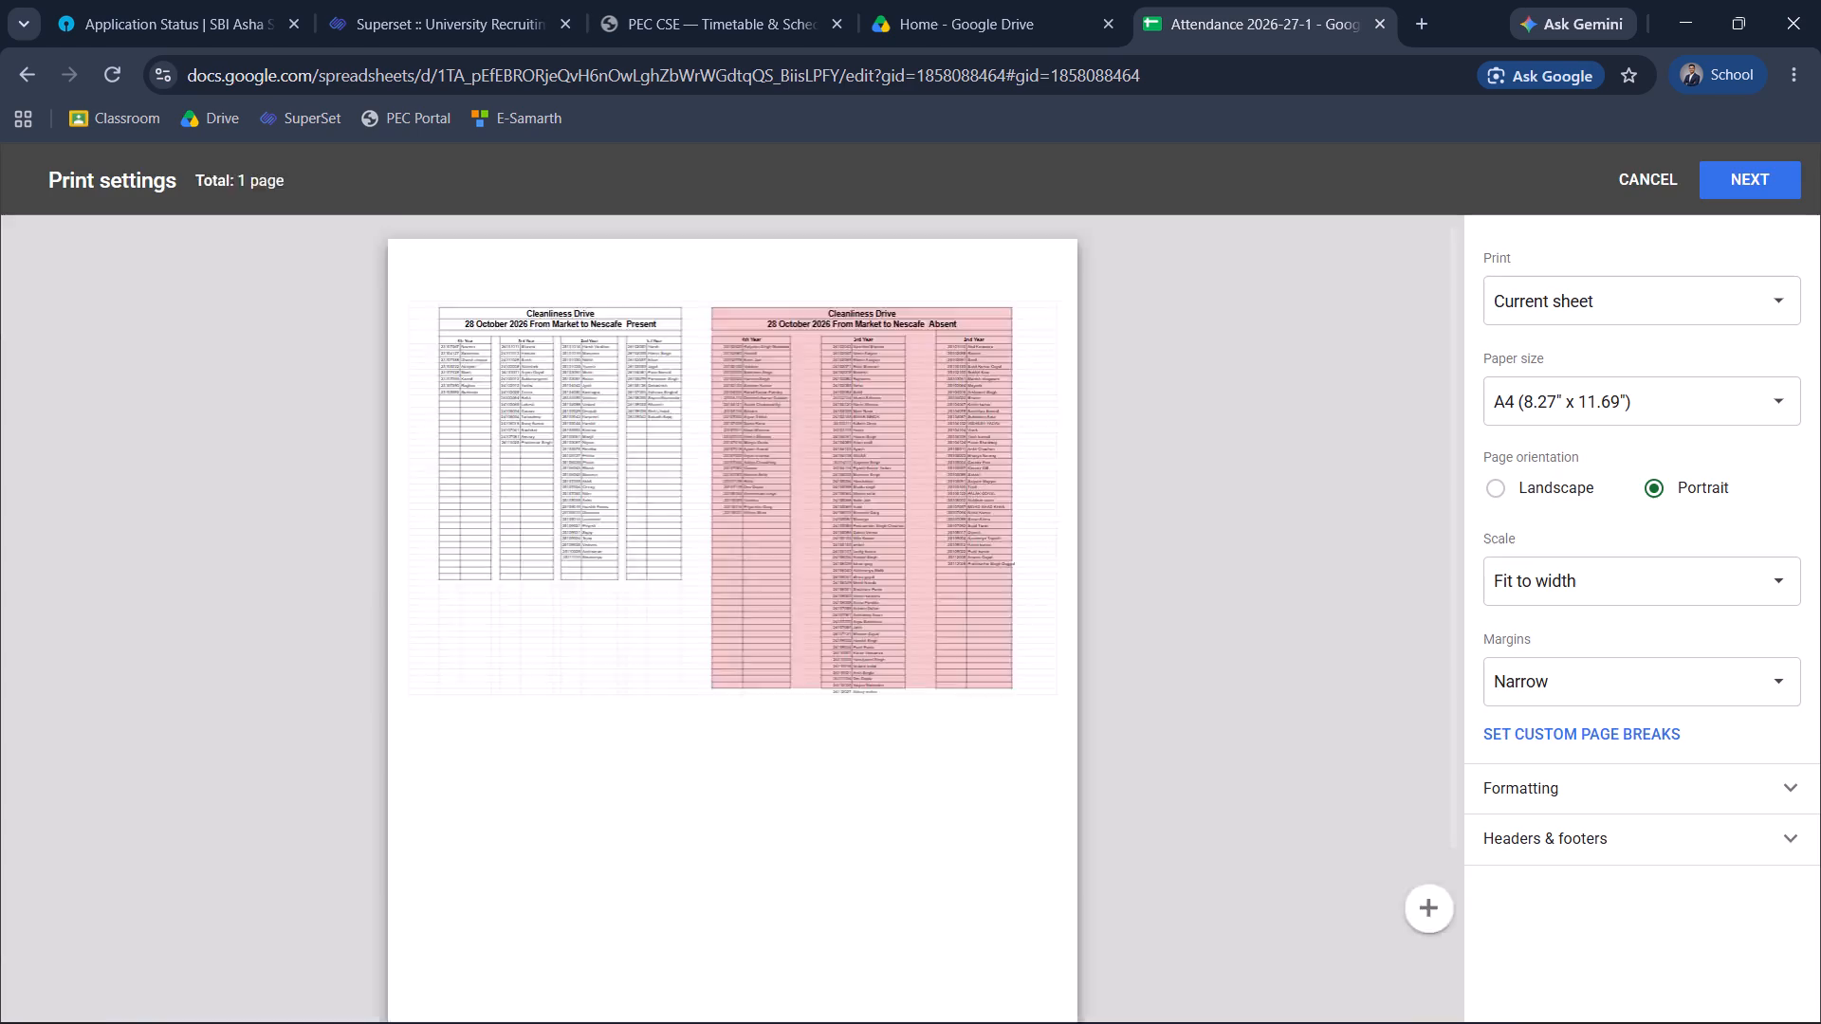
{"action": "left_click", "coordinate": [1619, 307]}
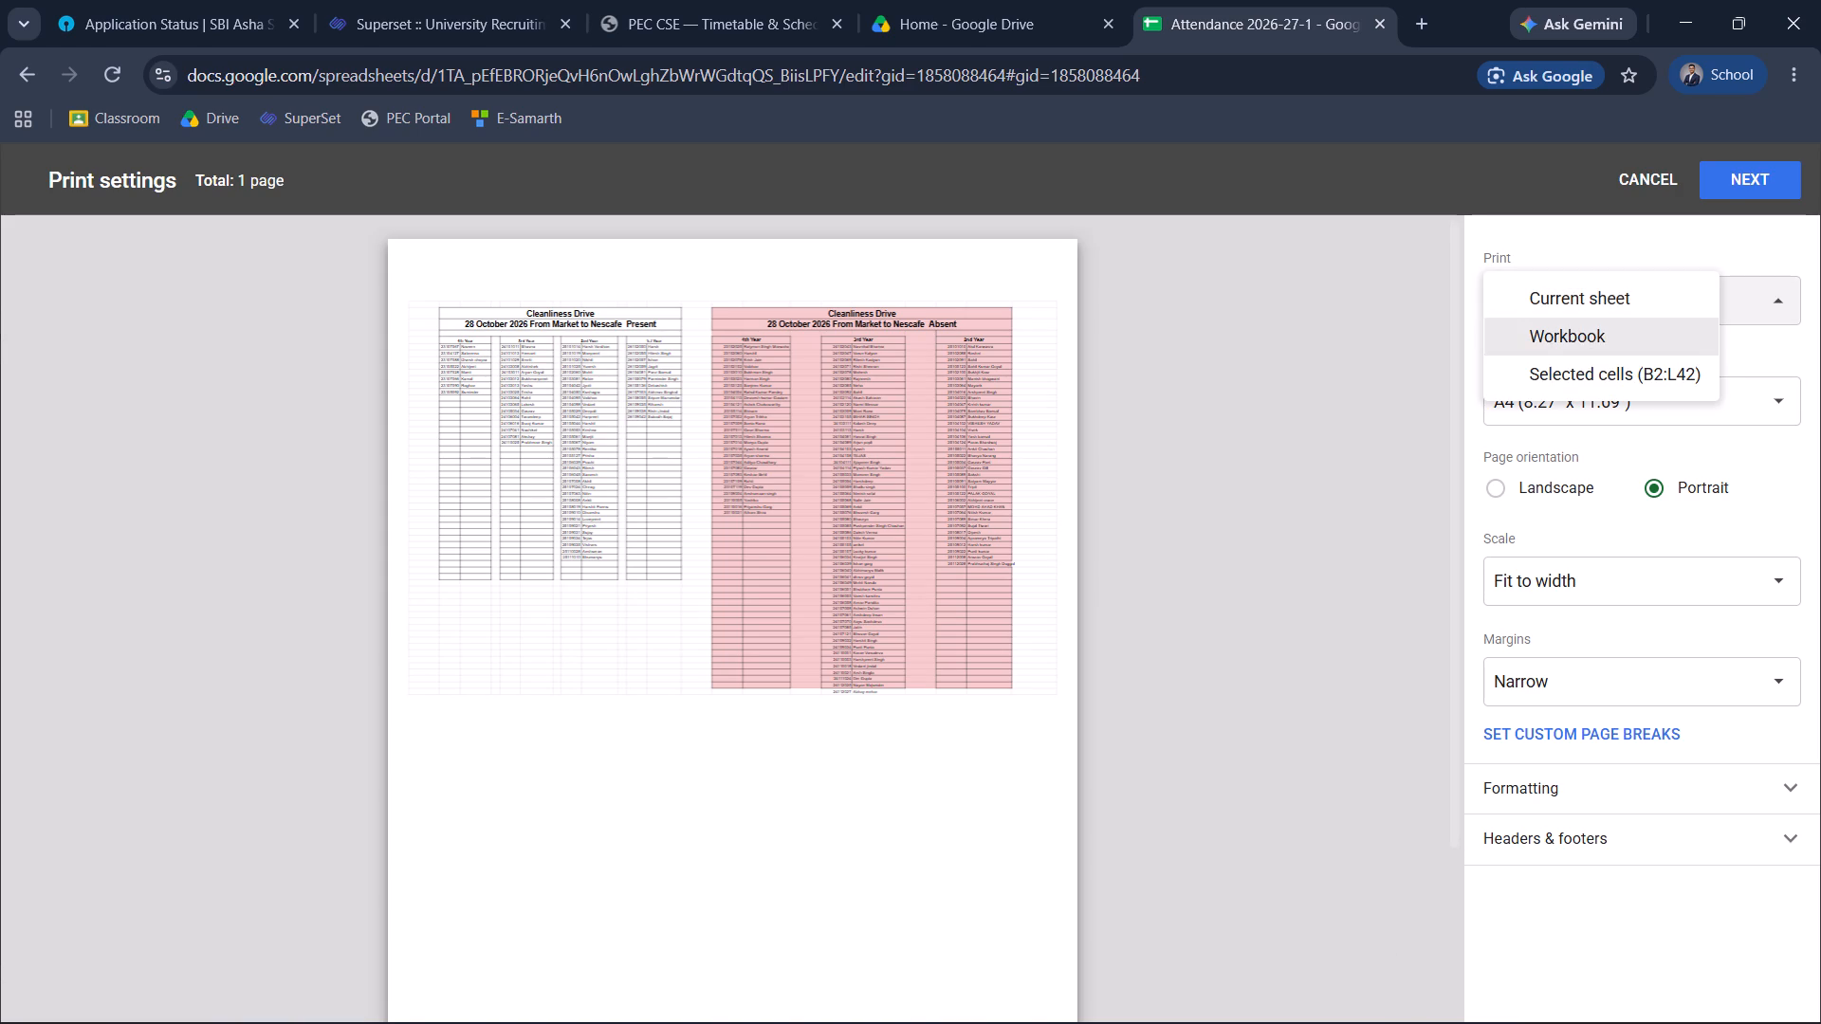
{"action": "left_click", "coordinate": [1613, 374]}
{"action": "scroll", "coordinate": [915, 805], "scroll_direction": "down", "scroll_amount": 6}
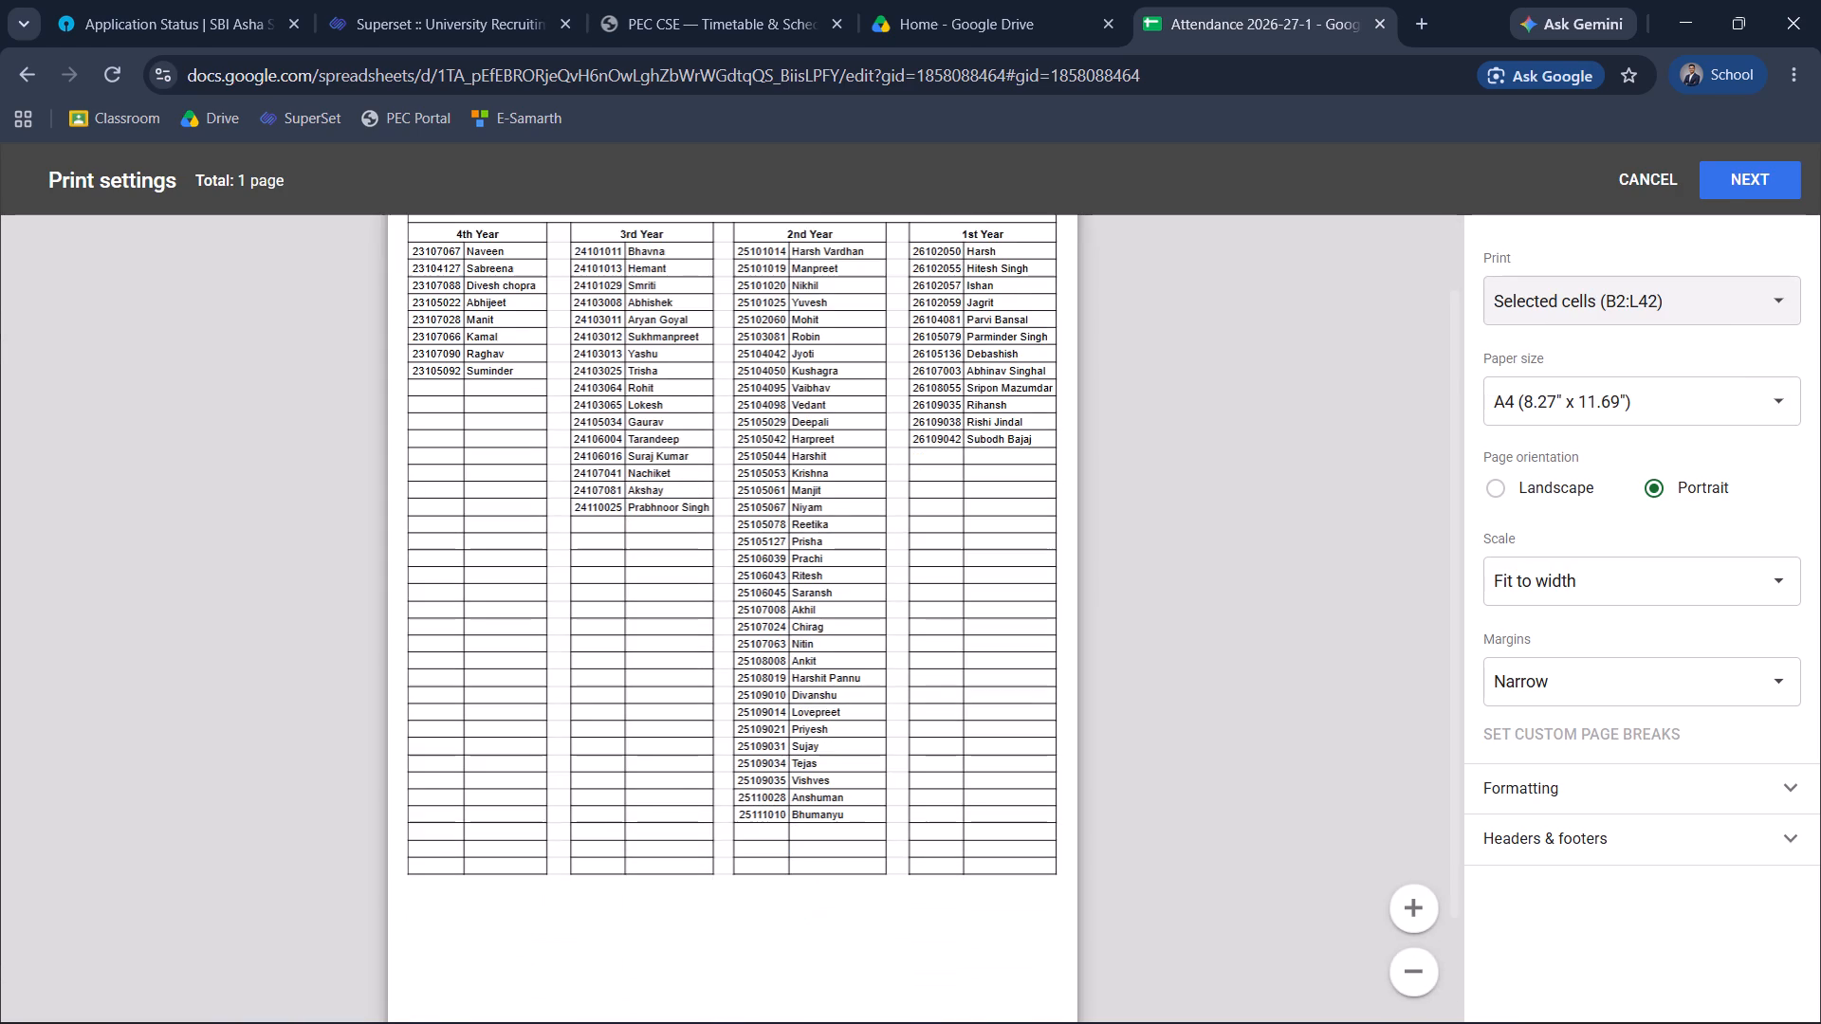
Switch the printout to custom margins and set the top margin to 0.50".
{"action": "left_click", "coordinate": [1661, 684]}
{"action": "left_click", "coordinate": [1609, 791]}
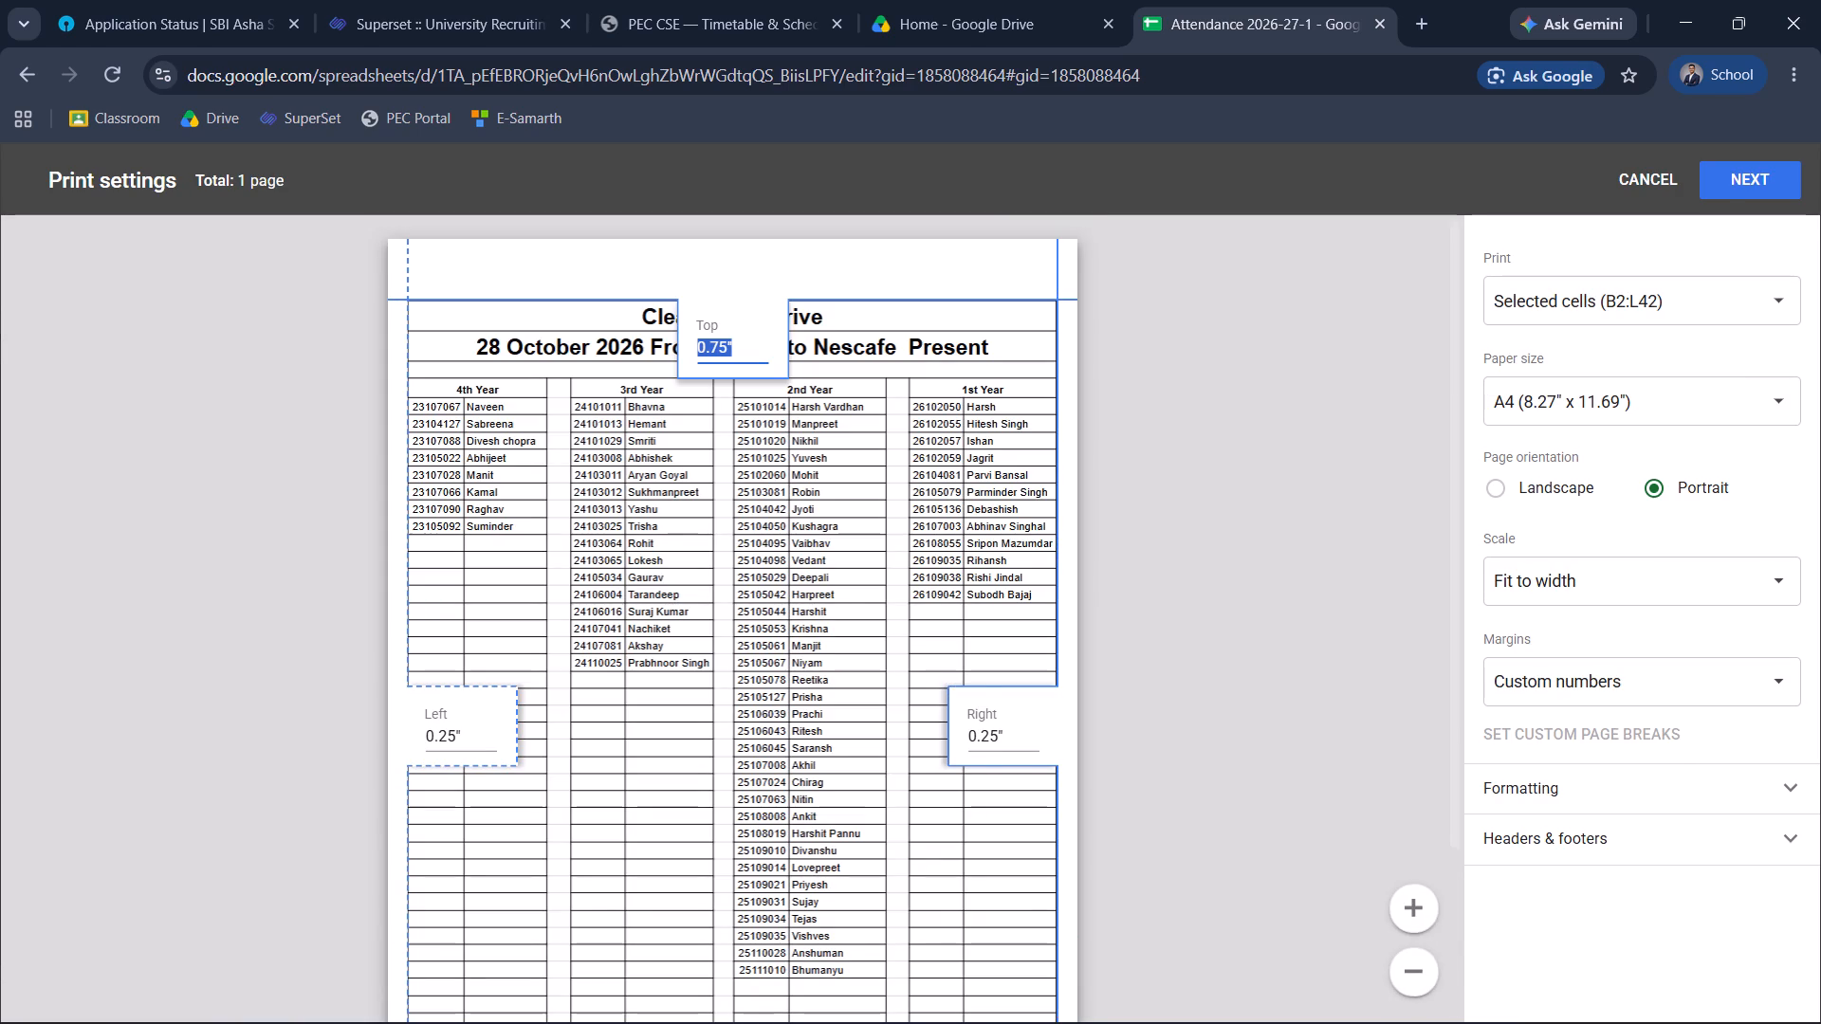
{"action": "left_click", "coordinate": [448, 742]}
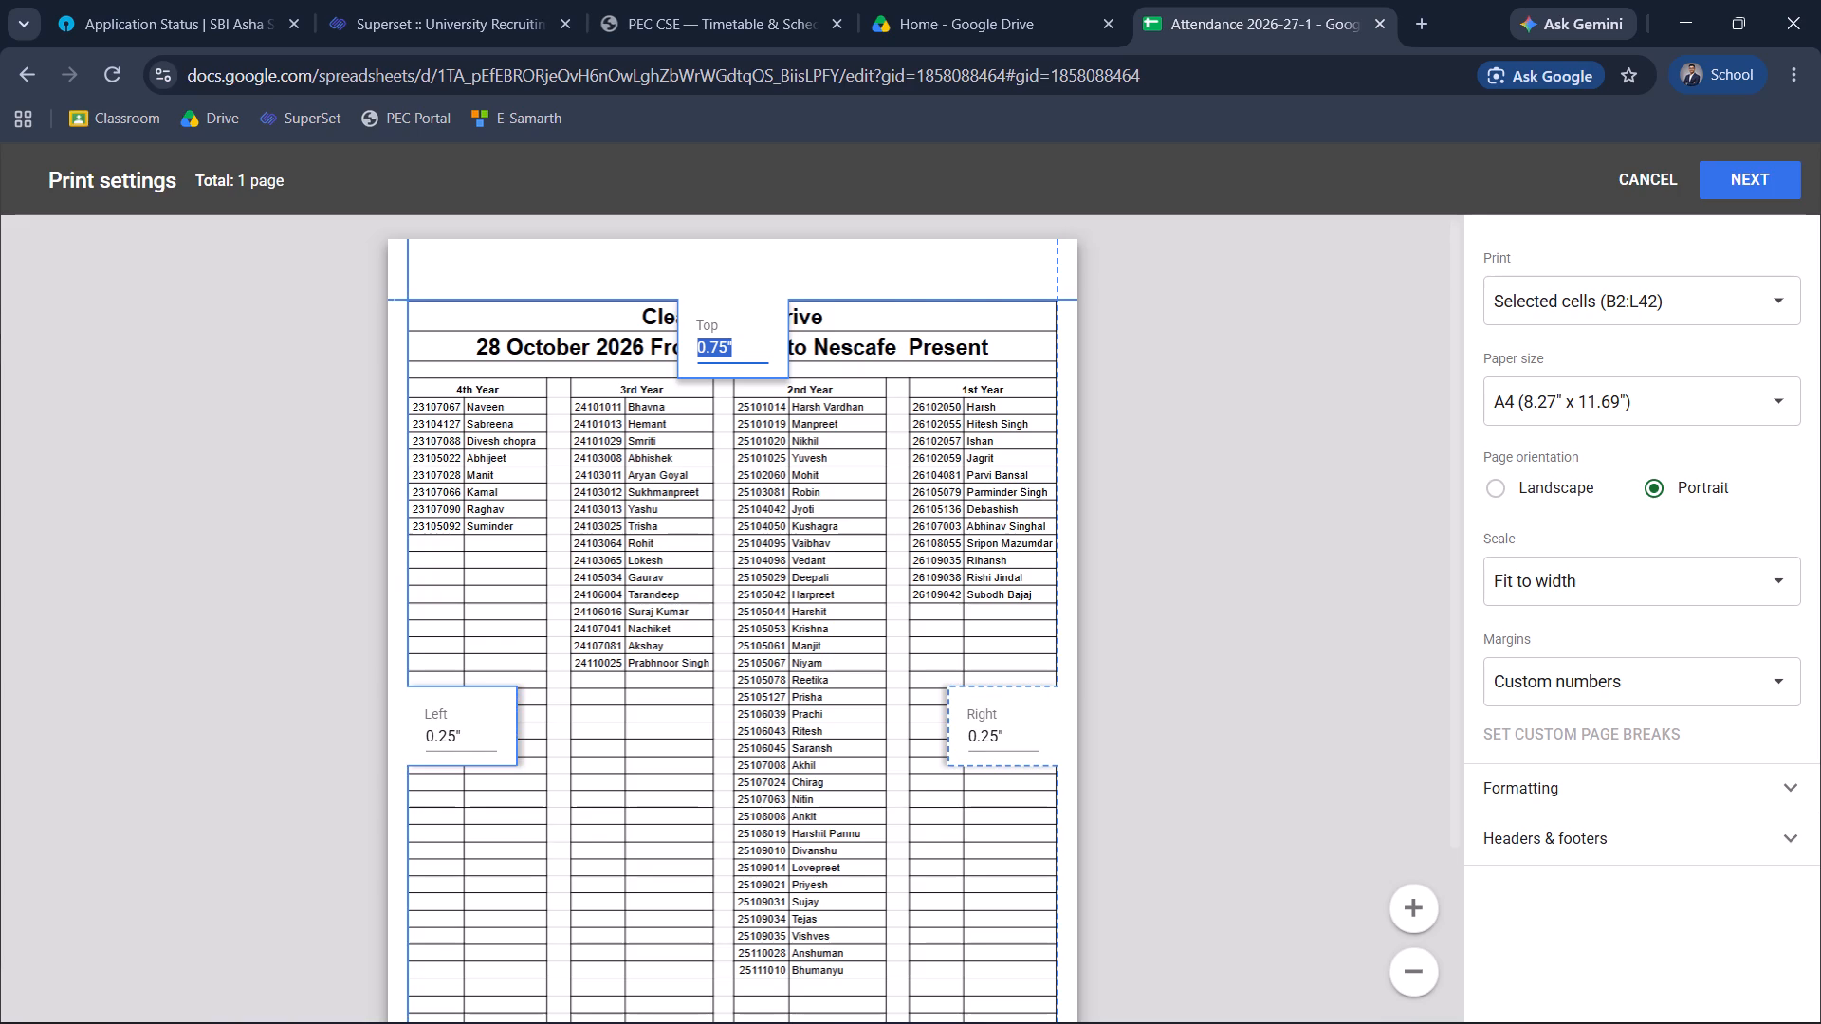
{"action": "scroll", "coordinate": [901, 813], "scroll_direction": "down", "scroll_amount": 4}
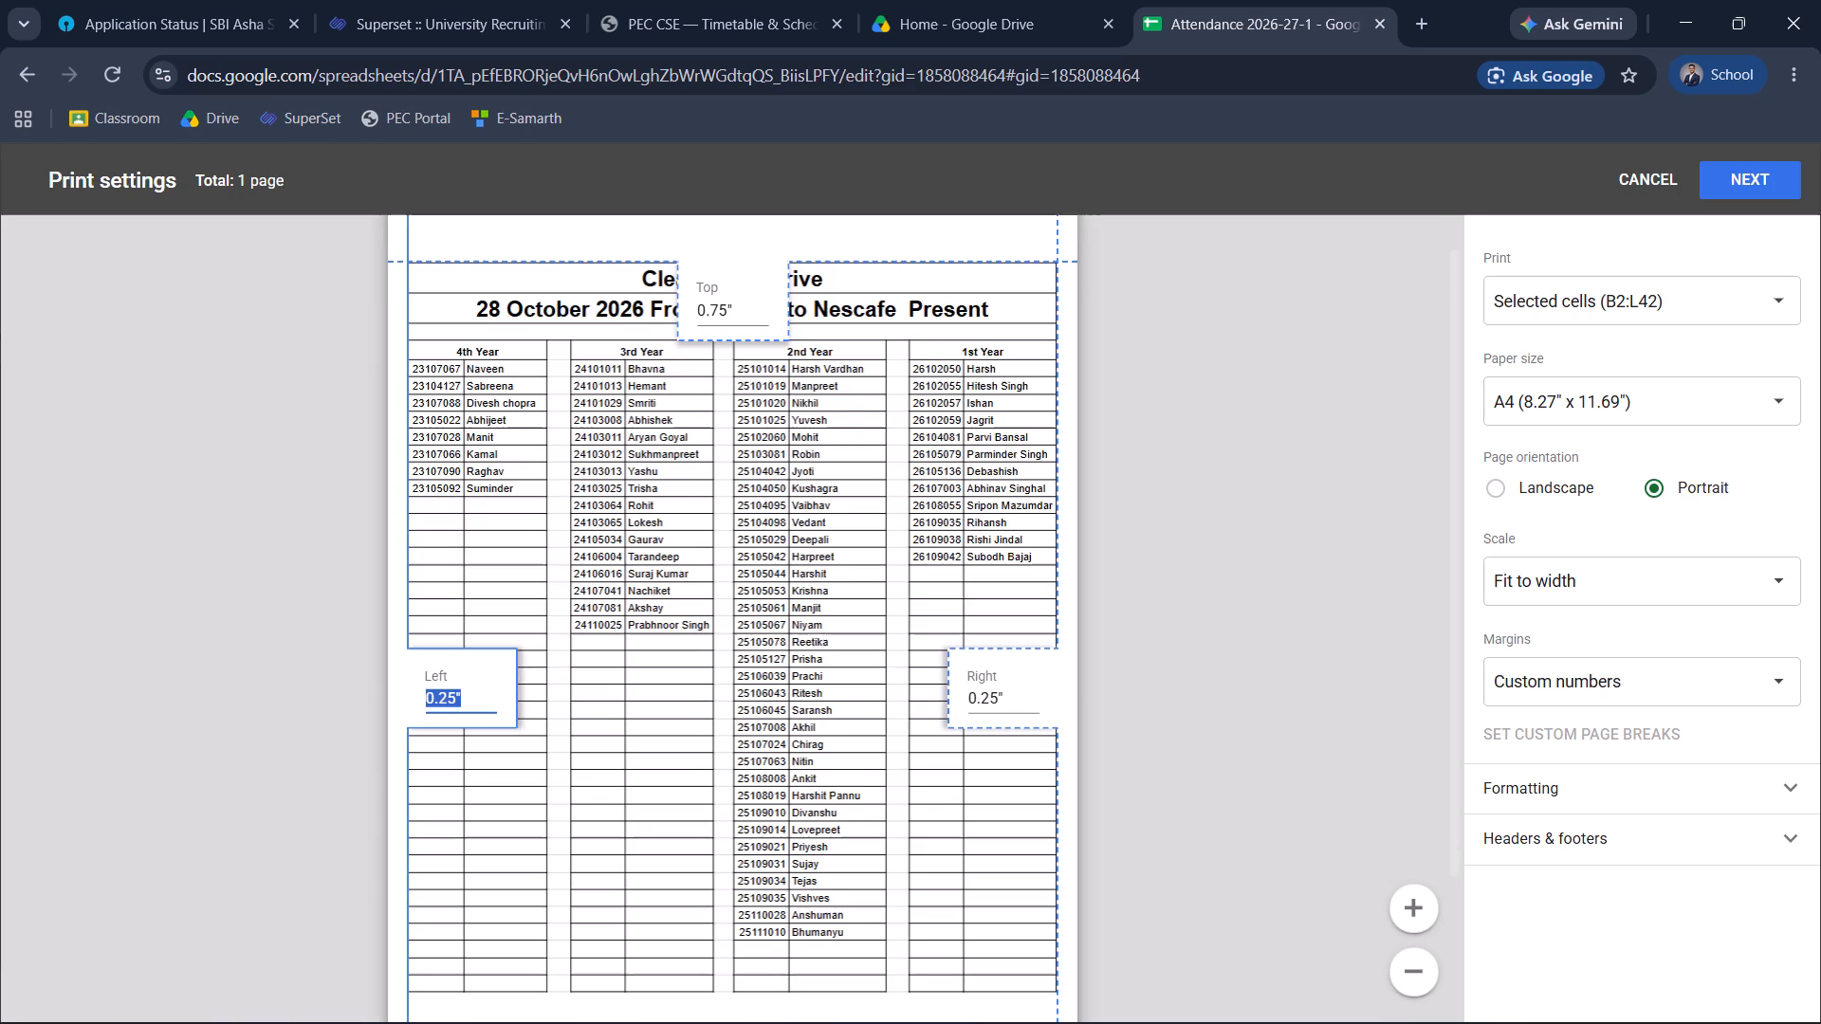
{"action": "scroll", "coordinate": [901, 813], "scroll_direction": "up", "scroll_amount": 6}
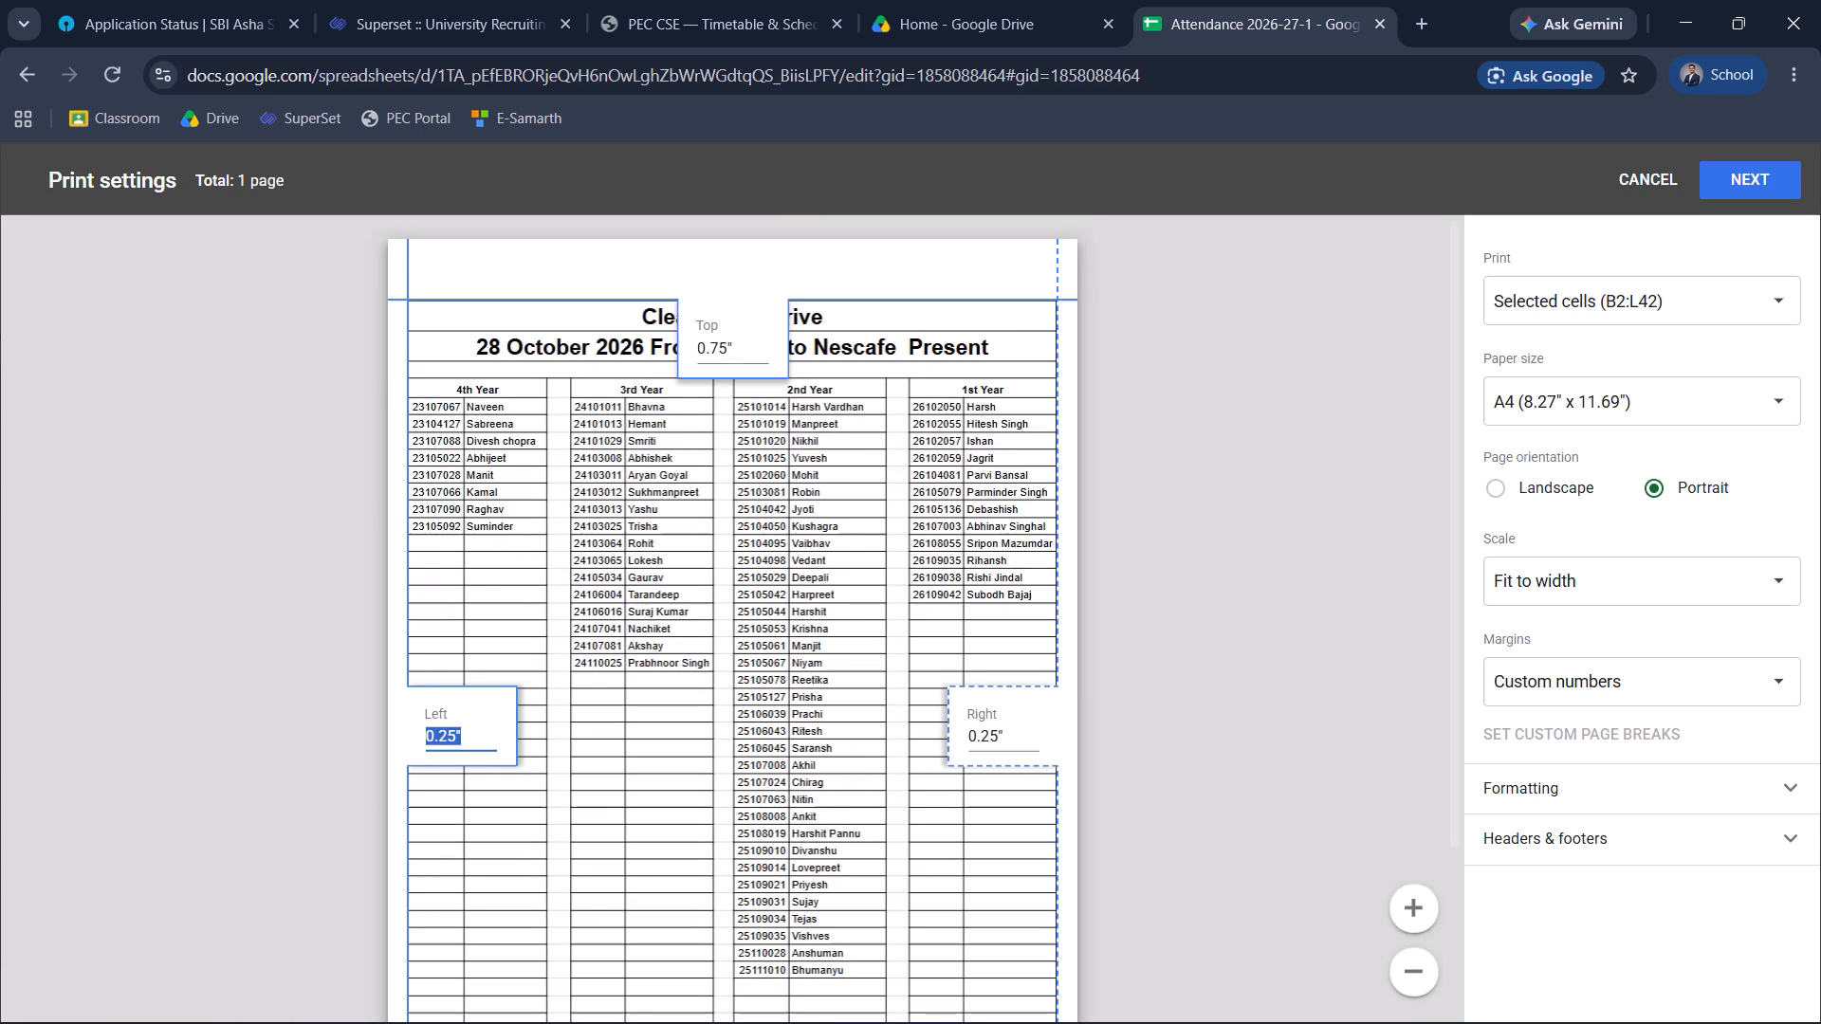
{"action": "left_click", "coordinate": [720, 355]}
{"action": "key", "text": "Right"}
{"action": "key", "text": "Left"}
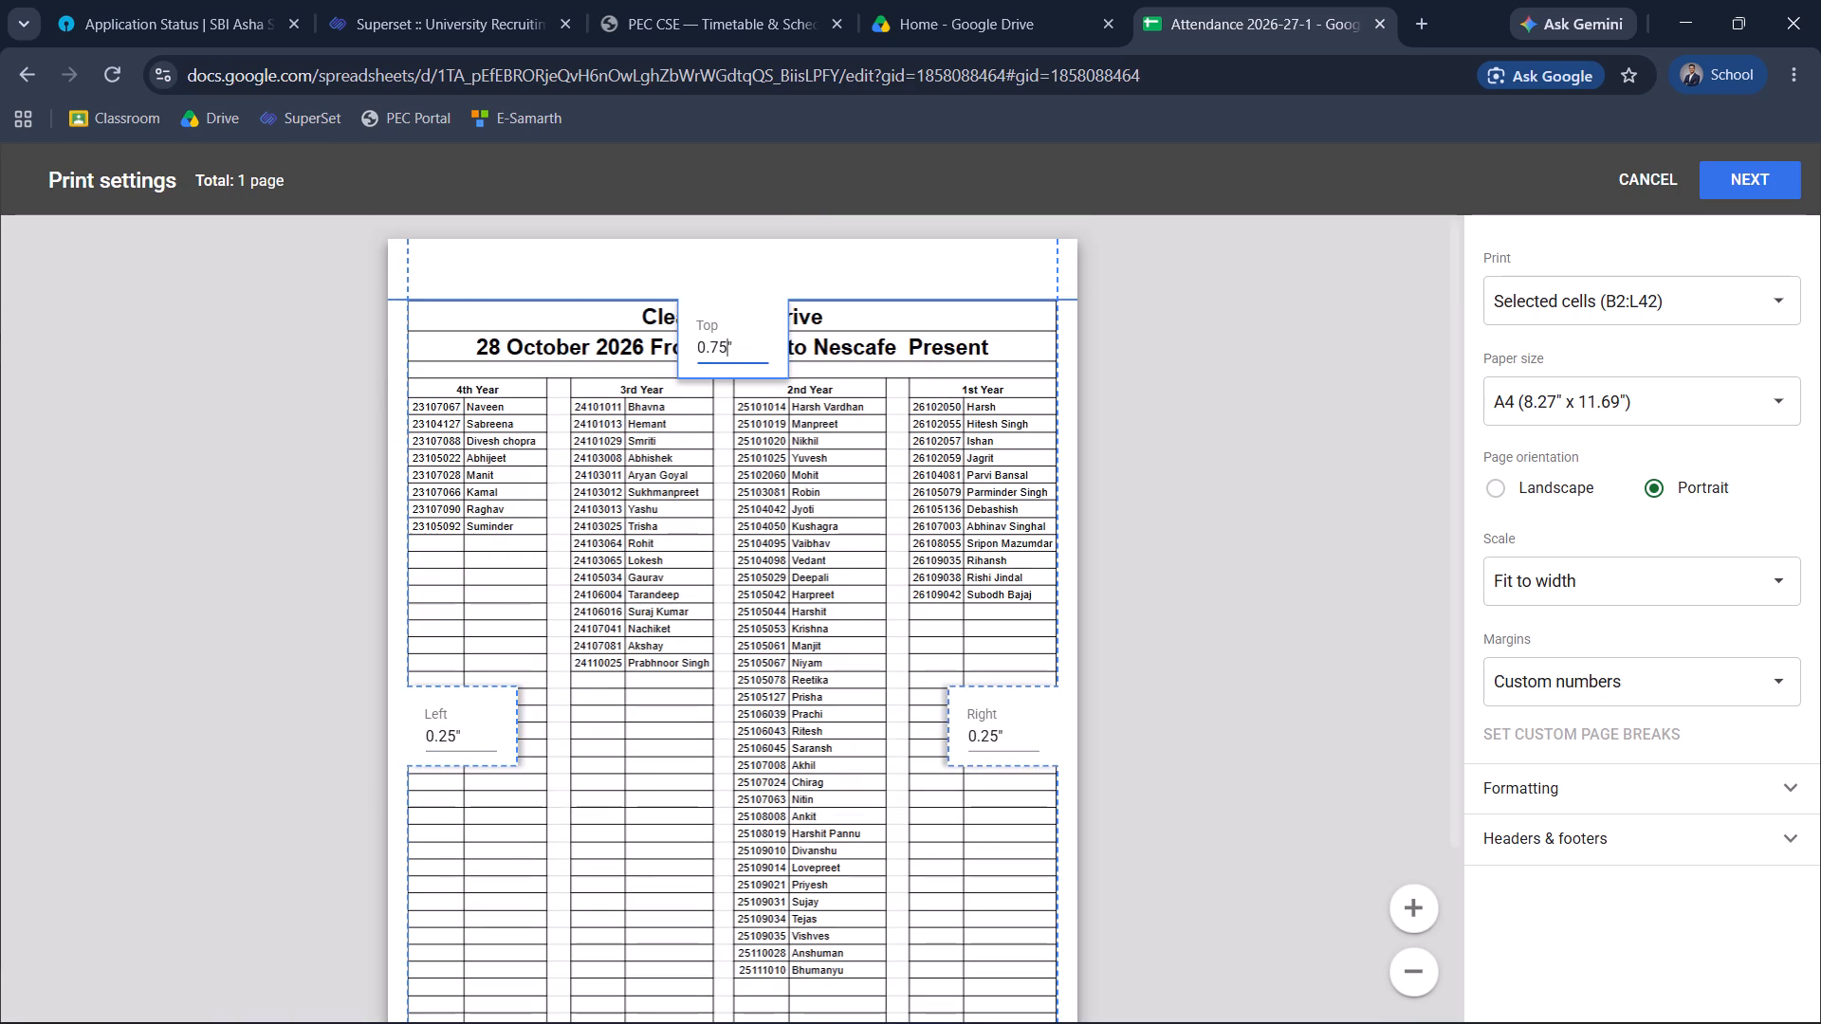
{"action": "key", "text": "BackSpace"}
{"action": "key", "text": "BackSpace"}
{"action": "type", "text": "50"}
{"action": "key", "text": "Return"}
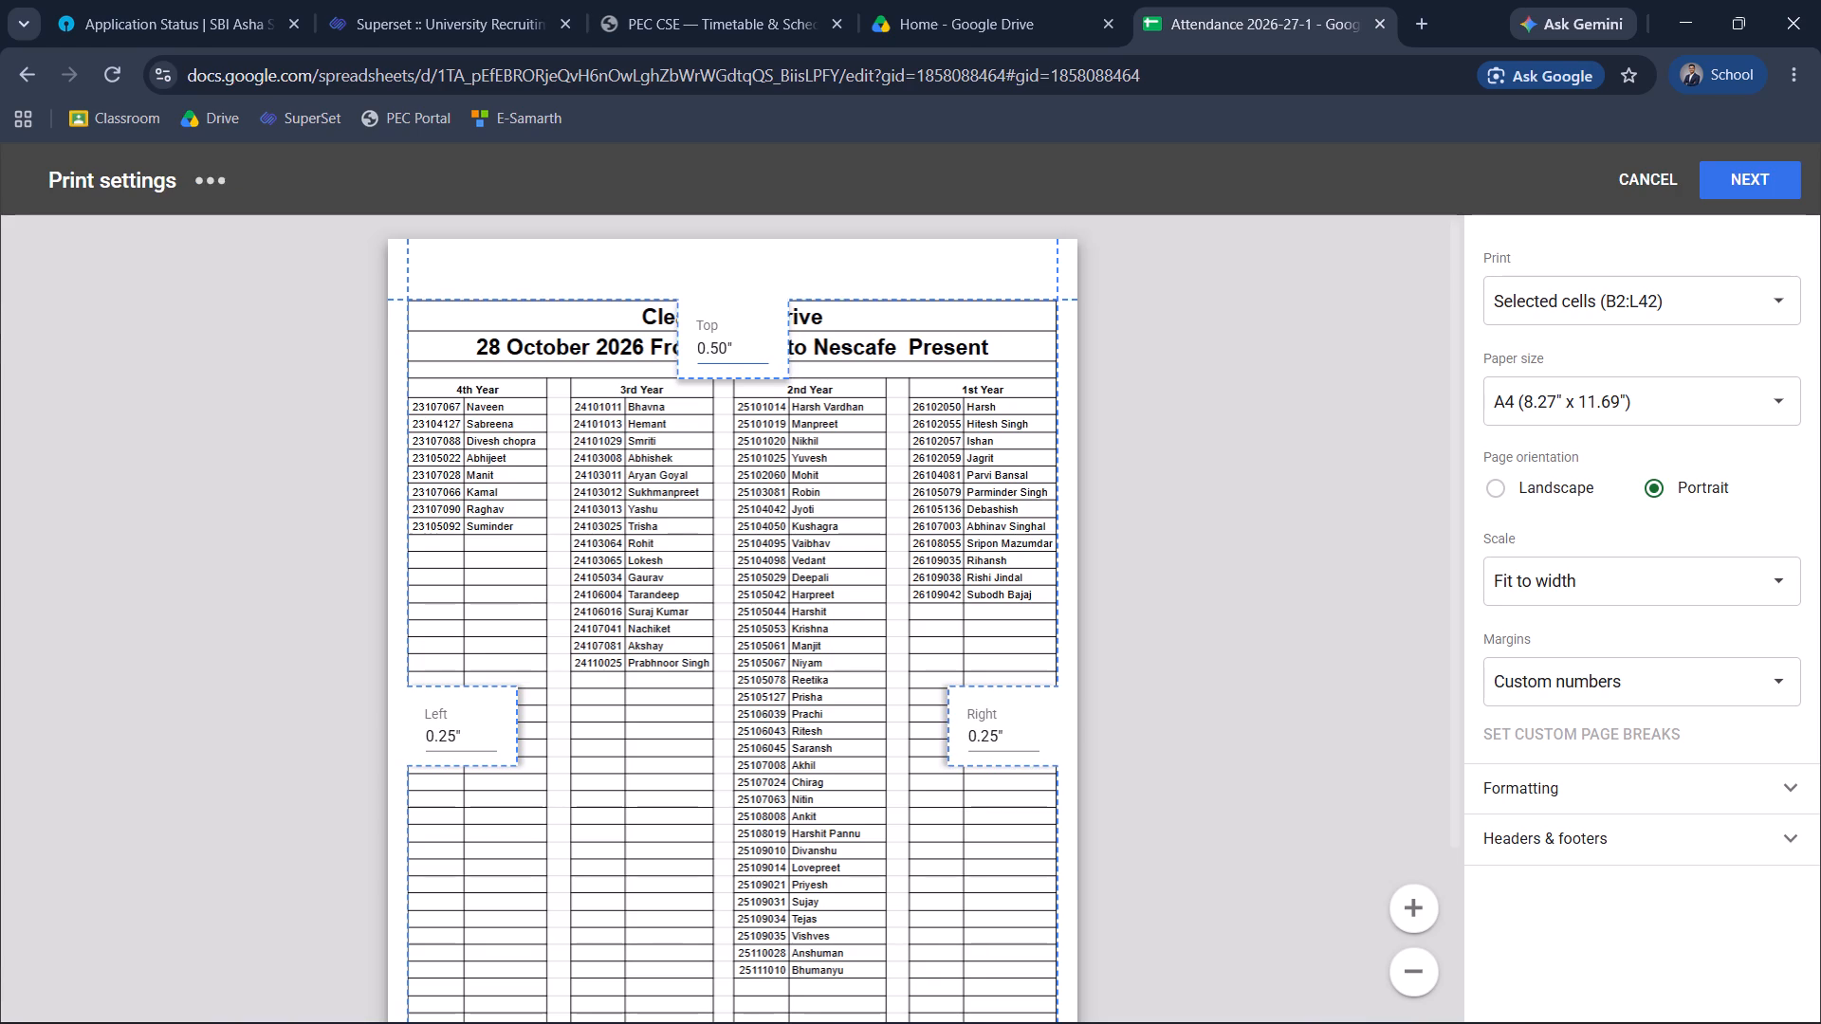
Save the present table as a PDF in Downloads, replacing the existing Attendance 2026-27-1 - Google Sheets.pdf.
{"action": "left_click", "coordinate": [1775, 187]}
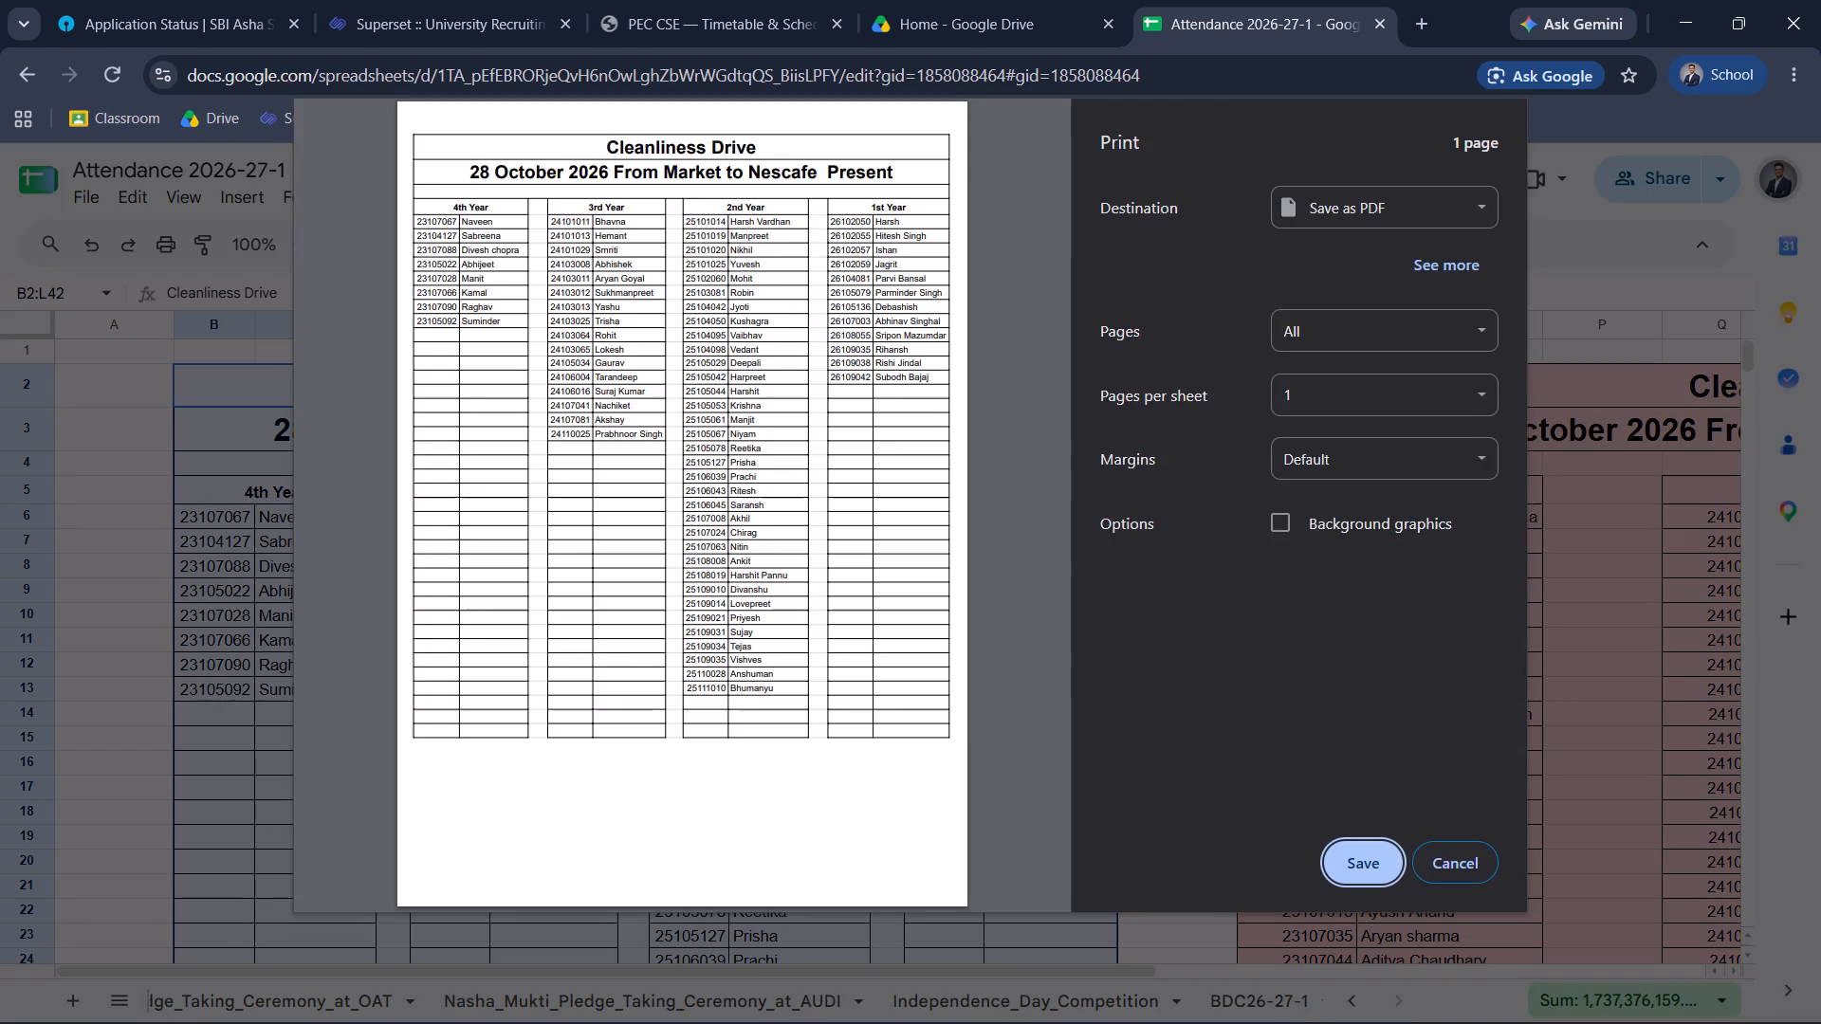
{"action": "left_click", "coordinate": [1369, 860]}
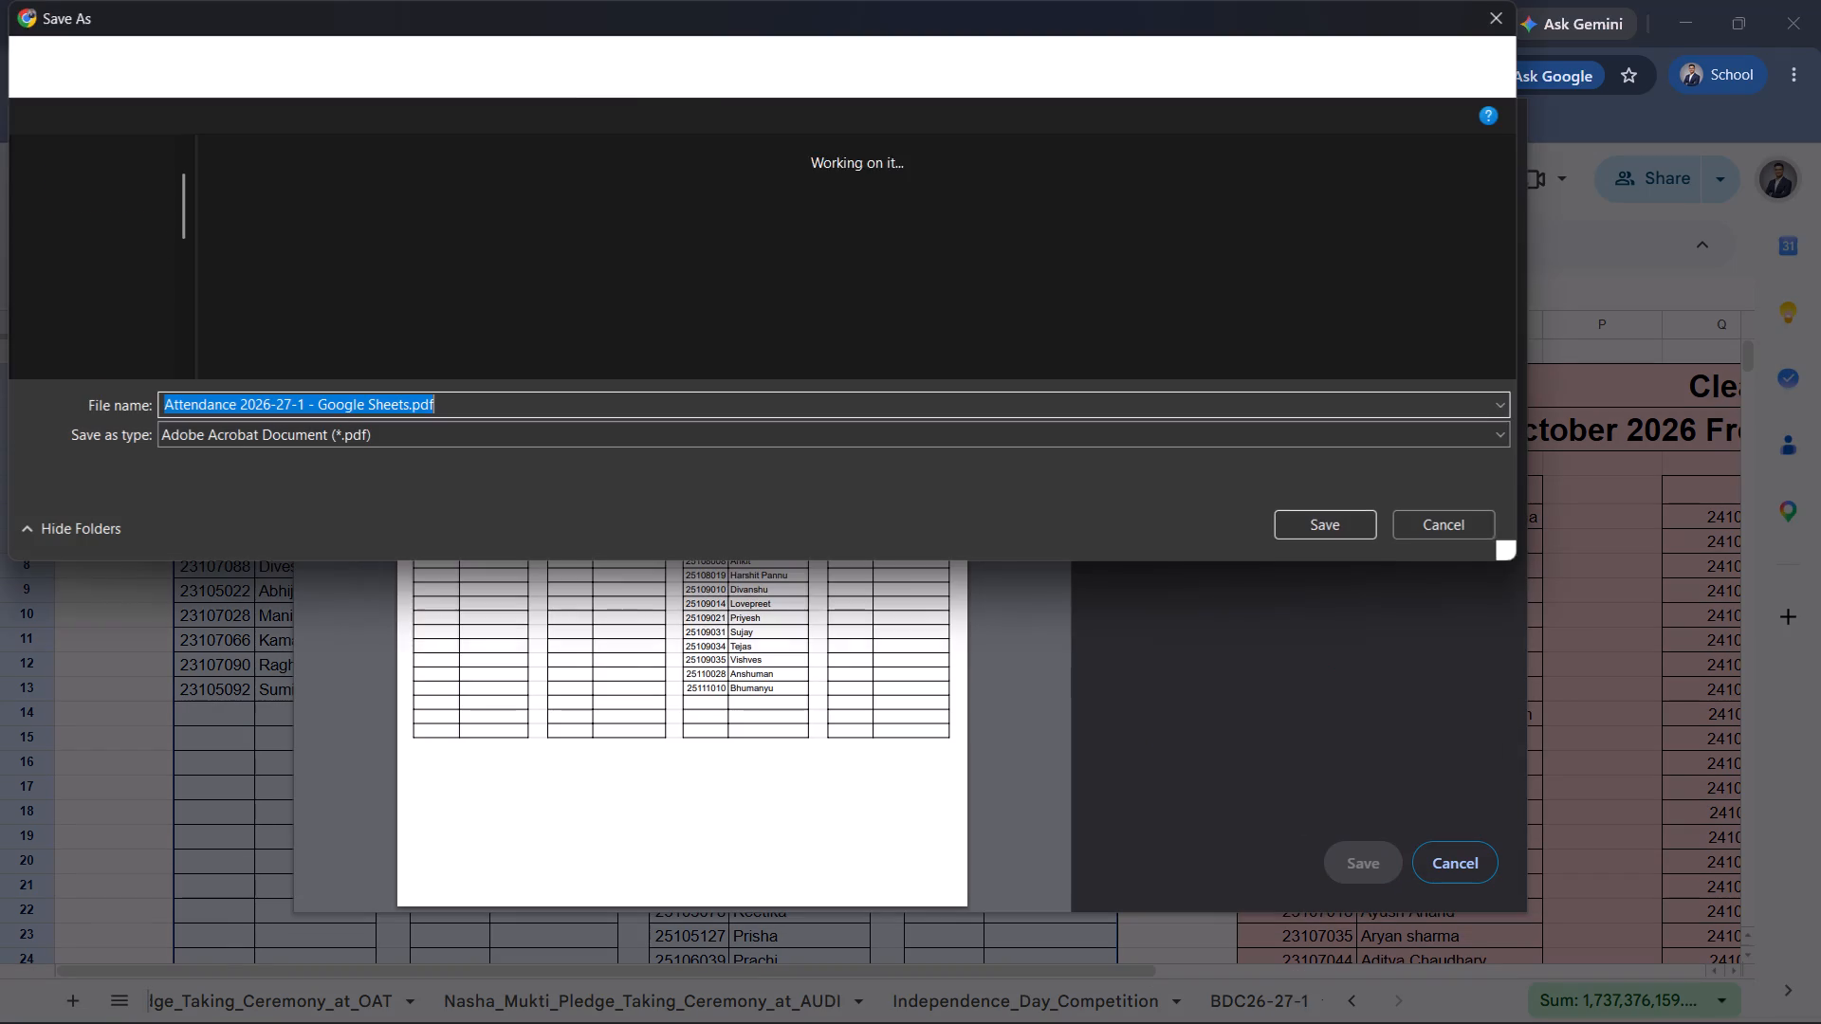
{"action": "scroll", "coordinate": [398, 174], "scroll_direction": "left", "scroll_amount": 1}
{"action": "left_click", "coordinate": [299, 208]}
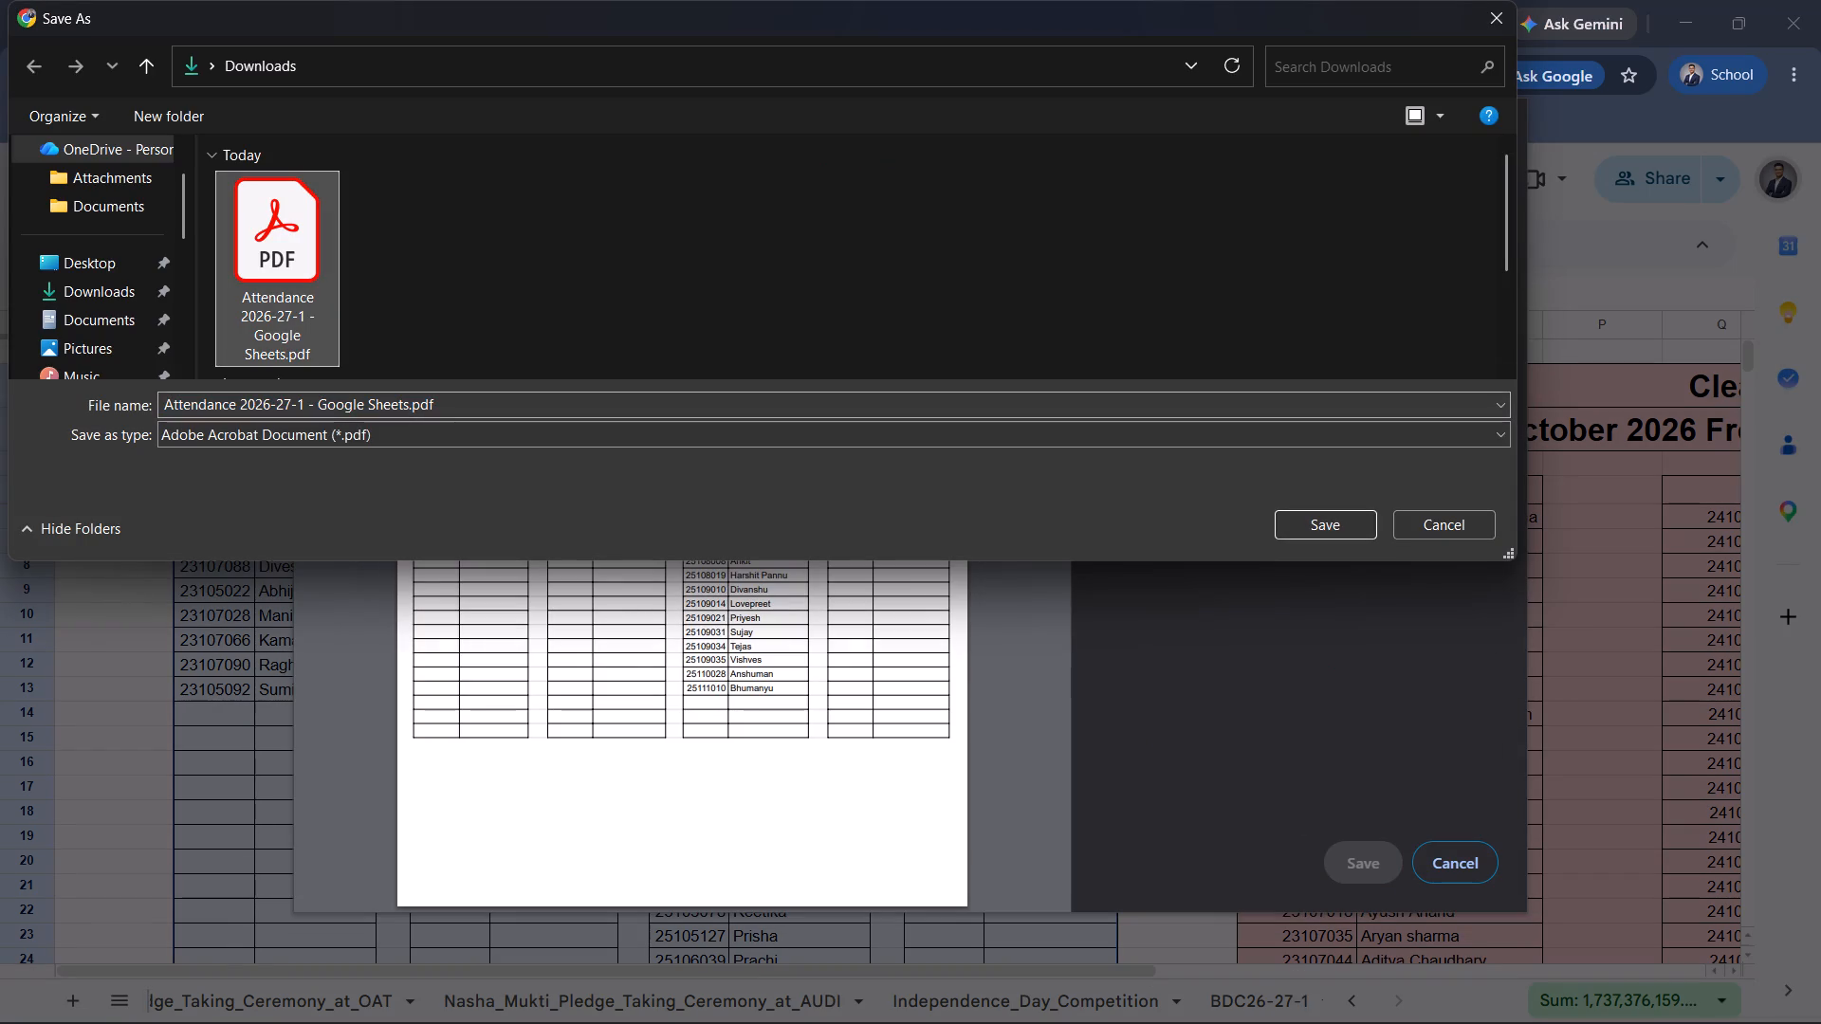
{"action": "left_click", "coordinate": [1342, 541]}
{"action": "left_click", "coordinate": [1352, 533]}
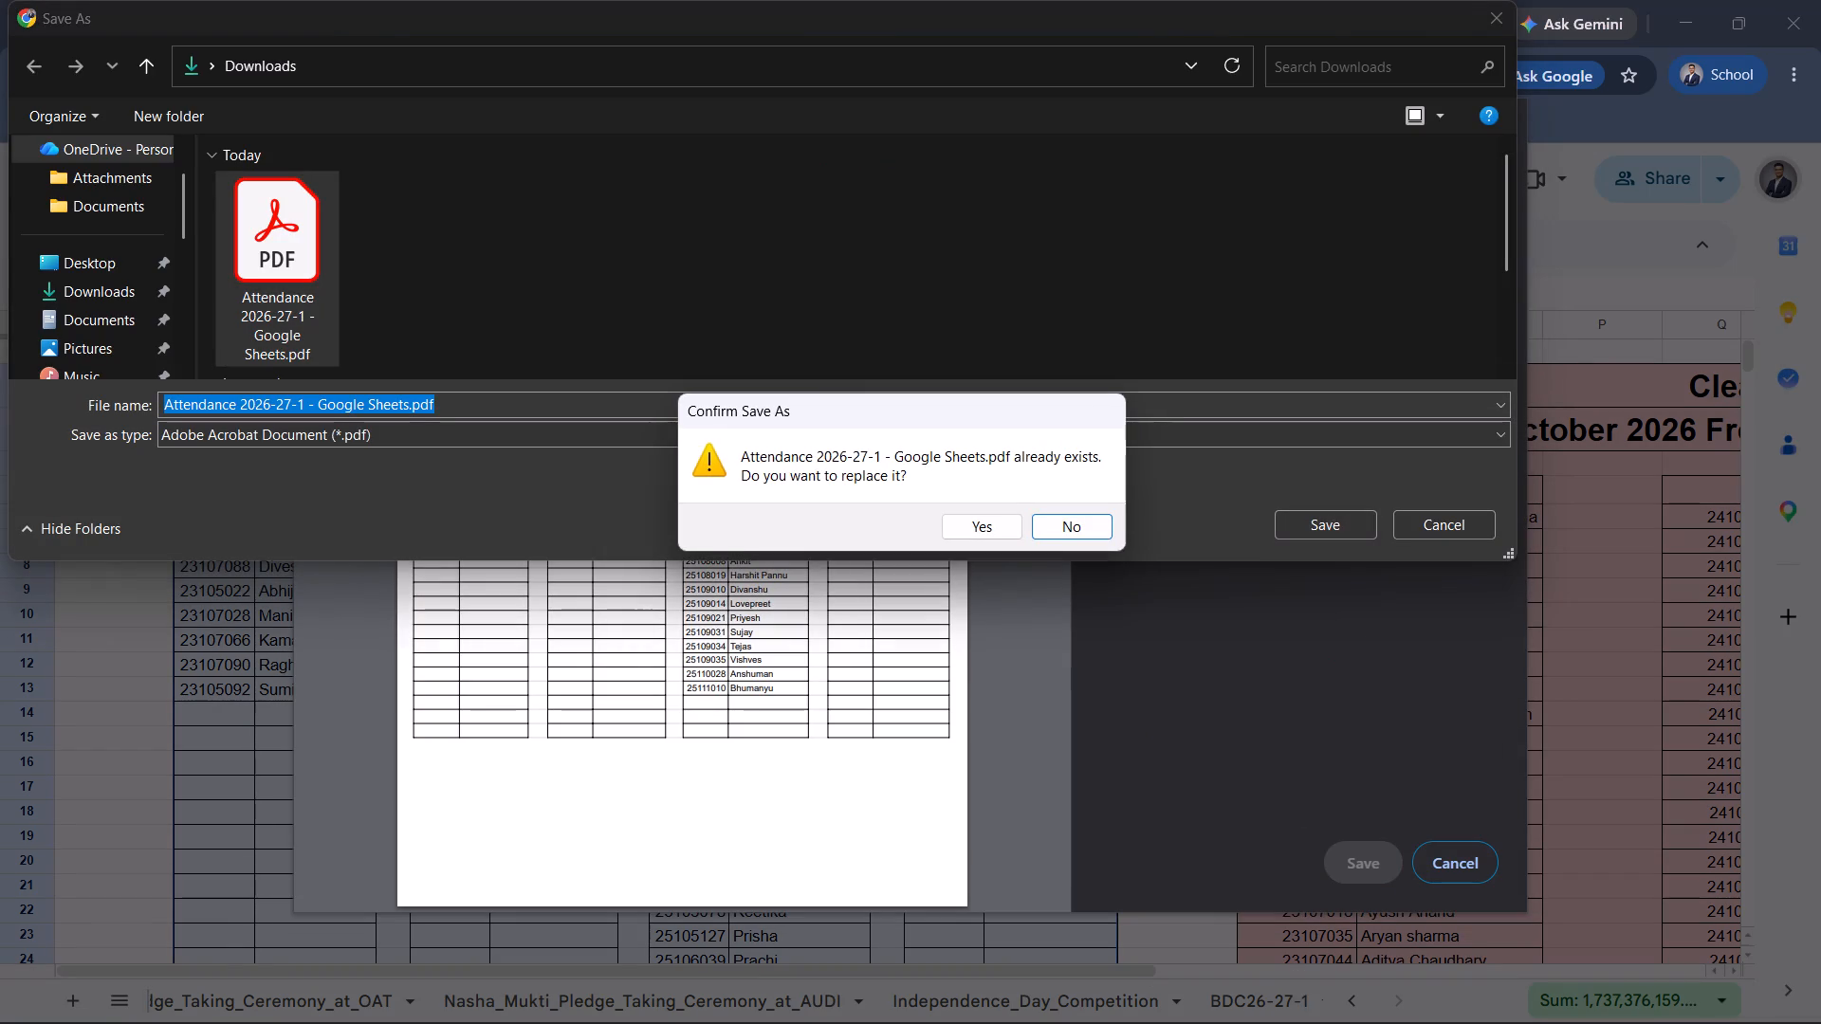
{"action": "left_click", "coordinate": [1007, 532]}
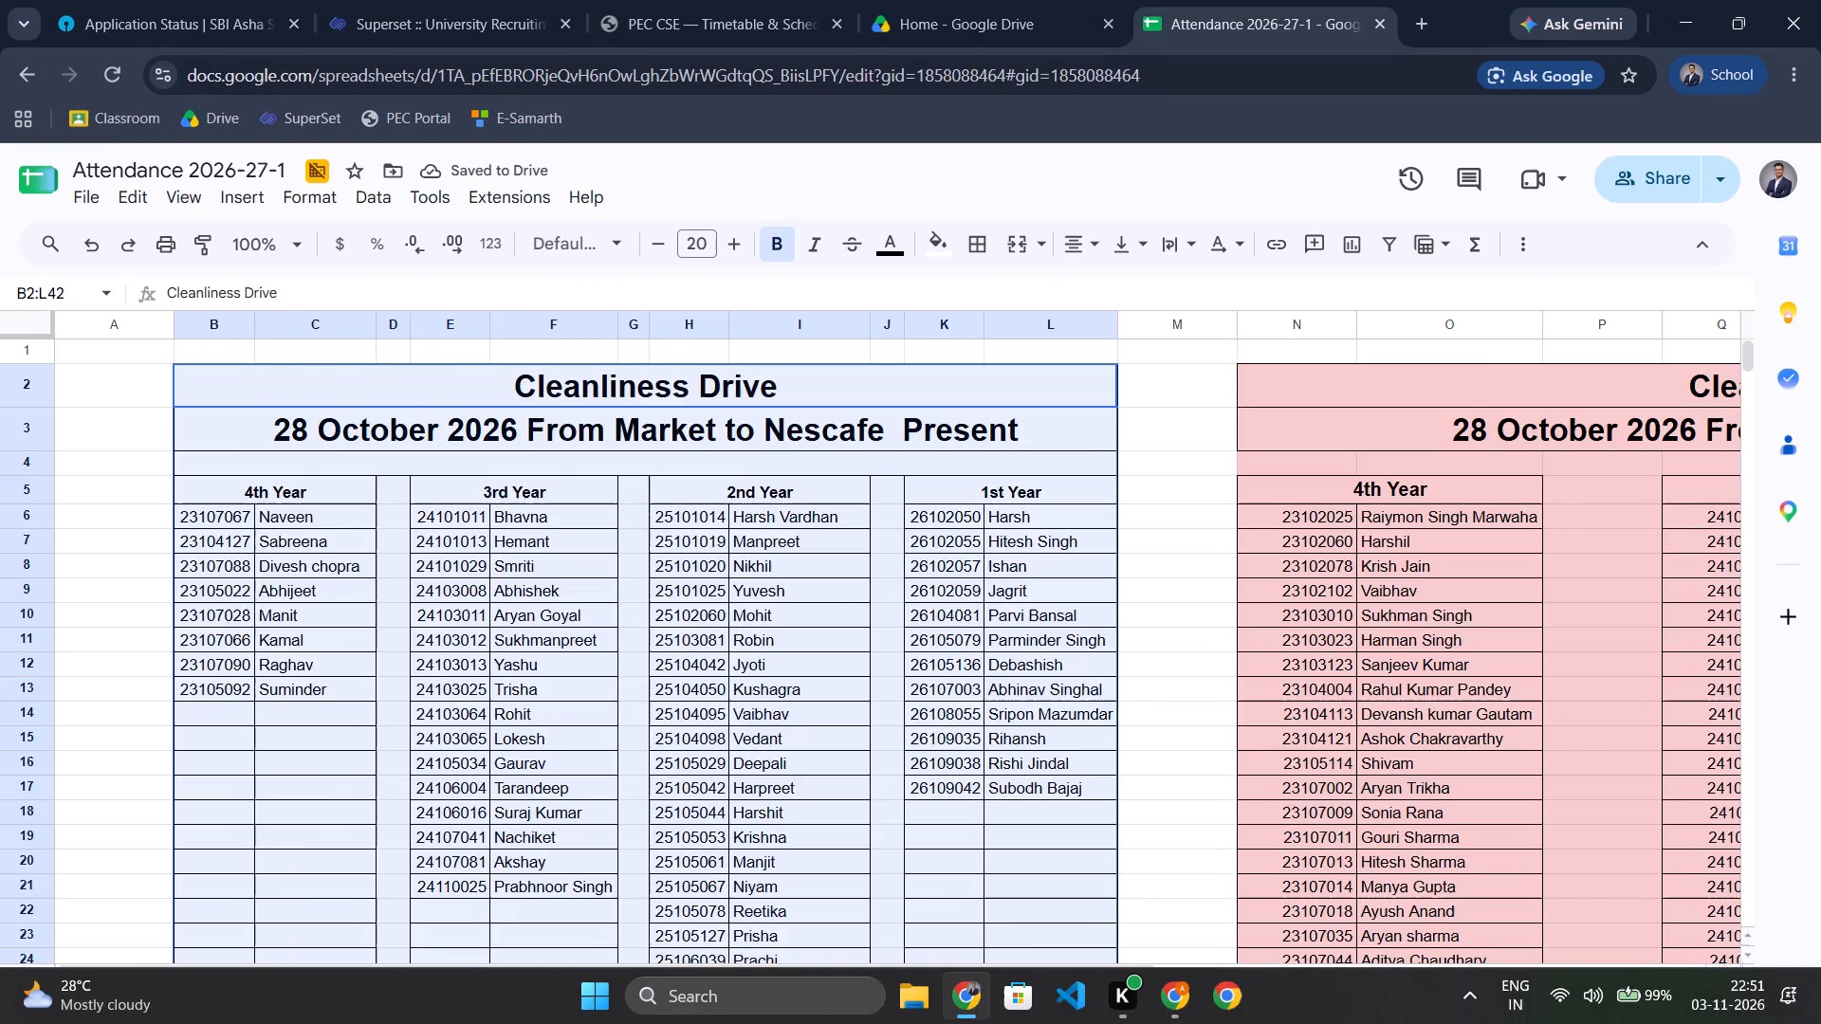
Rename the Cleanliness Drive sheet as Cleanliness_Drive.
{"action": "scroll", "coordinate": [1083, 989], "scroll_direction": "left", "scroll_amount": 6}
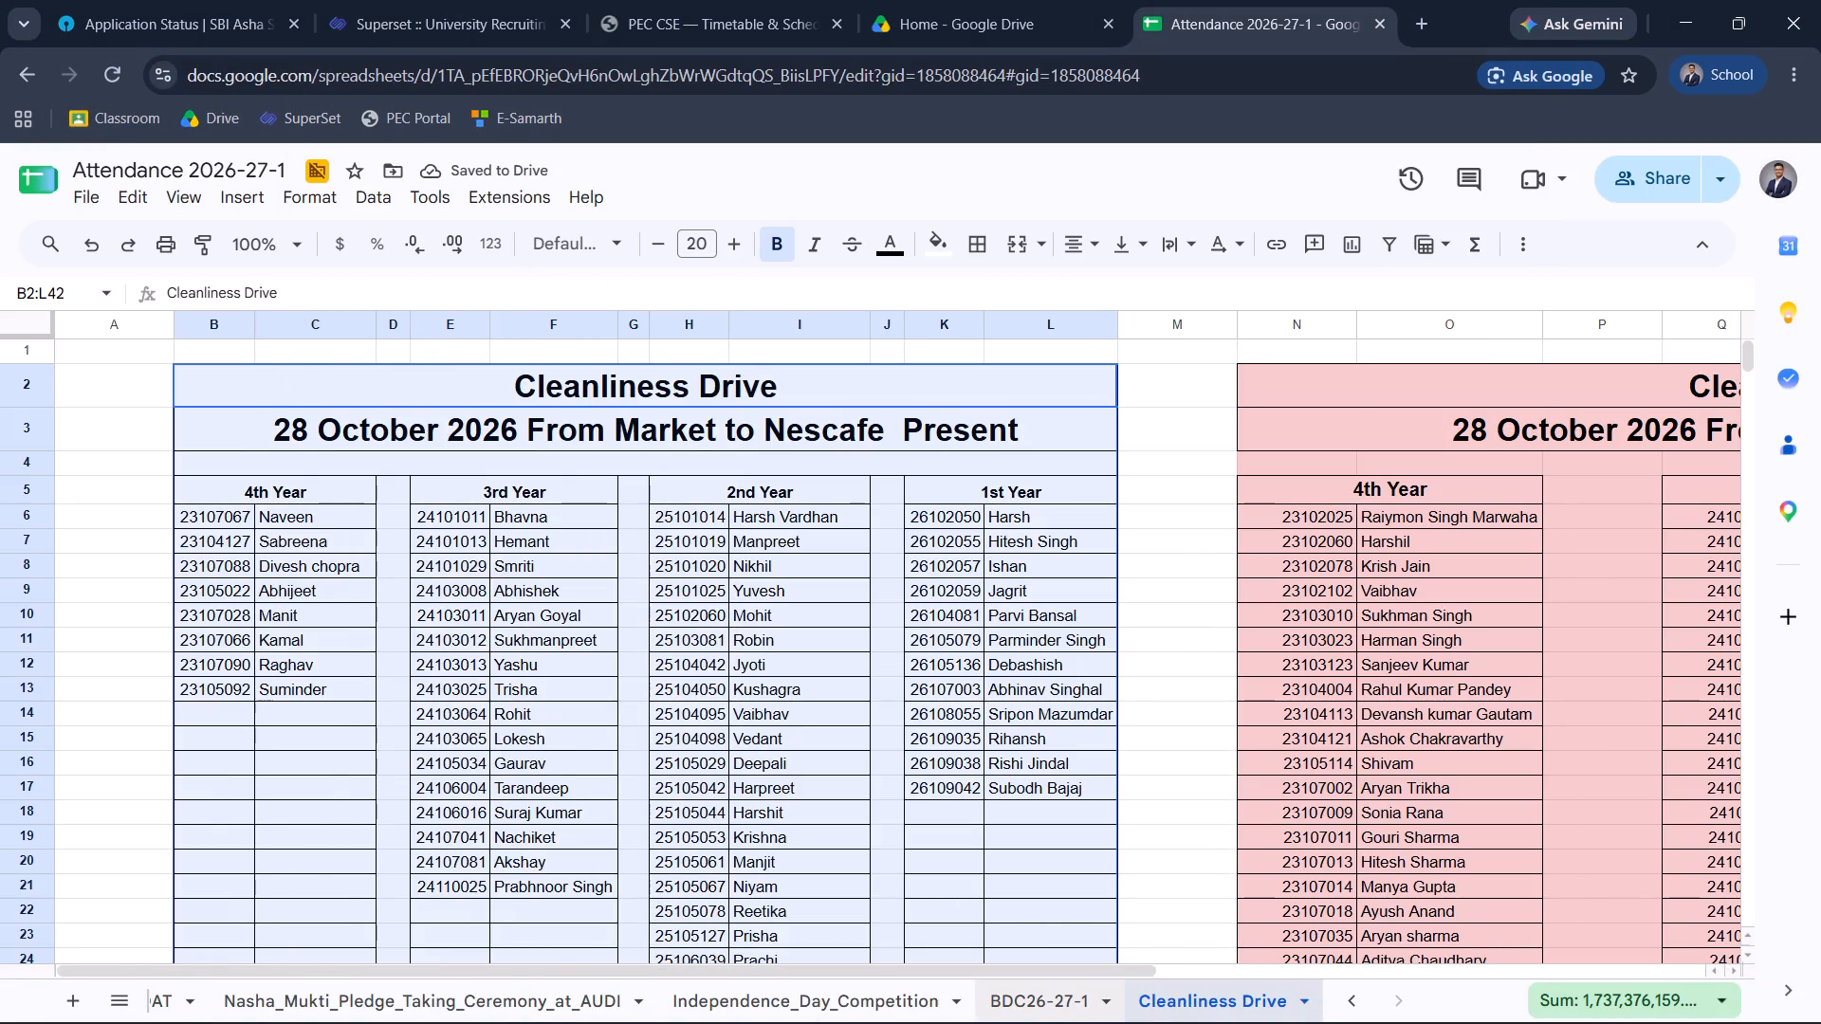
{"action": "key", "text": "F2"}
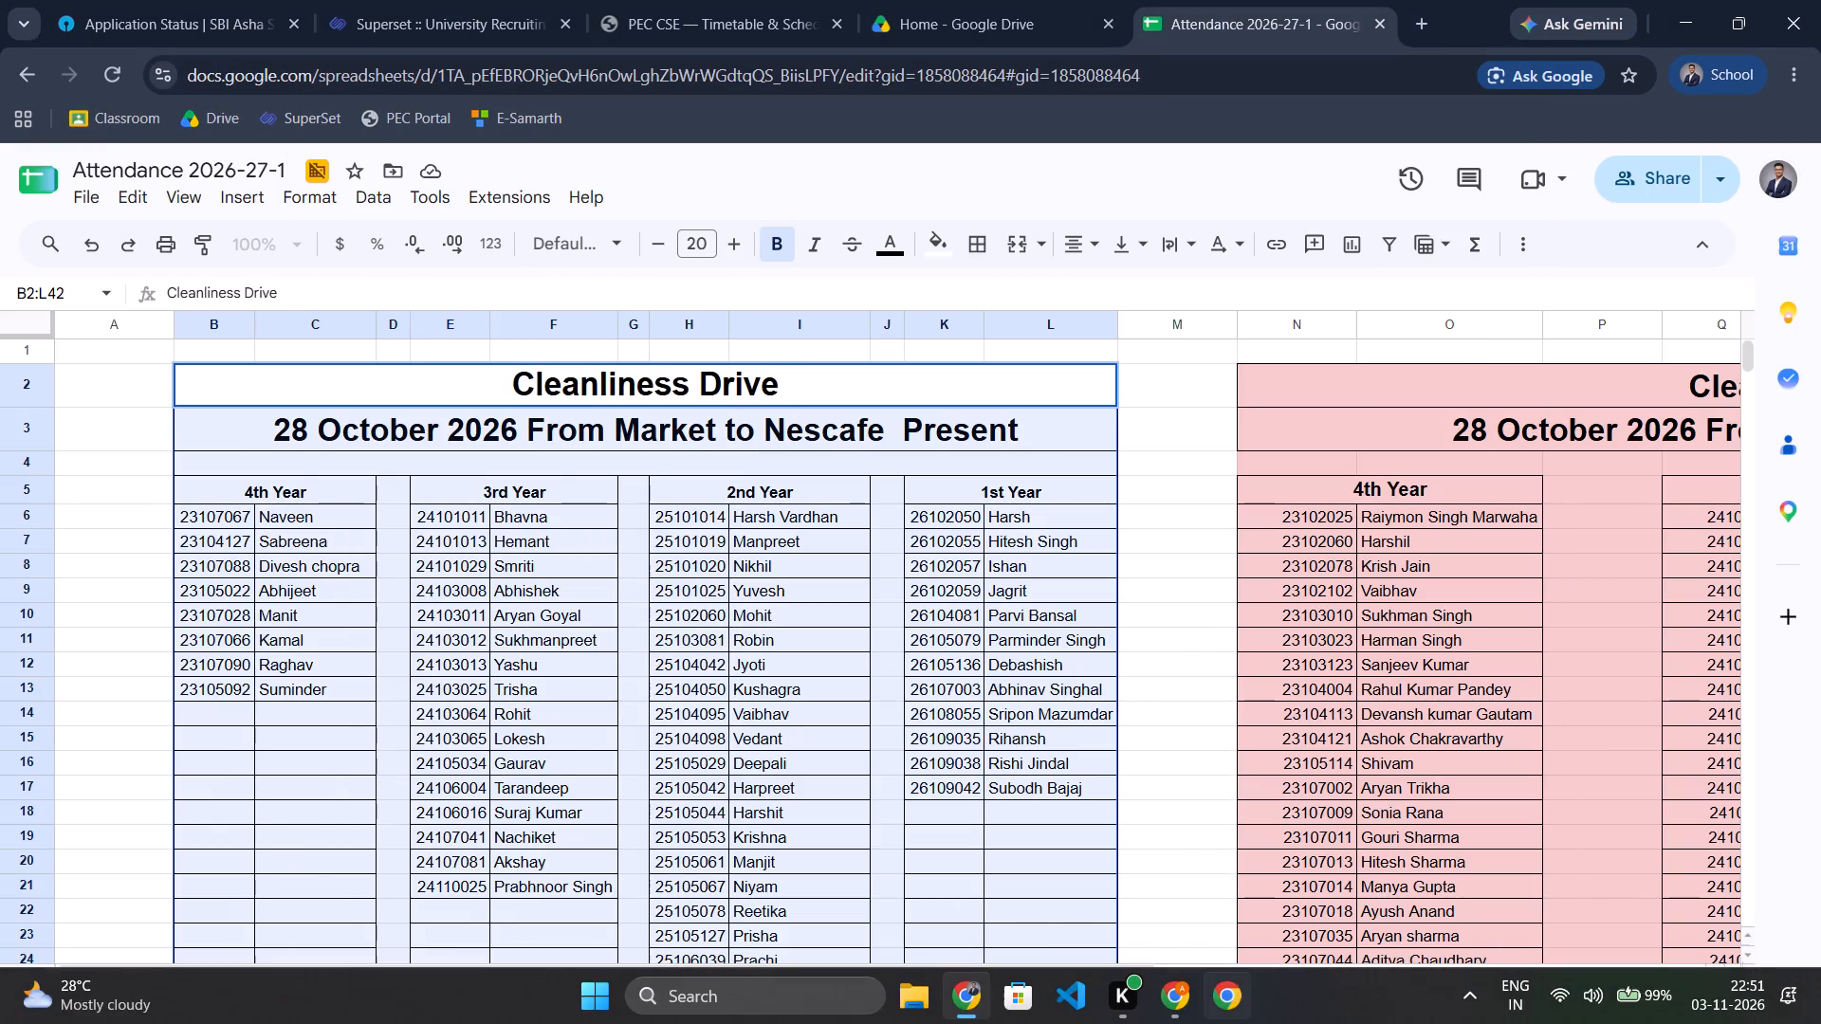
{"action": "double_click", "coordinate": [1224, 1006]}
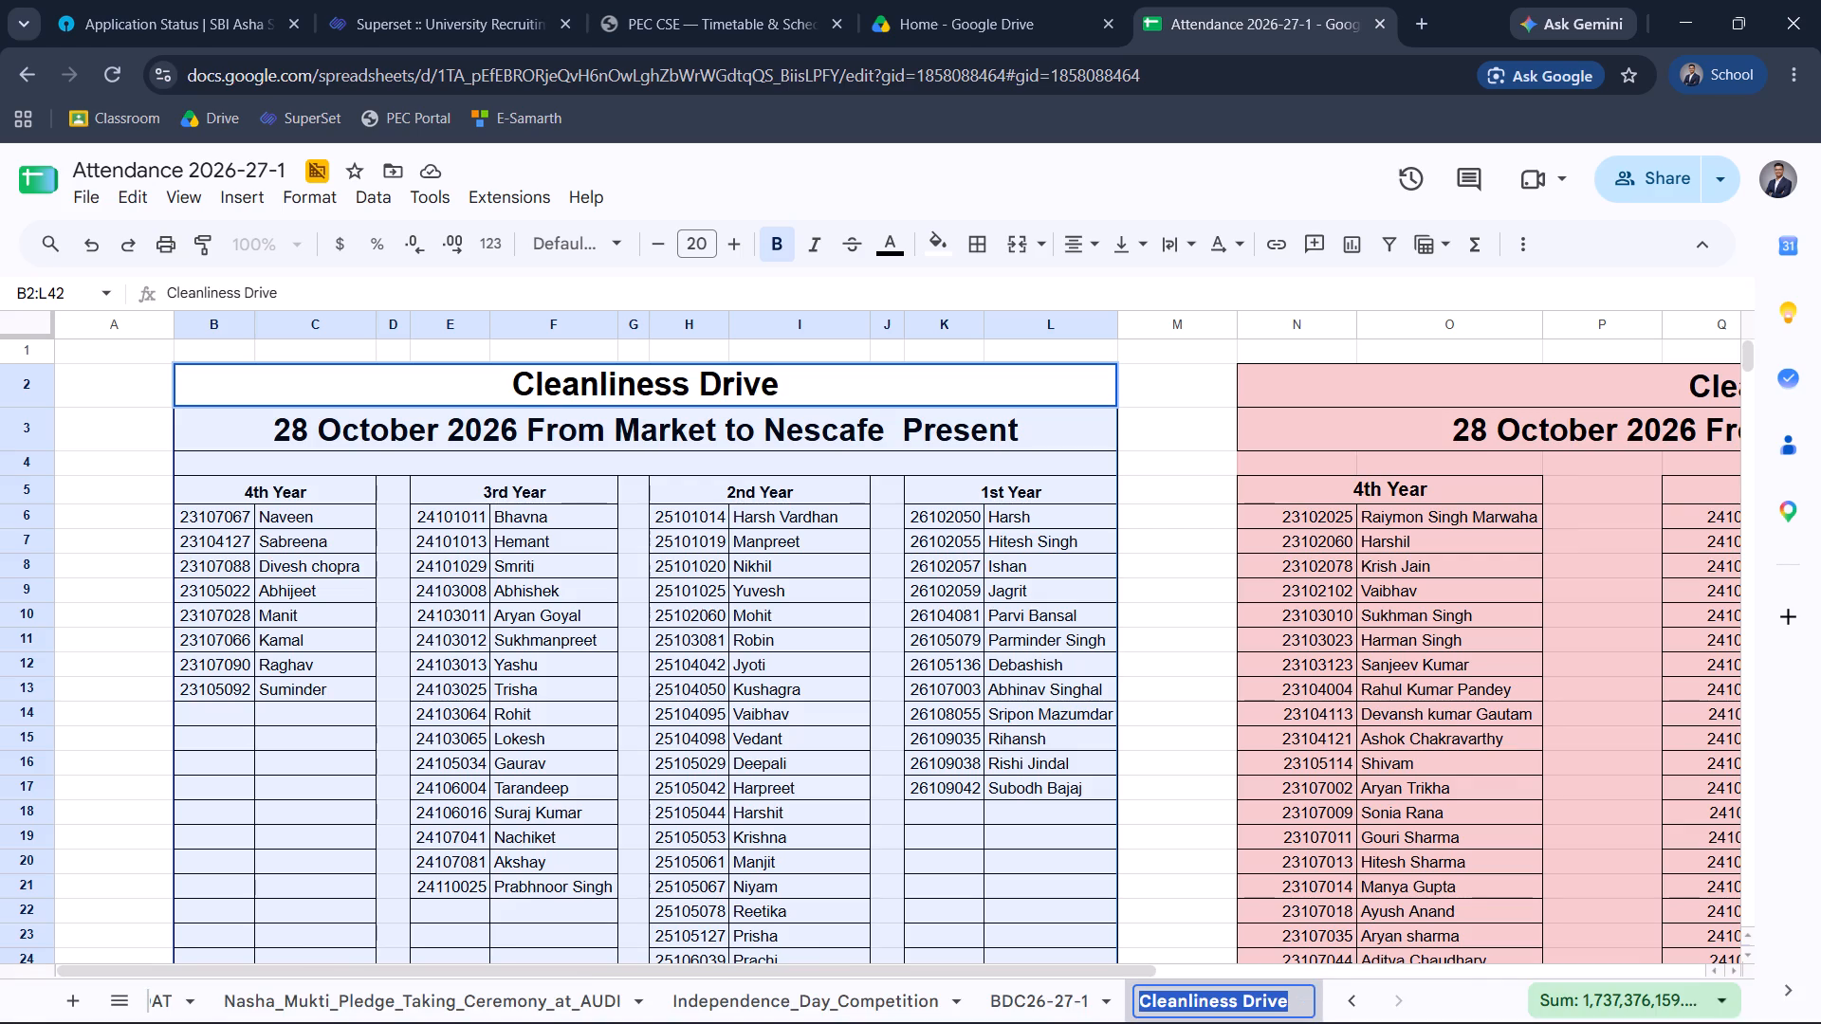
{"action": "left_click", "coordinate": [1242, 1001]}
{"action": "key", "text": "BackSpace"}
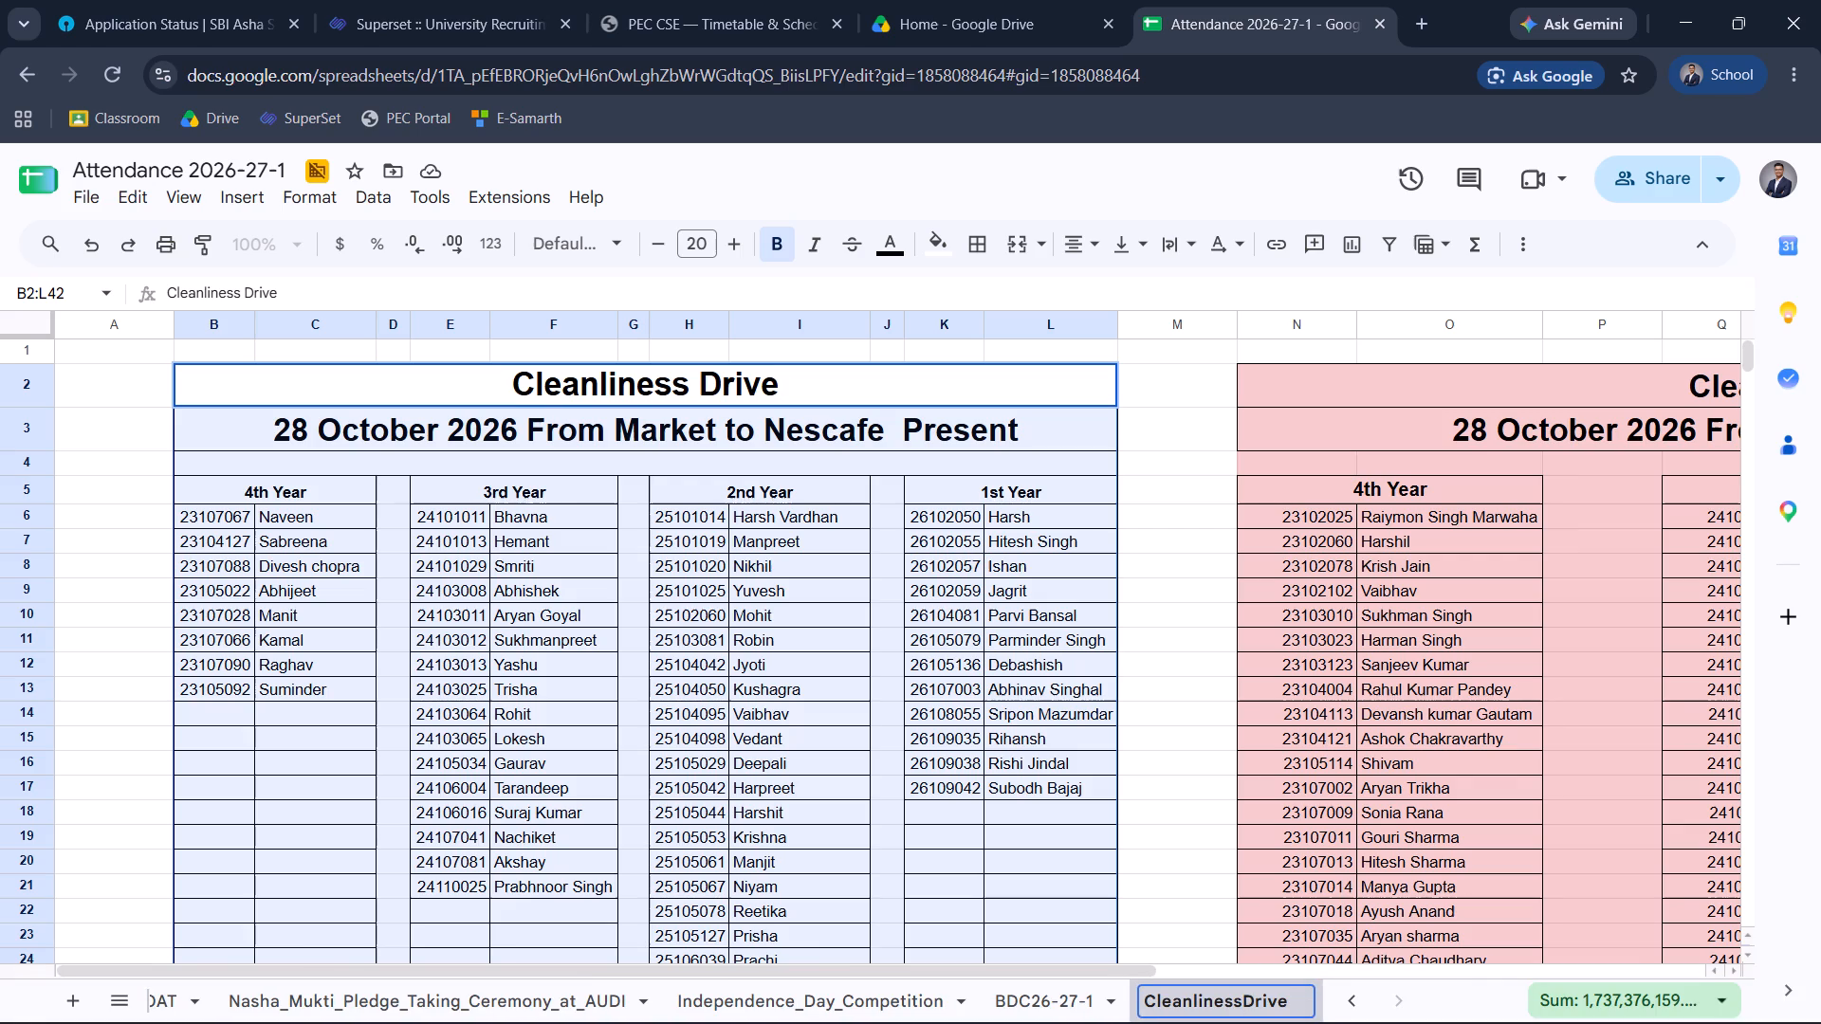
{"action": "key", "text": "shift+underscore"}
{"action": "key", "text": "Return"}
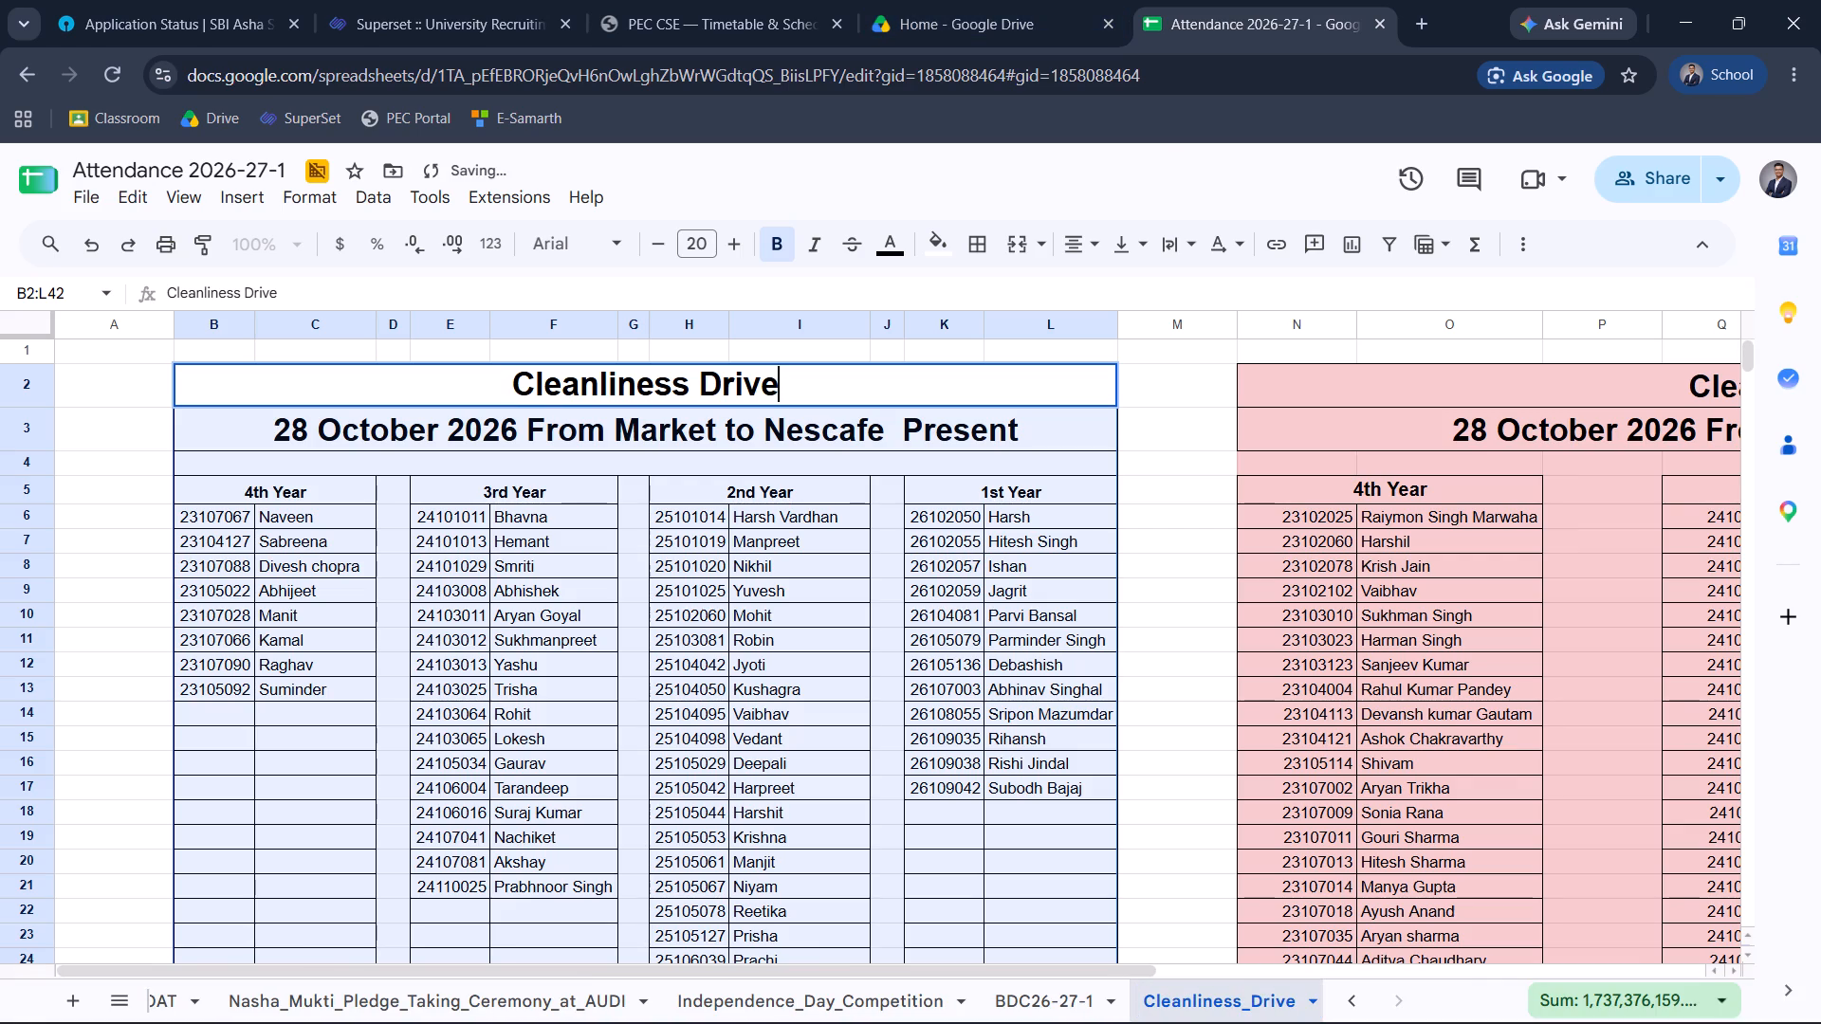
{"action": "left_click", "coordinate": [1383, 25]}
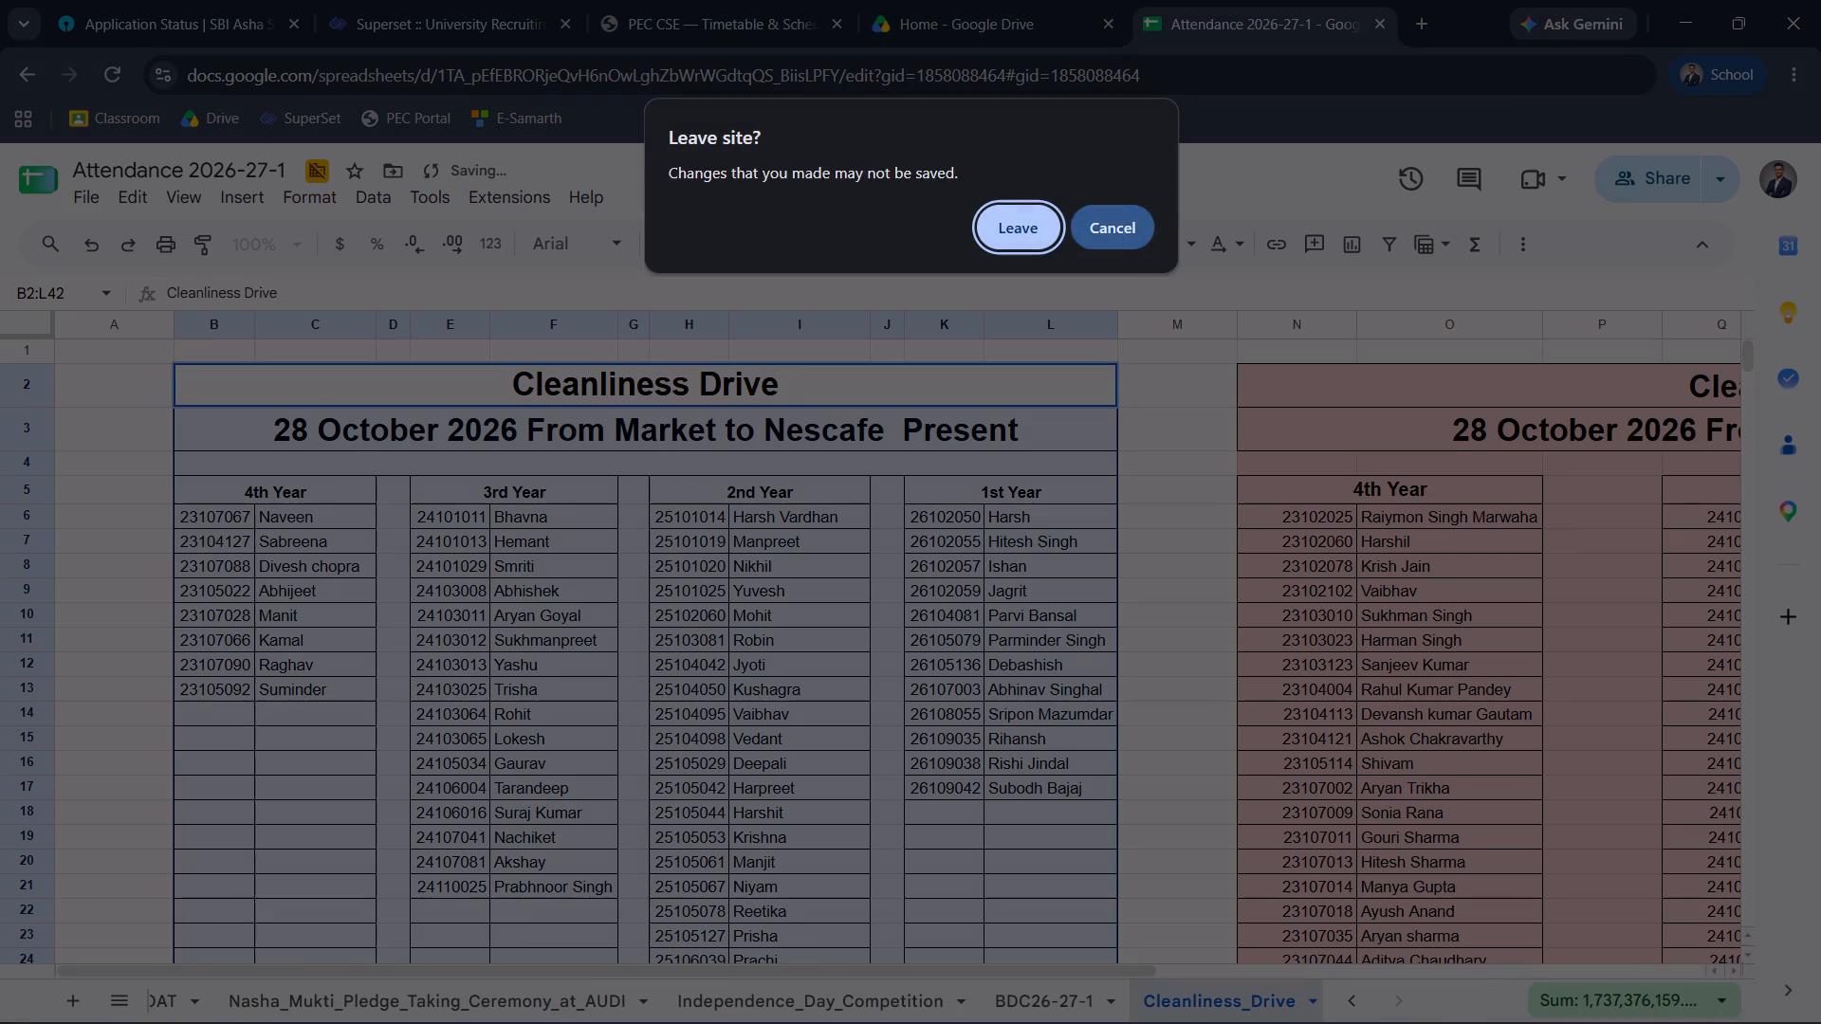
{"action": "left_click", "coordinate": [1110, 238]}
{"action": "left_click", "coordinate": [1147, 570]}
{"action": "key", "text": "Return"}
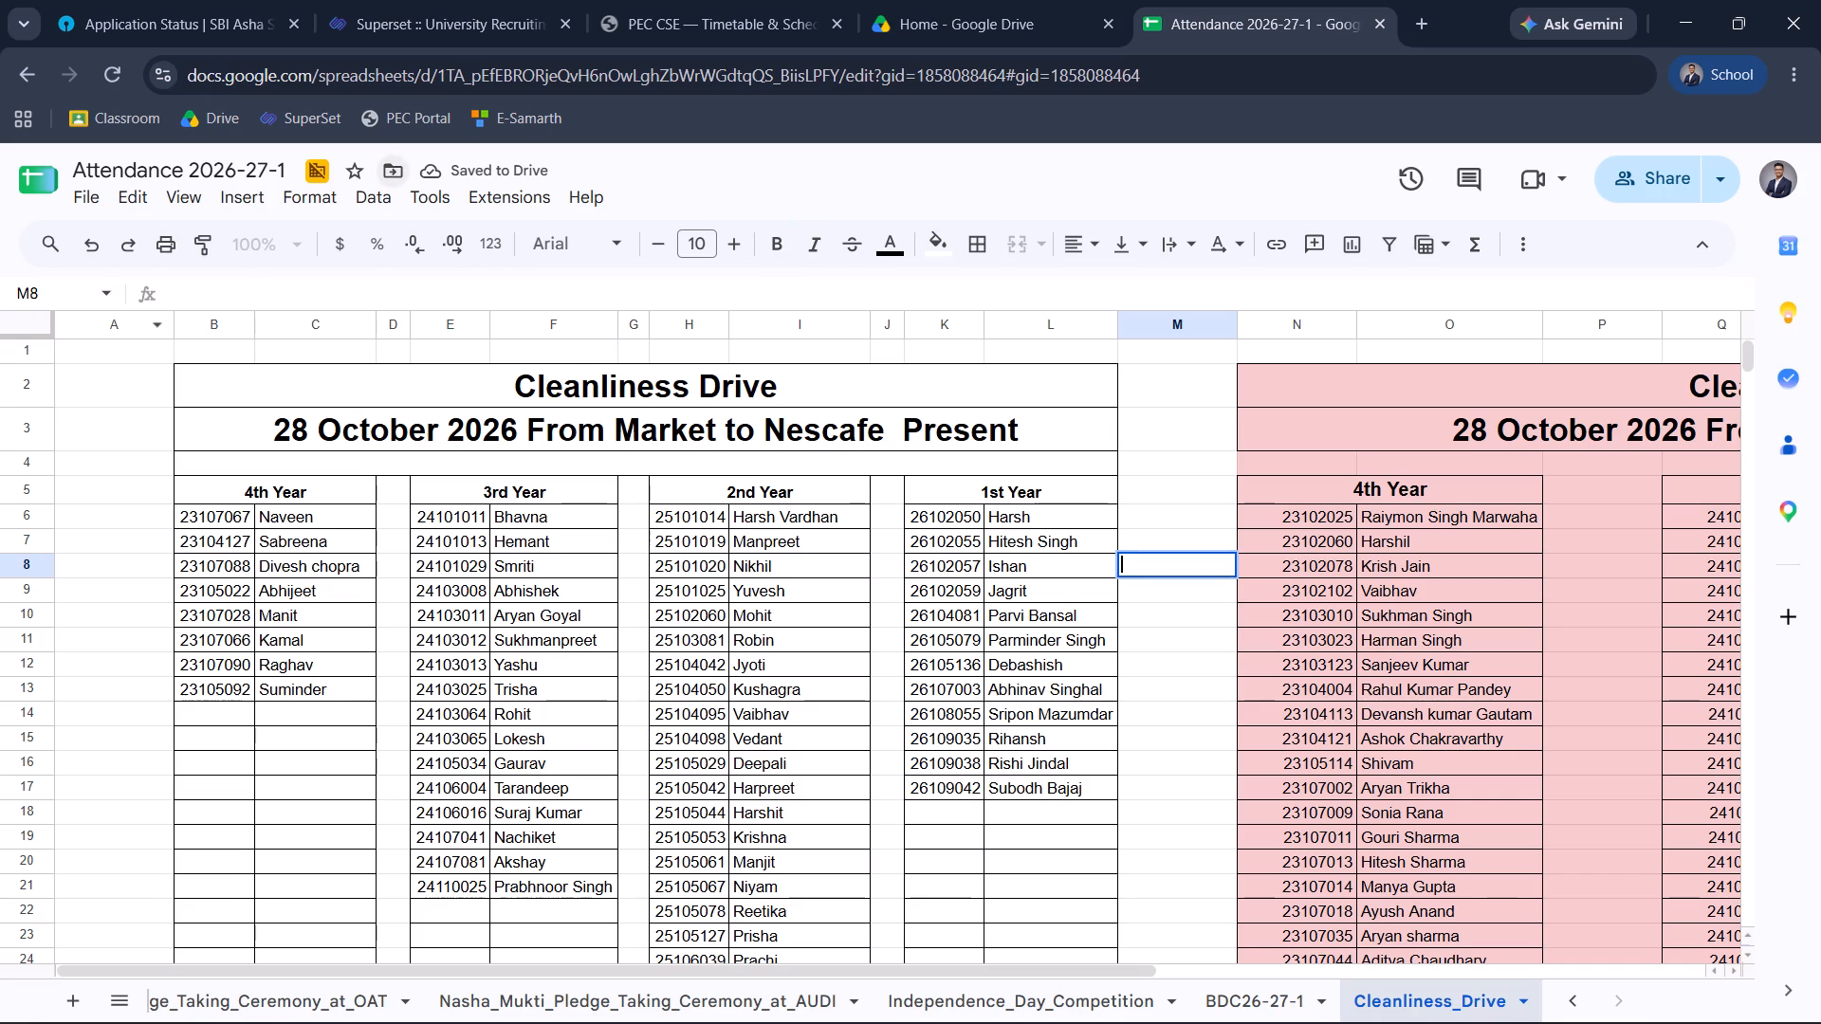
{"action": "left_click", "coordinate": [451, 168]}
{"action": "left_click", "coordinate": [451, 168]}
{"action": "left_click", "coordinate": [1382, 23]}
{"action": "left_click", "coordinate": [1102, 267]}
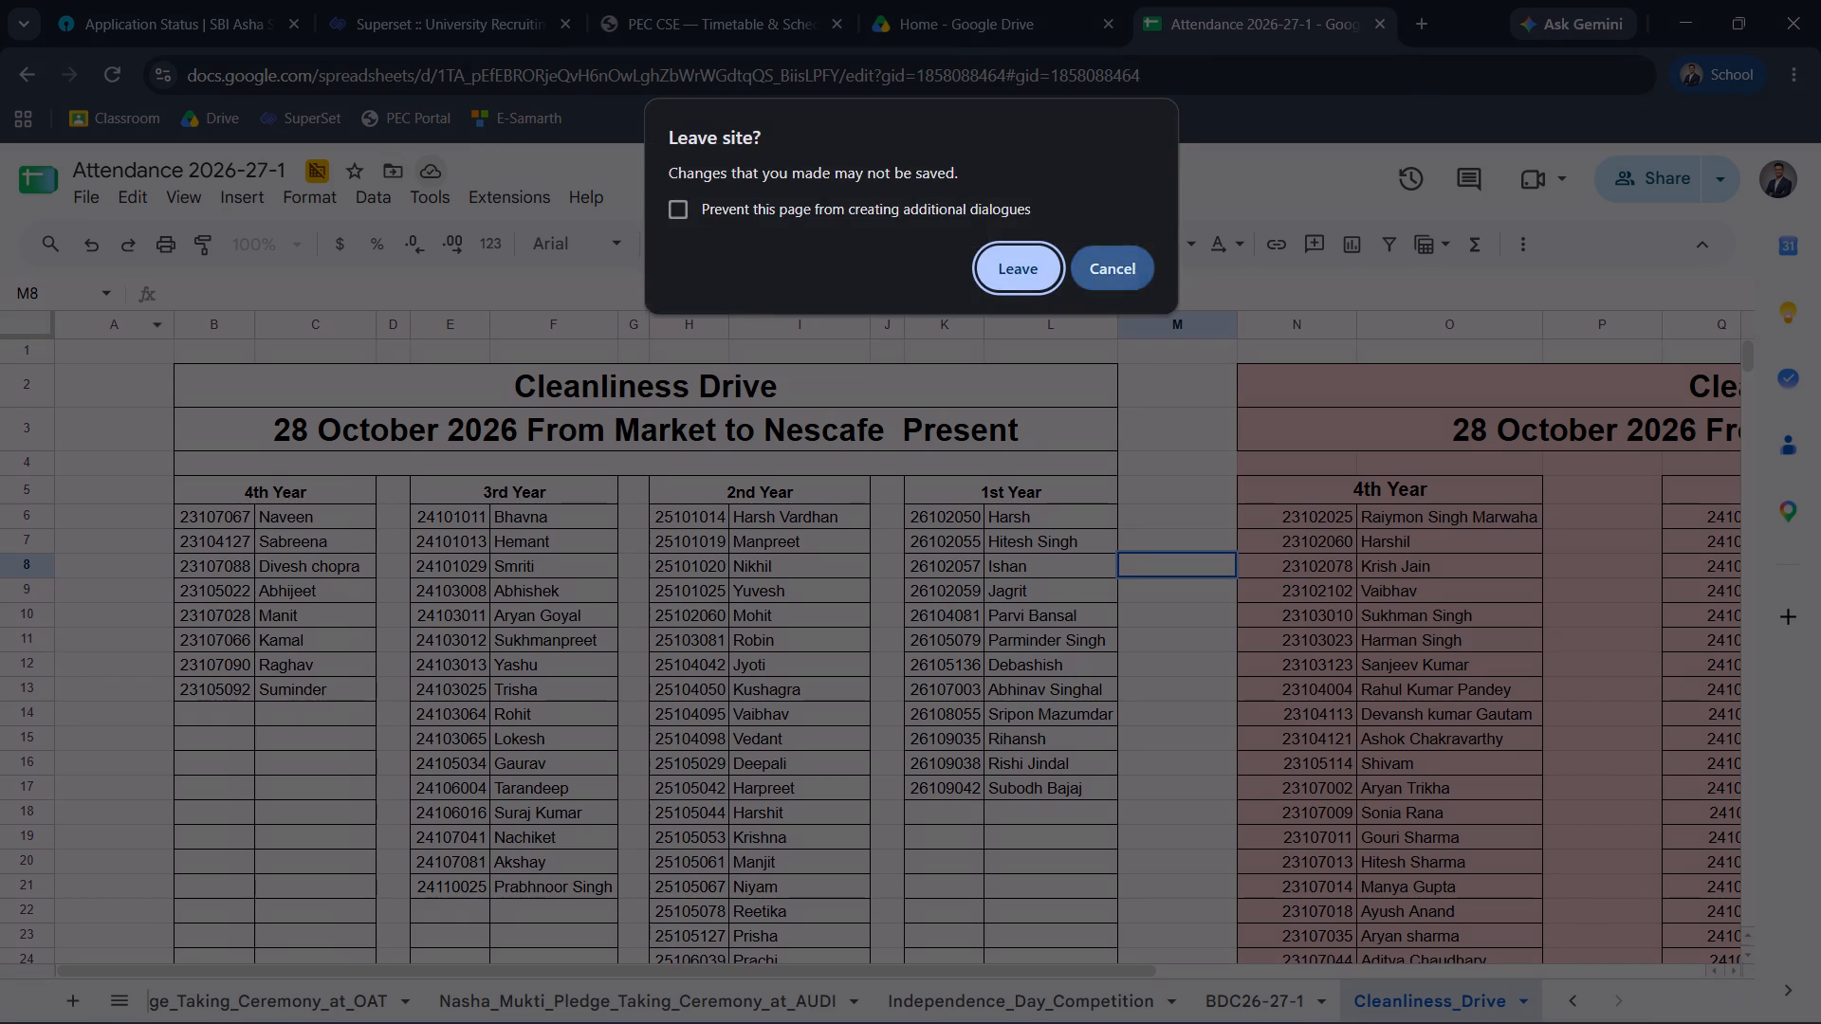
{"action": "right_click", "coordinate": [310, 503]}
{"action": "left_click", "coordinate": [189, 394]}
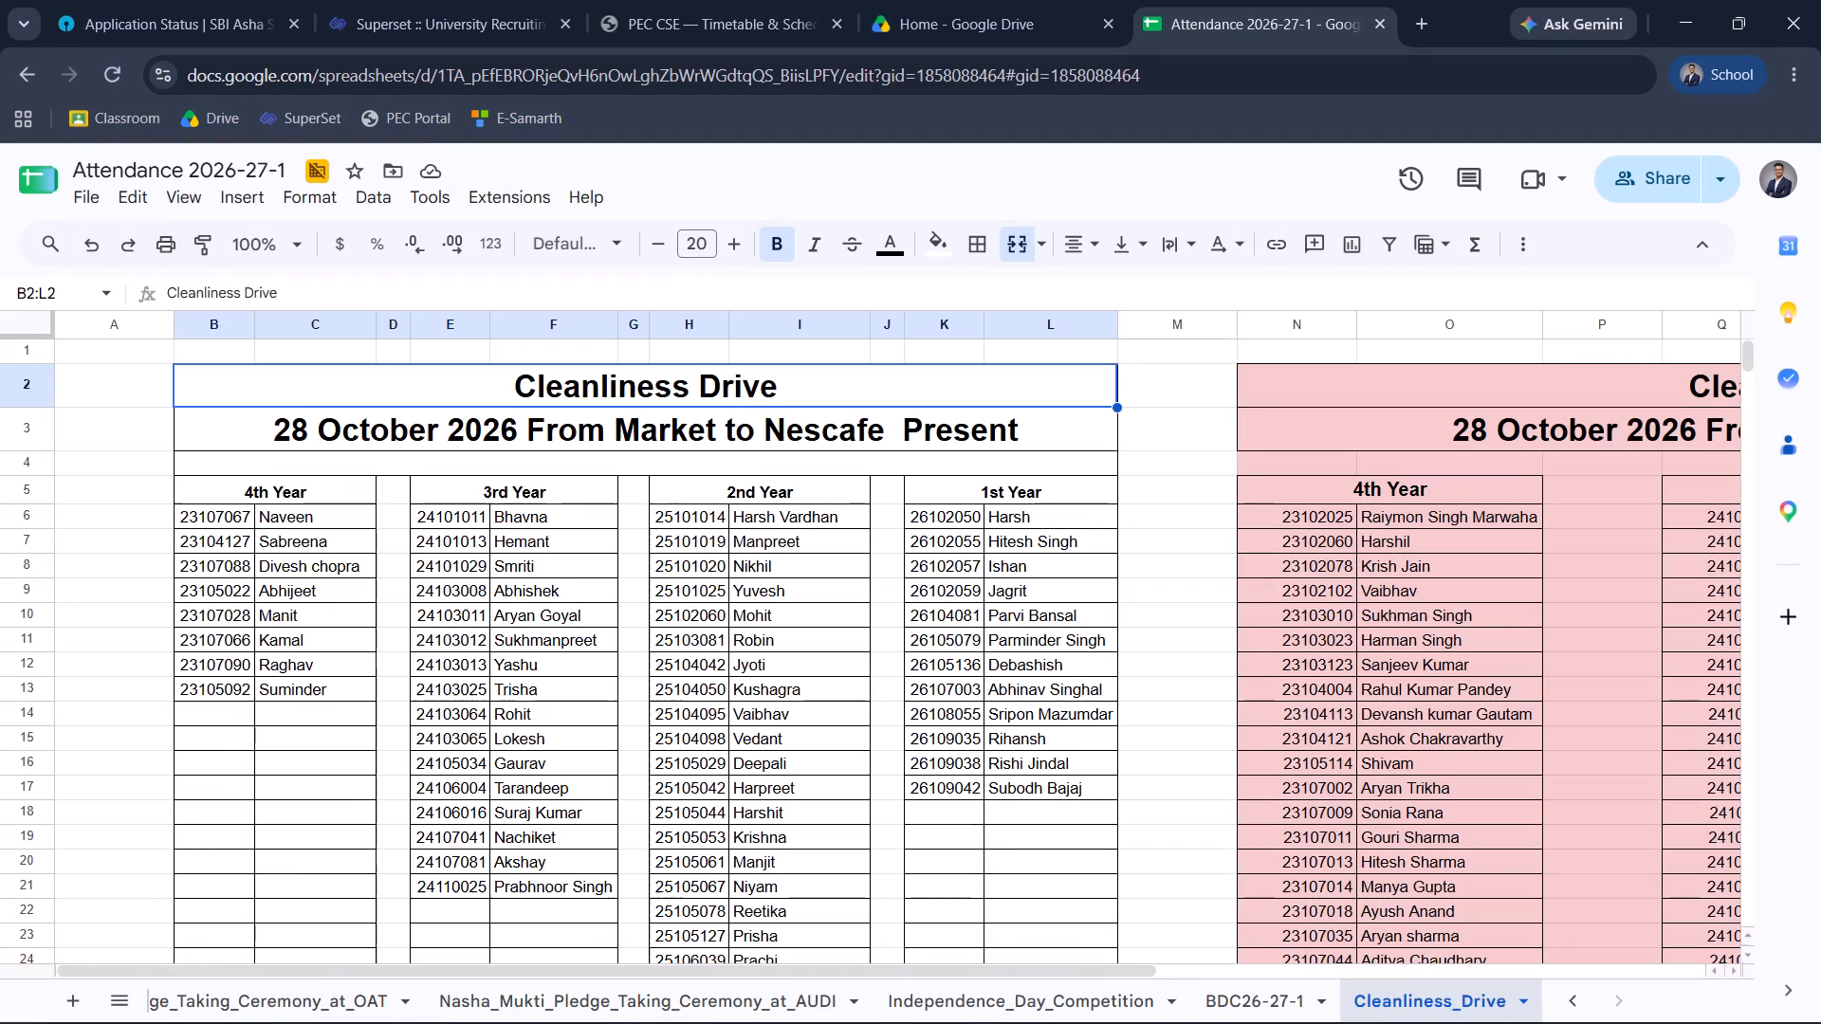
Save the Attendance 2026-27-1 spreadsheet and close it, returning to the Drive home page.
{"action": "key", "text": "ctrl+s"}
{"action": "key", "text": "ctrl+s"}
{"action": "key", "text": "ctrl+s"}
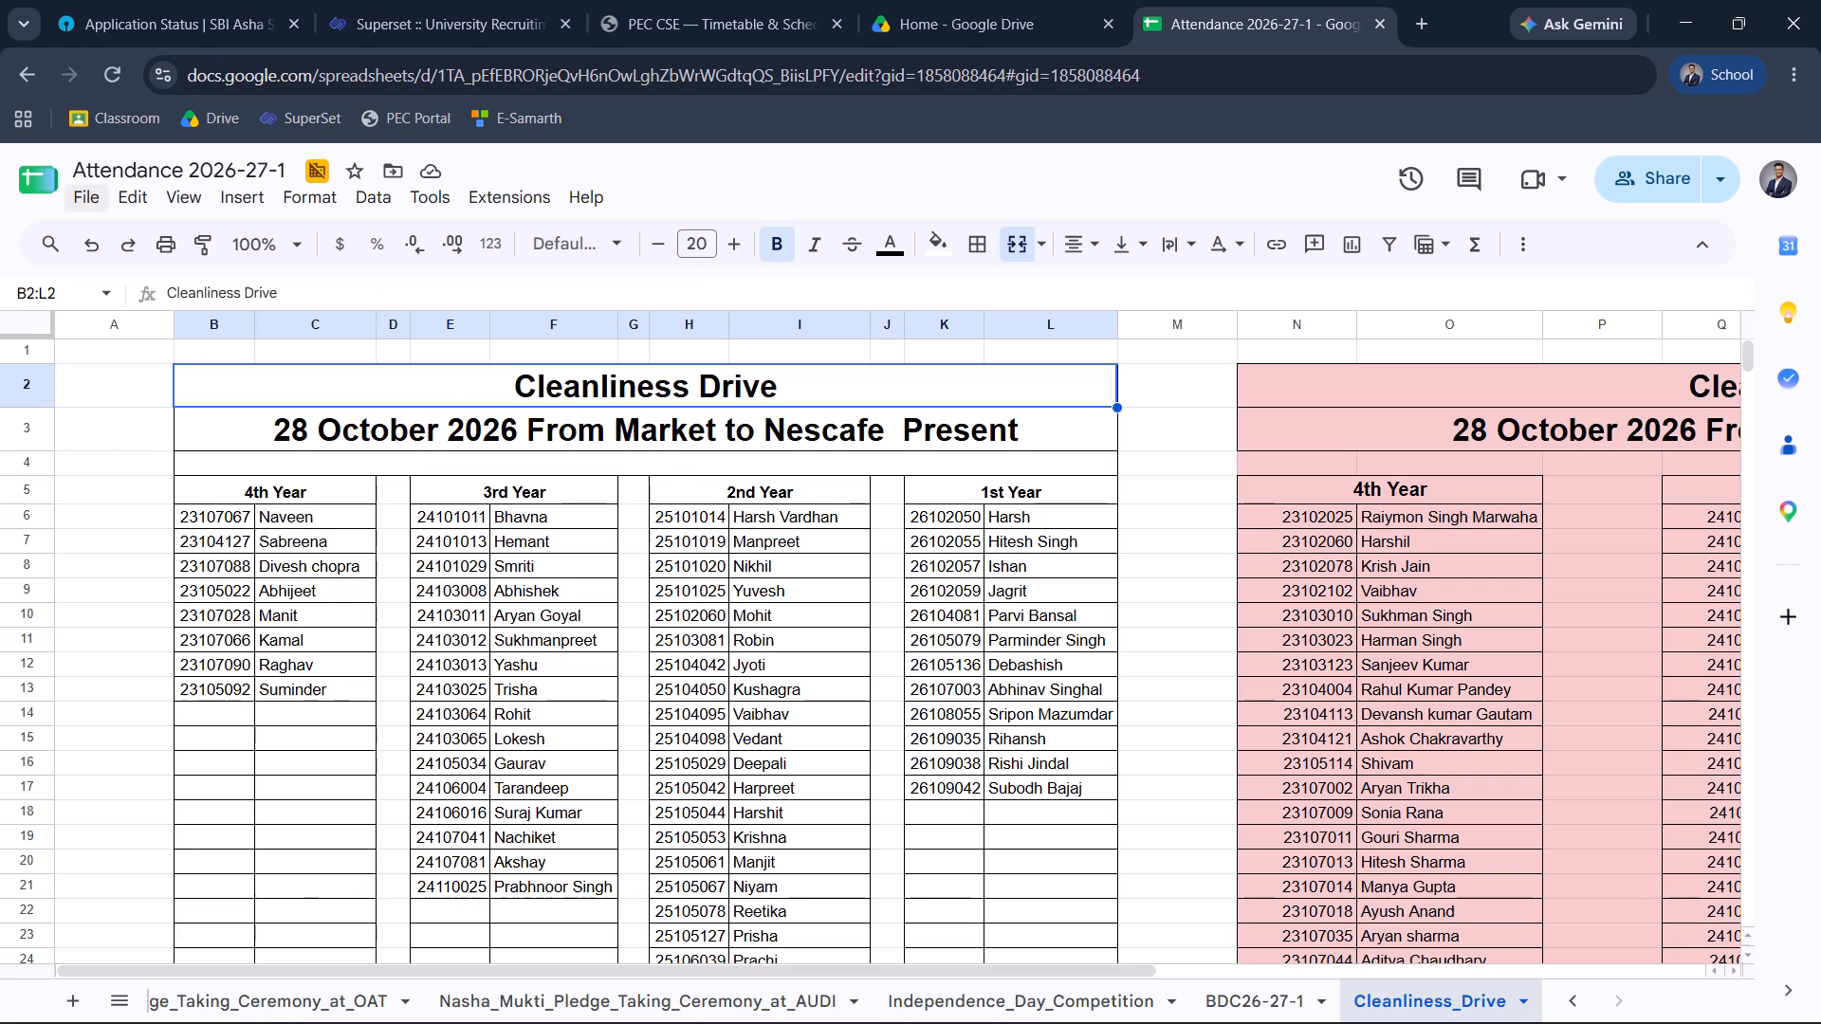
{"action": "left_click", "coordinate": [79, 196]}
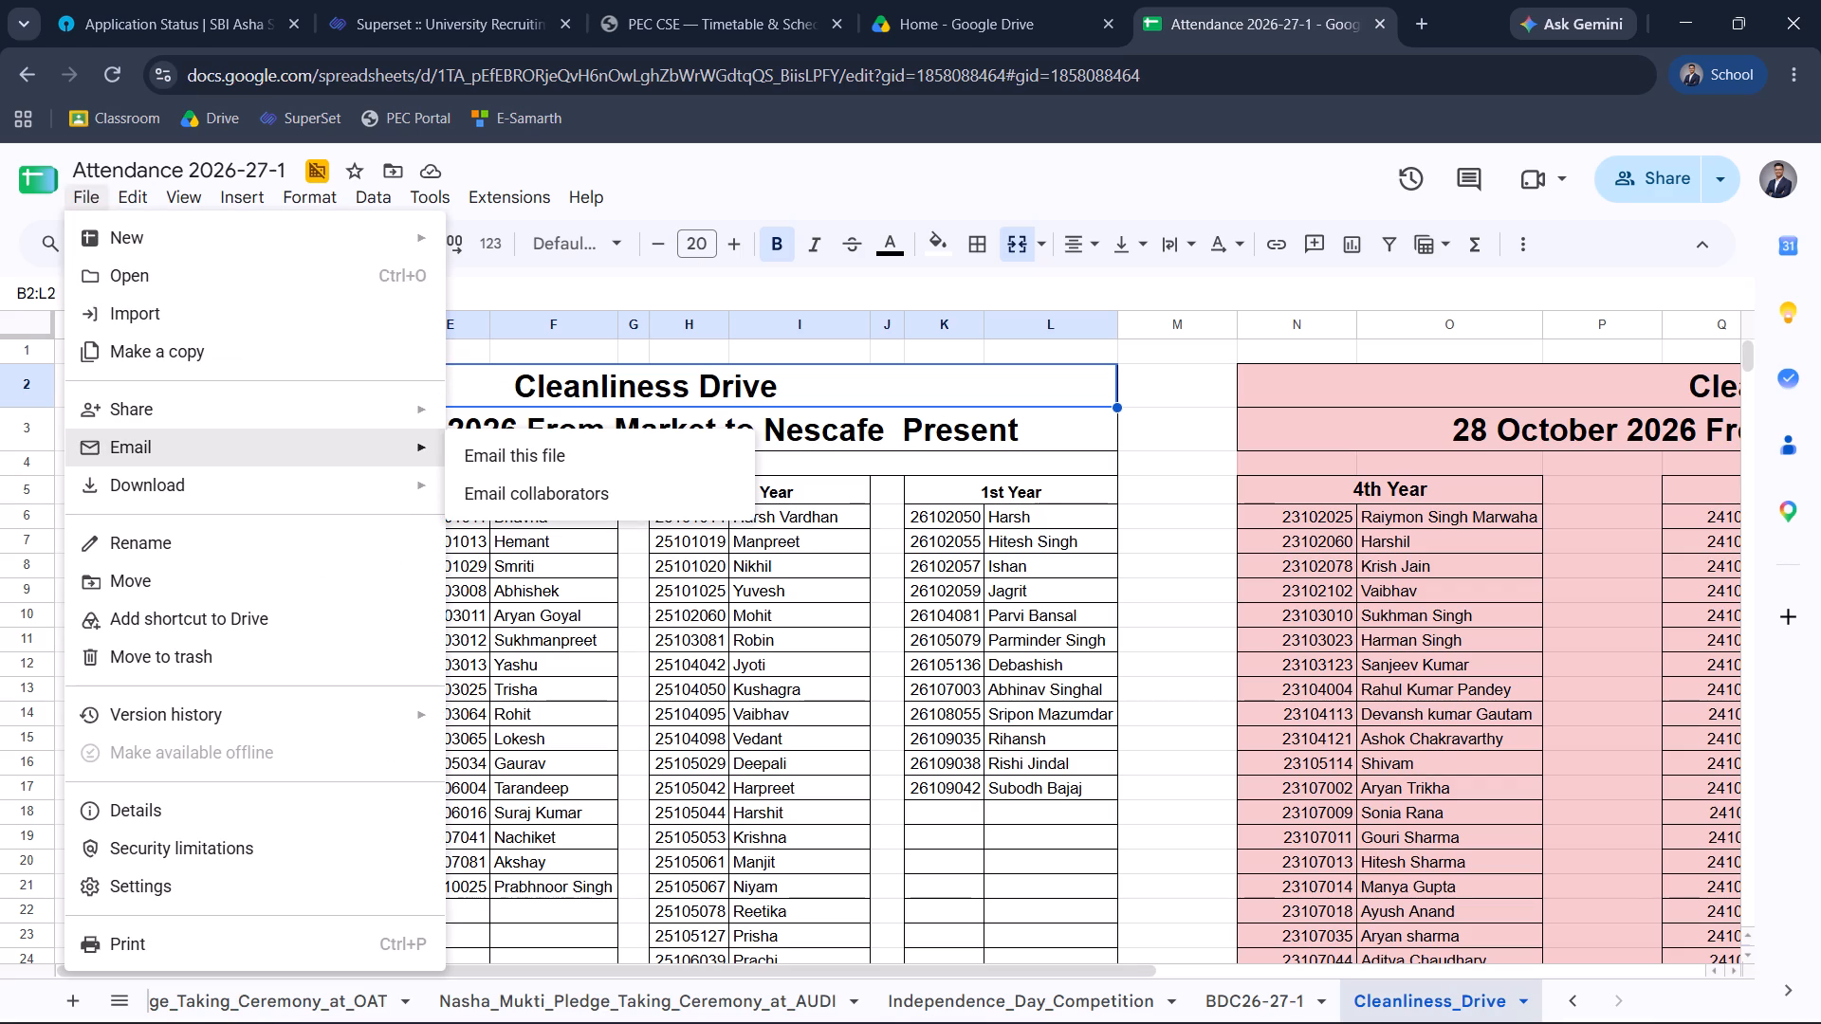
{"action": "scroll", "coordinate": [242, 817], "scroll_direction": "down", "scroll_amount": 1}
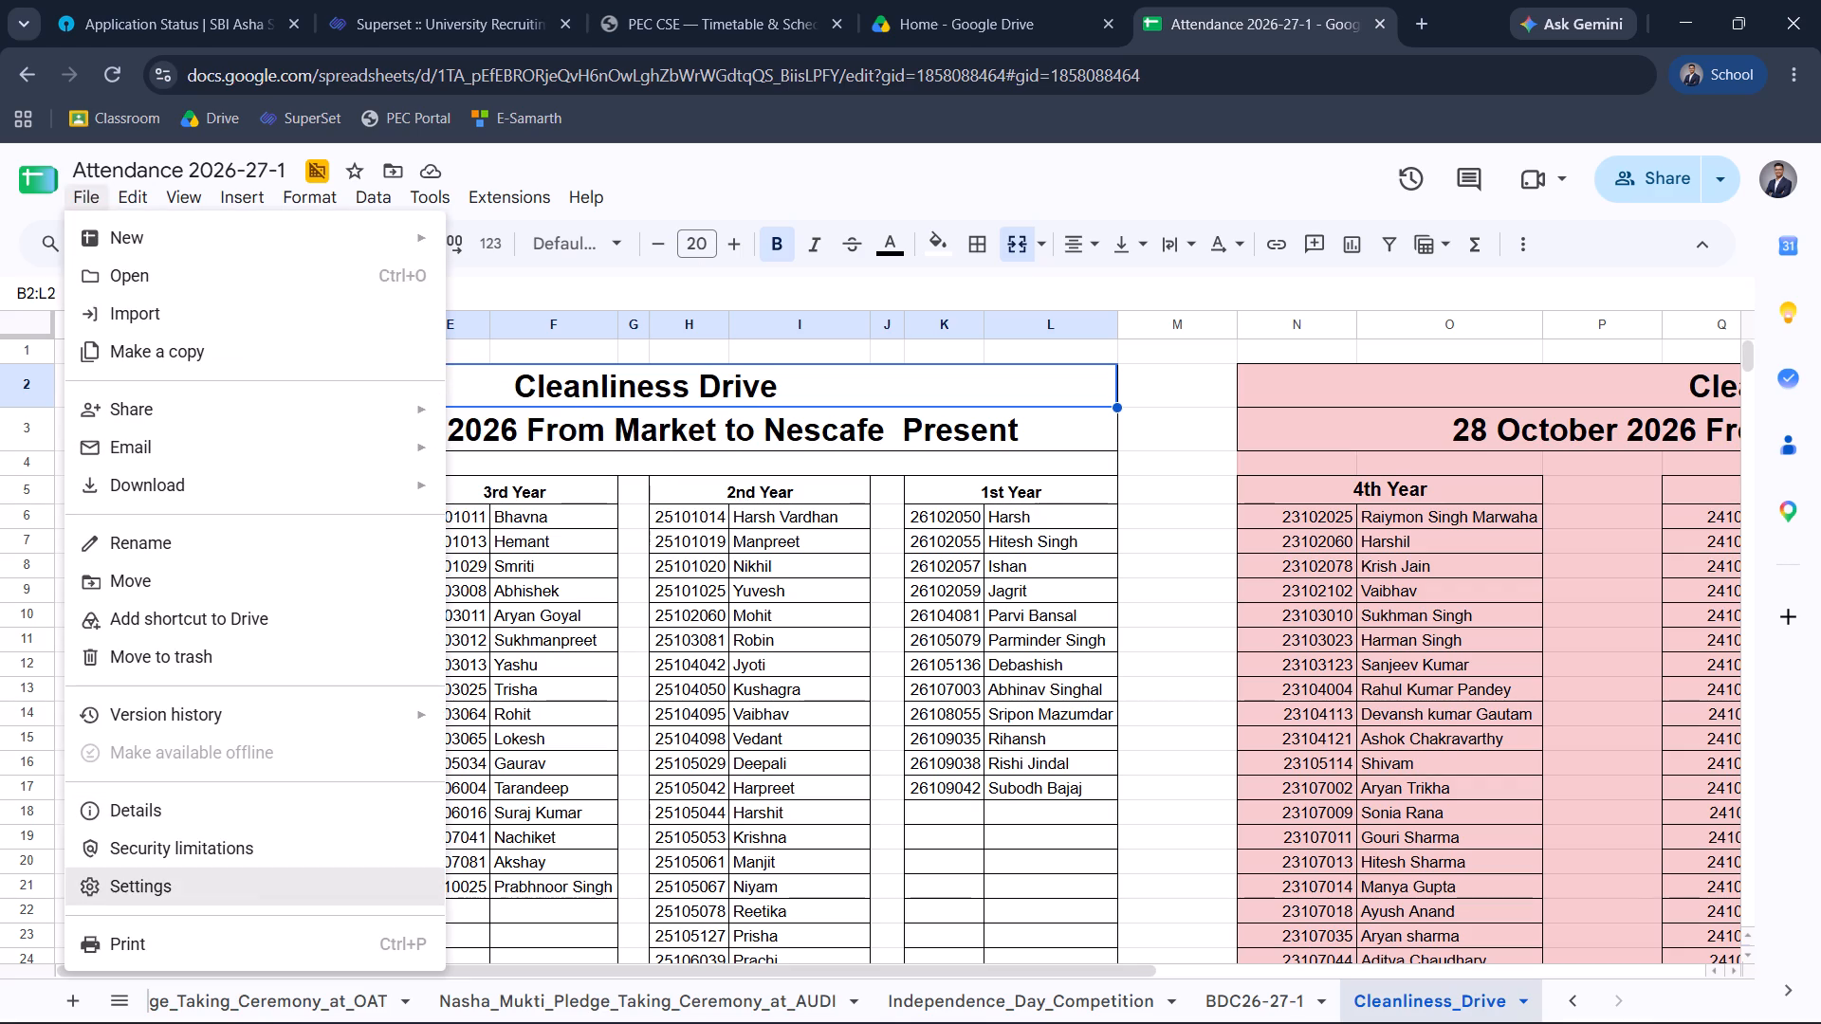
{"action": "left_click", "coordinate": [1164, 389]}
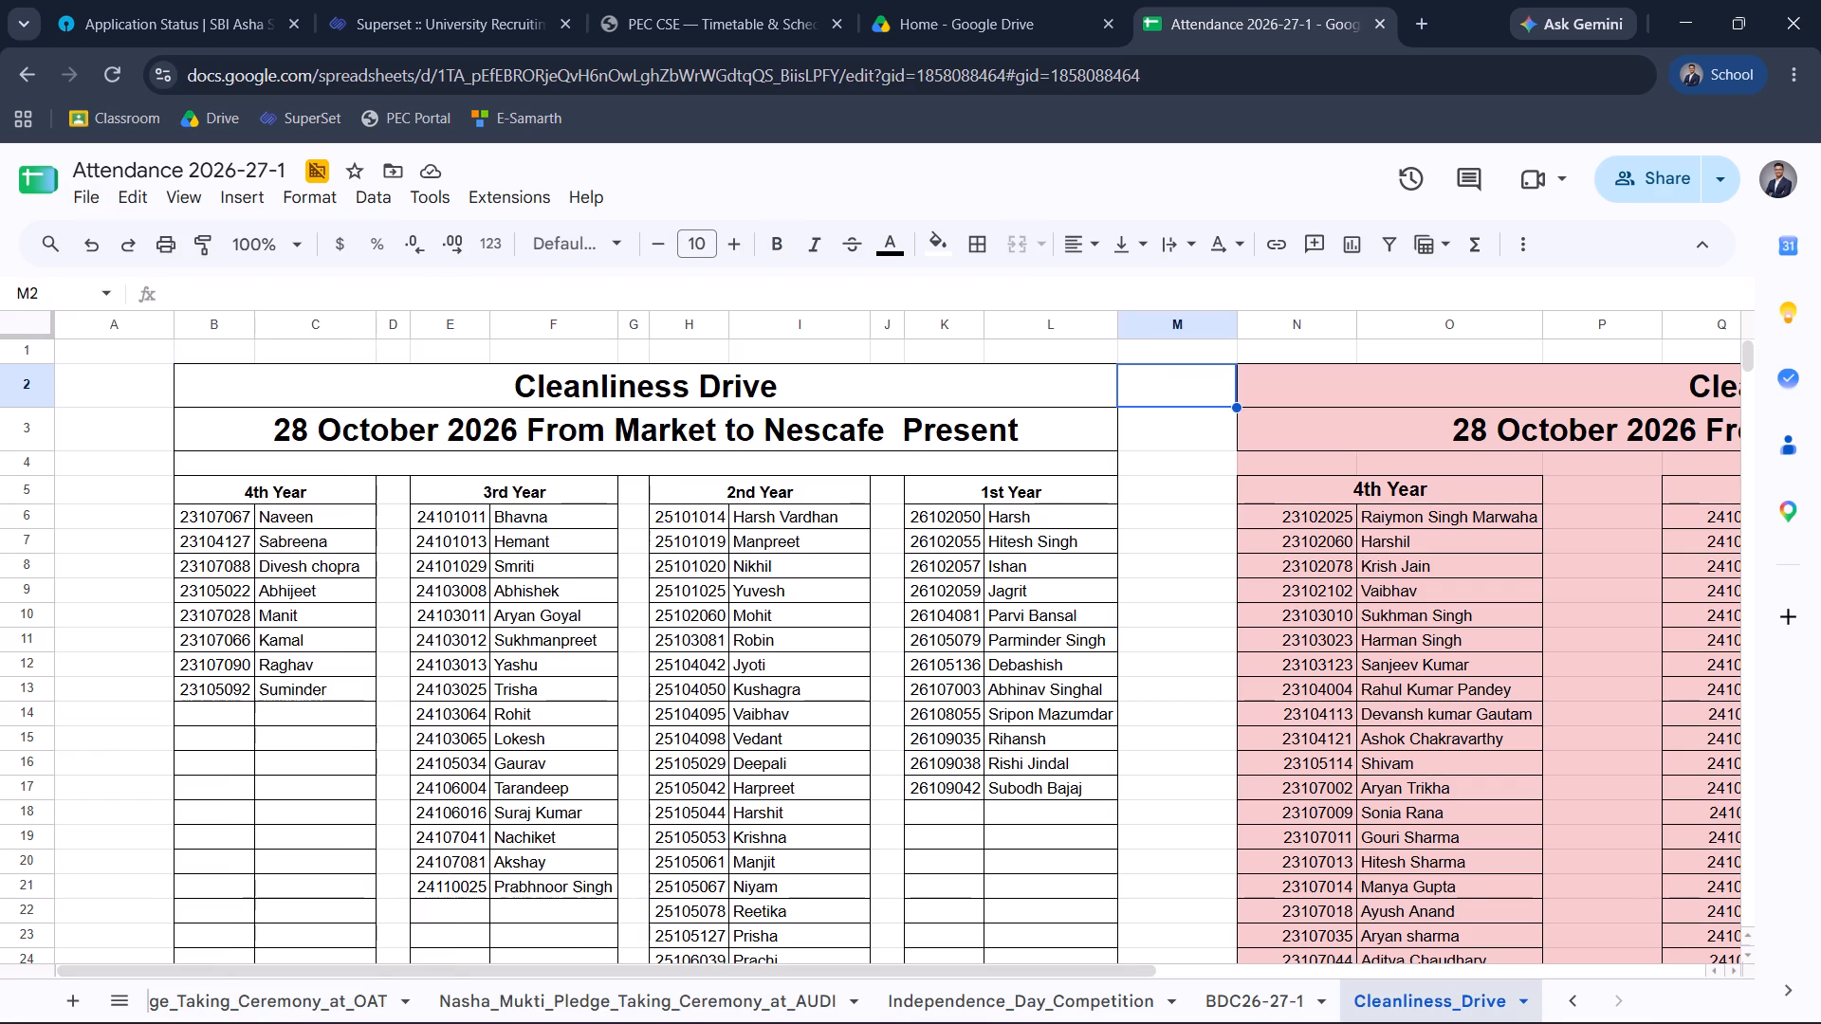
{"action": "left_click", "coordinate": [1375, 24]}
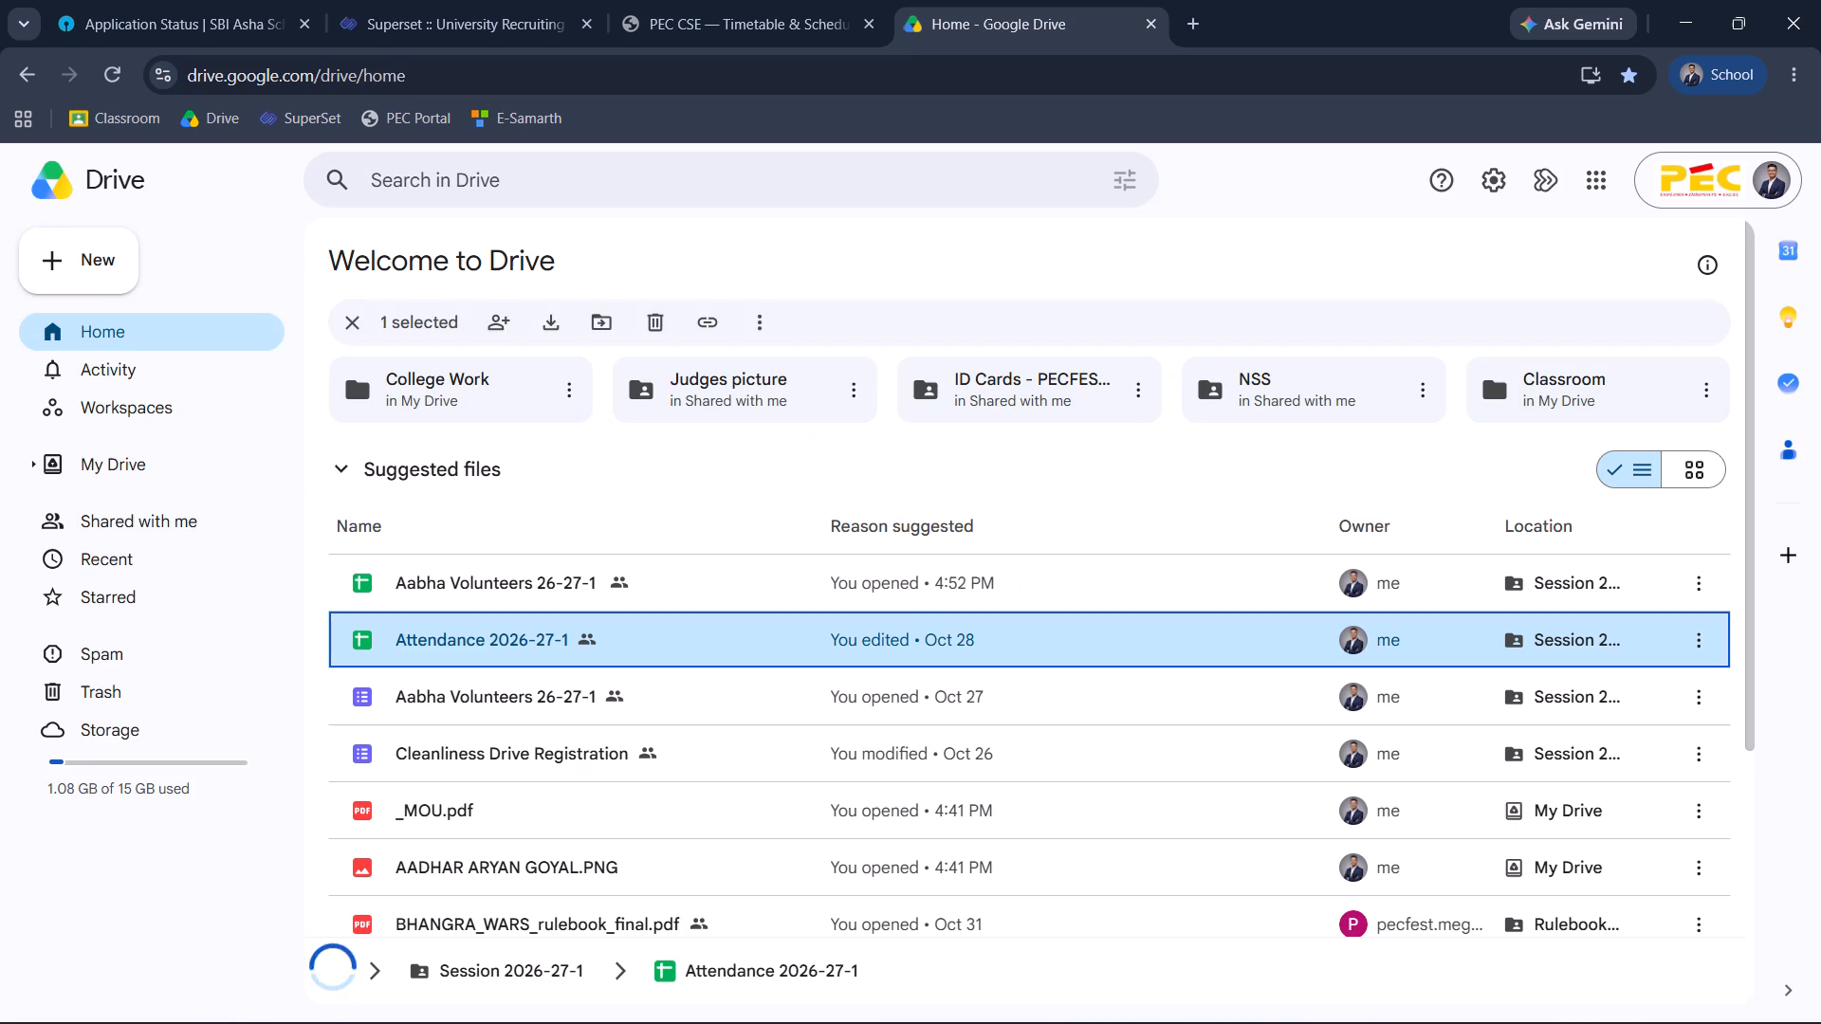
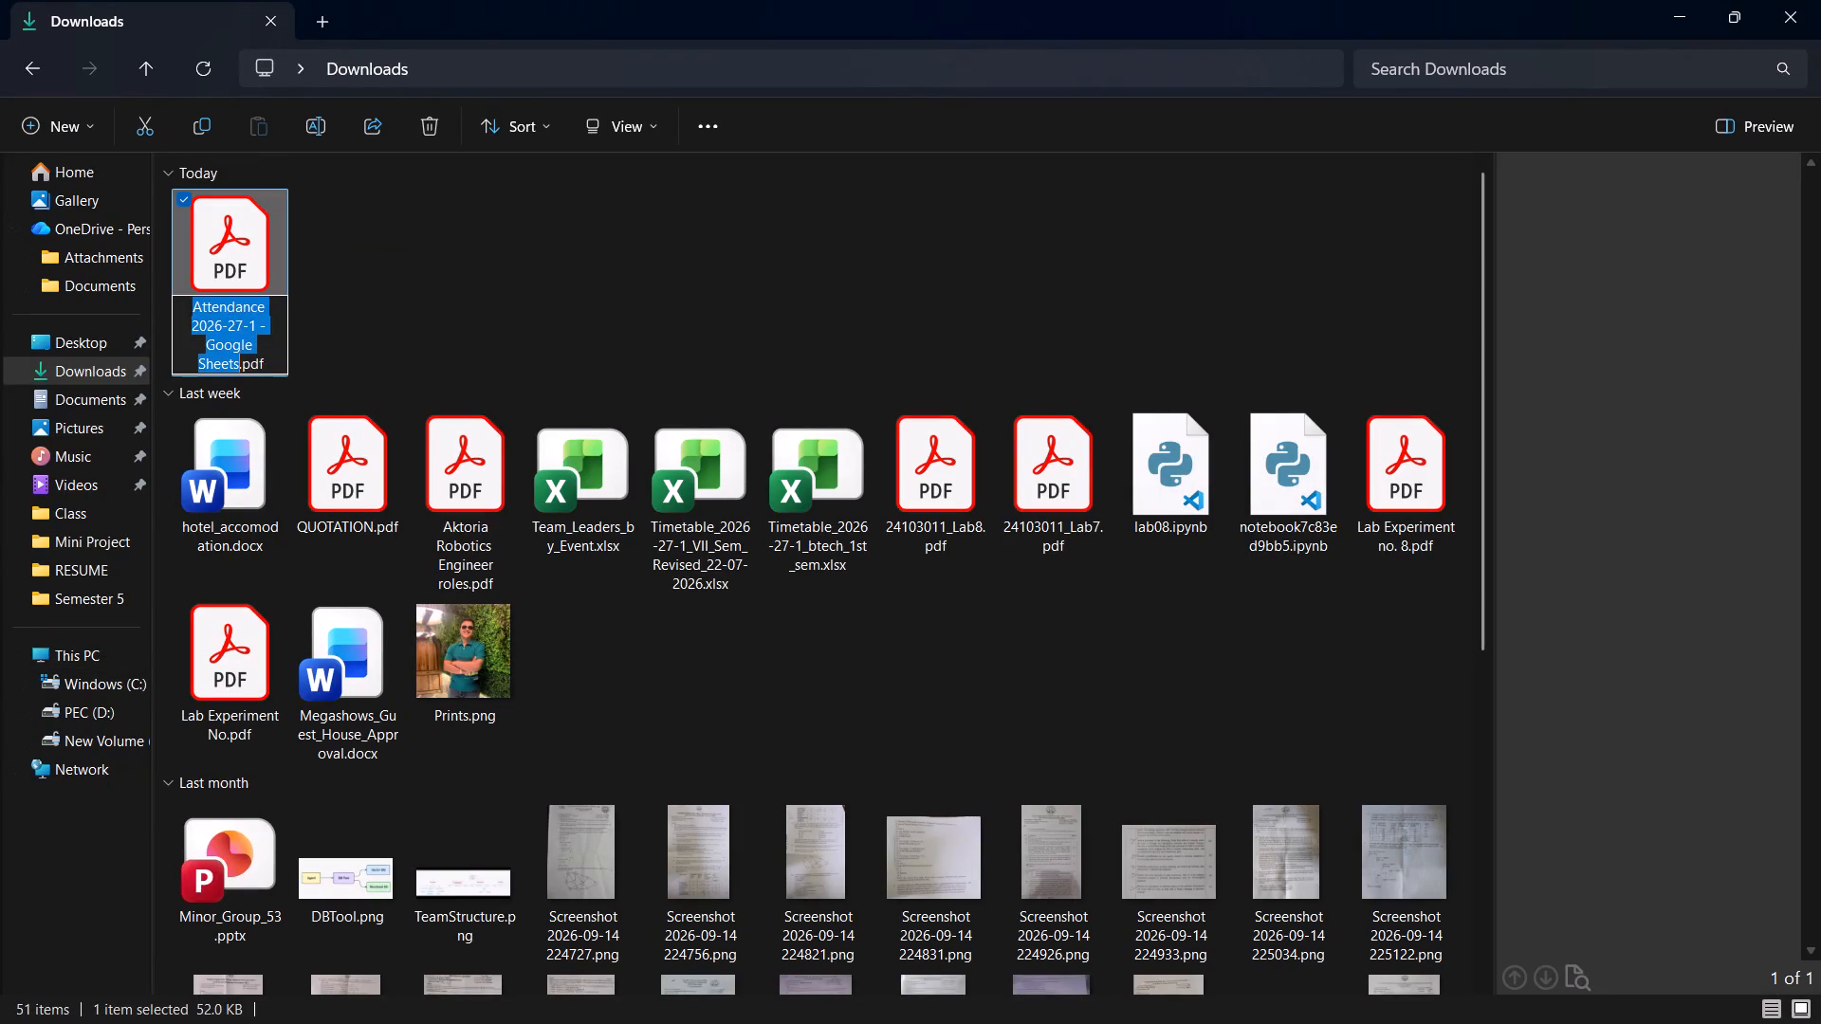
Rename the exported attendance PDF in Downloads as Cleanliness Drive 28 Oct.
{"action": "type", "text": "Clen"}
{"action": "key", "text": "a"}
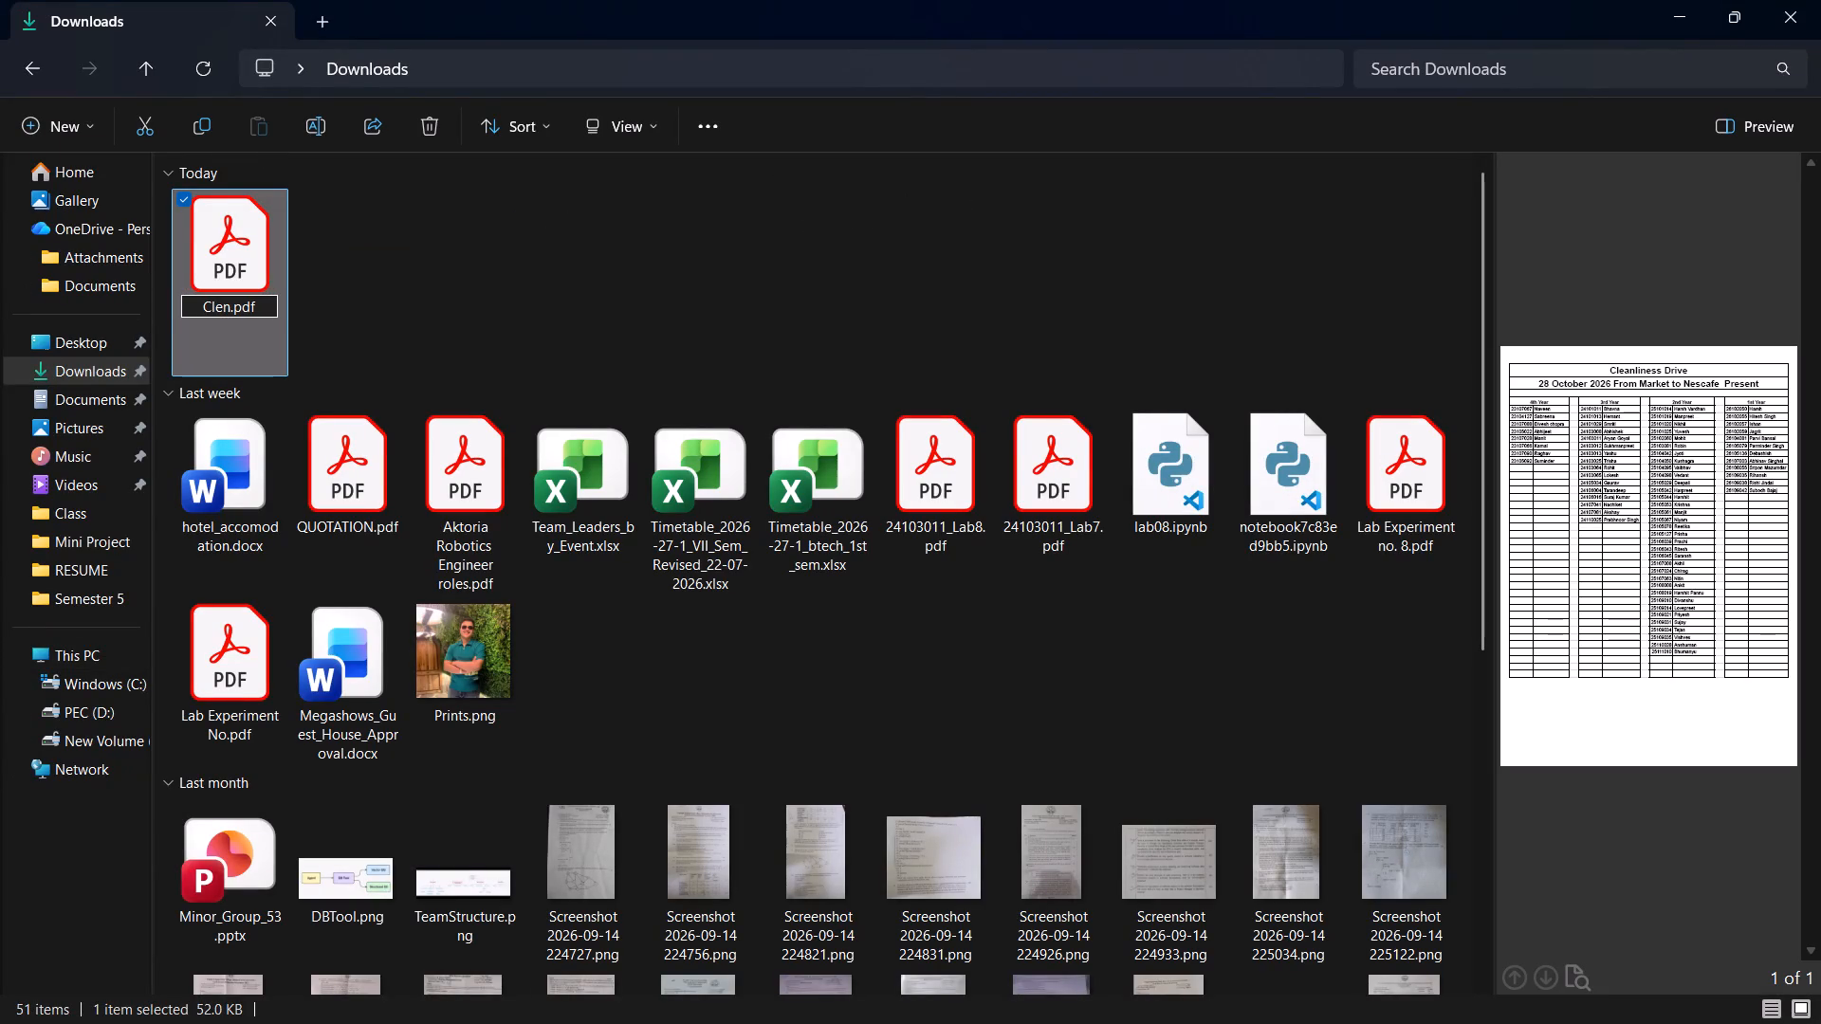
{"action": "key", "text": "BackSpace"}
{"action": "key", "text": "BackSpace"}
{"action": "type", "text": "anliness"}
{"action": "key", "text": "space"}
{"action": "key", "text": "shift+d"}
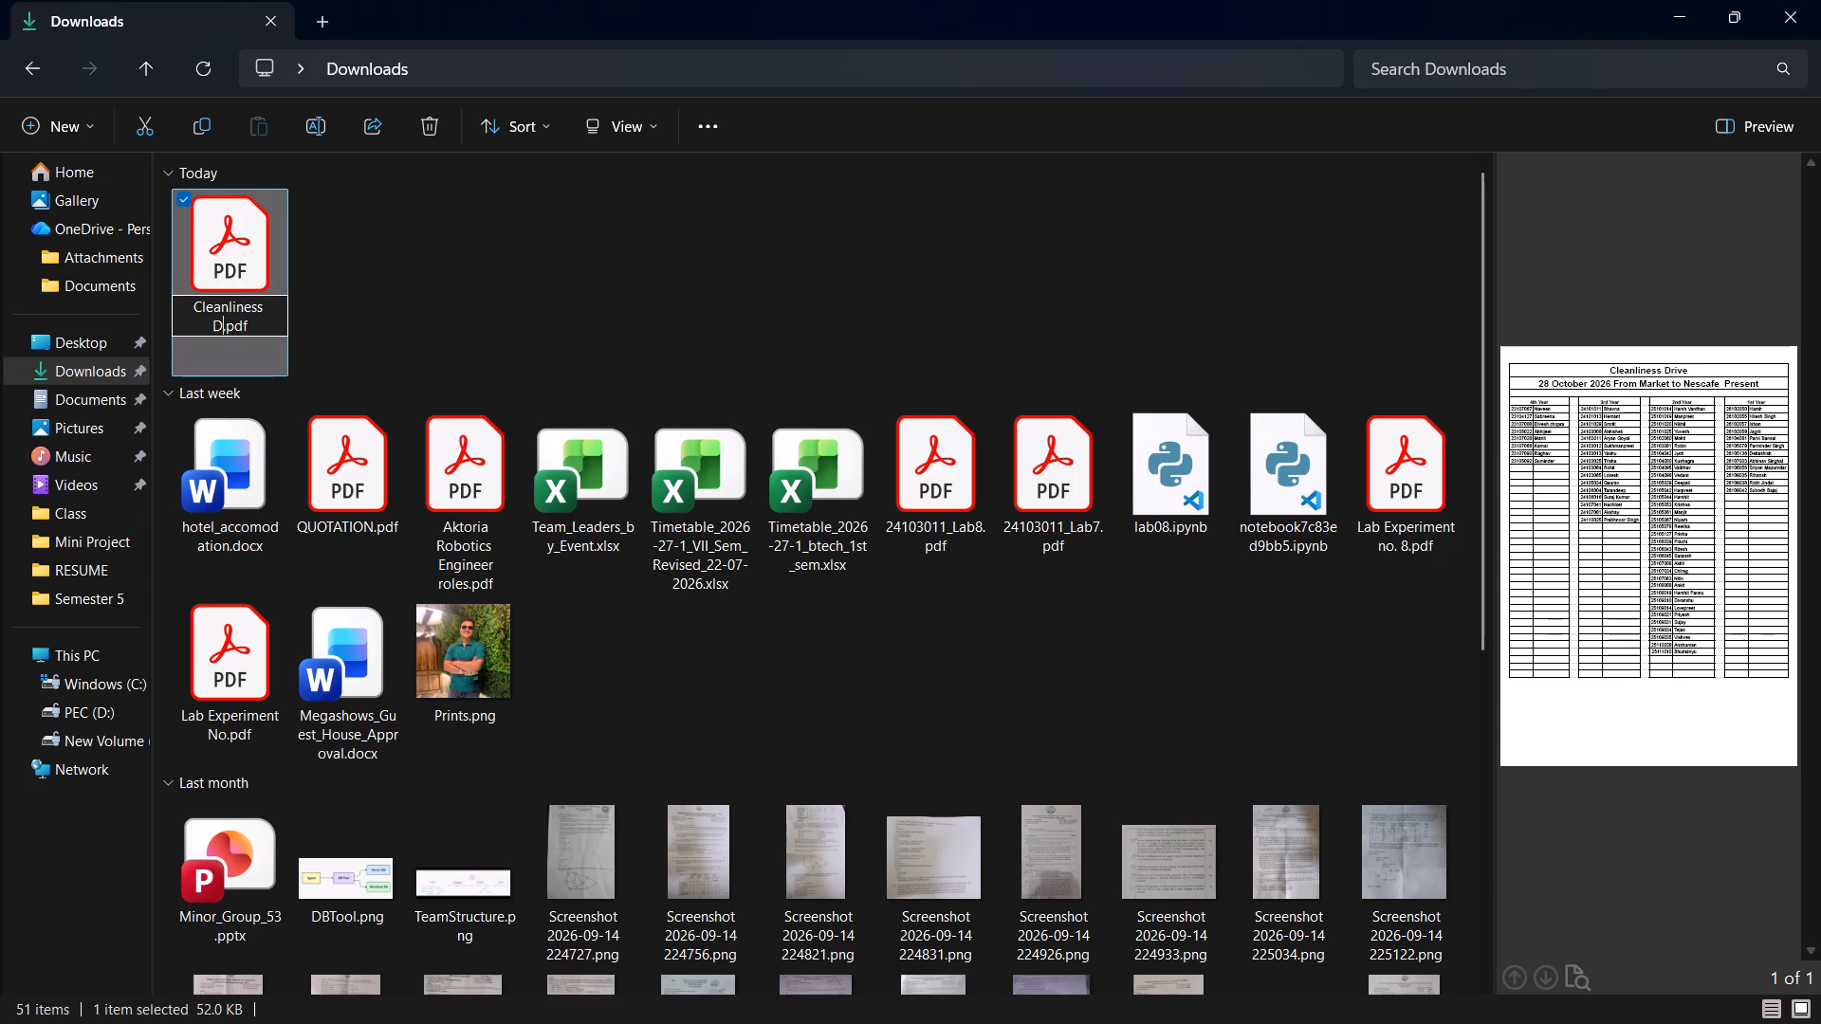
{"action": "type", "text": "rive"}
{"action": "key", "text": "space"}
{"action": "type", "text": "28 Oct"}
{"action": "key", "text": "Return"}
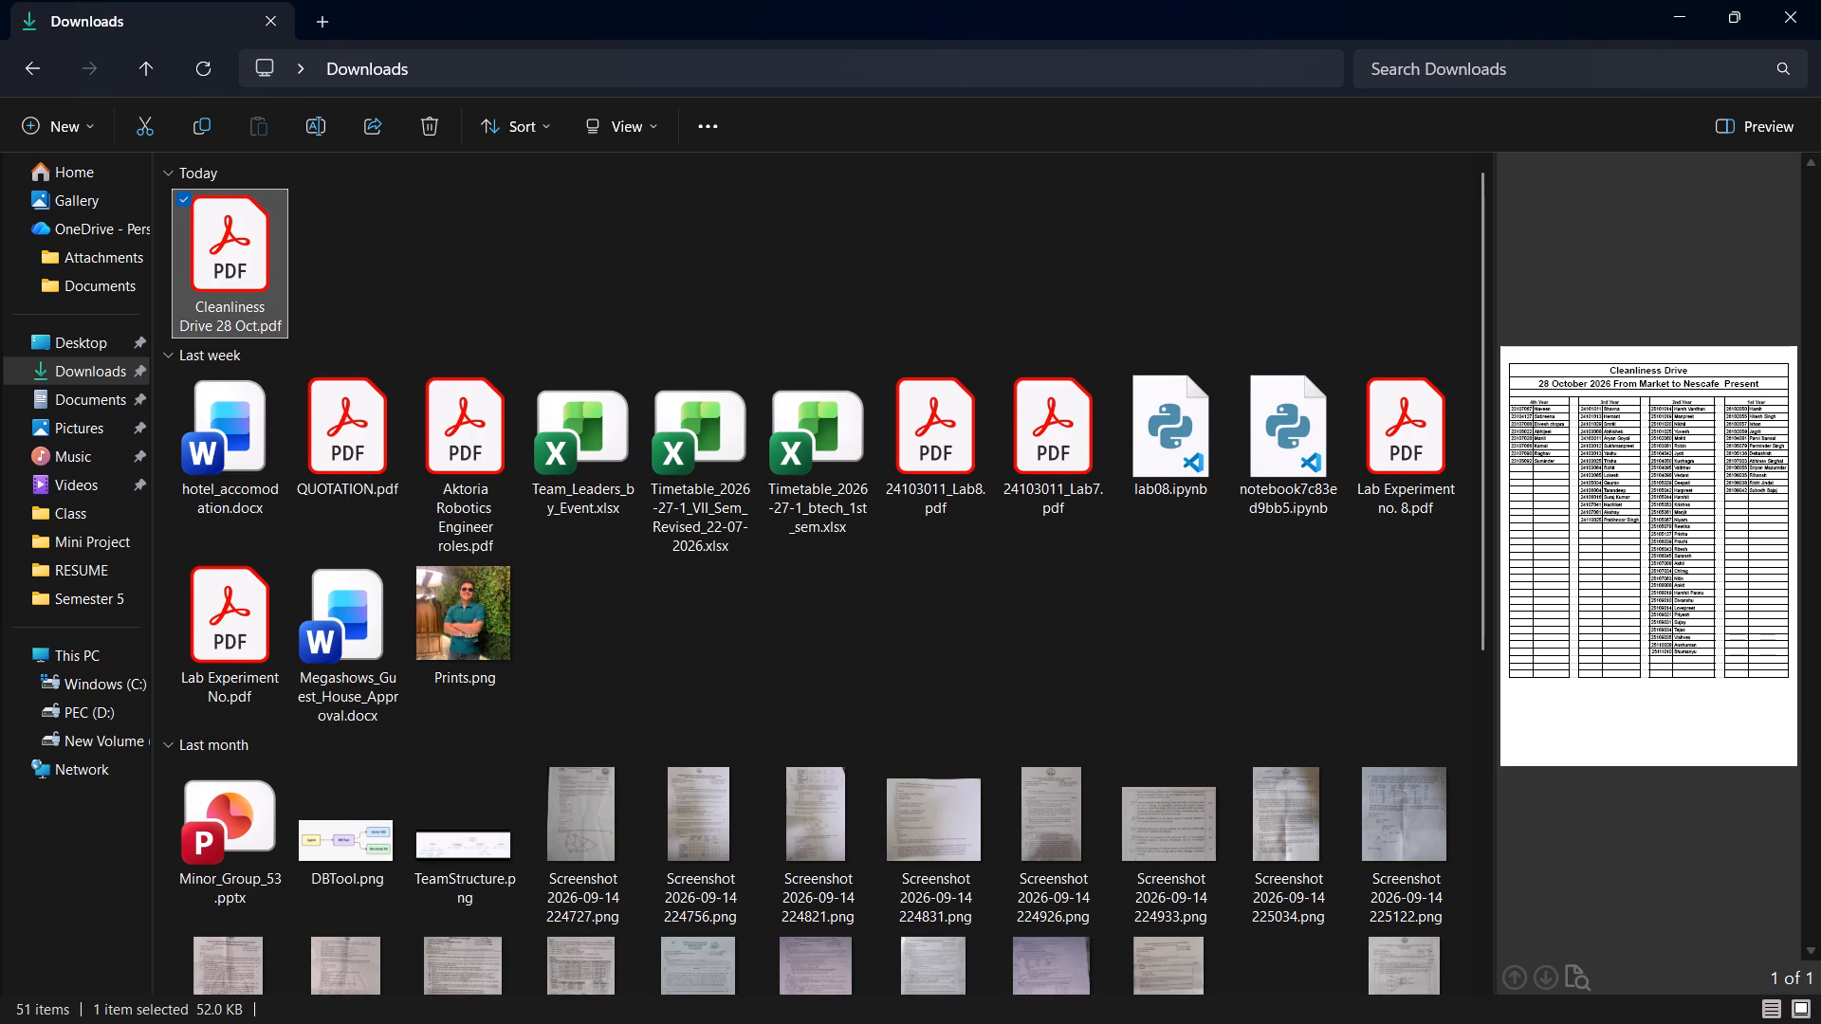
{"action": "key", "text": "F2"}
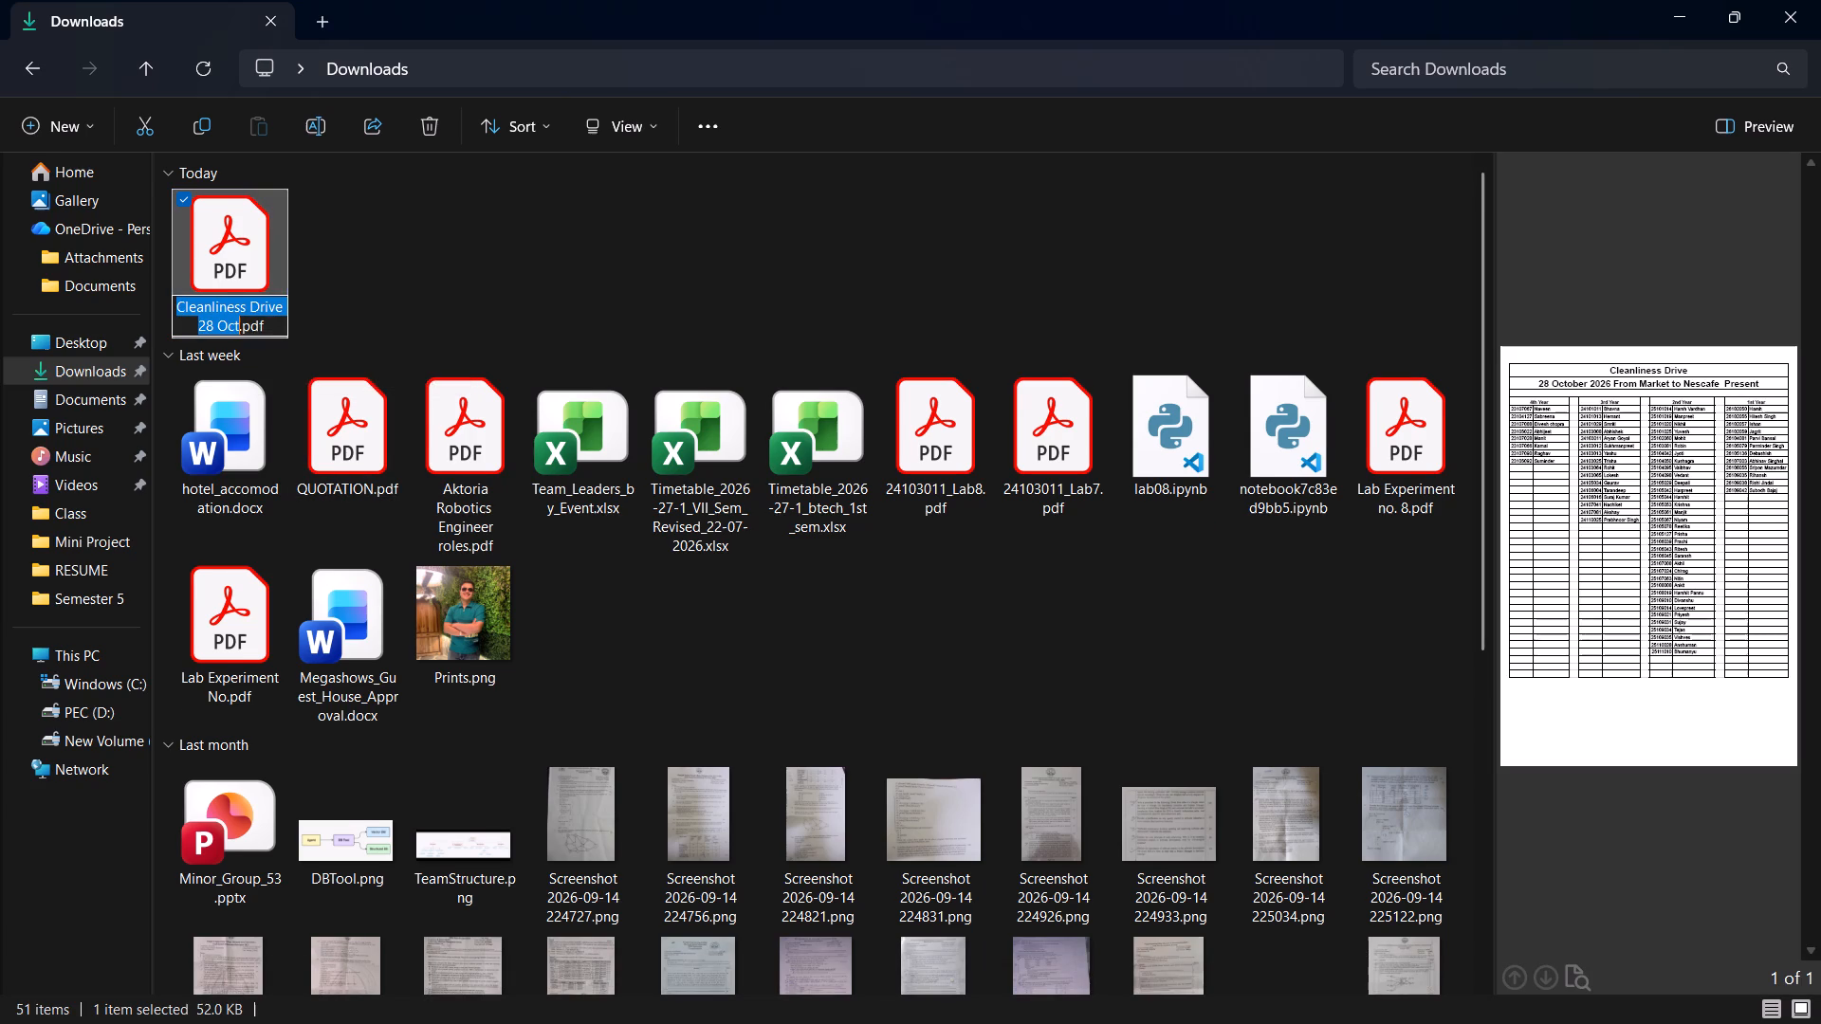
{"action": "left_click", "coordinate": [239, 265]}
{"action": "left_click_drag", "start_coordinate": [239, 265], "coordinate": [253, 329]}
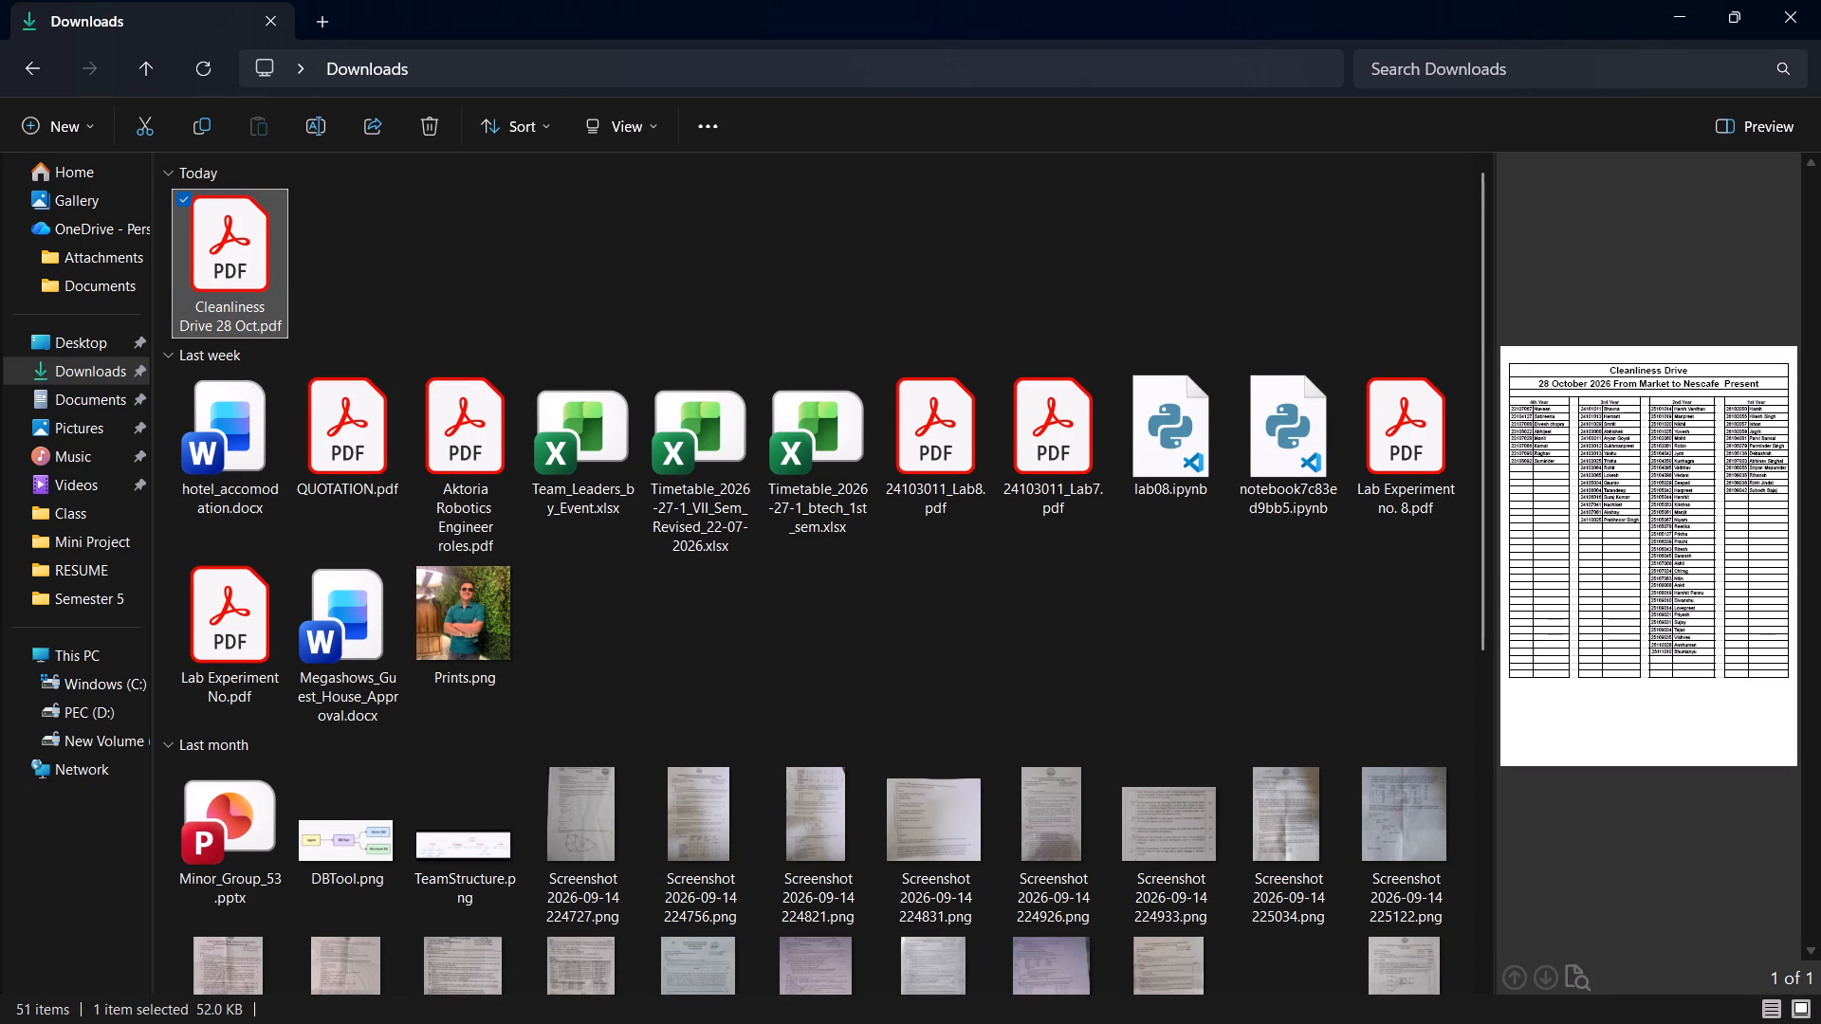
Switch to Adobe Acrobat and close it with the open Attendance 2026-27-1 PDF, returning to the Downloads folder.
{"action": "left_click_drag", "start_coordinate": [249, 254], "coordinate": [1151, 1023]}
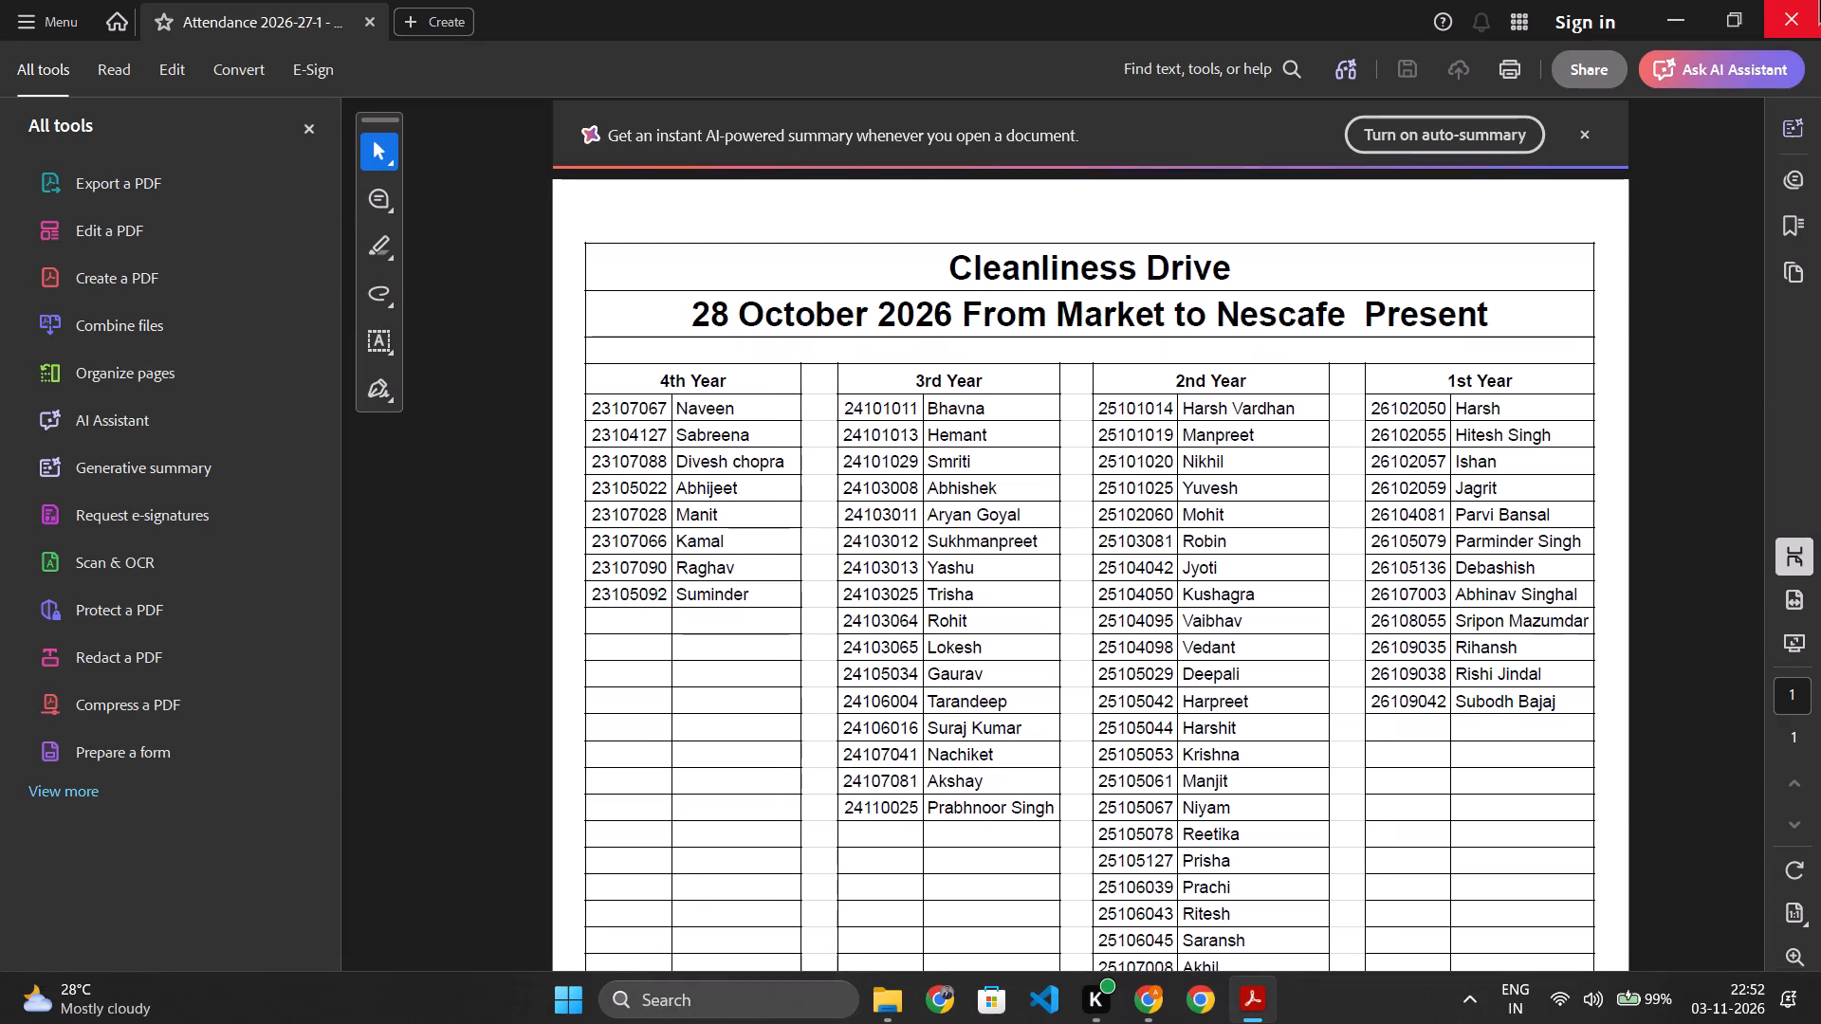
{"action": "left_click", "coordinate": [1820, 0]}
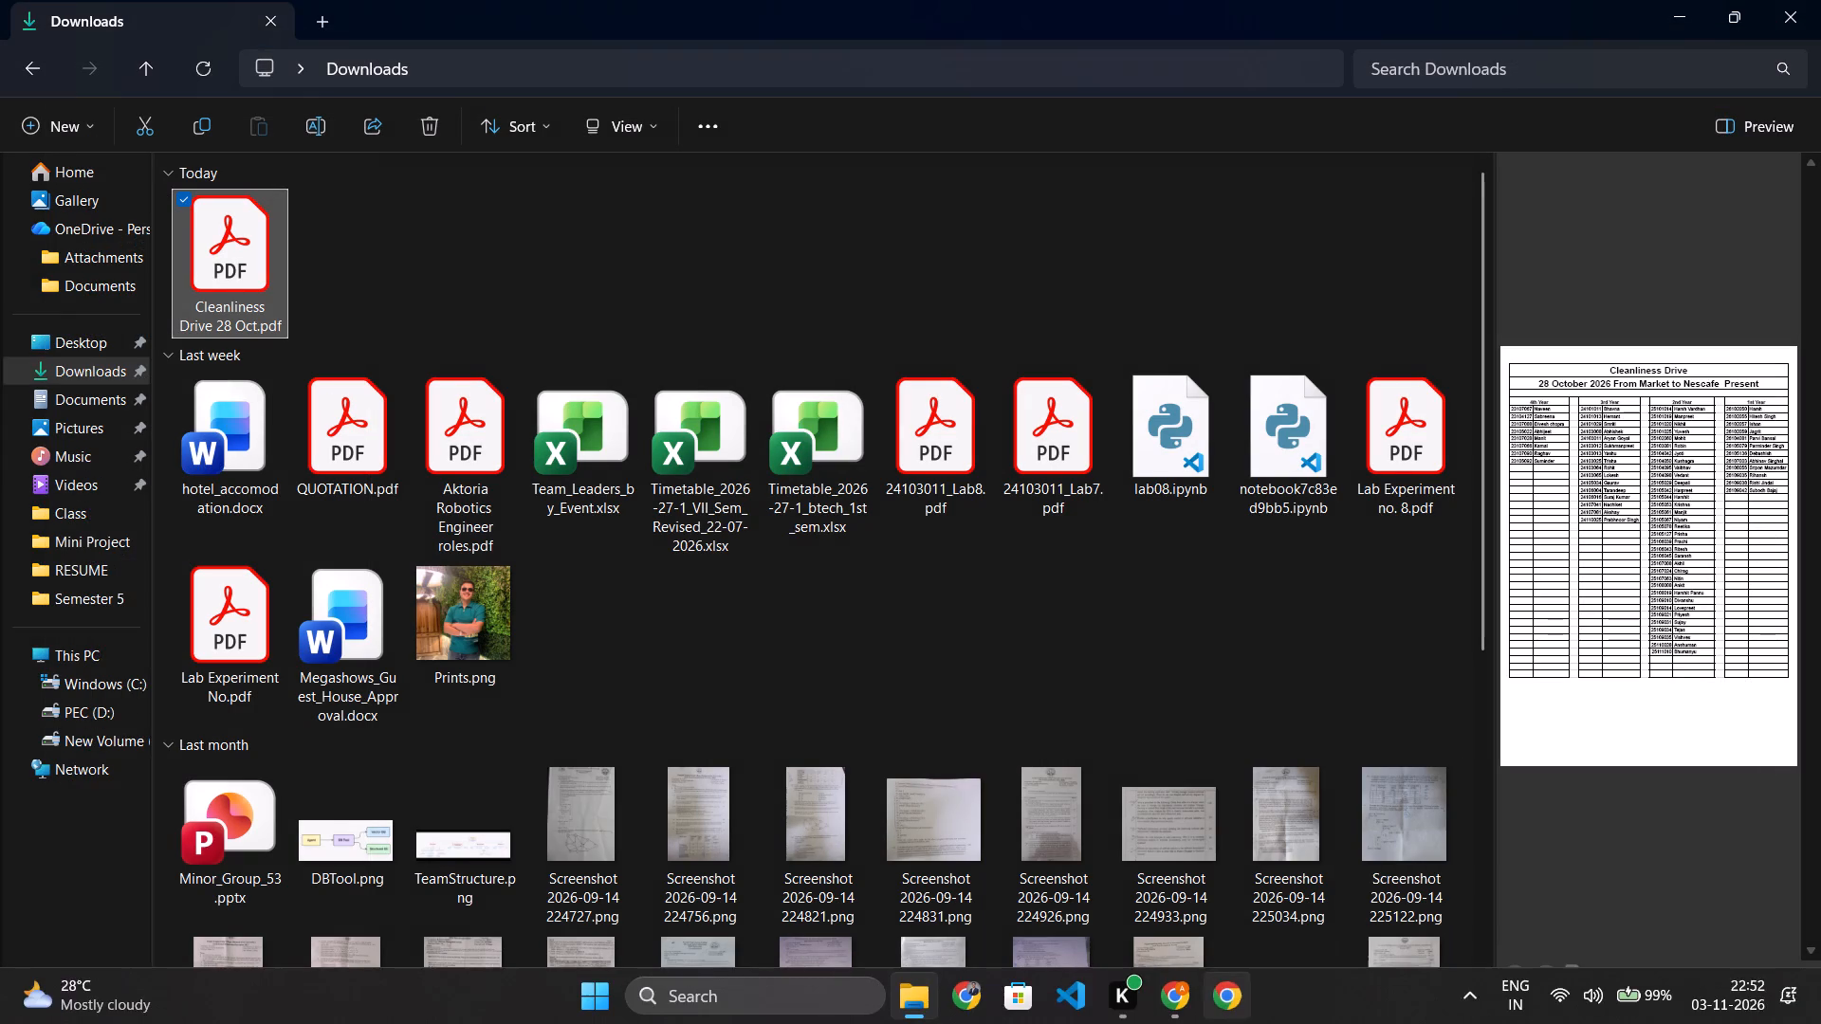